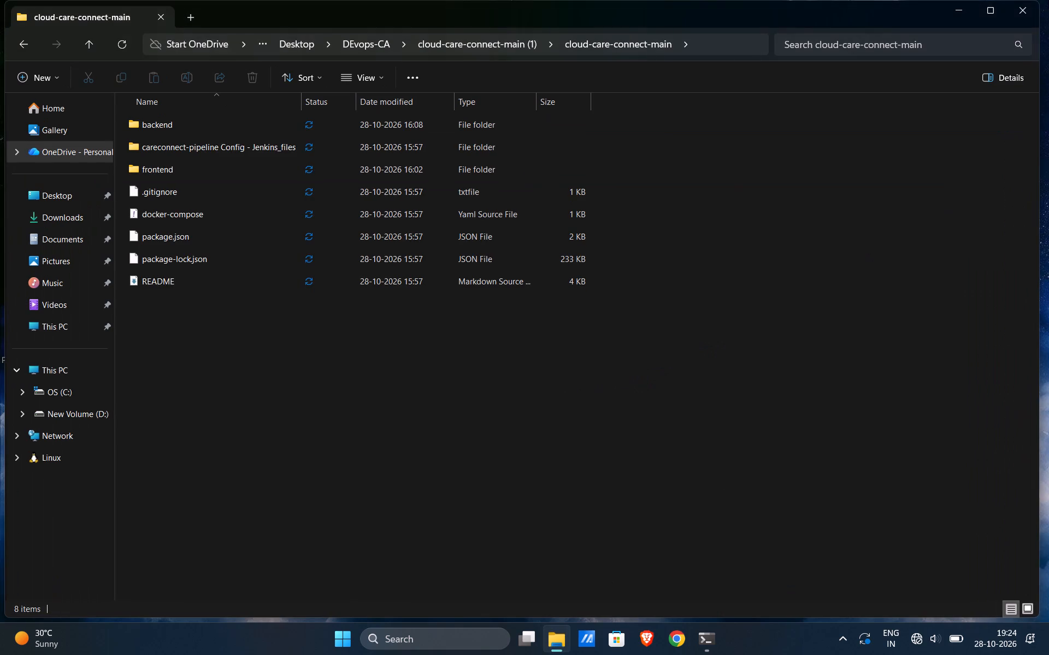
left_click_drag(1048, 0, 1028, 11)
left_click(1028, 11)
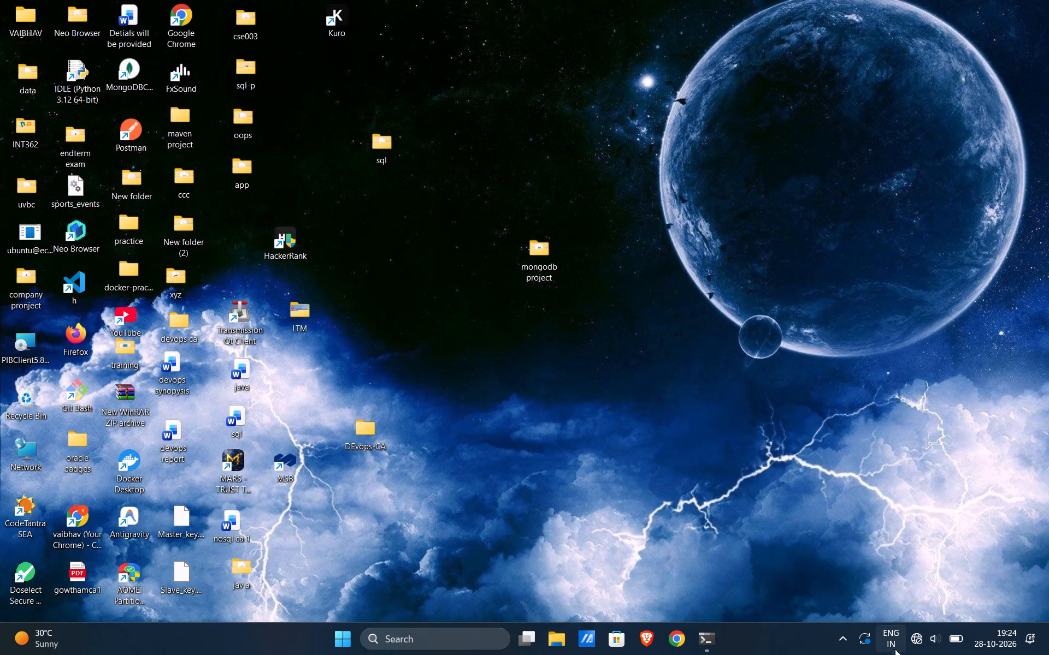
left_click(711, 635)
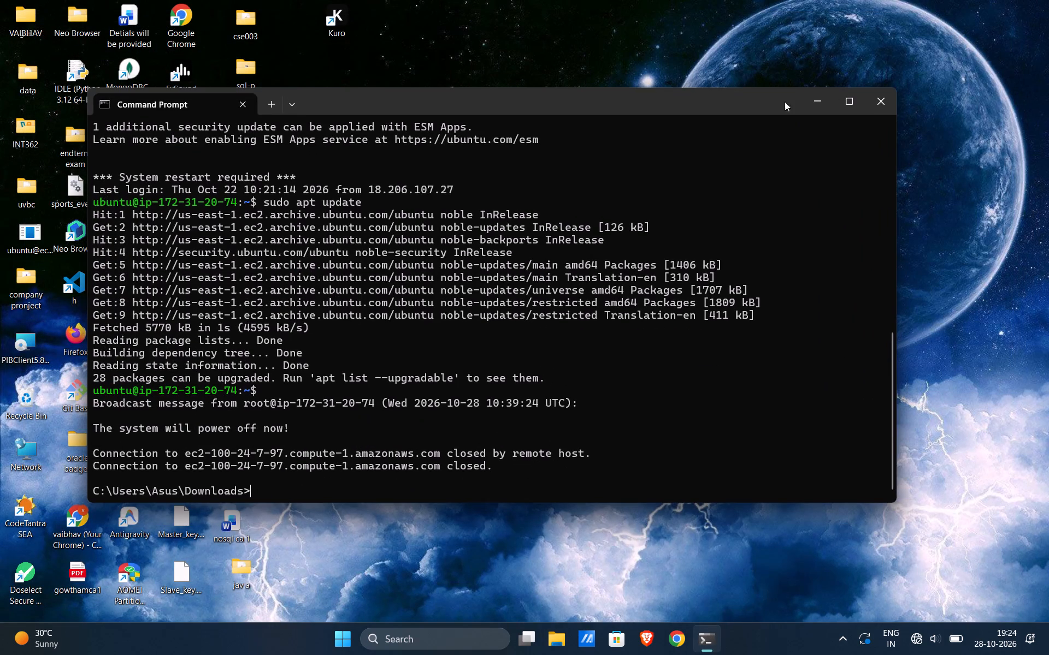
Close the remaining command prompt window with the ended ubuntu server session.
left_click(879, 109)
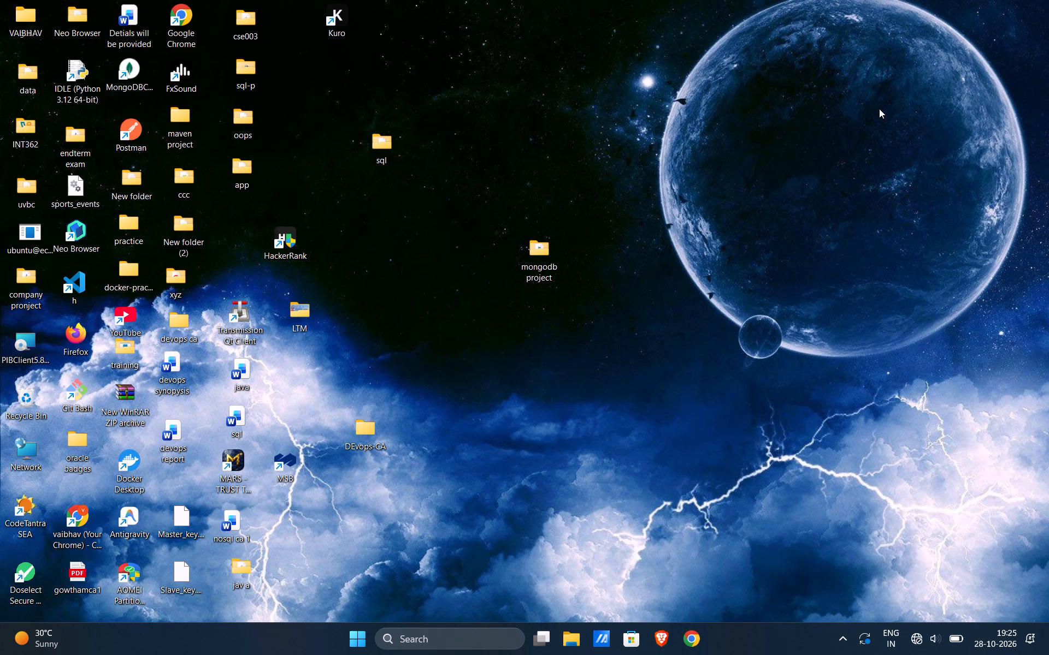
Check the available Wi-Fi networks and expand the connection options for LPU Hostels-5G.
left_click(922, 646)
left_click(855, 374)
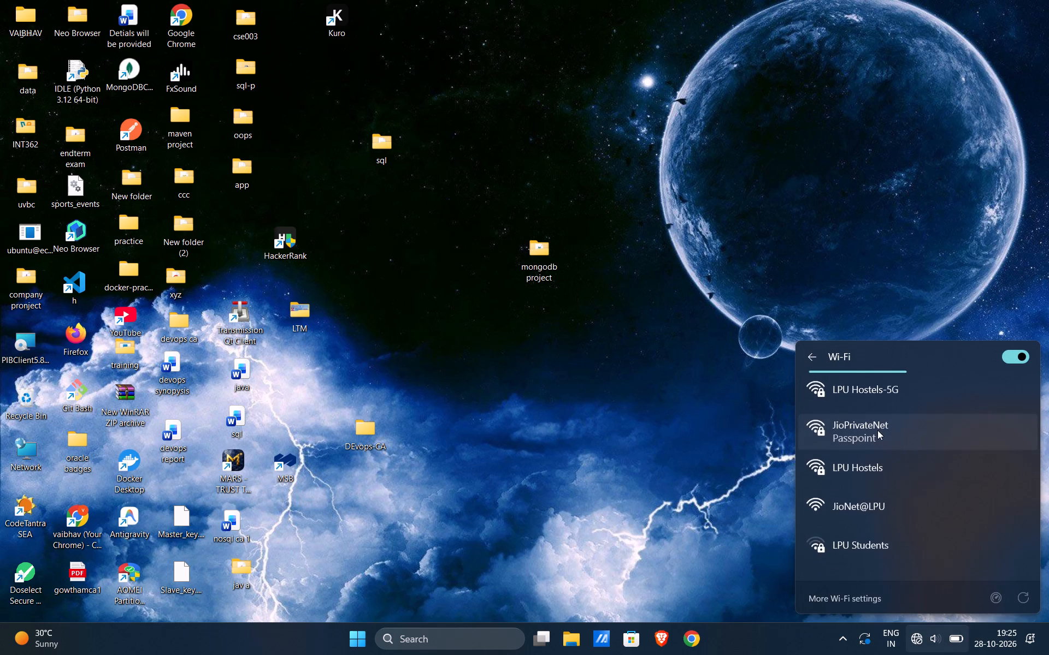
left_click(885, 400)
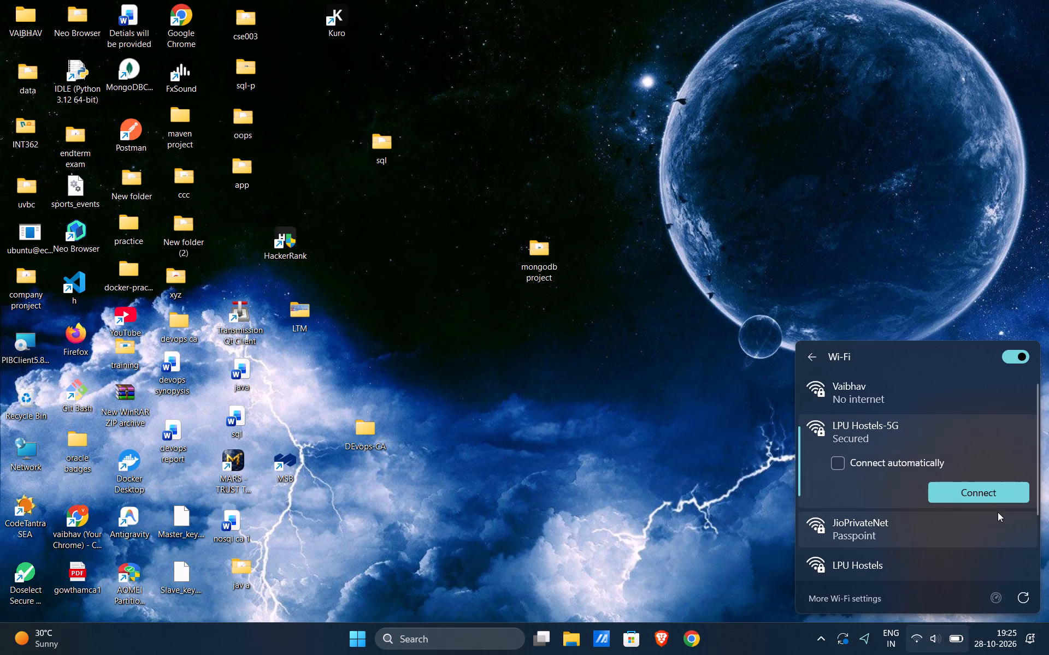
left_click(625, 491)
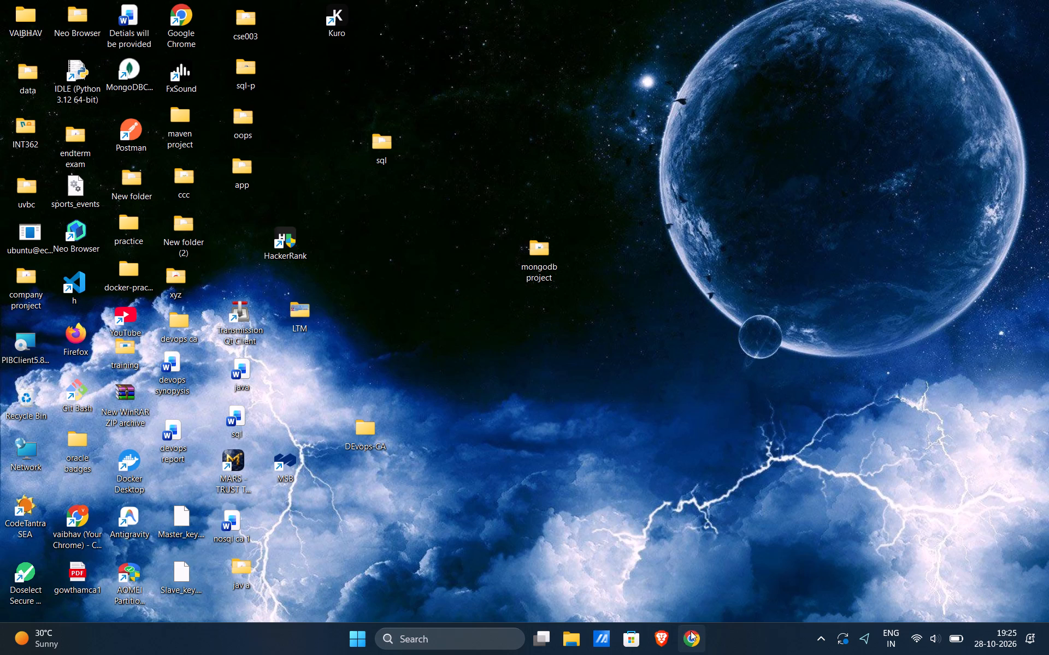
Open Google Chrome with the "Your Chrome" profile and search the web for "Over leaf".
left_click(691, 631)
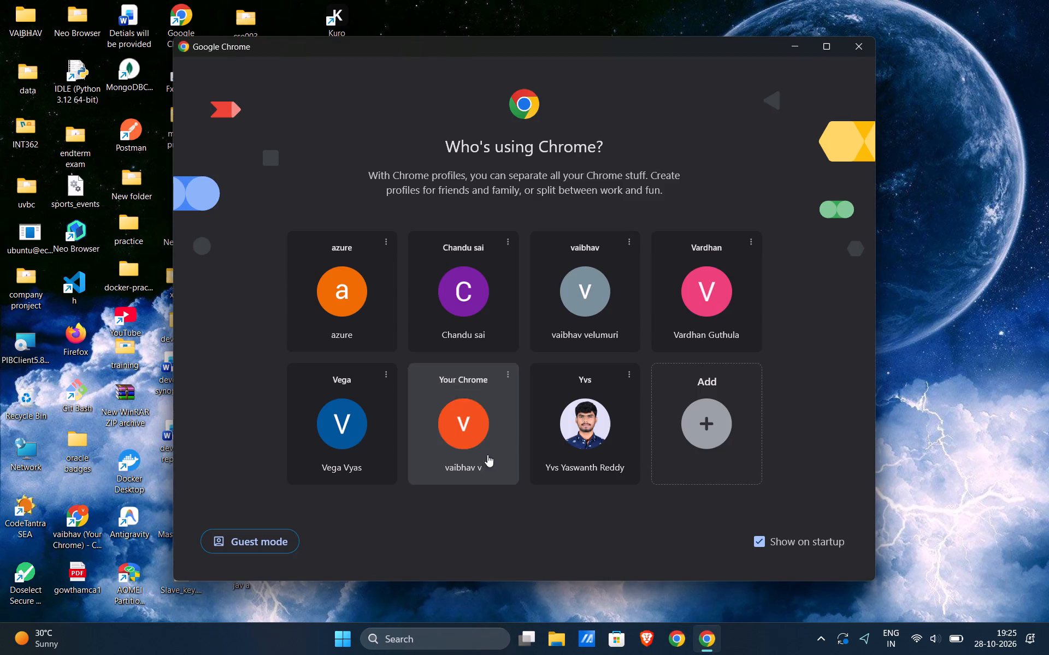
left_click(482, 438)
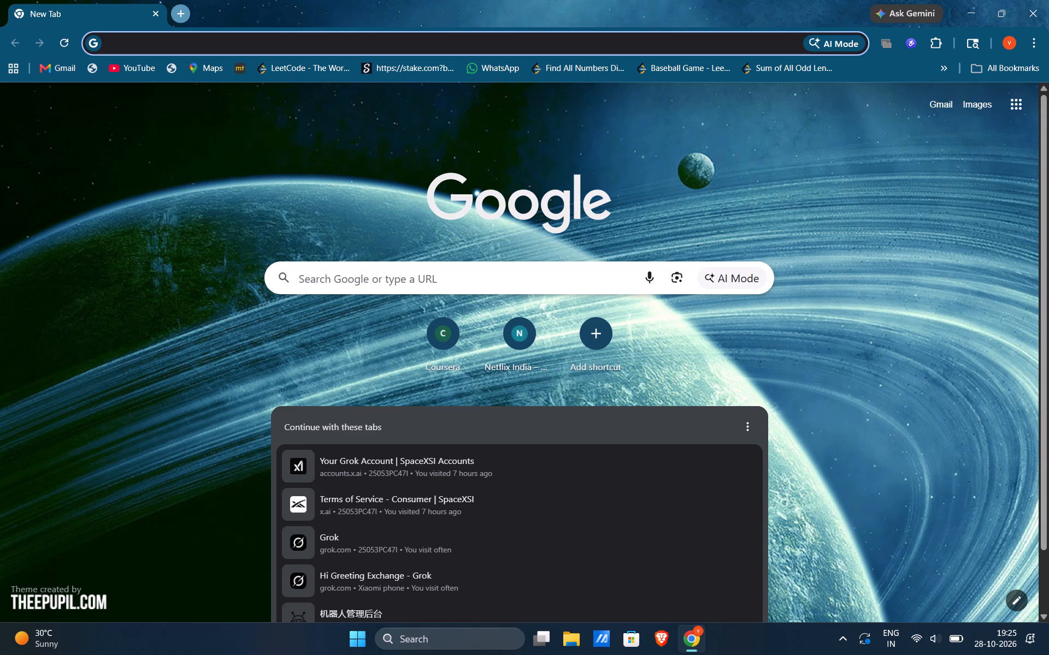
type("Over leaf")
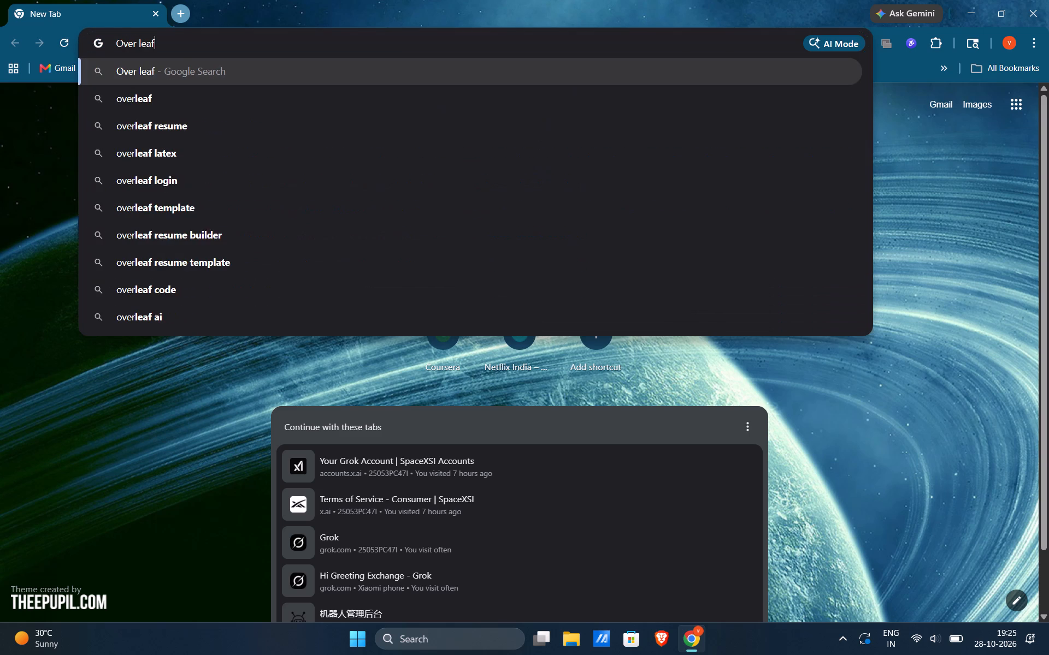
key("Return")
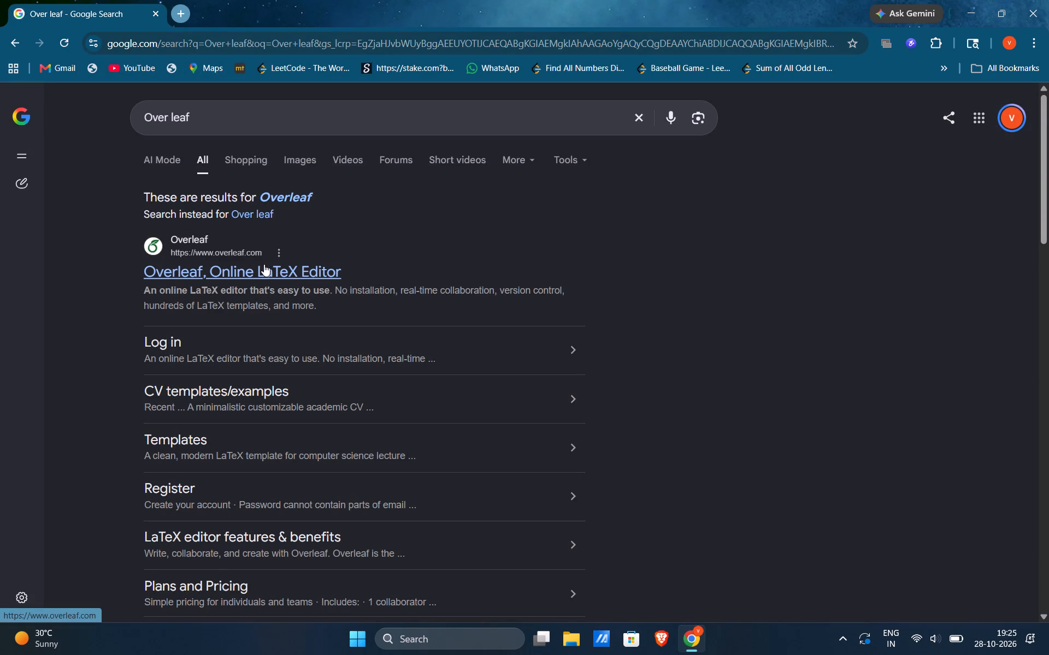
Open the Overleaf online LaTeX editor website from the Google search results.
left_click(264, 264)
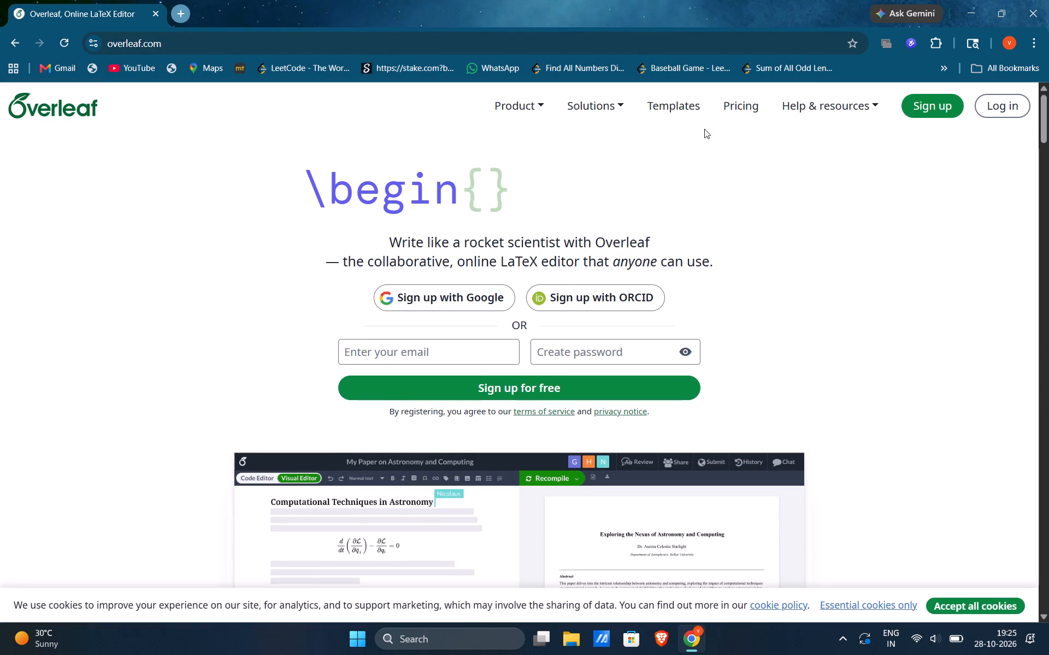
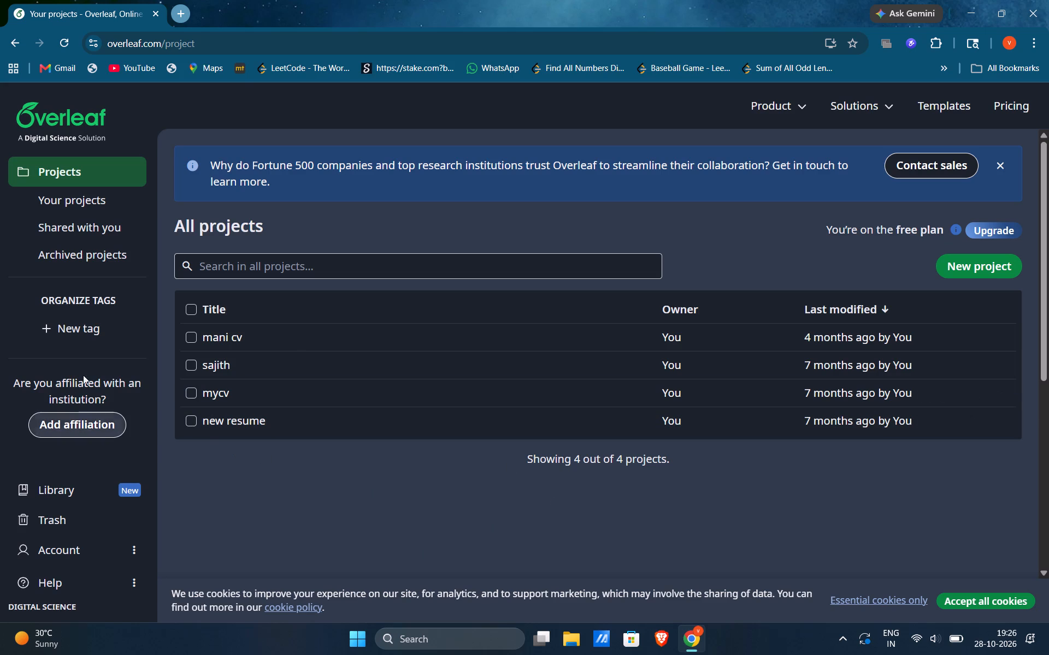
Dismiss the what's-new announcement and the Library reference-management notice covering the projects list.
scroll(71, 426, "down", 3)
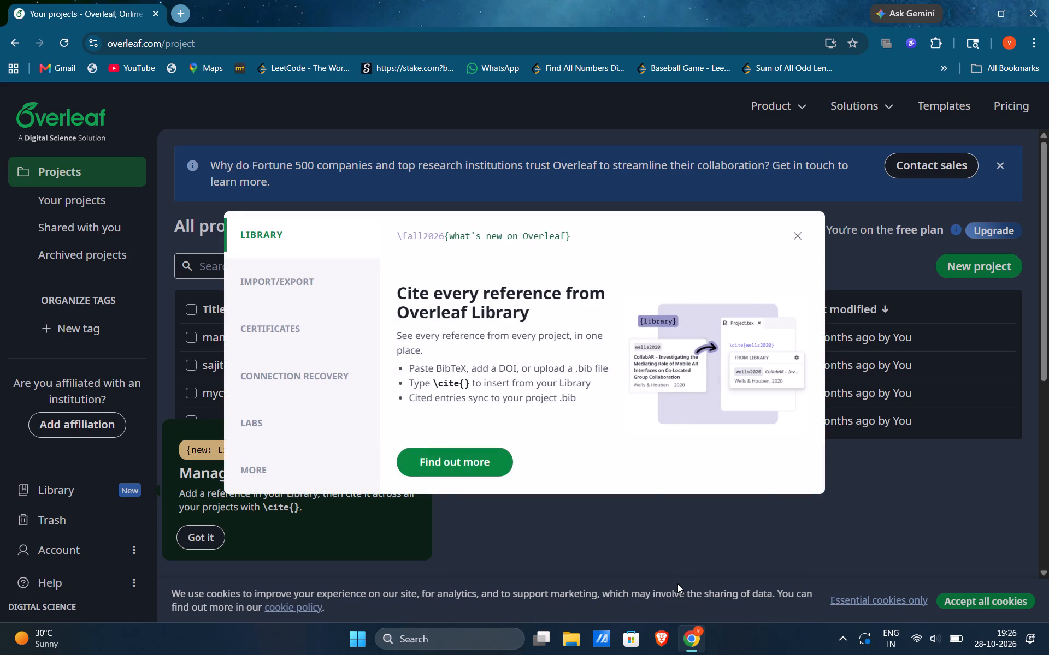
left_click(795, 229)
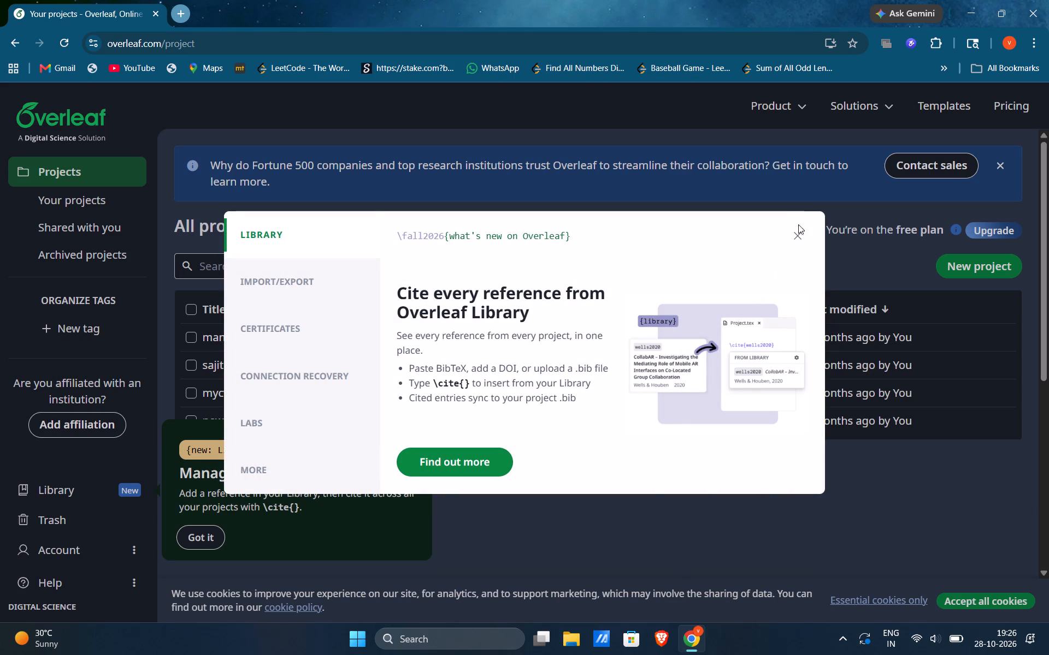
left_click(795, 227)
left_click(795, 227)
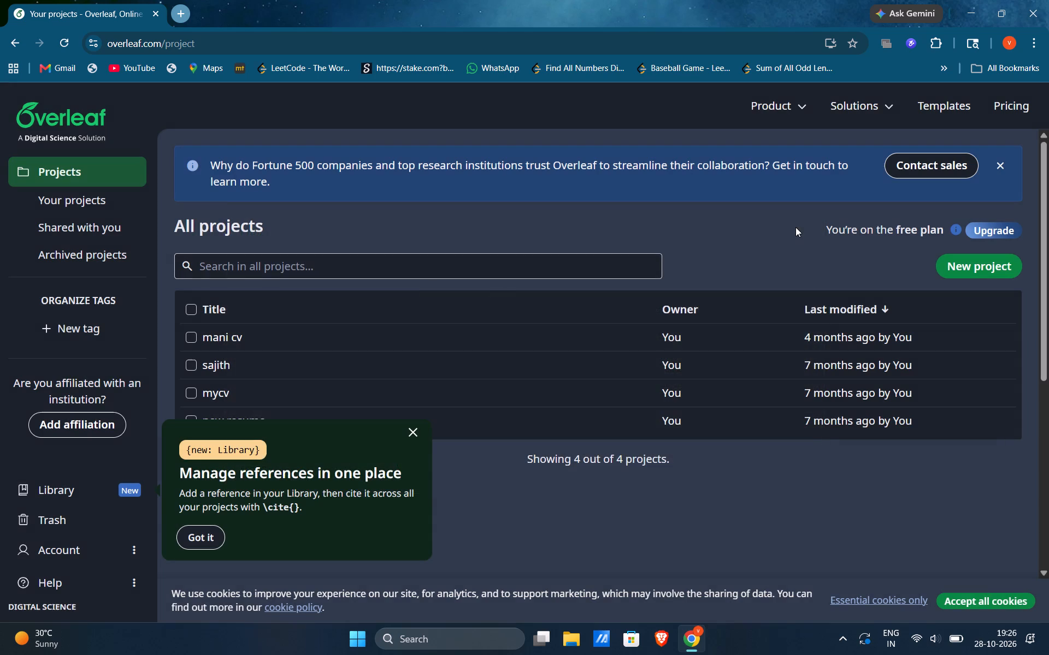
left_click(415, 431)
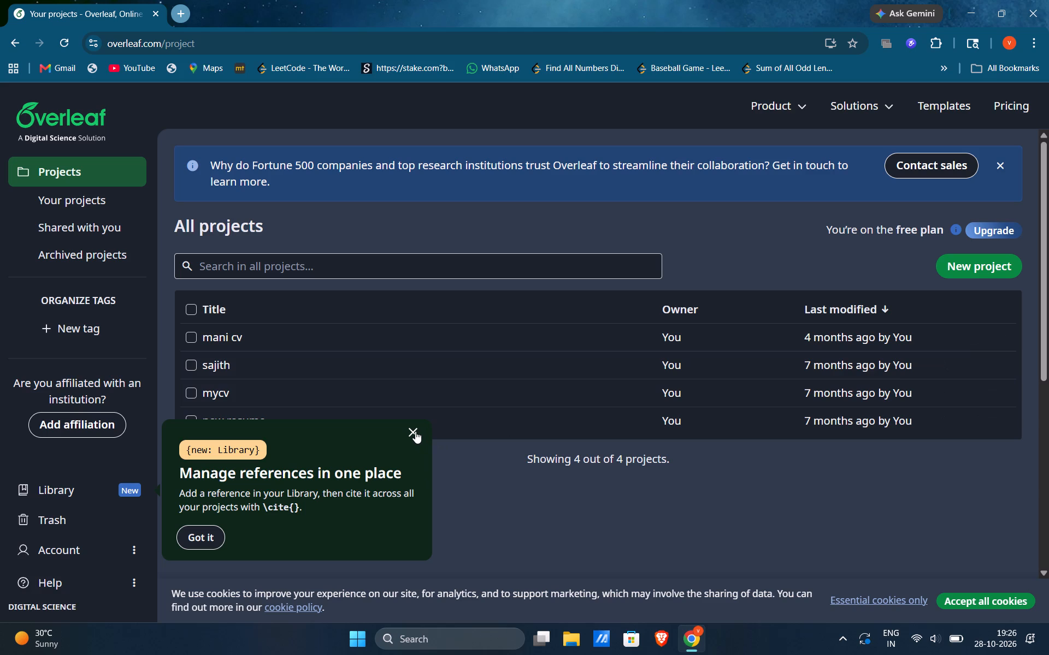
left_click(415, 431)
left_click(207, 537)
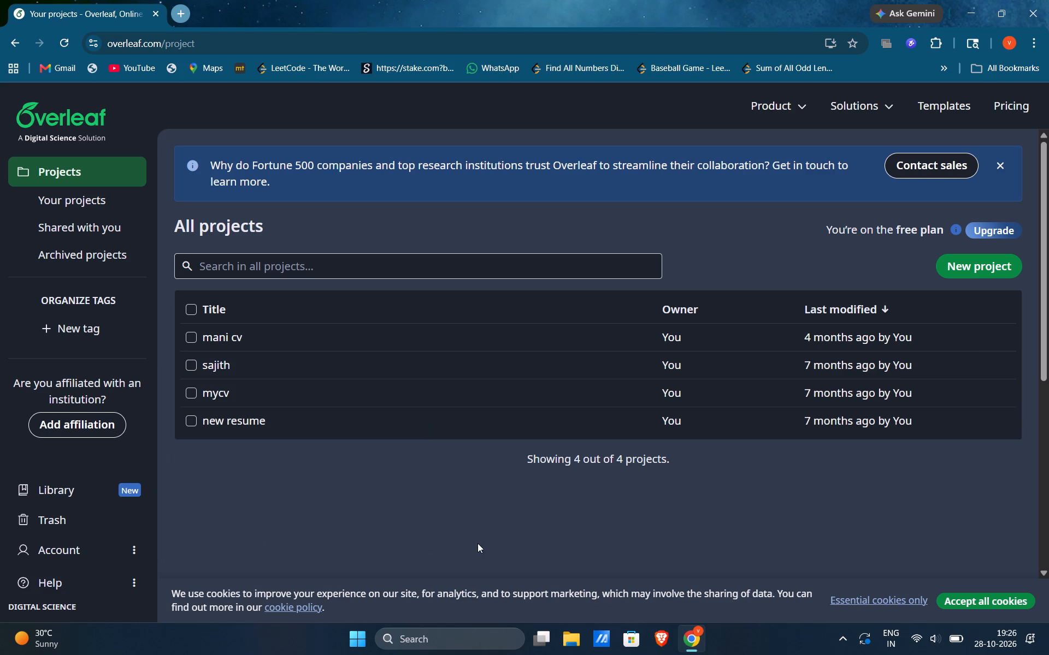
Open the LaTeX template gallery and search it for "confer".
left_click(921, 103)
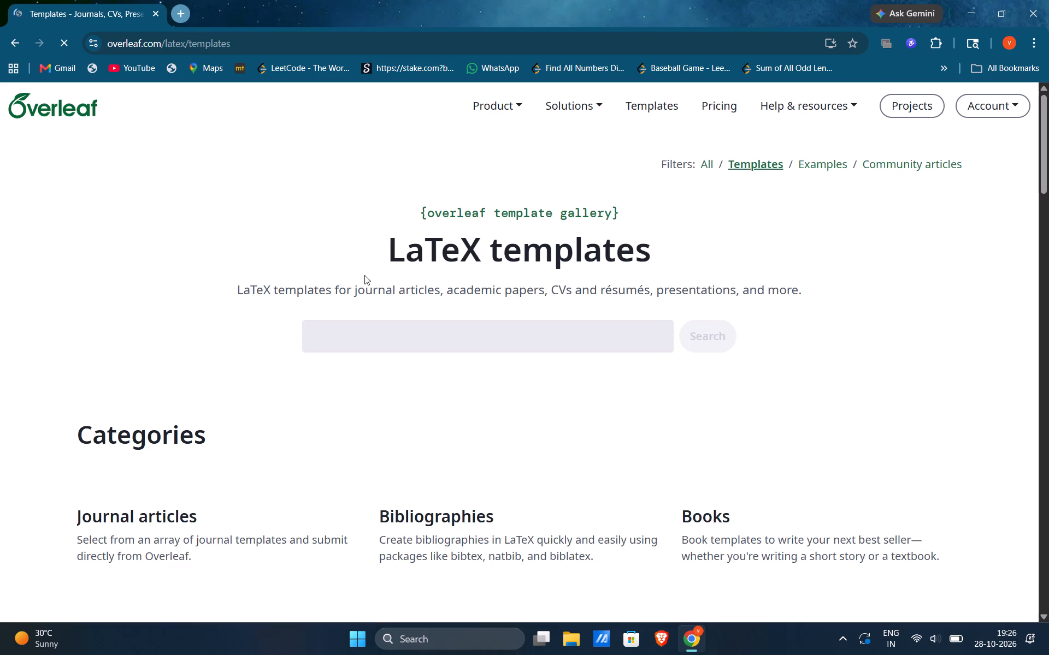
left_click(455, 344)
type("con")
type("fer")
key("Return")
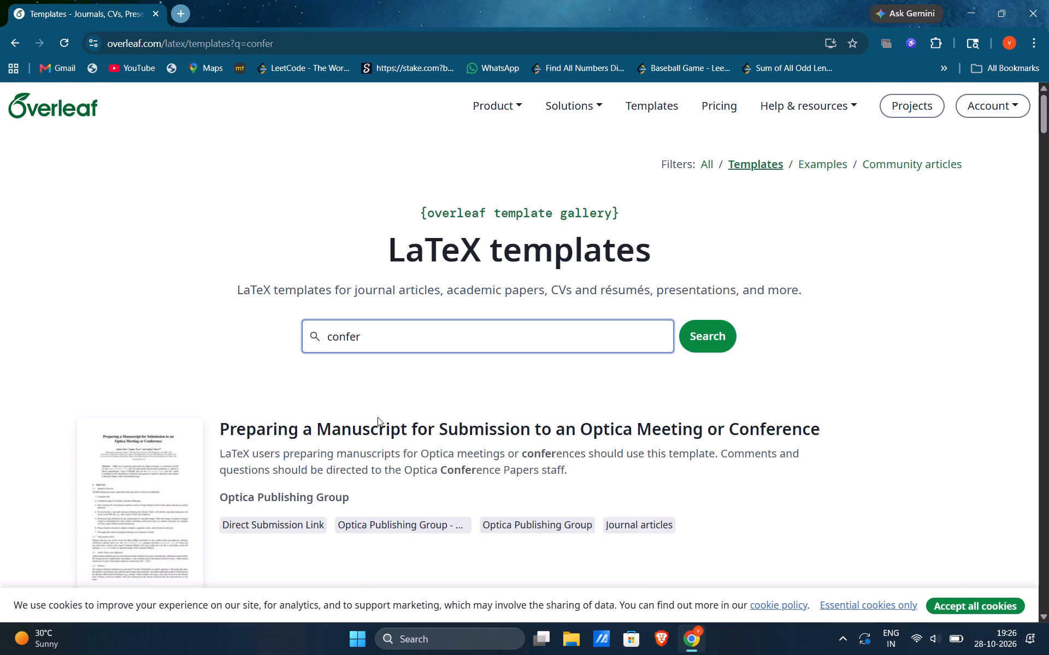
Open the official IEEE Conference Template from the search results.
scroll(378, 417, "down", 4)
left_click(290, 407)
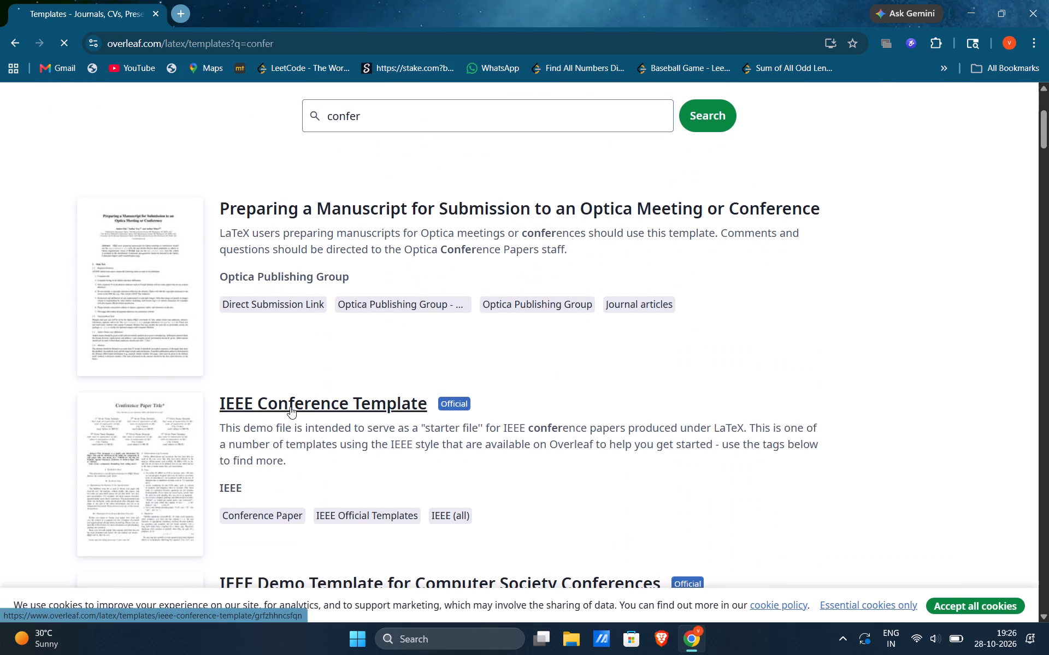
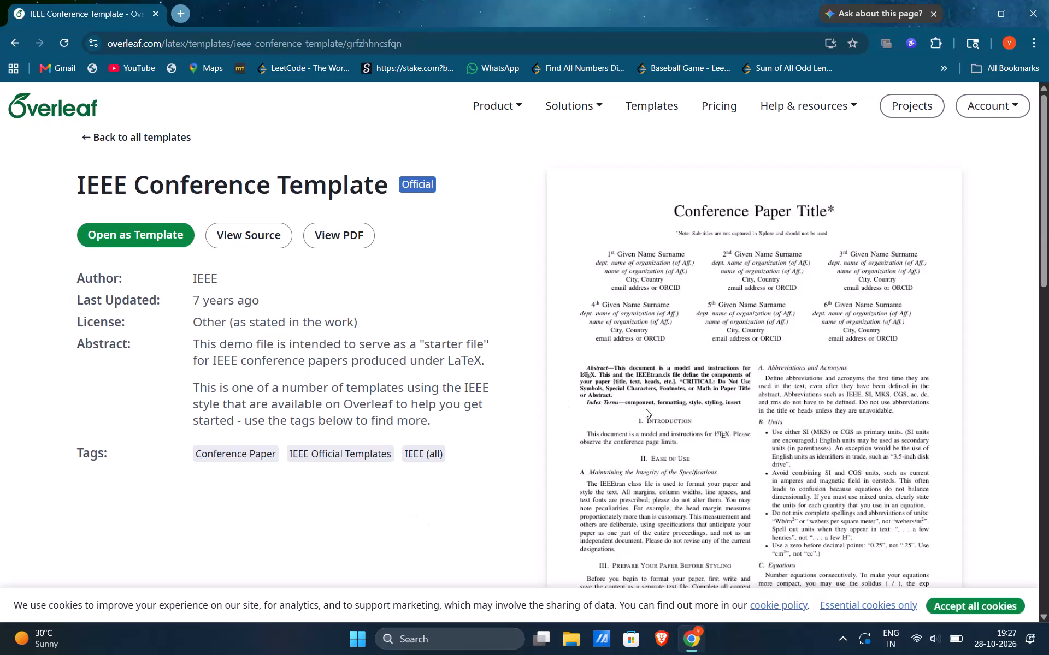
Open the IEEE Conference Template as a new editable project.
scroll(731, 460, "down", 6)
scroll(731, 460, "up", 4)
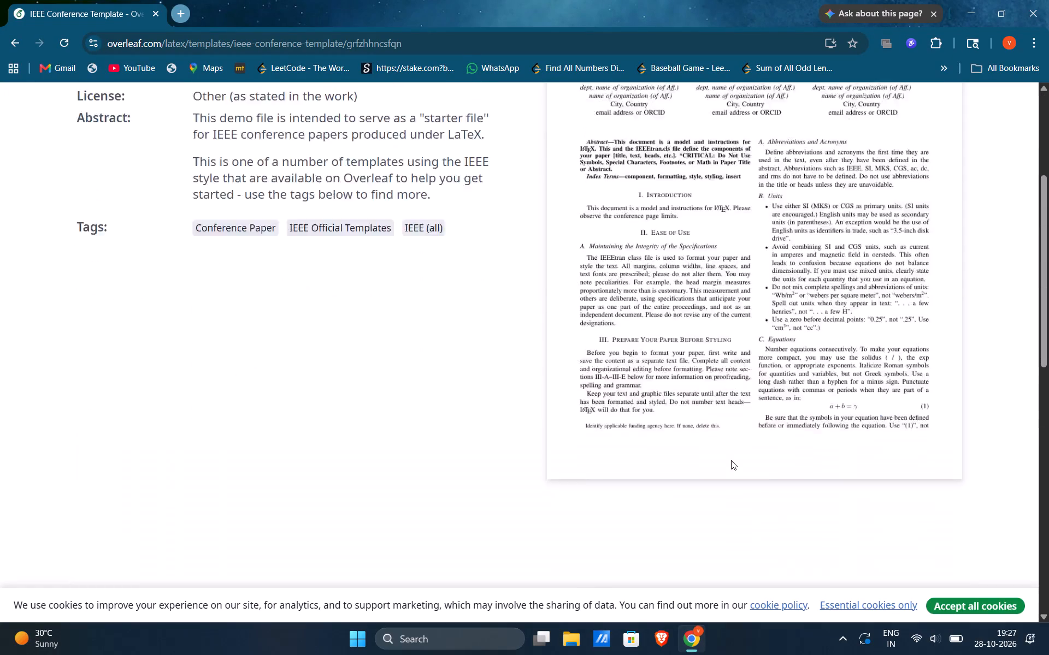
scroll(731, 460, "up", 2)
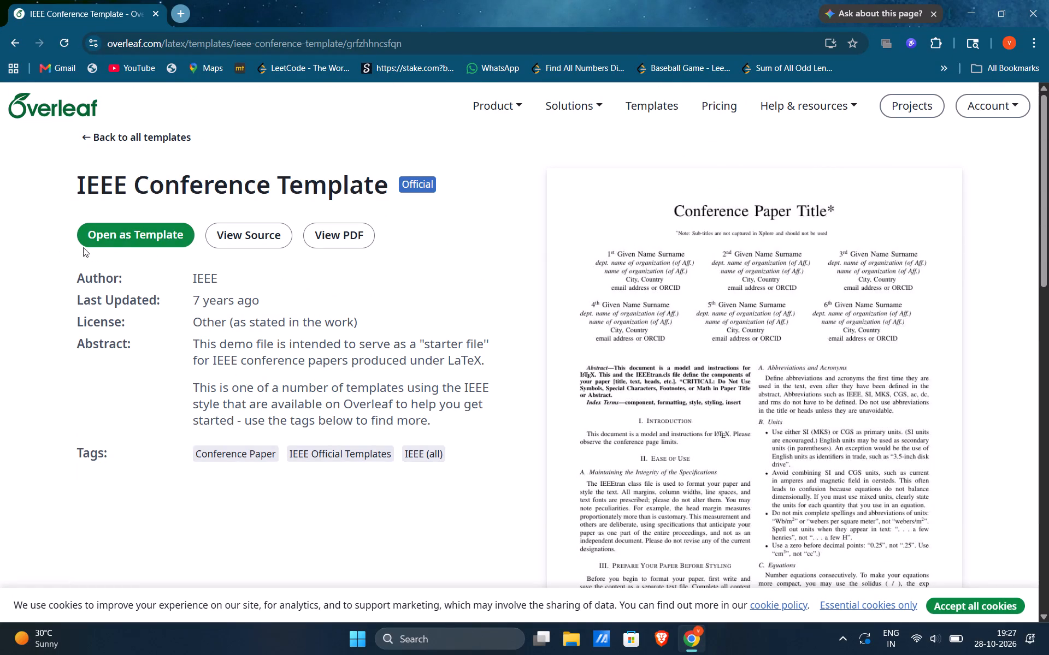
left_click(129, 235)
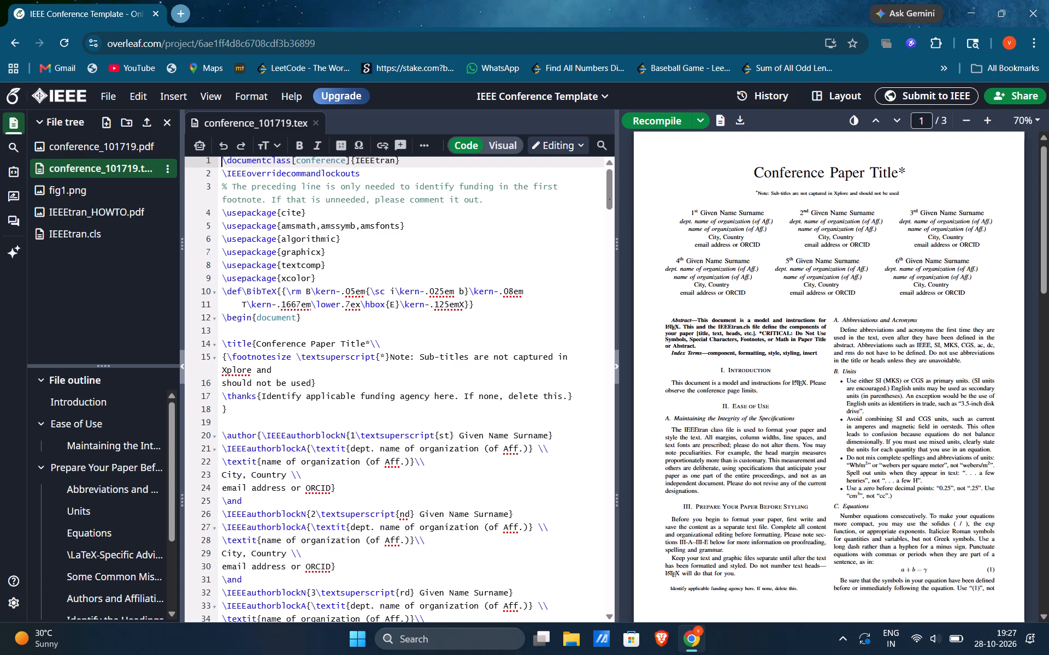
Copy the entire LaTeX source of conference_101719.tex.
left_click(473, 400)
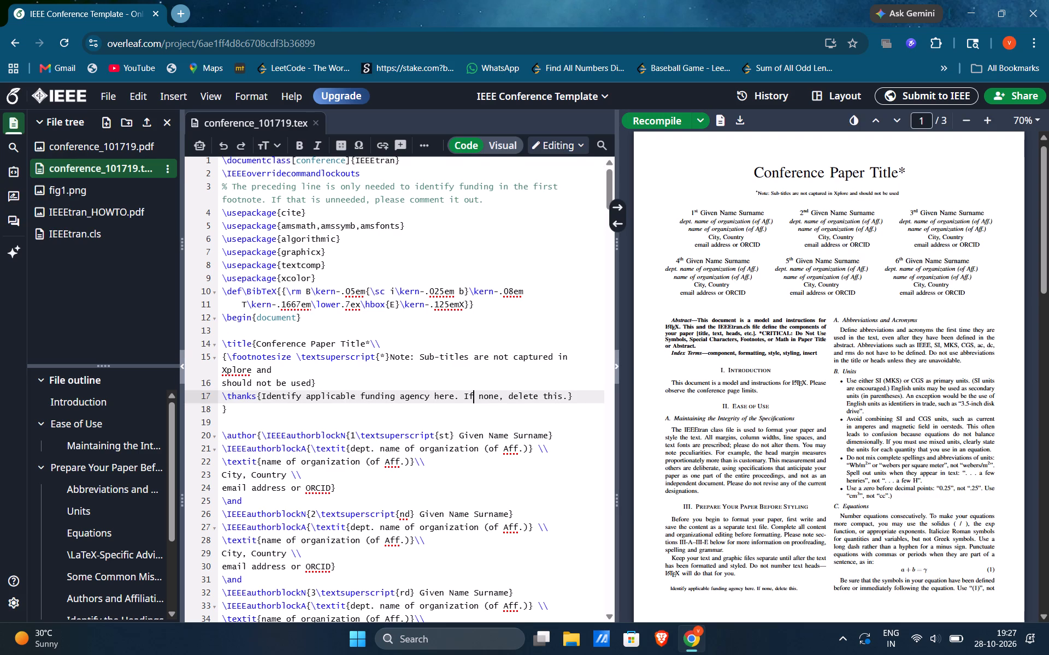
key("ctrl+a")
key("ctrl+c")
key("ctrl+c")
key("ctrl+c")
key("ctrl+c")
key("ctrl+c")
key("ctrl+c")
key("ctrl+c")
key("ctrl+c")
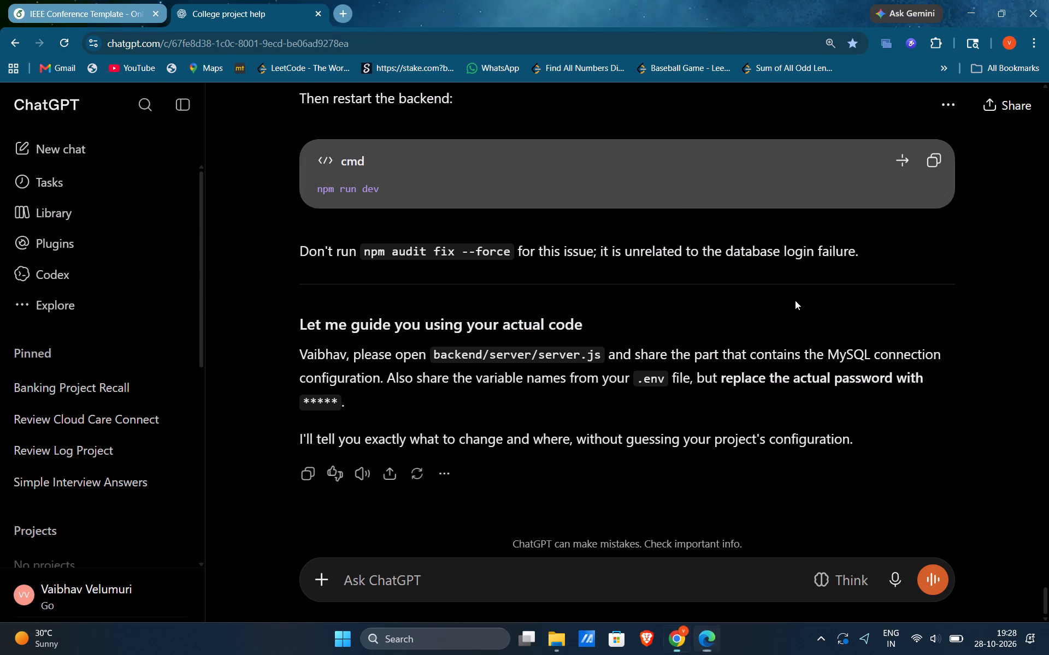
left_click(81, 1)
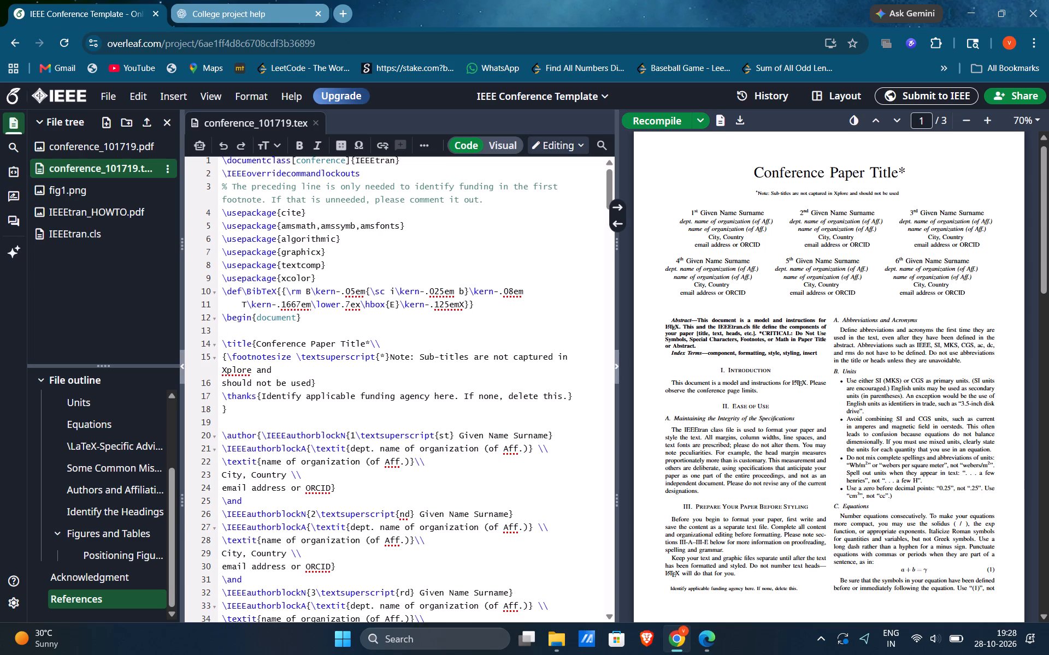
scroll(300, 355, "up", 12)
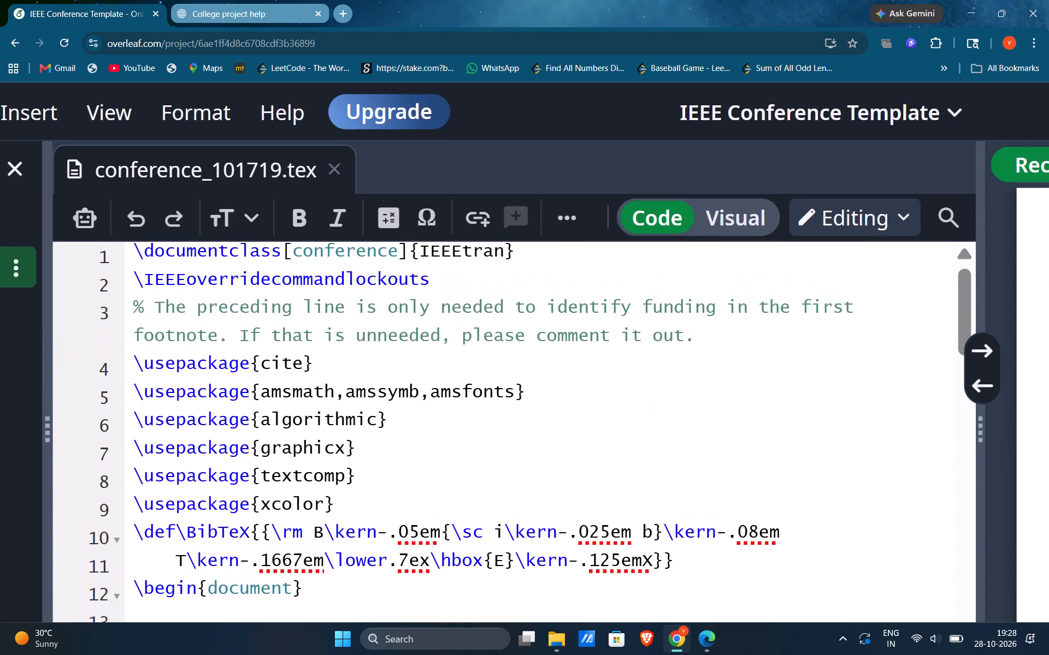
scroll(300, 355, "down", 2)
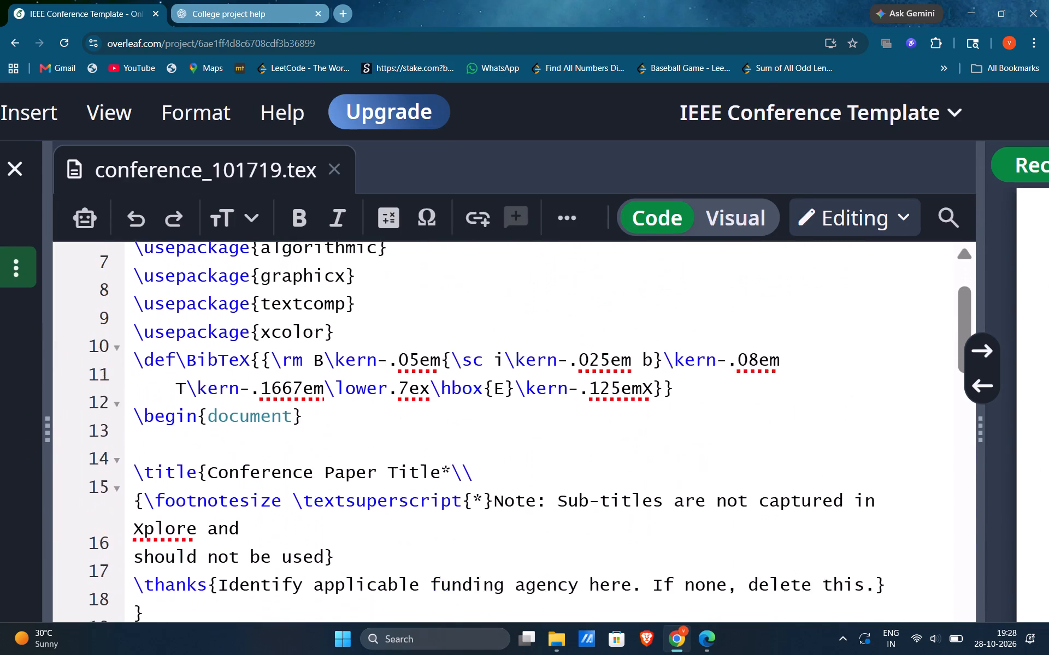
scroll(300, 355, "down", 2)
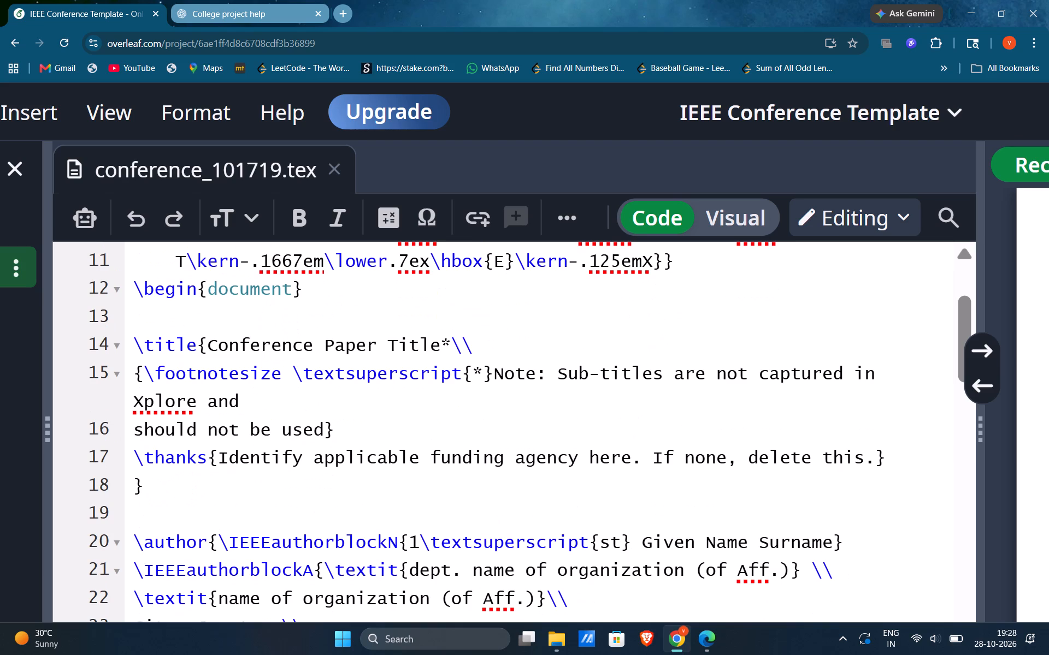
scroll(611, 463, "down", 1)
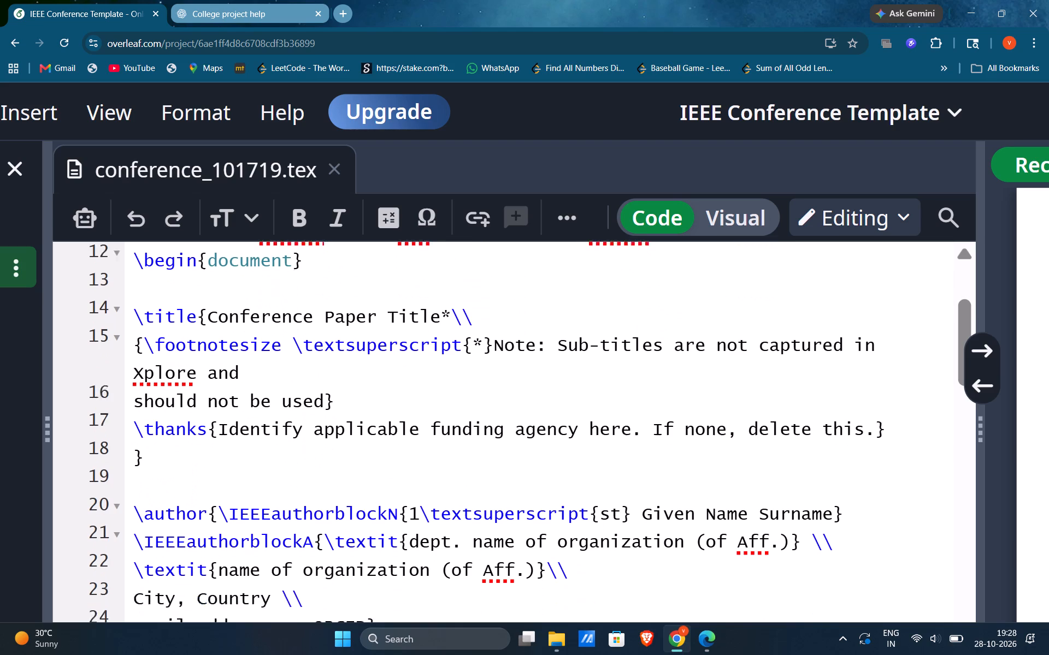
scroll(611, 463, "down", 4)
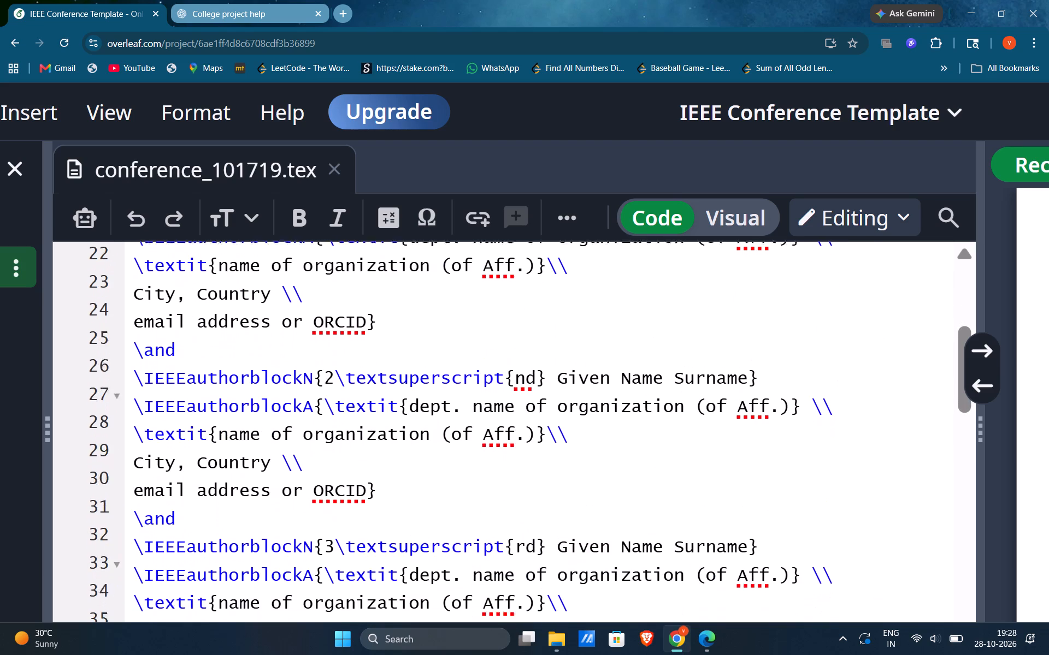
scroll(611, 463, "down", 1)
scroll(611, 463, "up", 1)
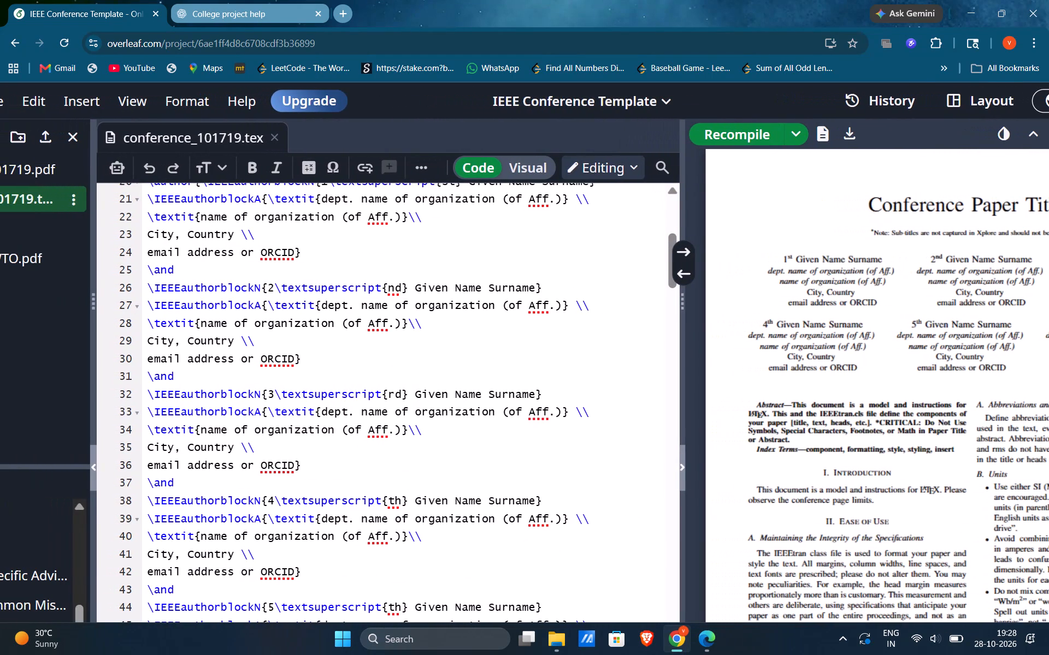
scroll(468, 331, "up", 4)
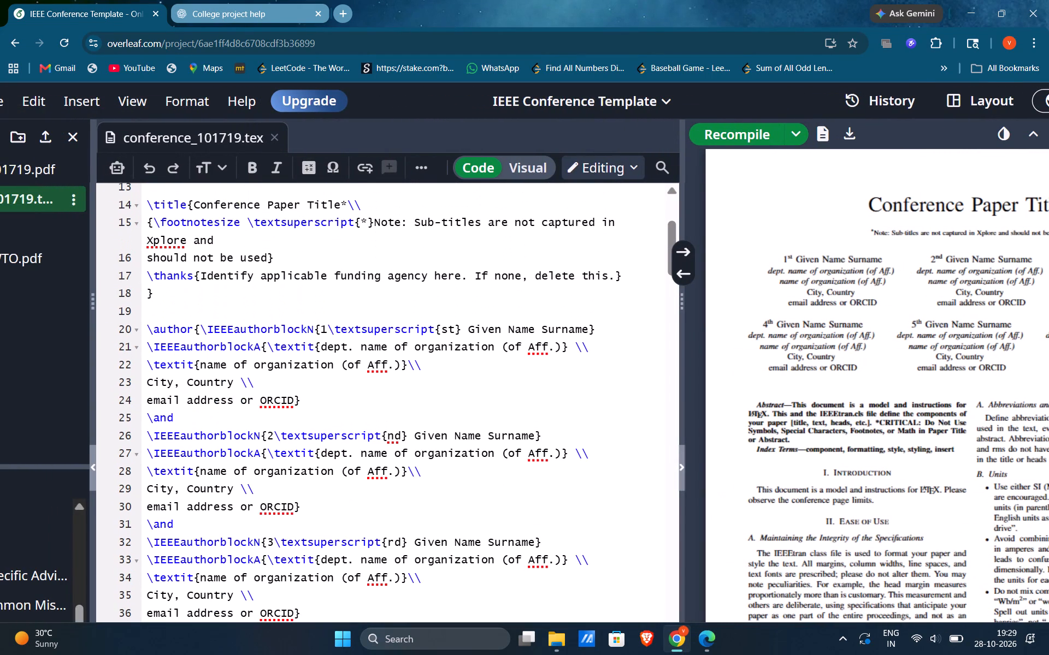
scroll(453, 397, "left", 1)
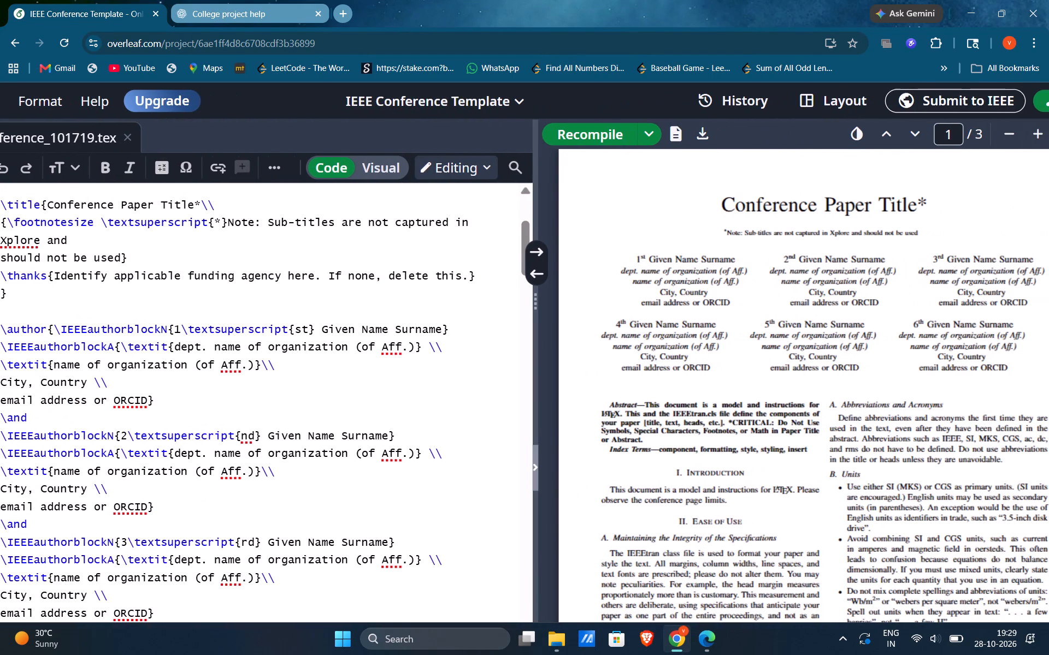
scroll(453, 397, "left", 1)
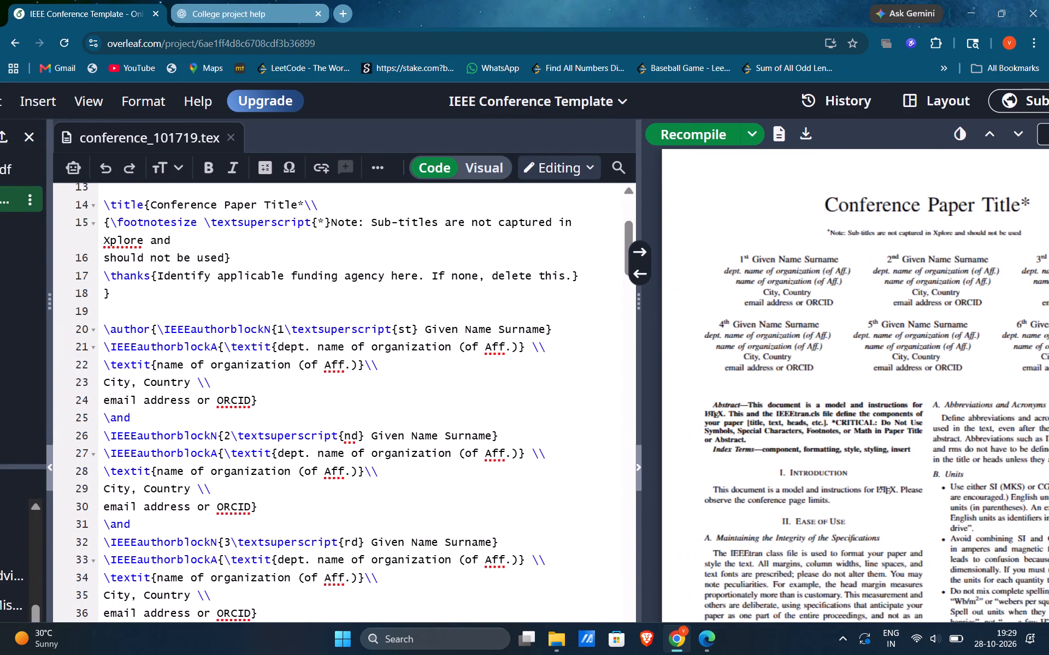
scroll(433, 392, "right", 1)
scroll(433, 392, "up", 3)
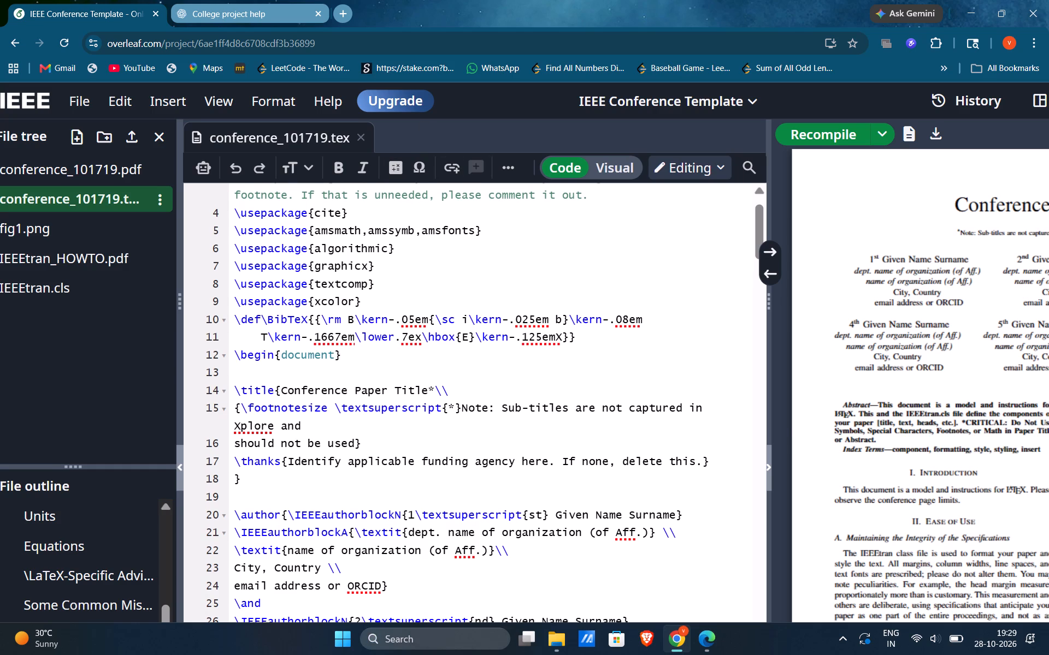
scroll(405, 392, "left", 1)
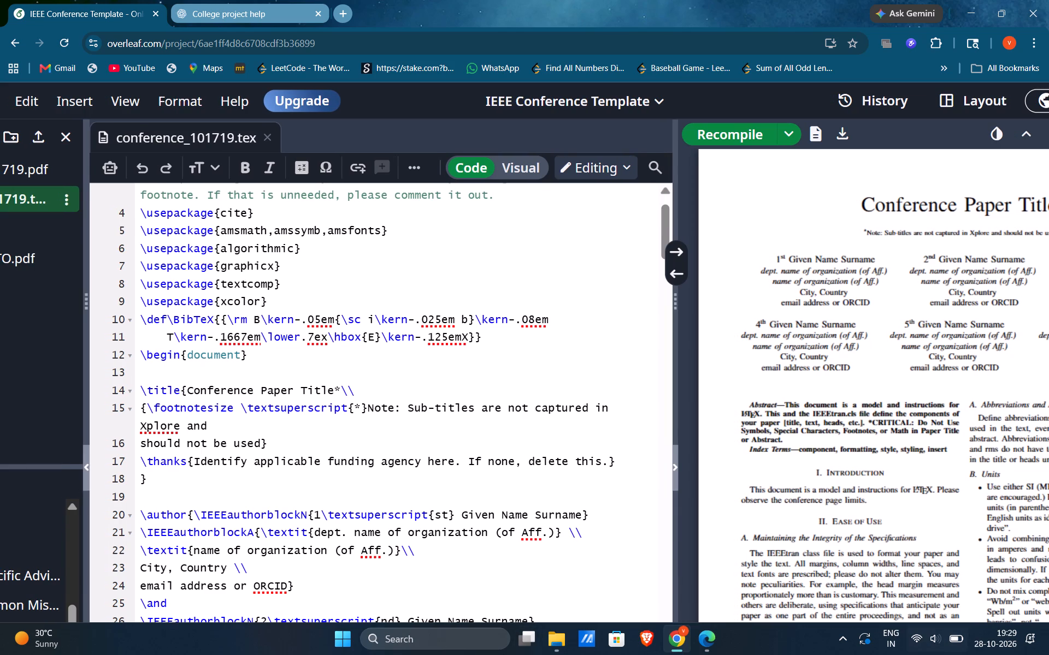
Jump from the compiled preview's abstract and paper title to their source code, and locate the \title block.
double_click(758, 400)
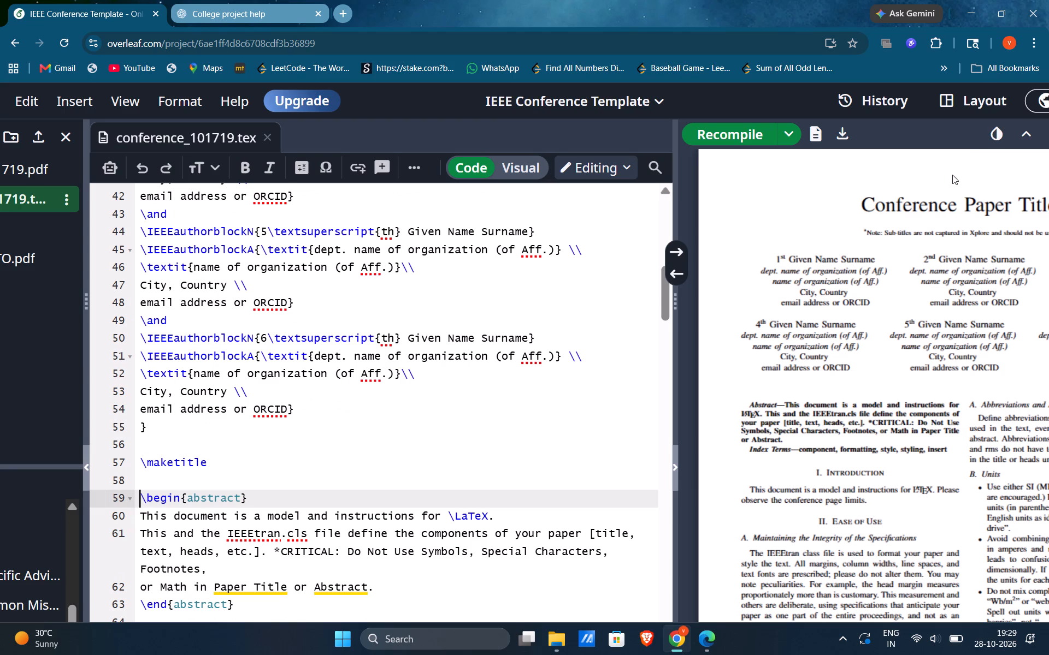
double_click(956, 205)
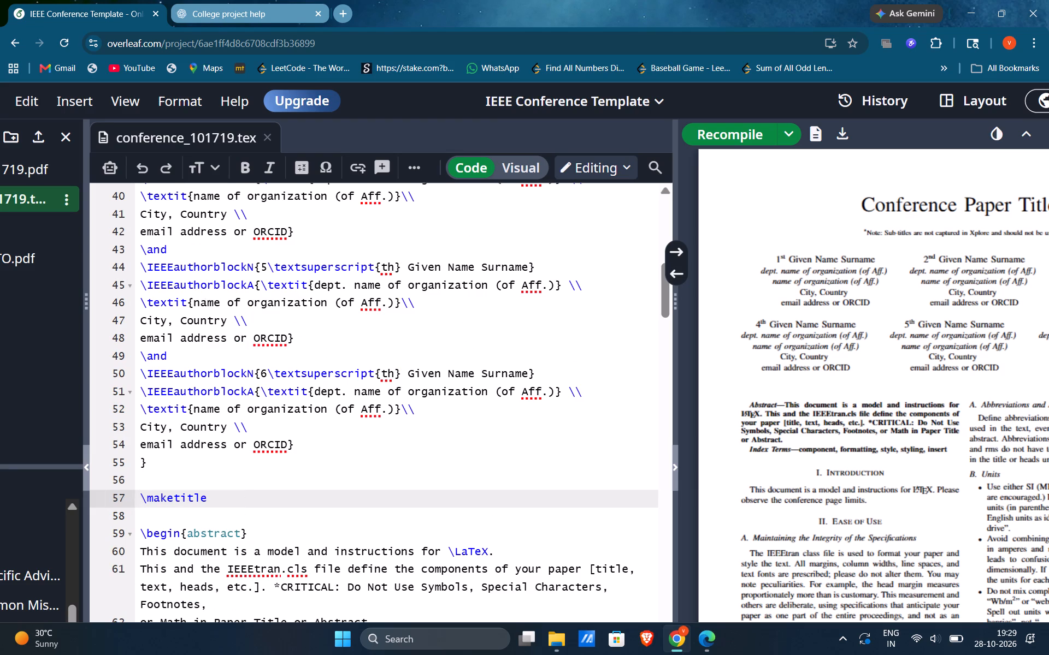
triple_click(910, 205)
scroll(314, 465, "up", 4)
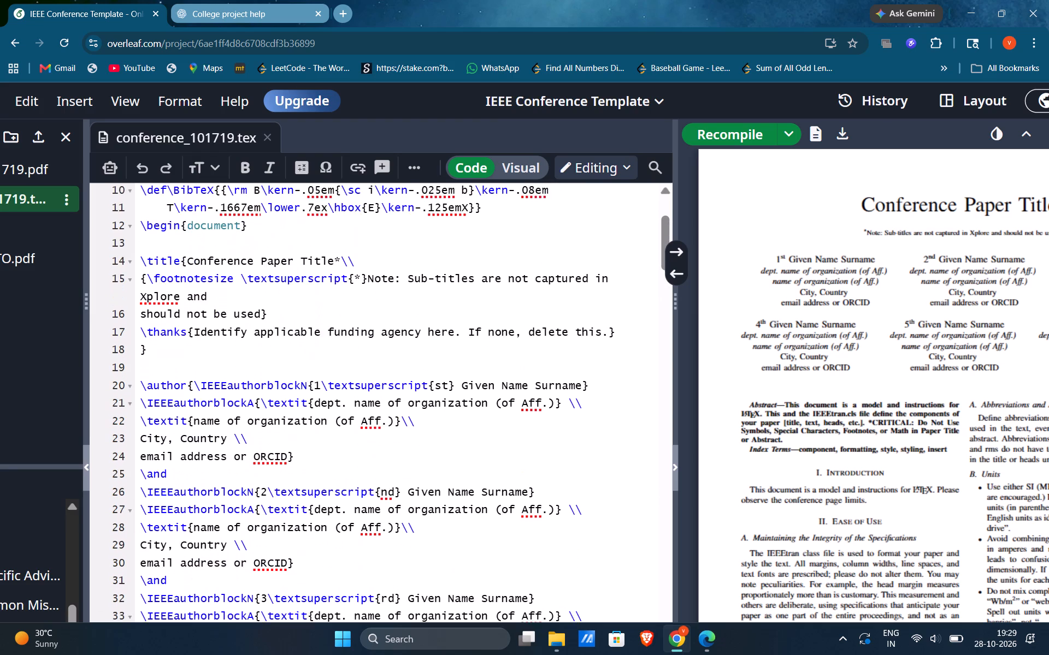
scroll(314, 465, "up", 3)
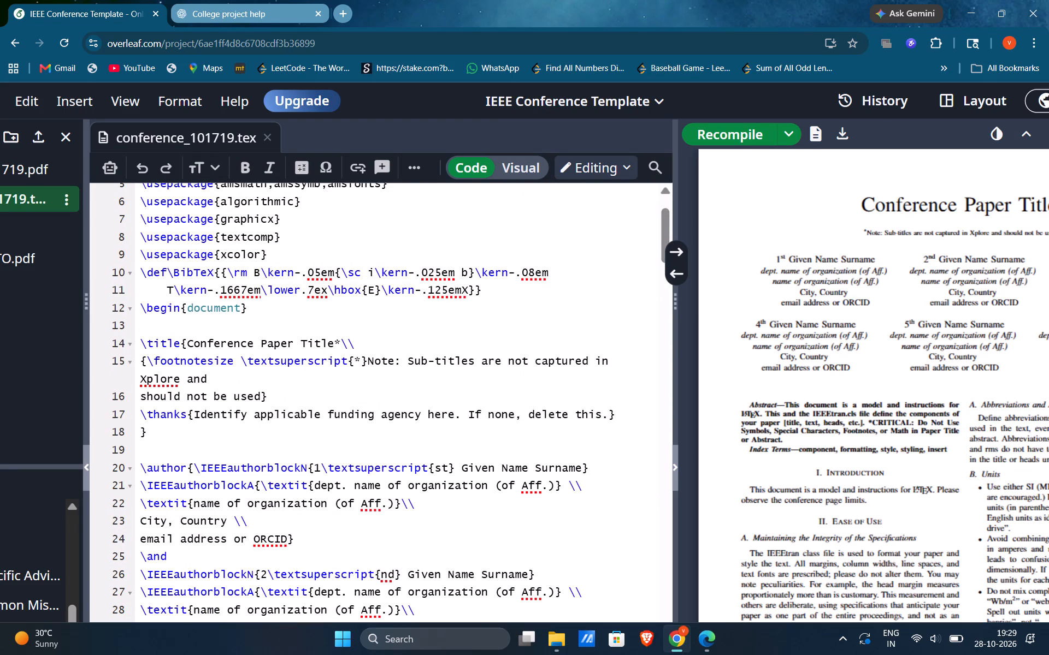
Delete the second to fifth placeholder author blocks from the \author section of conference_101719.tex.
left_click(185, 331)
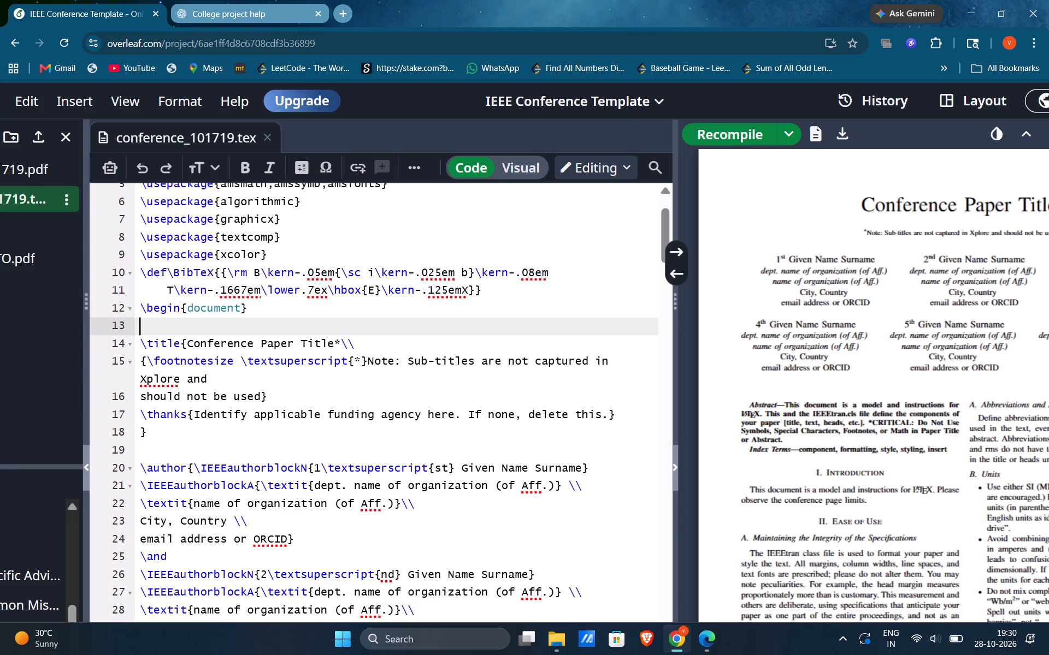
scroll(217, 547, "down", 2)
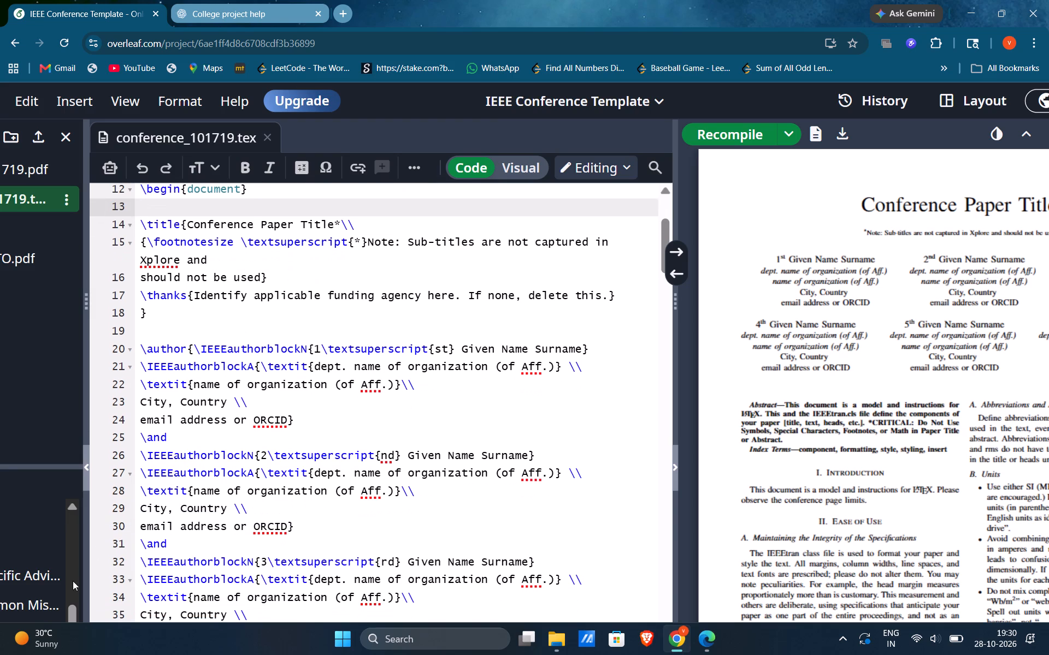
left_click_drag(139, 436, 144, 451)
left_click_drag(144, 451, 385, 654)
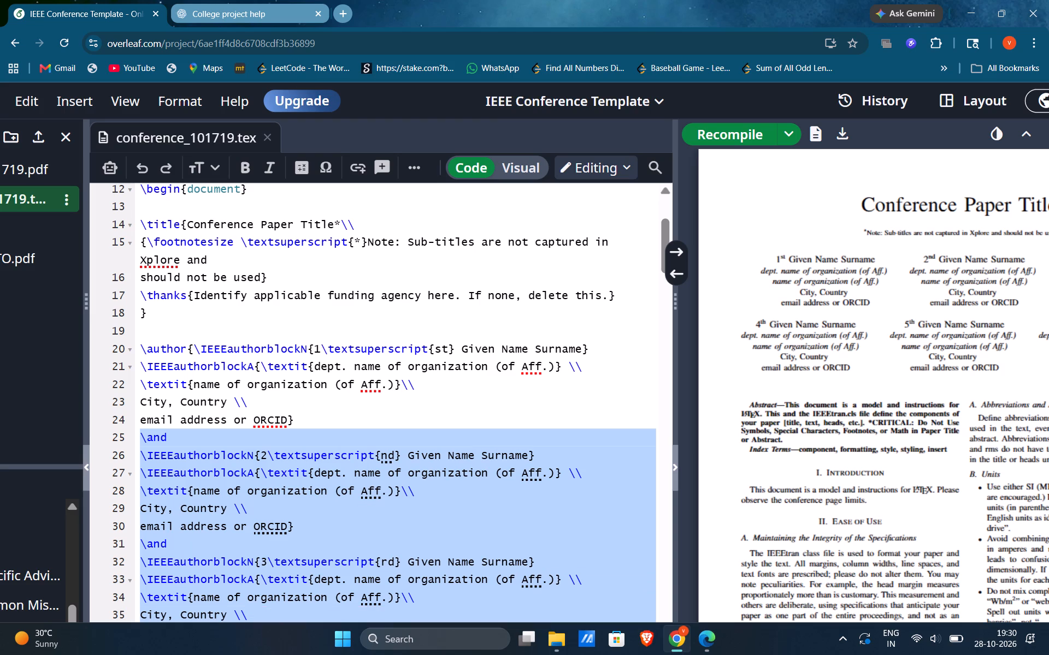
left_click_drag(385, 654, 483, 654)
left_click_drag(483, 654, 391, 608)
key("BackSpace")
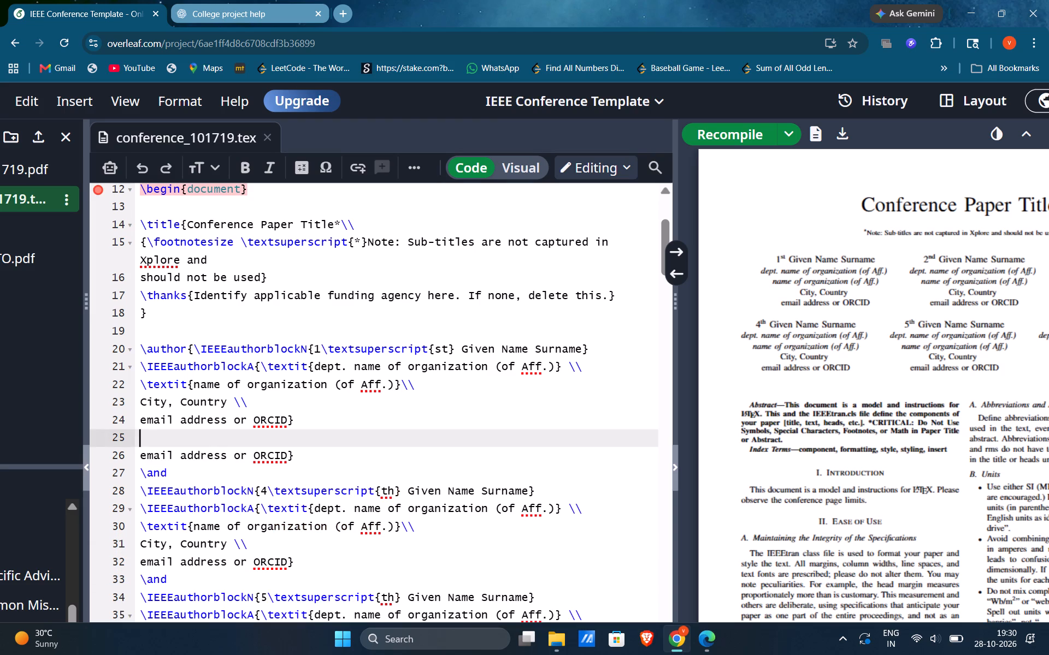
left_click_drag(148, 437, 176, 469)
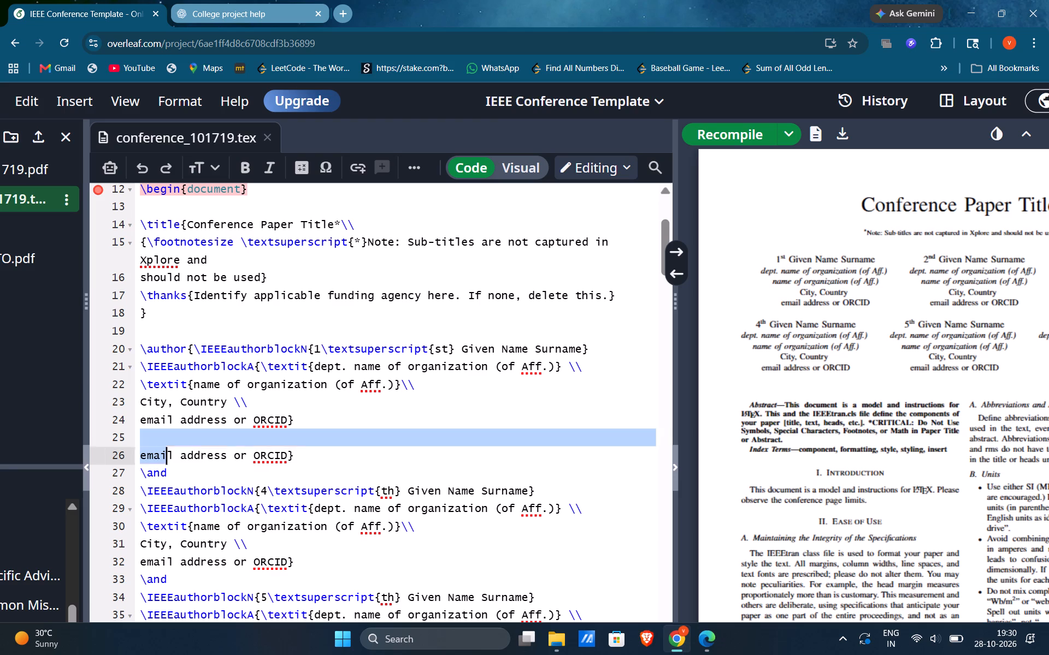
left_click_drag(176, 469, 288, 585)
key("BackSpace")
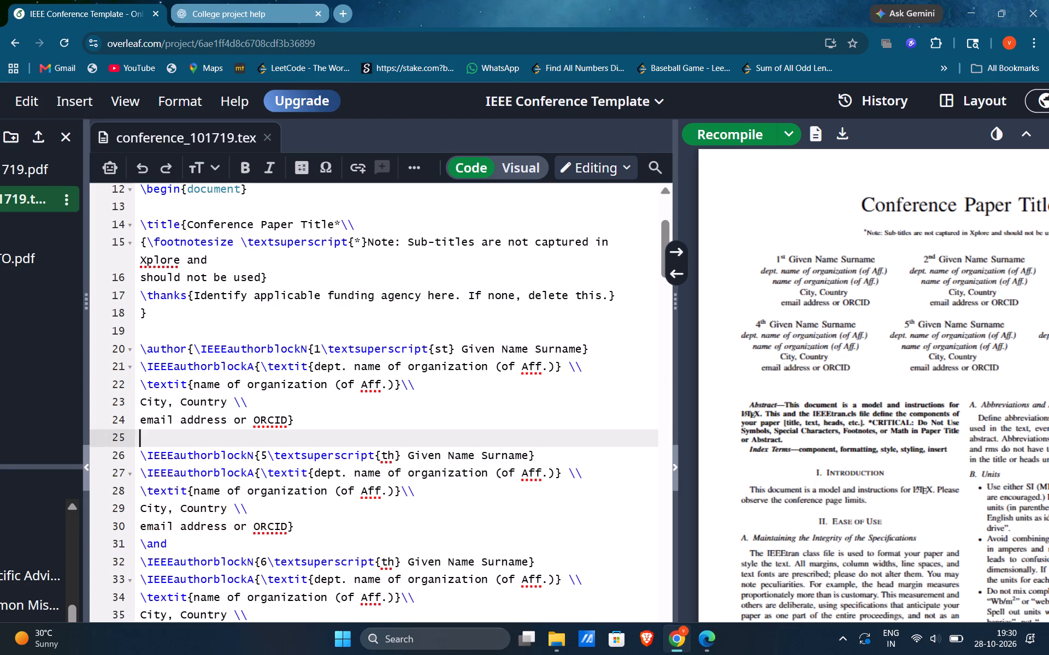
left_click_drag(145, 432, 169, 547)
key("BackSpace")
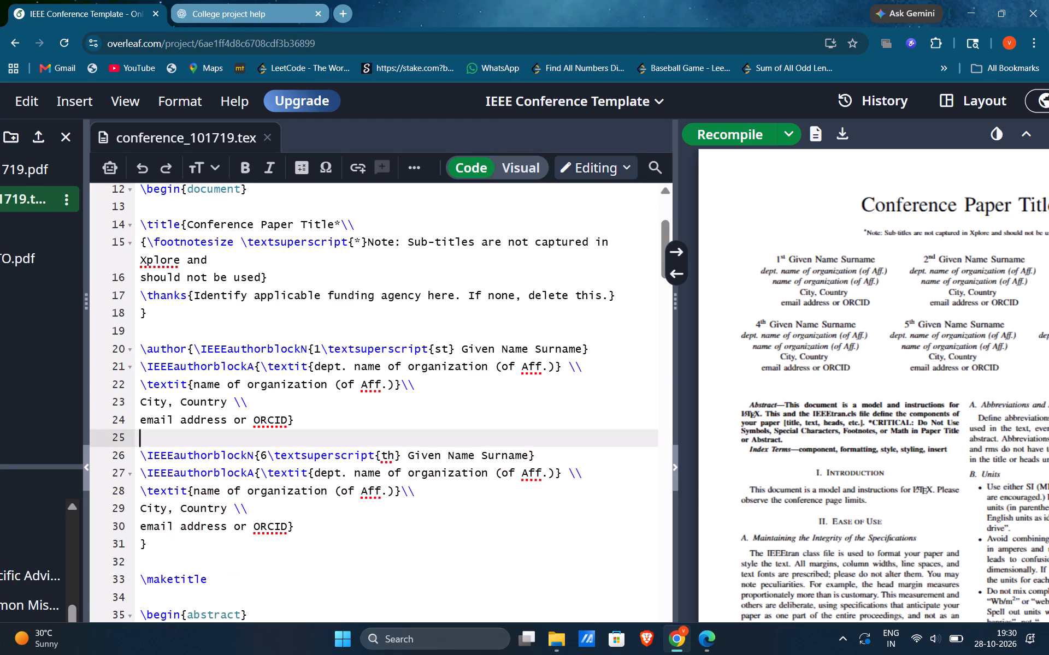
Delete the sixth placeholder author block and the blank line above it, leaving only the first author before the closing brace.
left_click(297, 525)
key("BackSpace")
key("BackSpace")
key("BackSpace")
key("BackSpace")
key("BackSpace")
key("BackSpace")
key("BackSpace")
key("BackSpace")
key("BackSpace")
key("BackSpace")
key("BackSpace")
key("BackSpace")
key("BackSpace")
key("BackSpace")
key("BackSpace")
key("BackSpace")
key("BackSpace")
key("BackSpace")
key("BackSpace")
key("BackSpace")
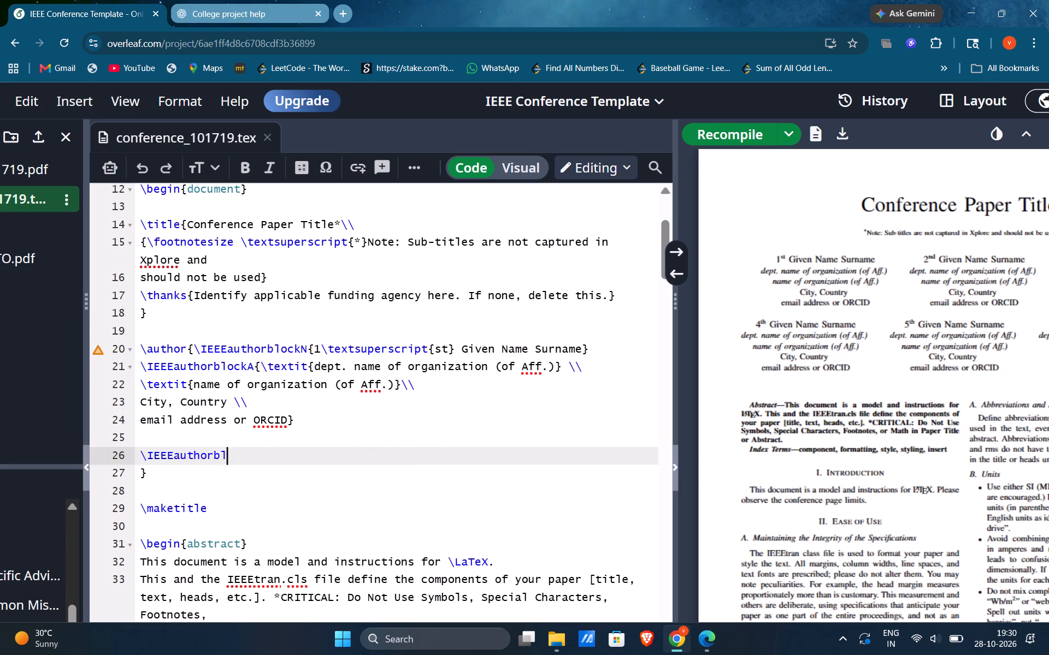
key("BackSpace")
key("BackSpace")
key("BackSpace")
key("BackSpace")
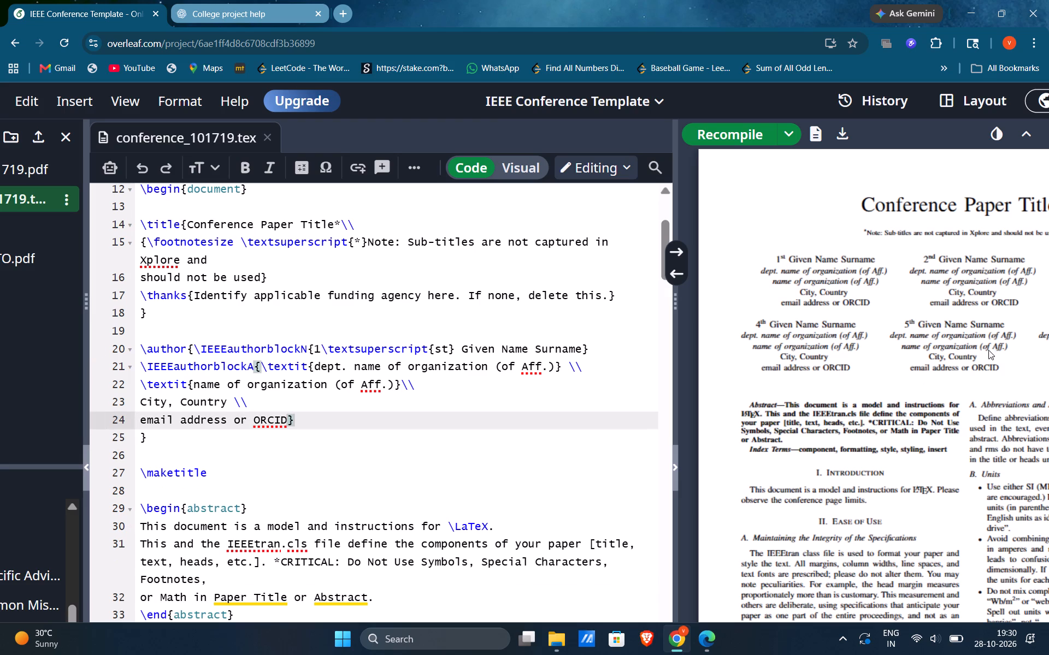
Recompile the paper and check the single-author layout on page 1 of the preview.
left_click(721, 140)
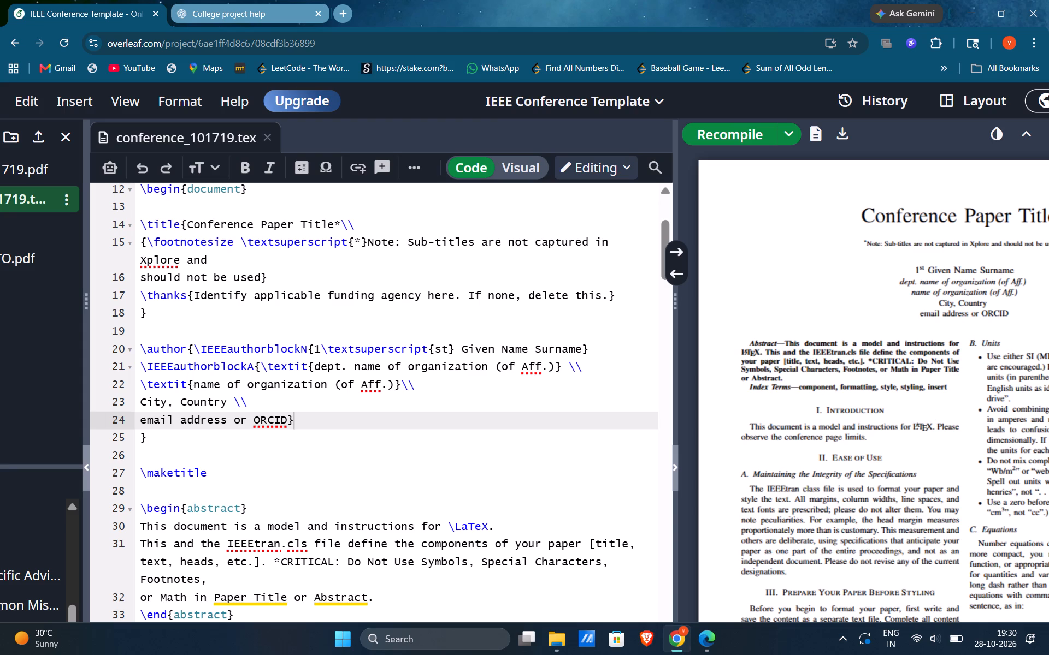
scroll(871, 258, "left", 2)
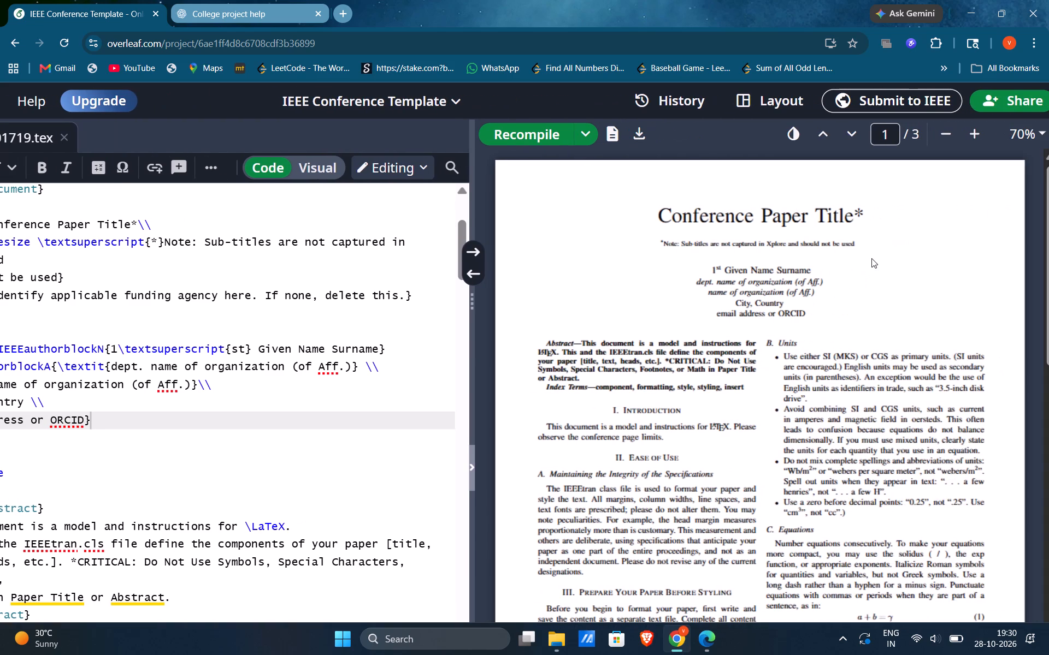
scroll(871, 258, "left", 2)
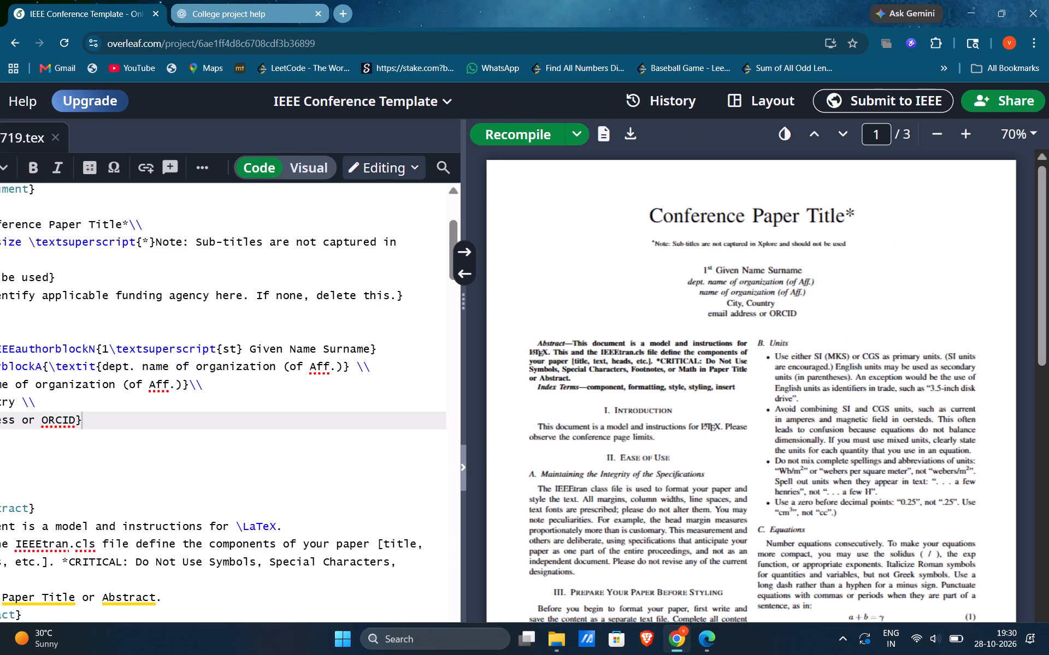
scroll(183, 471, "right", 4)
scroll(183, 471, "up", 1)
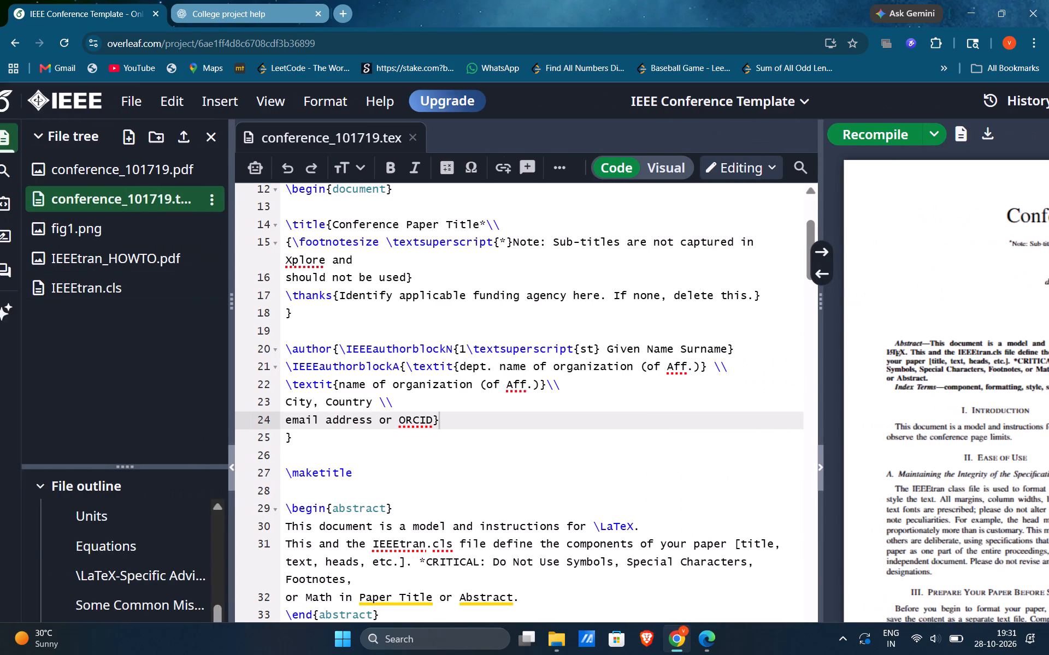
scroll(808, 345, "left", 6)
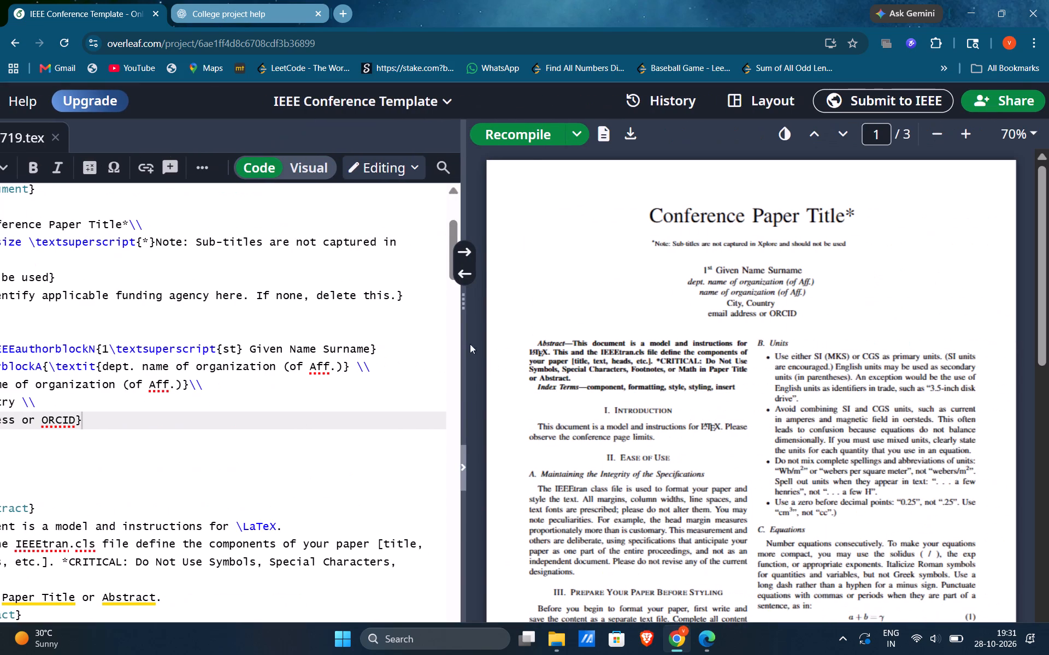
Remove the placeholder text "Conference Paper Title" from the \title command, keeping the asterisk and line break.
scroll(330, 395, "right", 4)
scroll(262, 284, "up", 2)
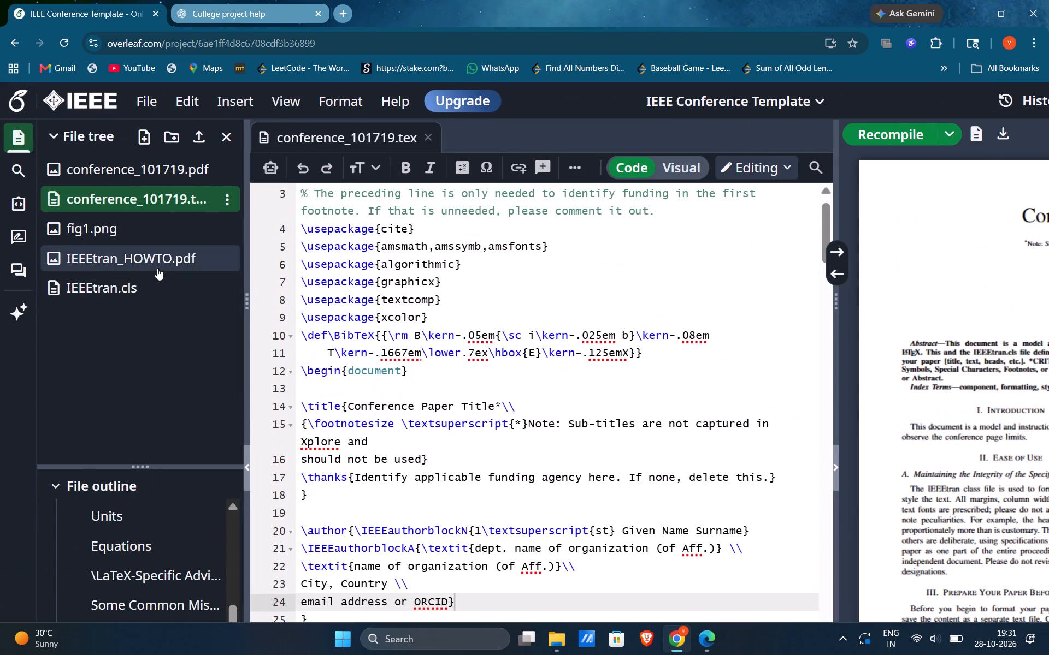
left_click(483, 404)
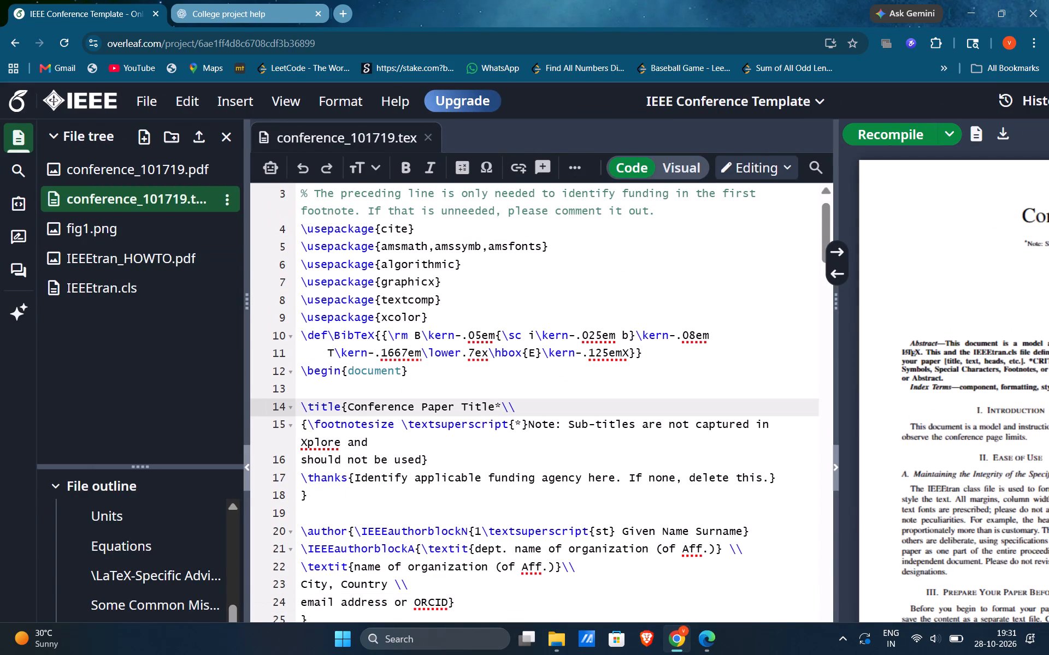
key("Right")
key("Right")
key("BackSpace")
key("BackSpace")
key("BackSpace")
key("BackSpace")
key("BackSpace")
key("BackSpace")
key("BackSpace")
key("BackSpace")
key("BackSpace")
key("BackSpace")
key("BackSpace")
key("BackSpace")
key("BackSpace")
key("BackSpace")
key("BackSpace")
key("BackSpace")
key("BackSpace")
key("BackSpace")
key("BackSpace")
key("BackSpace")
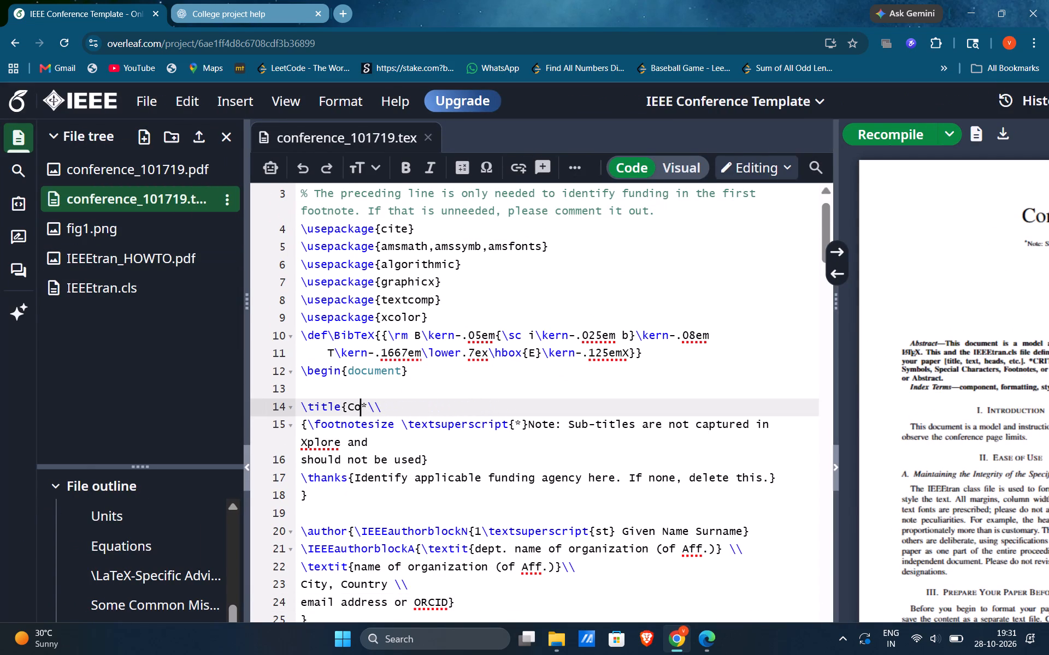
key("BackSpace")
key("BackSpace")
Copy "AI-BASED EARLY WARNING AND LANDSLIDE RISK MONITORING SYSTEM" from the paper's PDF in Edge and paste it into Overleaf's \title command.
key("alt+Tab")
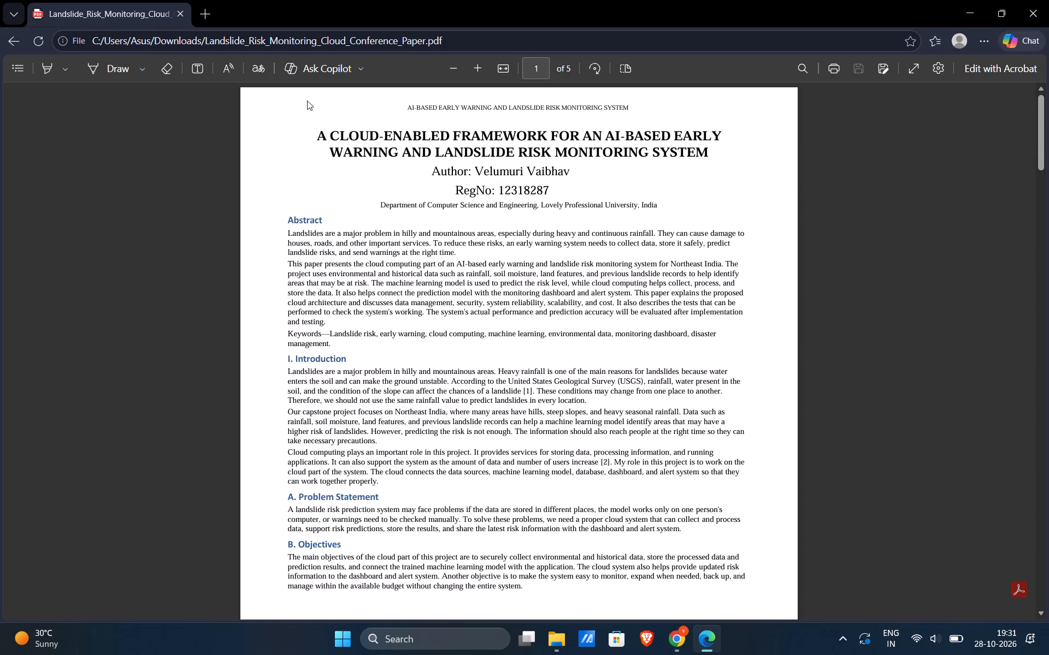
left_click_drag(316, 133, 737, 154)
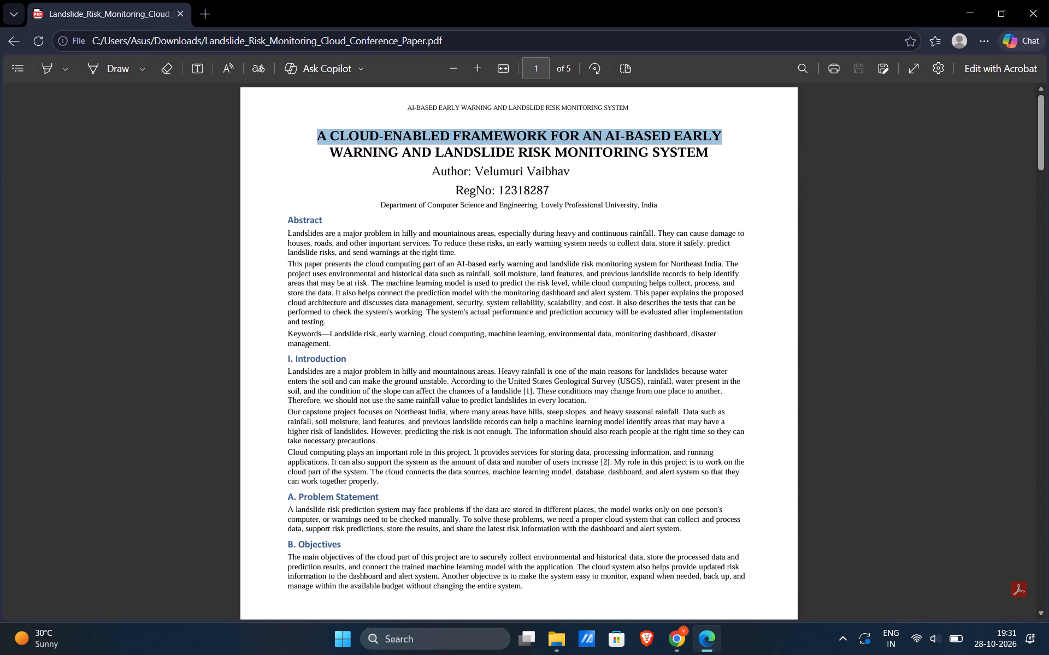
left_click_drag(737, 154, 699, 153)
left_click(696, 169)
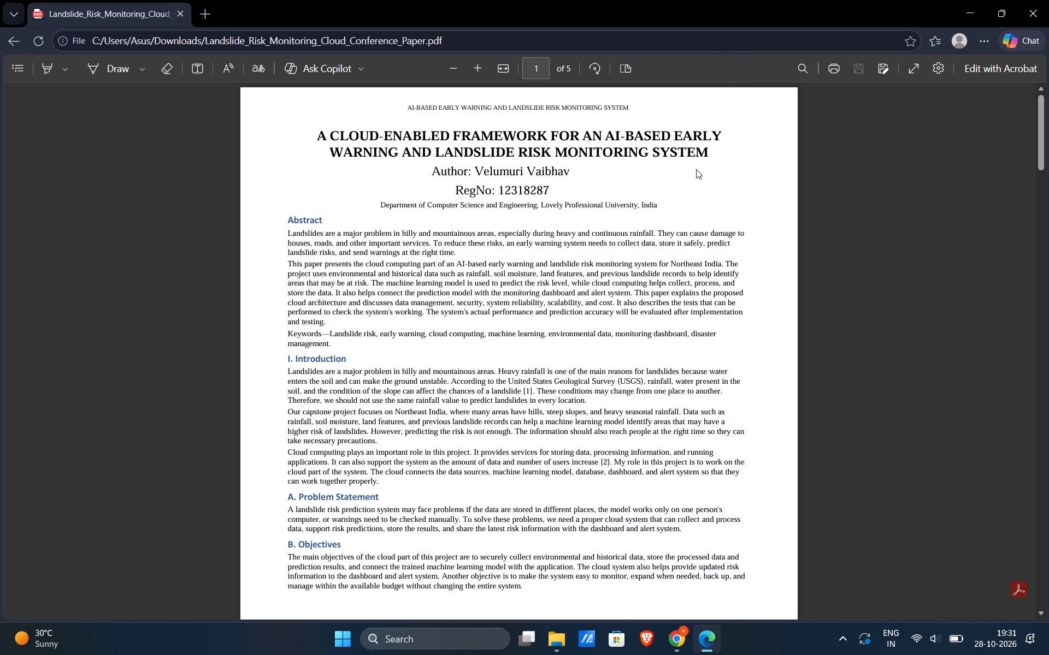
left_click_drag(606, 134, 653, 152)
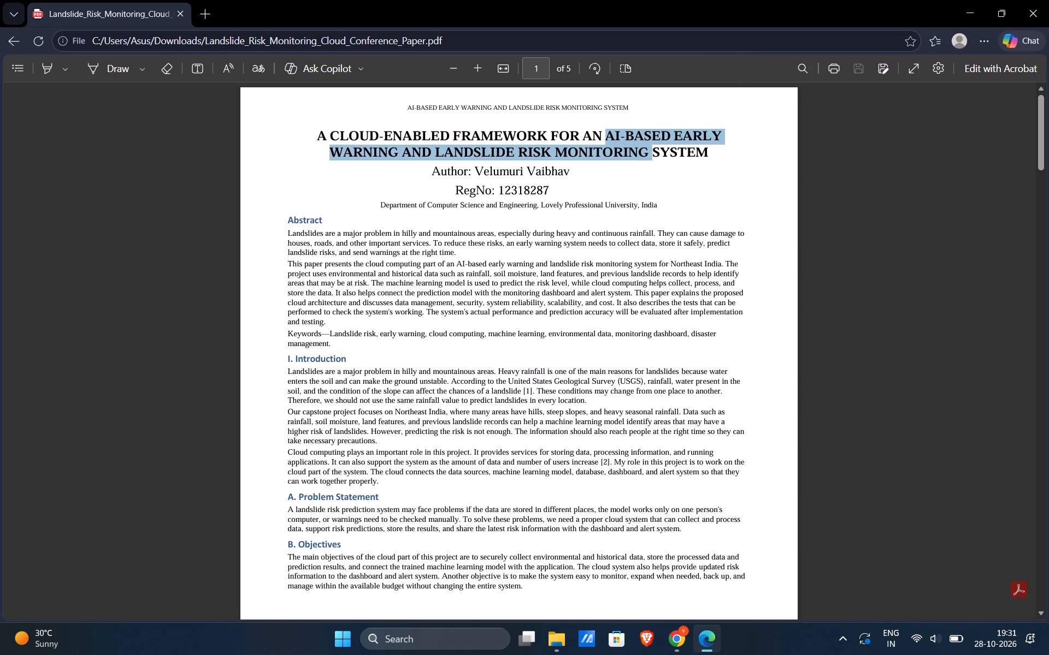
left_click_drag(653, 152, 708, 164)
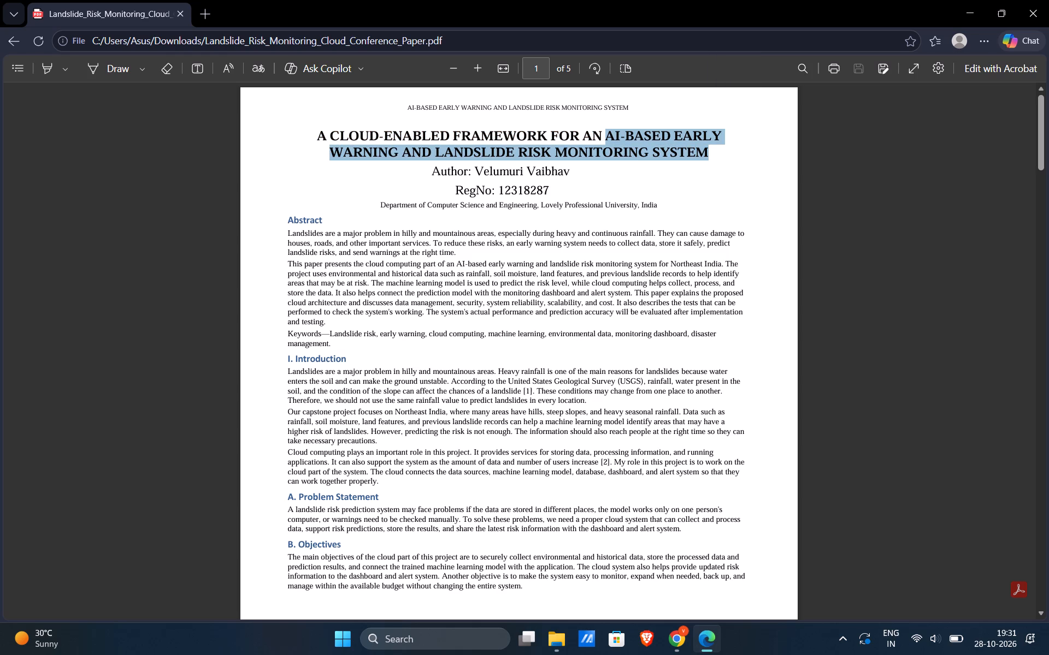
key("ctrl+c")
key("ctrl+c")
key("ctrl+c")
key("ctrl+c")
key("ctrl+c")
key("ctrl+c")
key("ctrl+c")
key("alt+Tab")
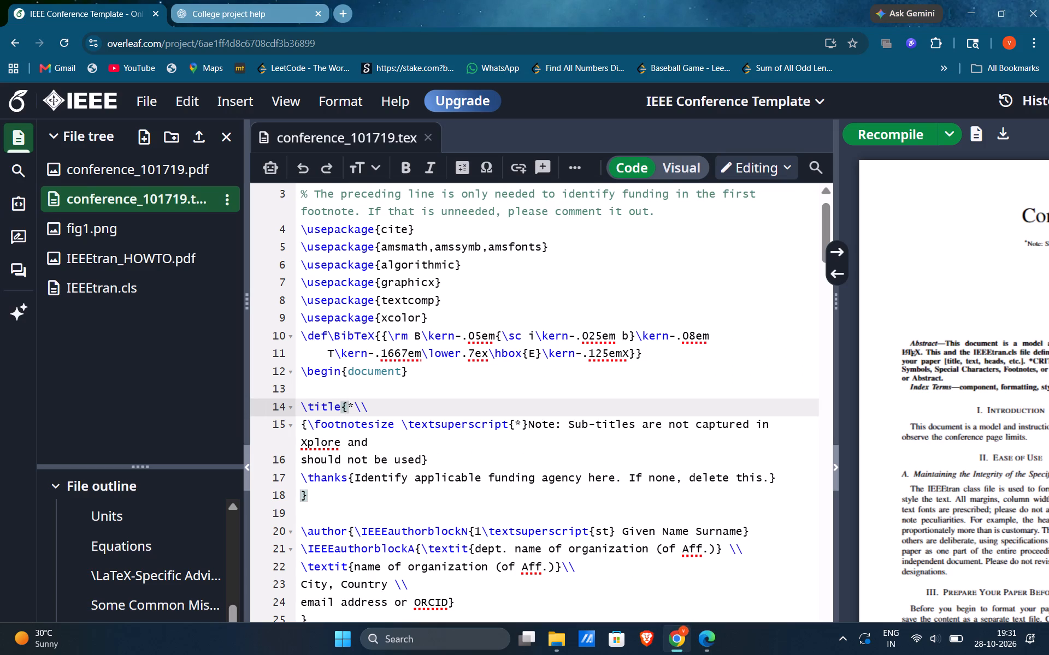
key("ctrl+v")
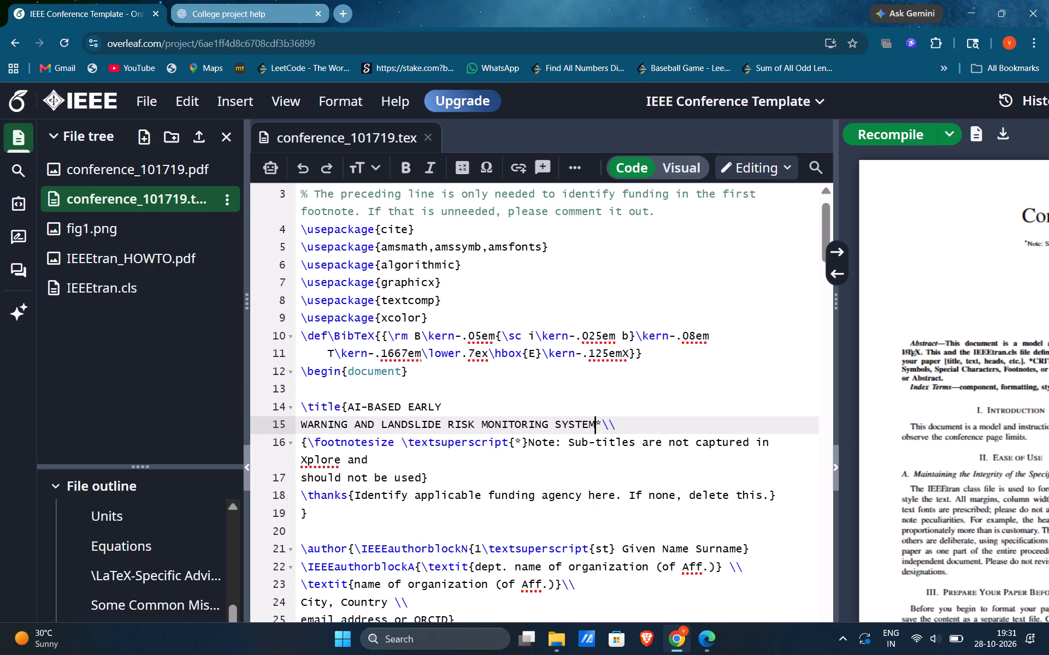
Recompile the paper, check the new title in the preview, and return to the title and author source.
left_click(868, 138)
scroll(678, 432, "left", 8)
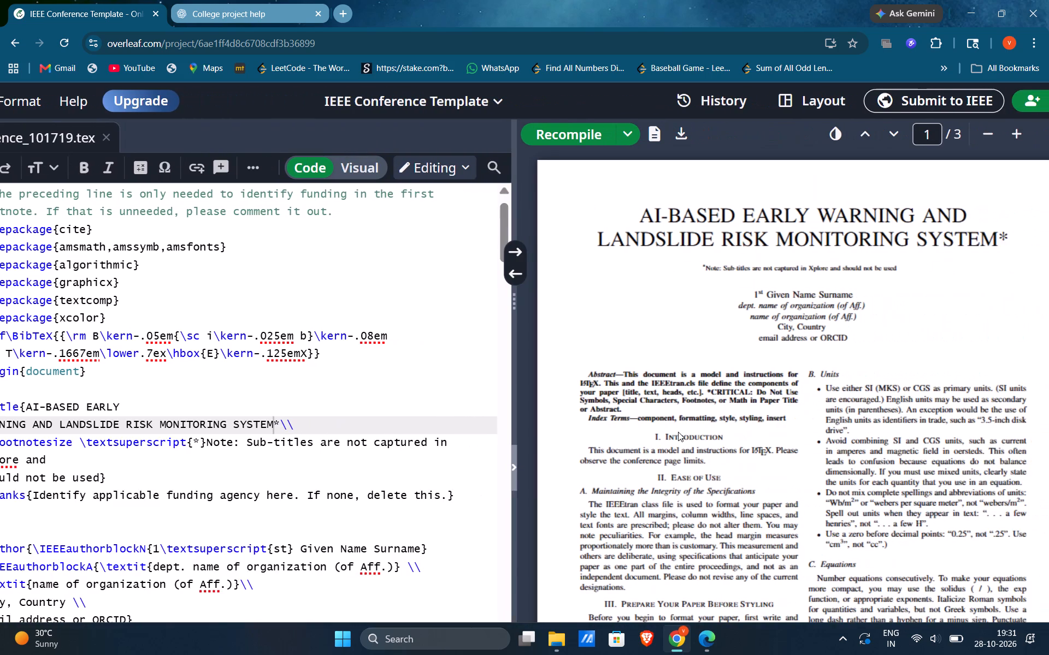
scroll(678, 432, "right", 7)
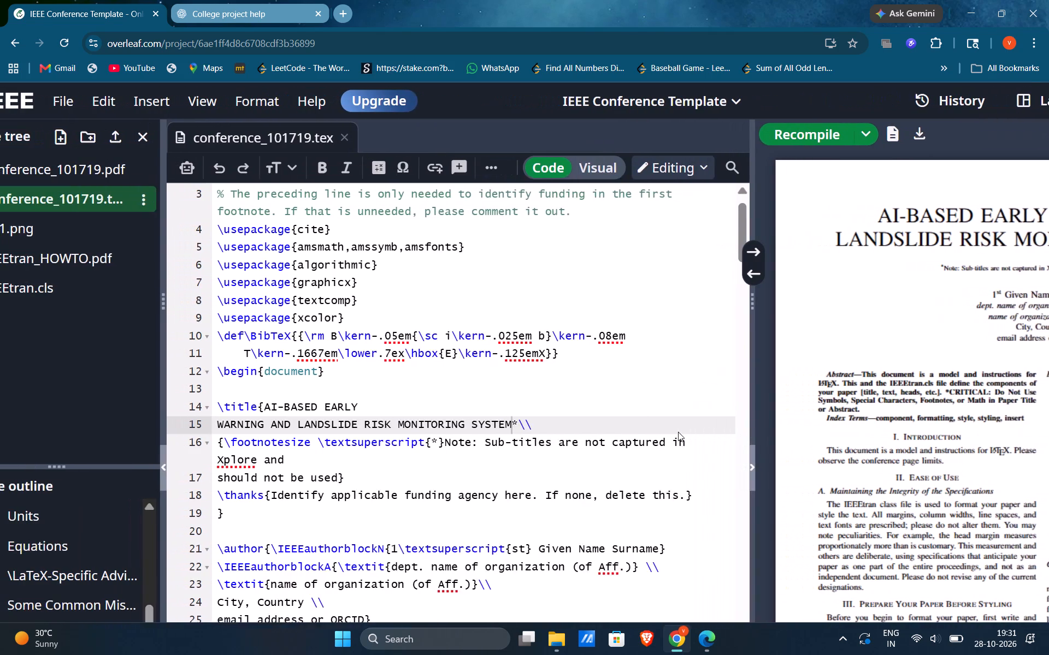
scroll(678, 432, "right", 1)
scroll(439, 482, "down", 1)
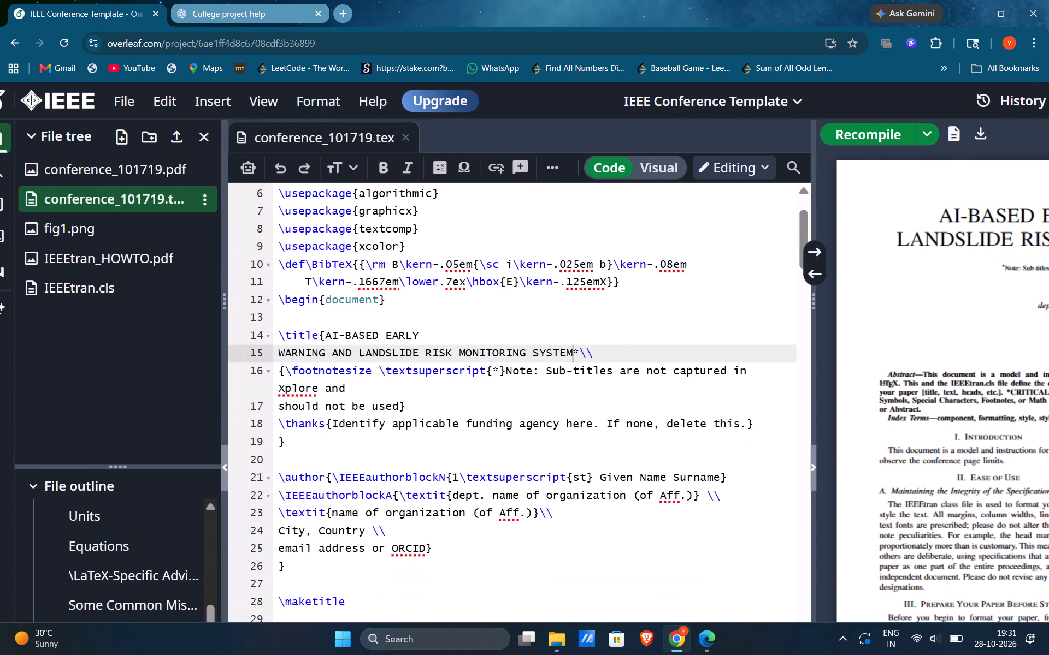
scroll(439, 482, "down", 2)
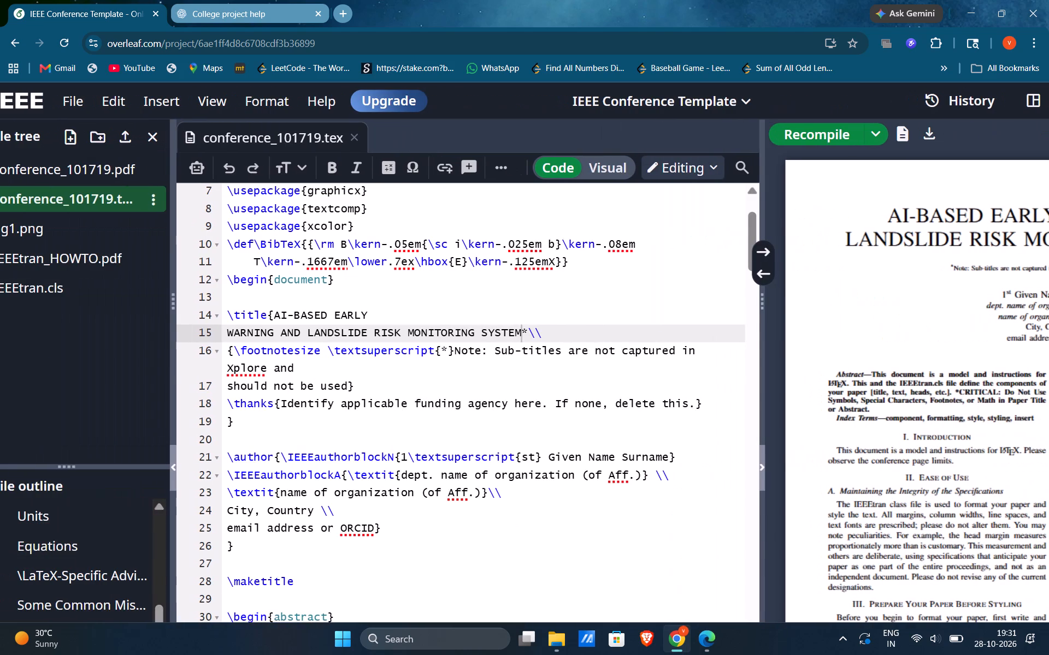
scroll(590, 484, "right", 1)
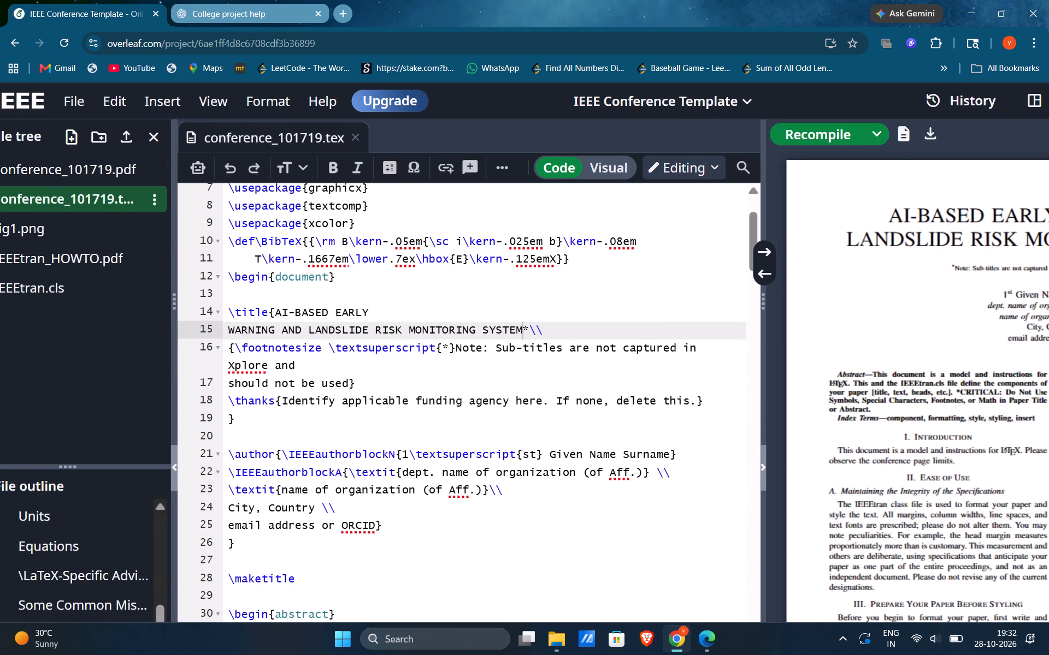
scroll(590, 484, "right", 1)
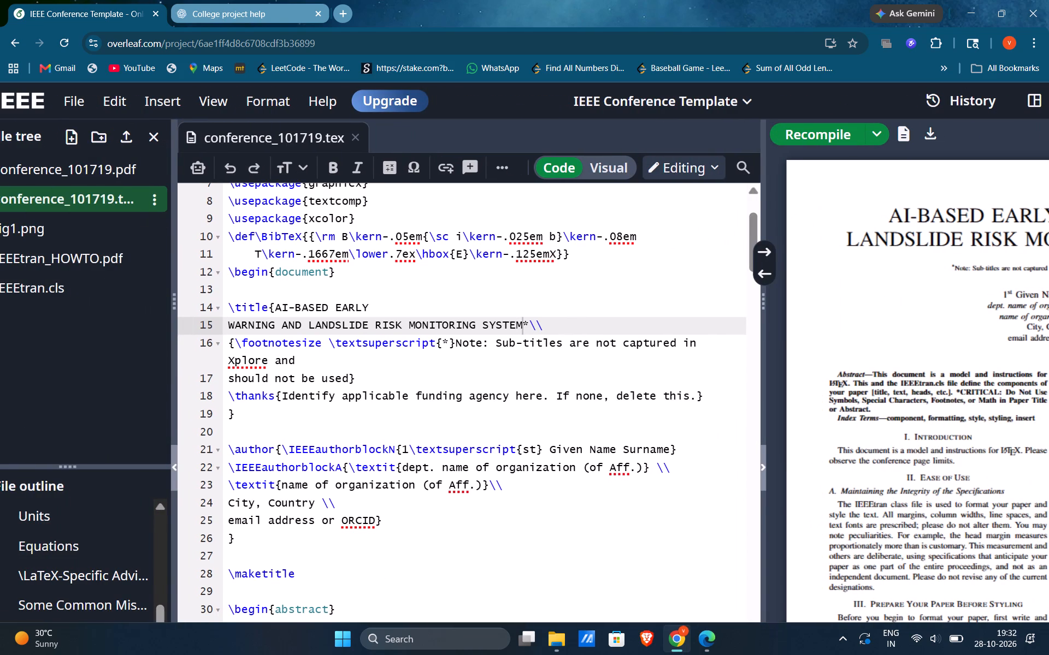
Replace the placeholder "Given Name Surname" in the \author block with the author's name, keeping the "1st" superscript.
scroll(574, 462, "left", 1)
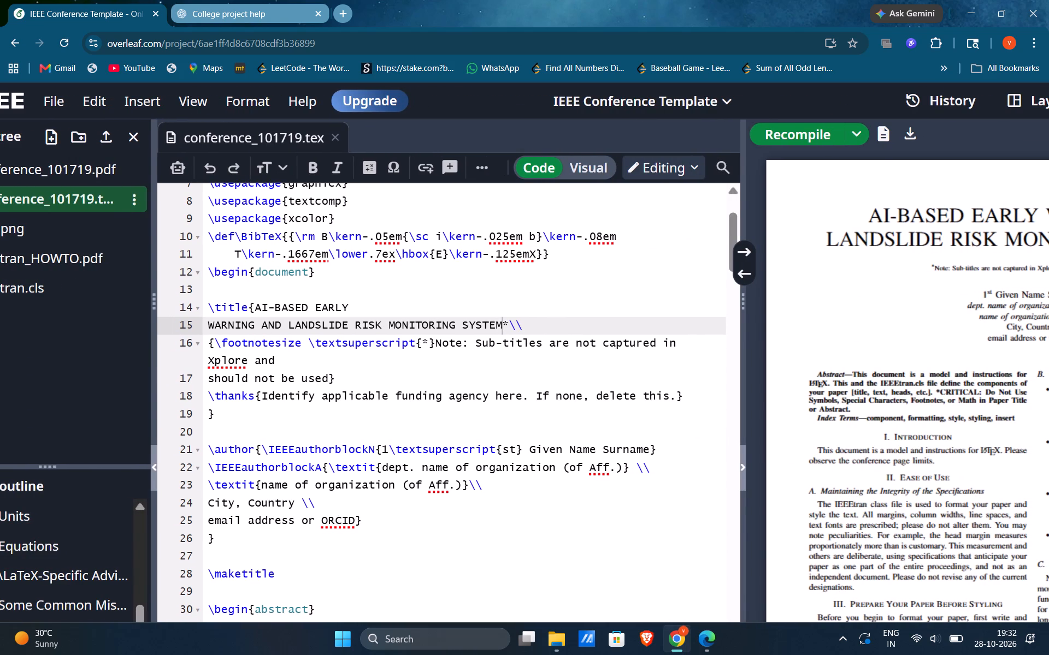
scroll(605, 454, "left", 1)
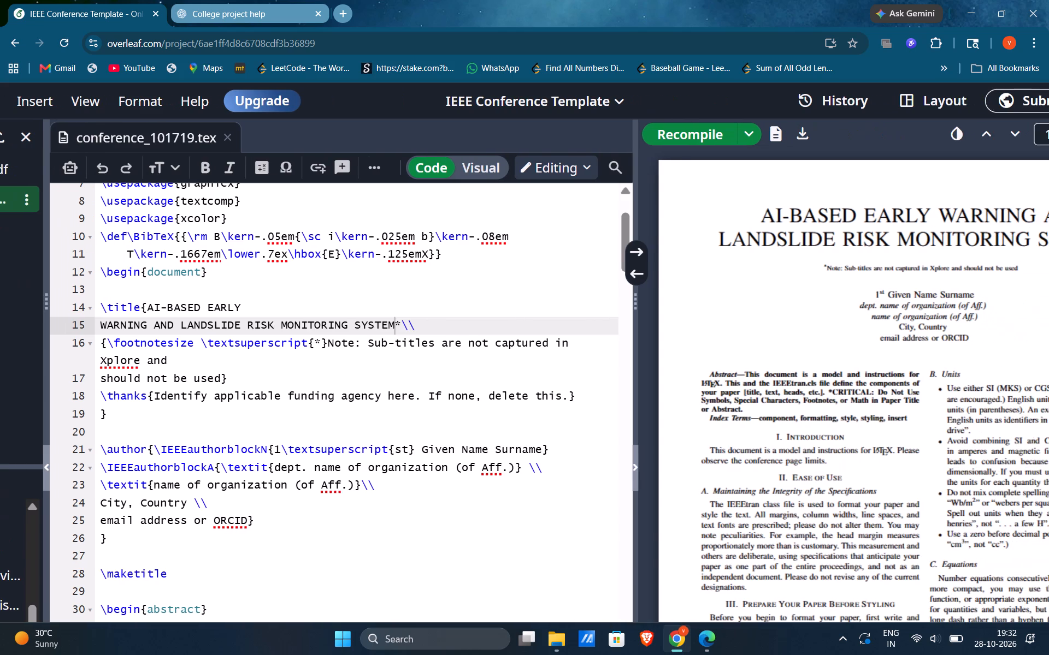
scroll(605, 454, "left", 1)
left_click(566, 450)
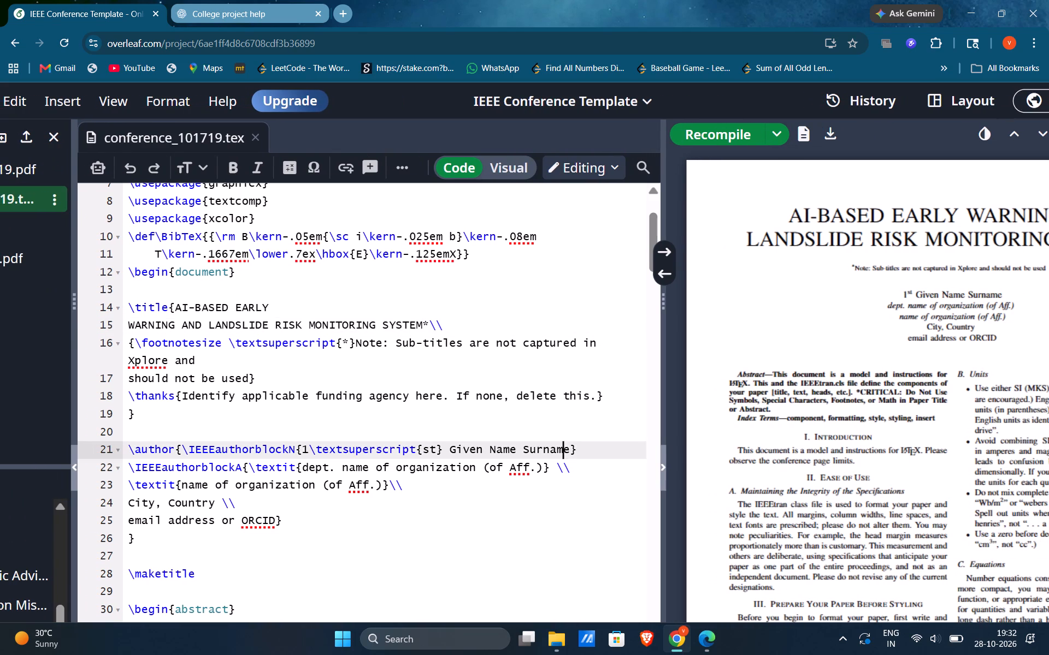
key("Right")
key("BackSpace")
key("BackSpace")
key("BackSpace")
key("BackSpace")
key("BackSpace")
key("BackSpace")
key("BackSpace")
key("BackSpace")
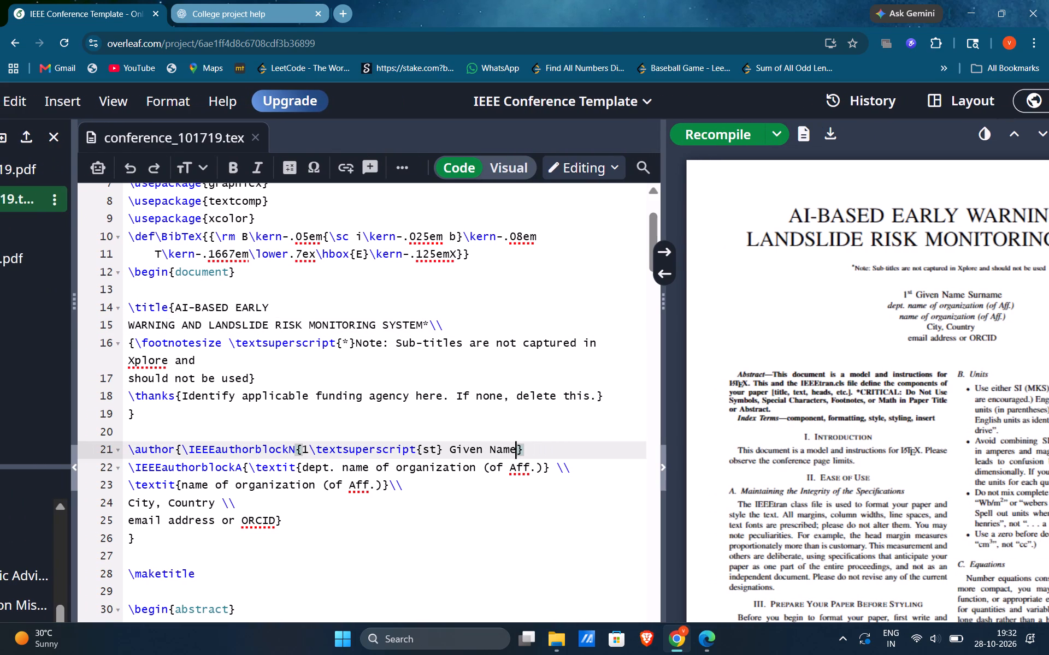
key("BackSpace")
key("BackSpace")
key("BackSpace")
key("BackSpace")
key("BackSpace")
key("BackSpace")
key("BackSpace")
key("BackSpace")
key("BackSpace")
key("BackSpace")
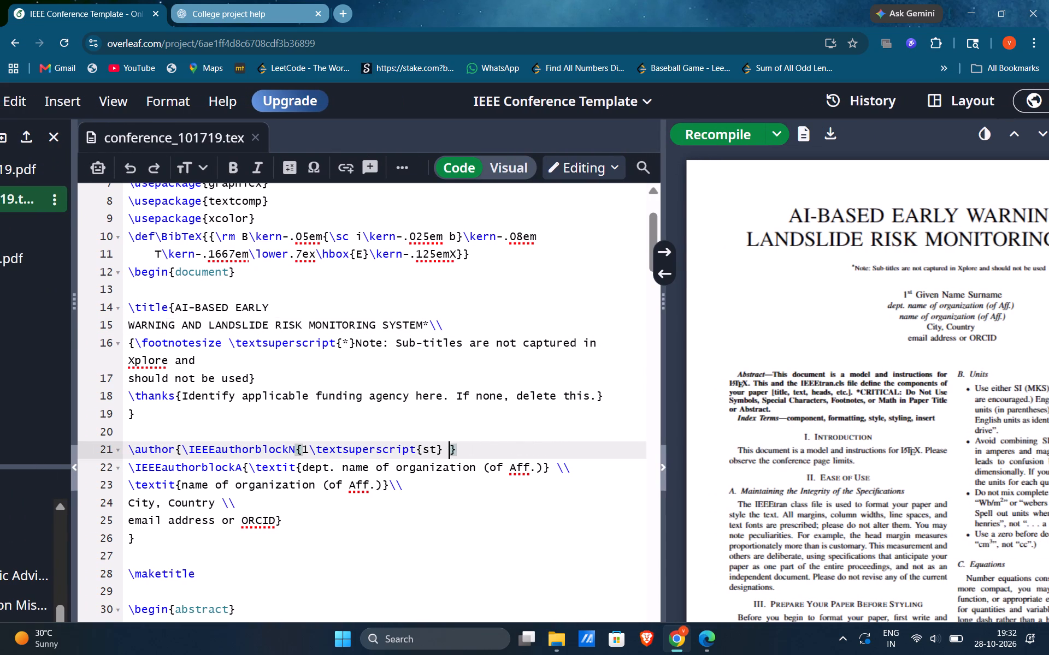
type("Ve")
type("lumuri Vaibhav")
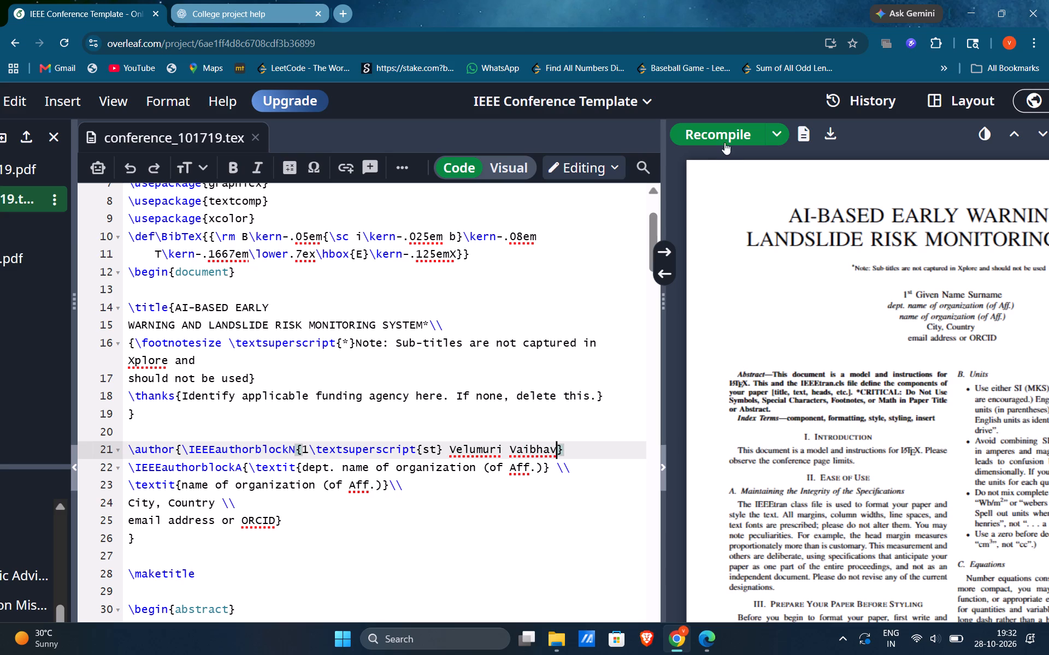
Recompile the paper and check the author name on page 1 of the preview.
left_click(724, 141)
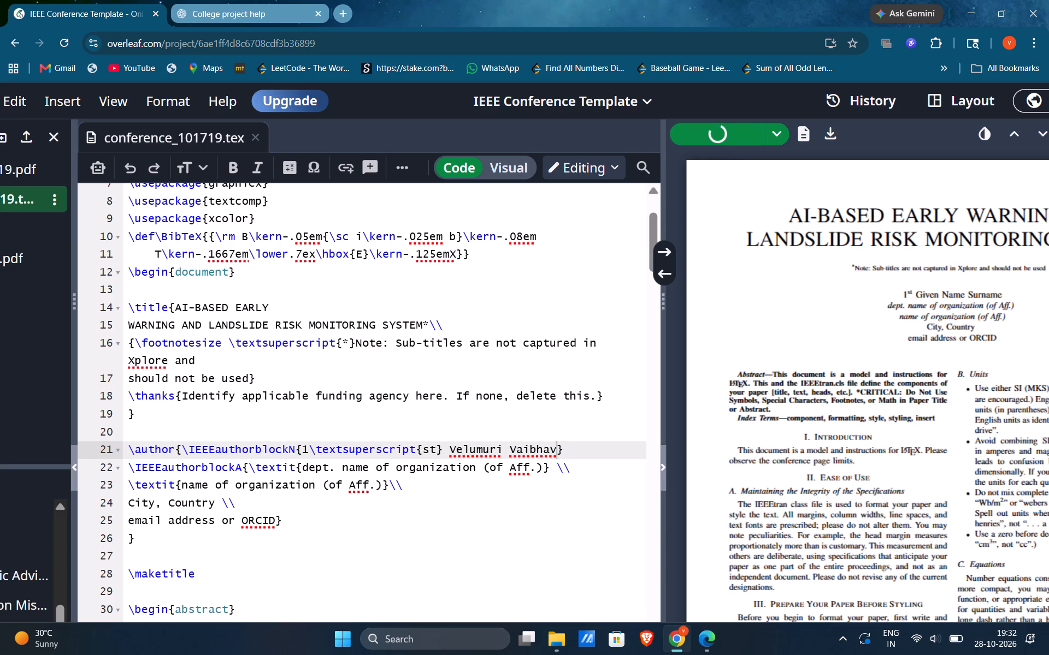
scroll(255, 531, "left", 2)
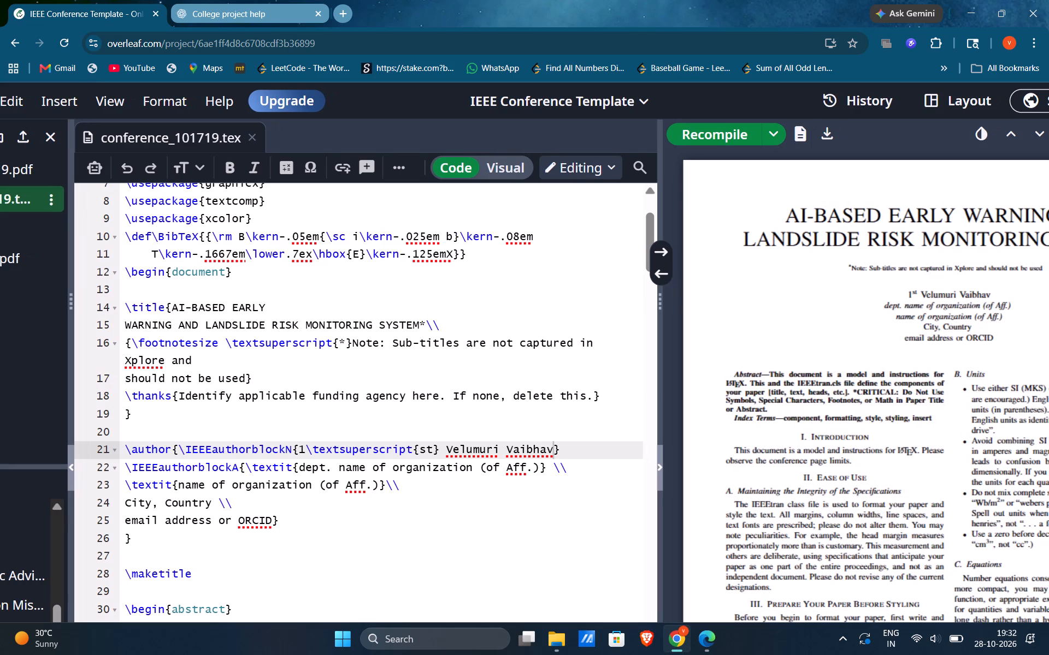
scroll(255, 531, "left", 1)
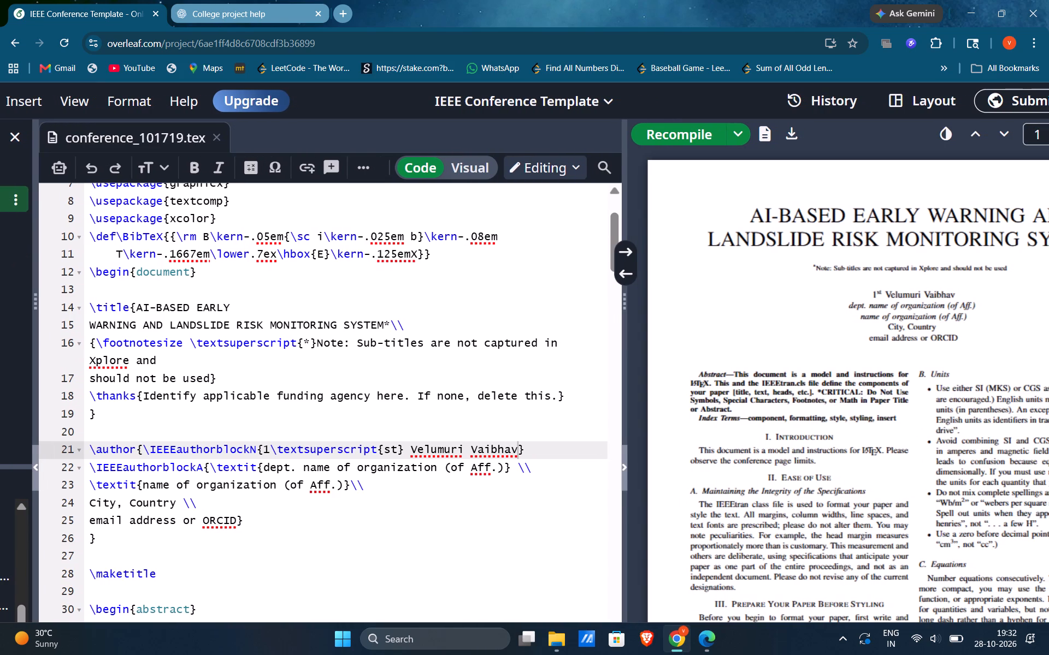
Copy the abstract and keywords text from the paper's PDF in Edge and paste it over the placeholder abstract in Overleaf.
scroll(261, 502, "down", 2)
scroll(261, 502, "right", 1)
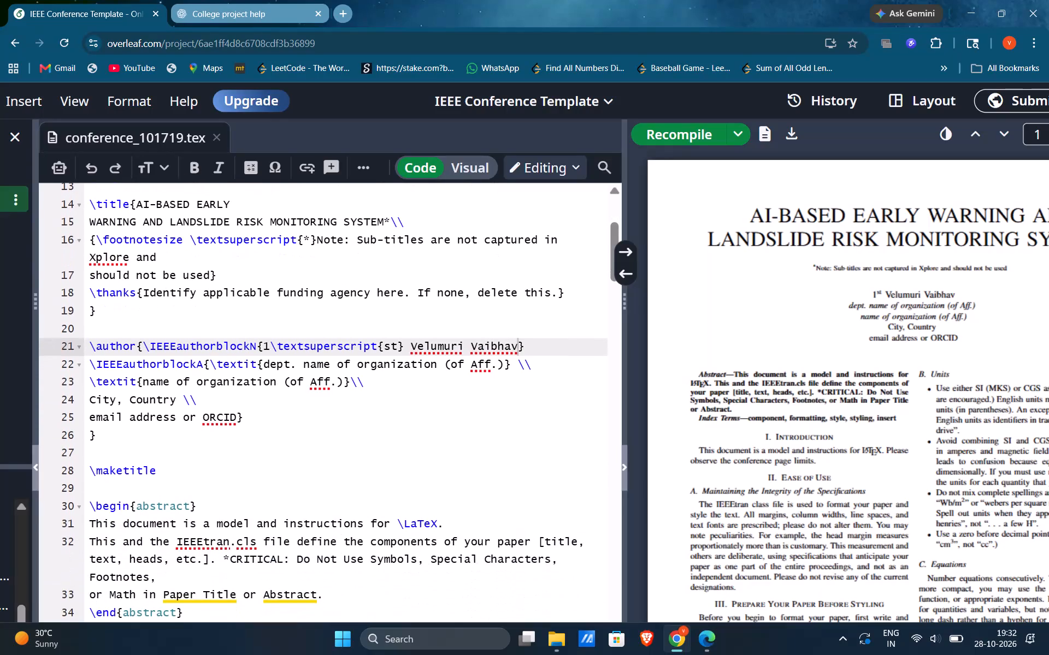
scroll(261, 502, "down", 2)
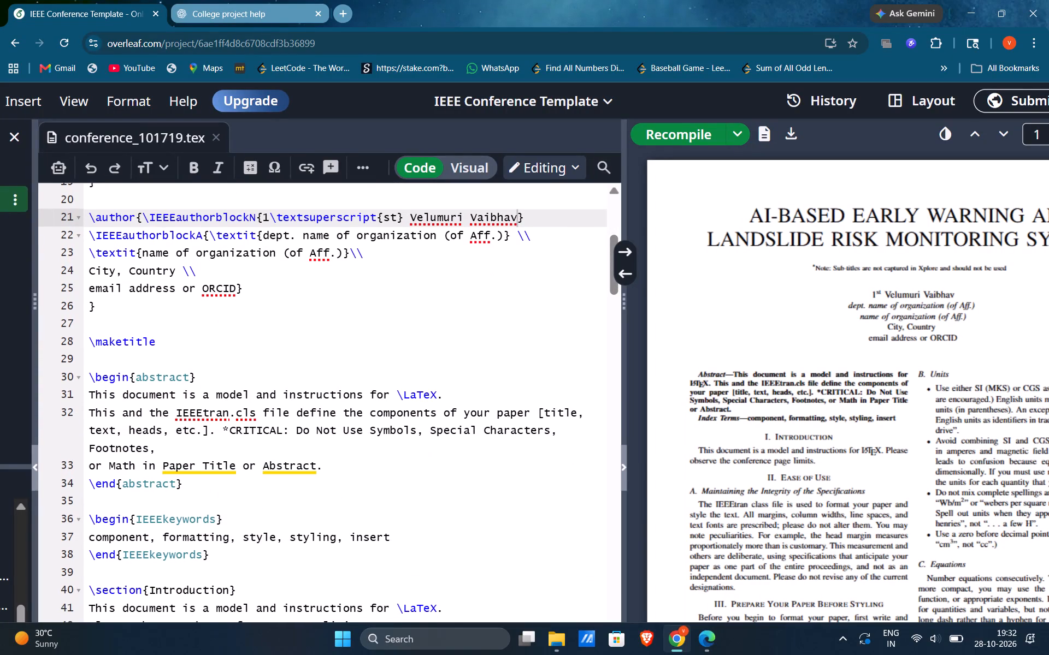
key("alt+Tab")
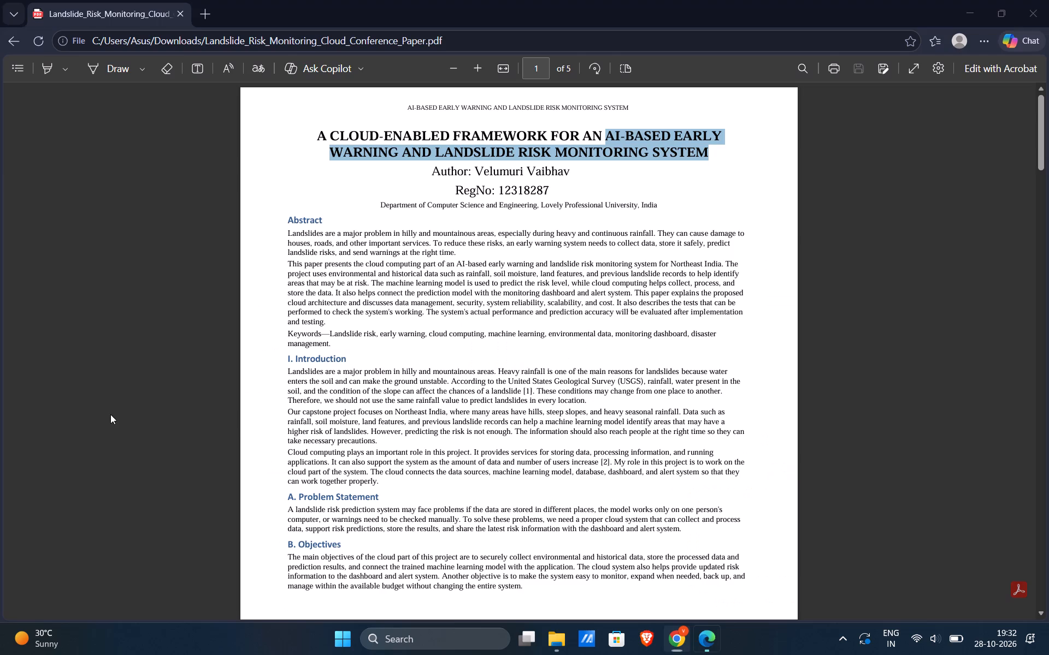
key("alt+Tab")
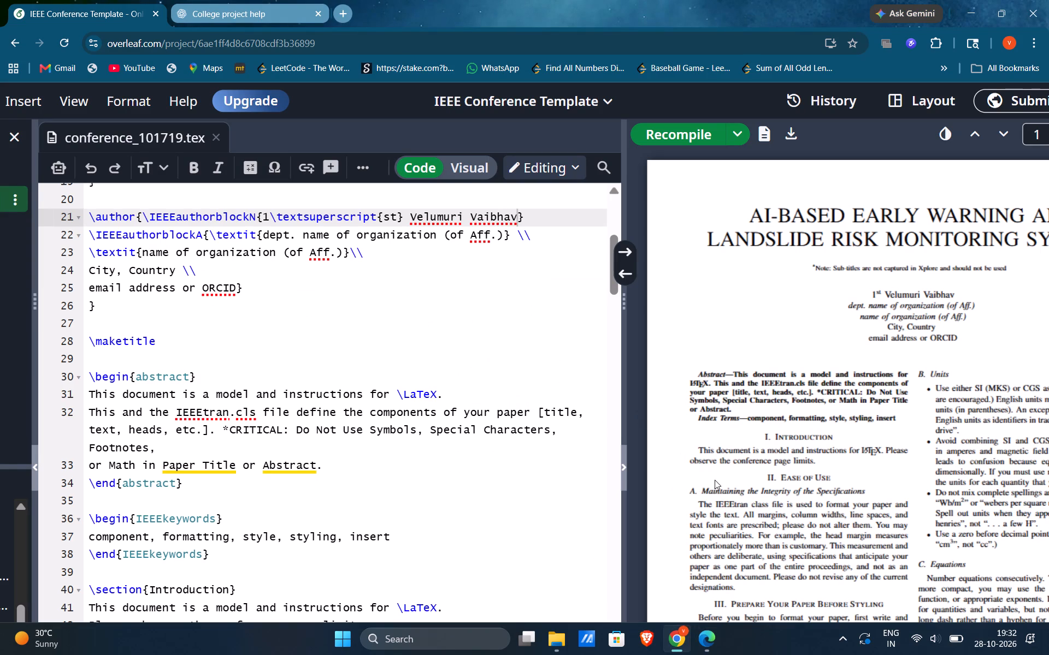
key("alt+Tab")
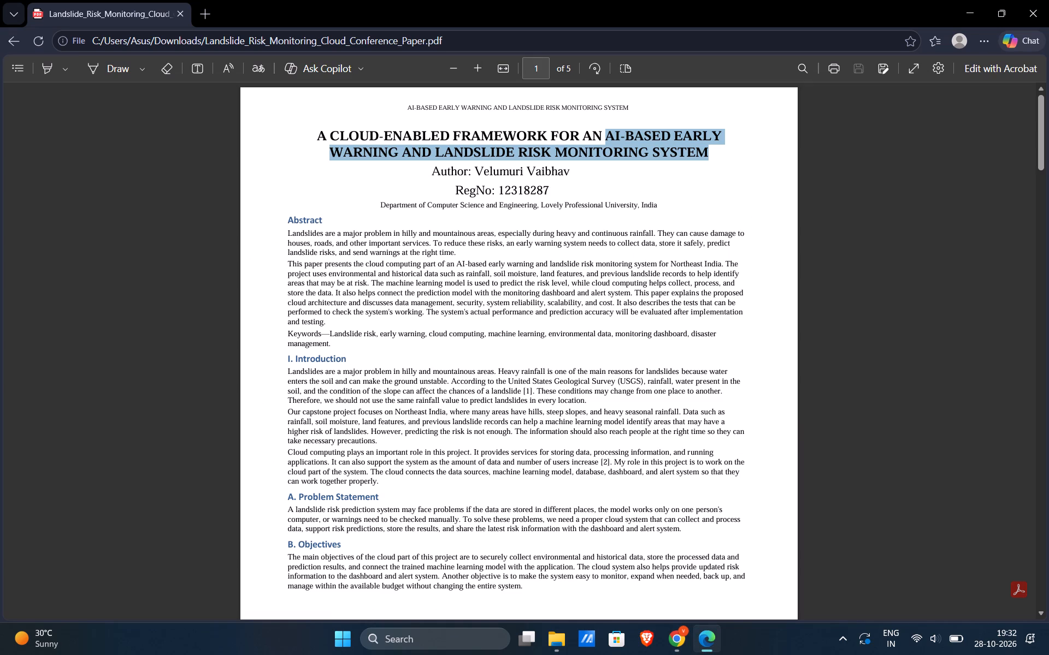
left_click_drag(284, 231, 336, 324)
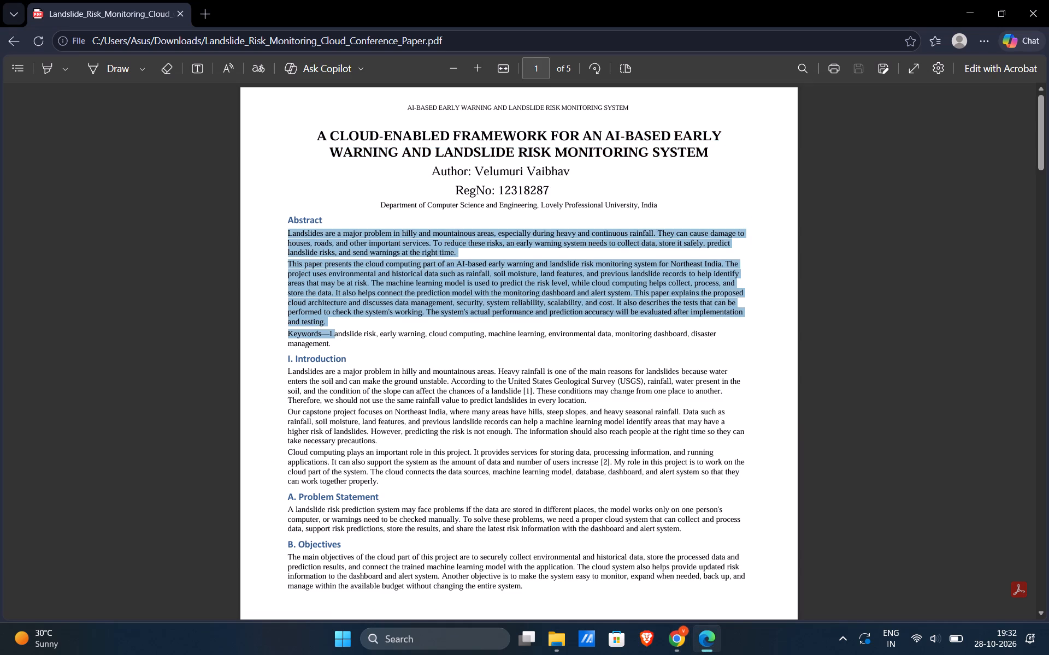
left_click_drag(336, 324, 339, 346)
key("ctrl+c")
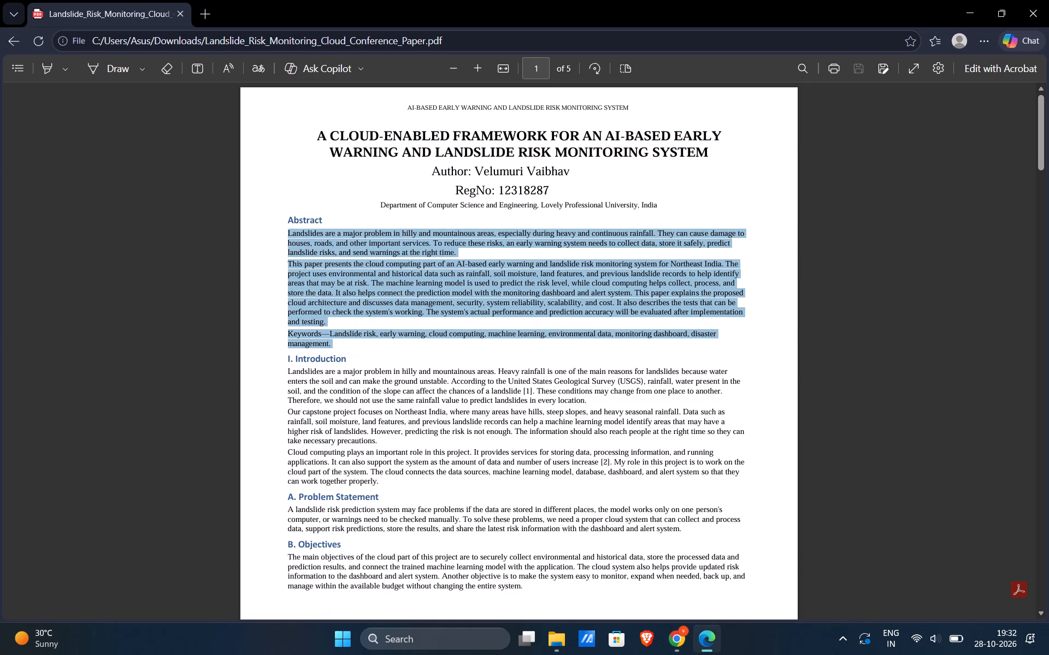
key("alt+Tab")
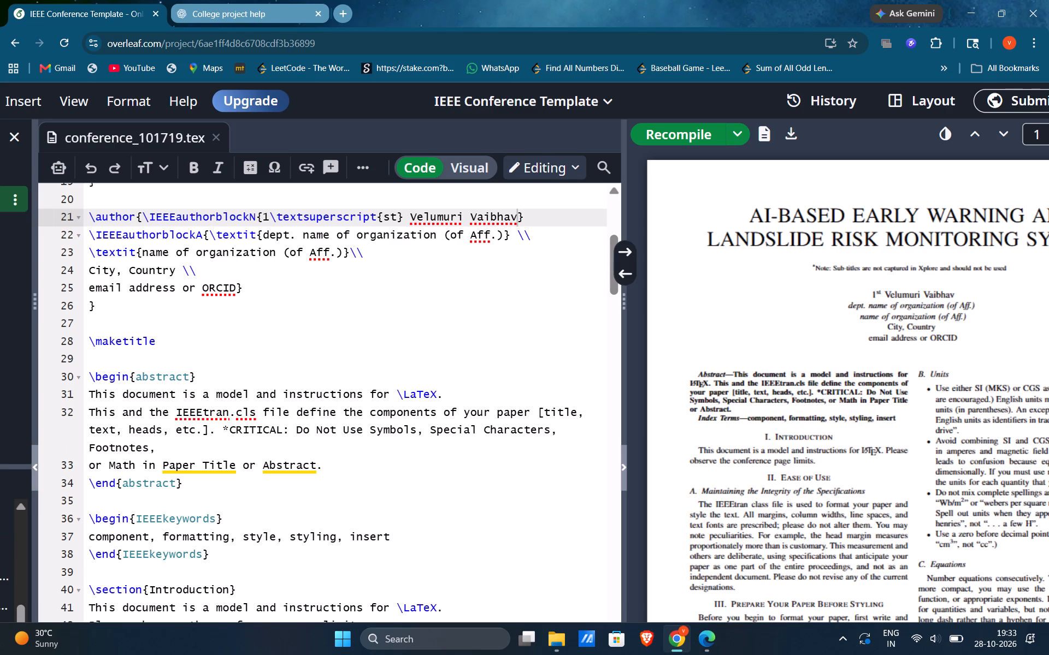
left_click_drag(330, 464, 80, 391)
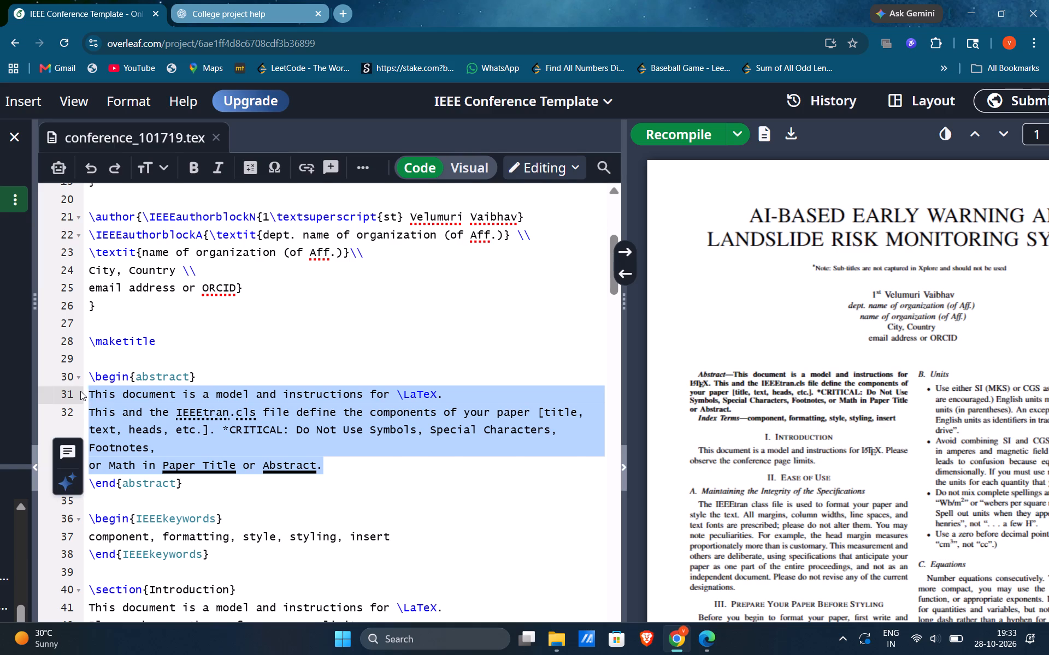
key("ctrl+v")
Recompile the paper and check the new abstract in the preview.
left_click(692, 130)
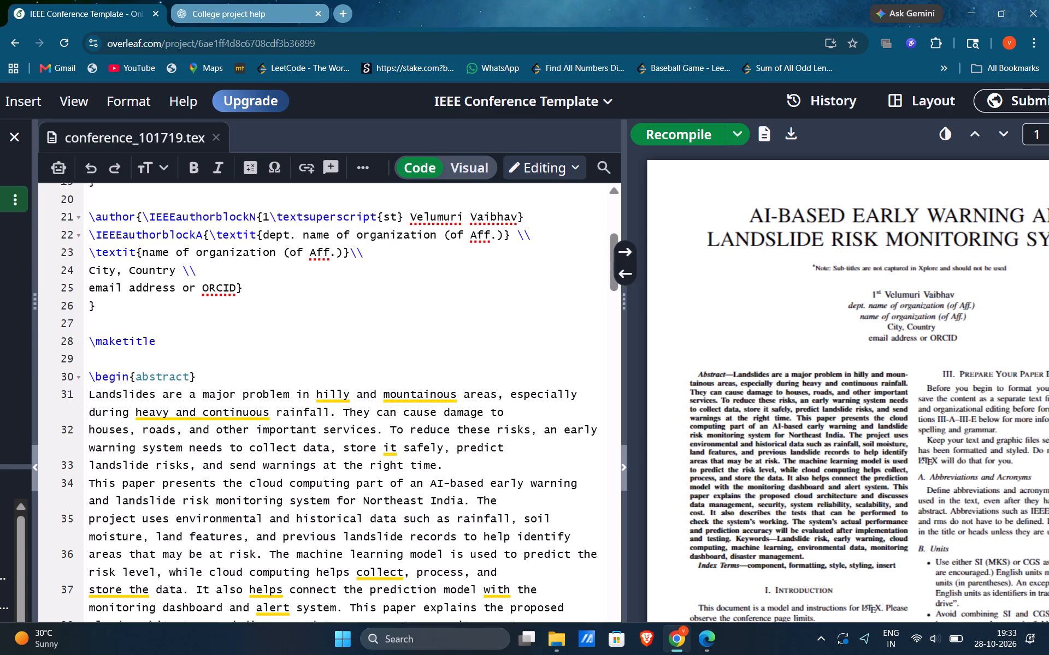
scroll(910, 592, "down", 4)
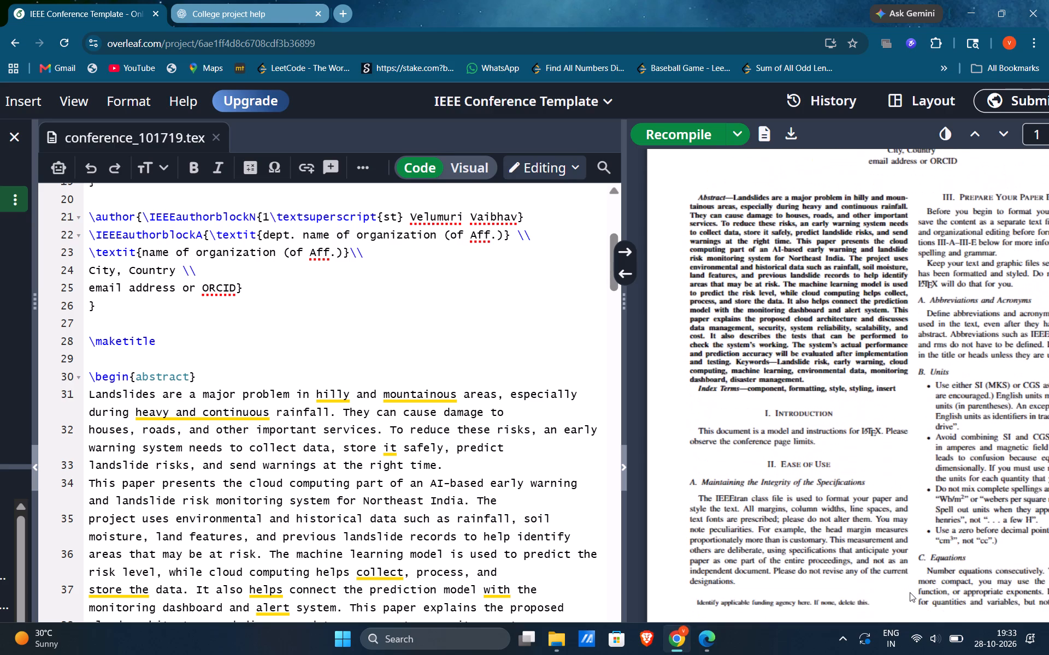
scroll(910, 592, "down", 1)
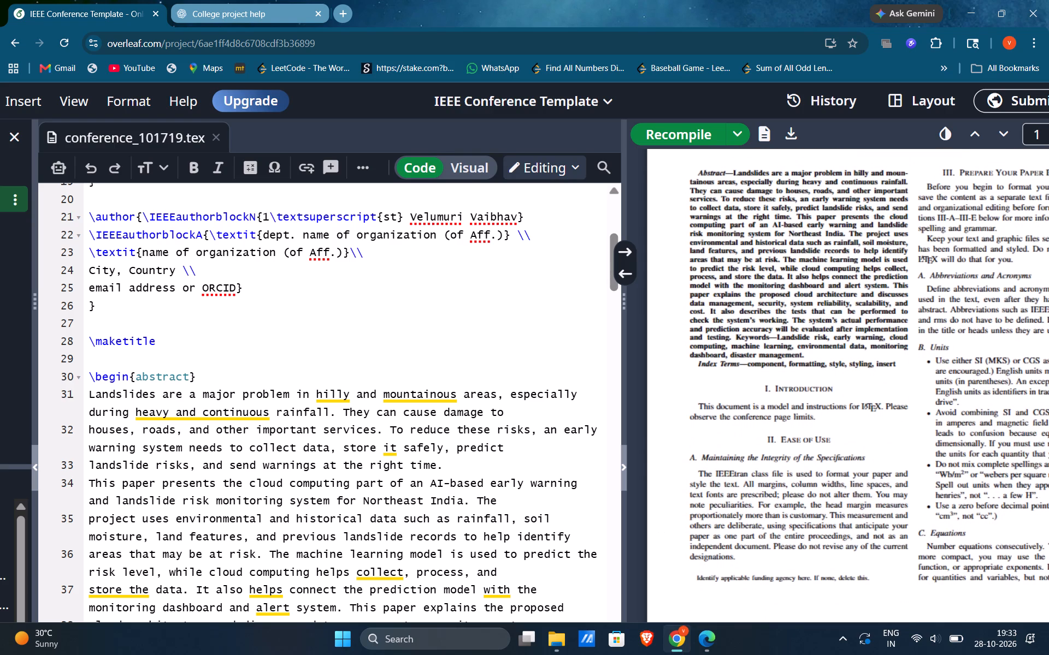
Comment out the template's IEEEkeywords block below the abstract, from its \begin line through its \end line.
scroll(238, 392, "down", 6)
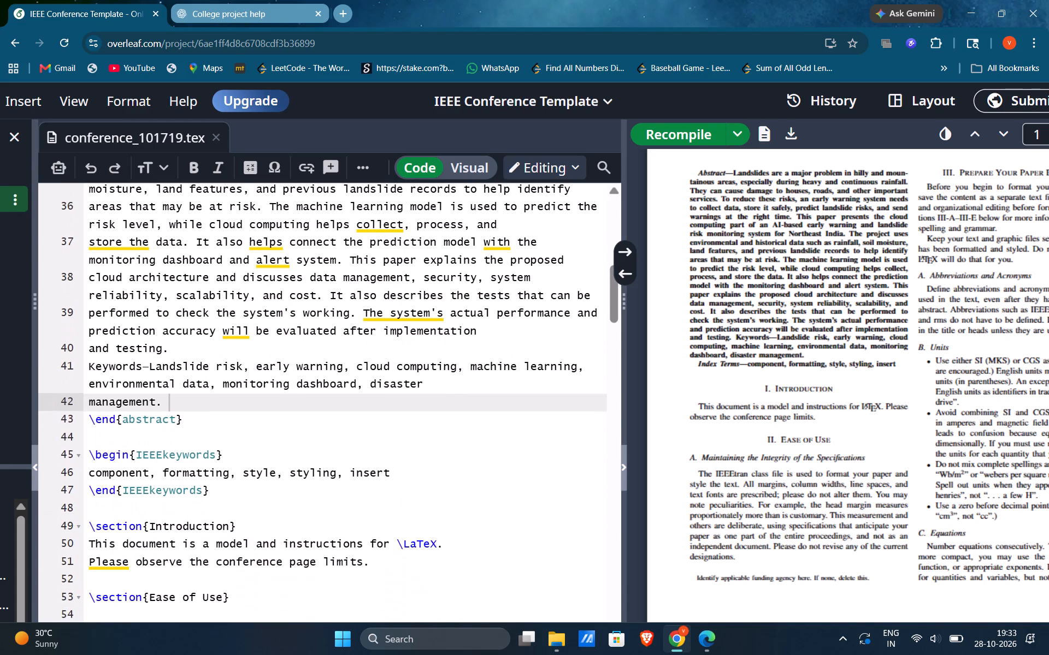
scroll(238, 392, "down", 2)
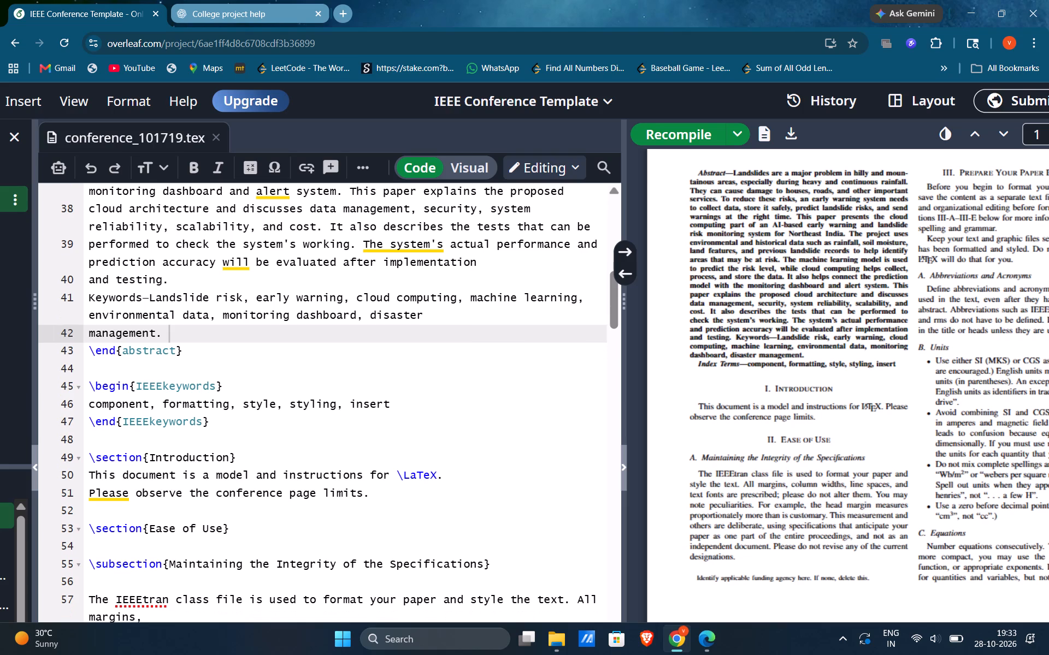
scroll(239, 413, "up", 1)
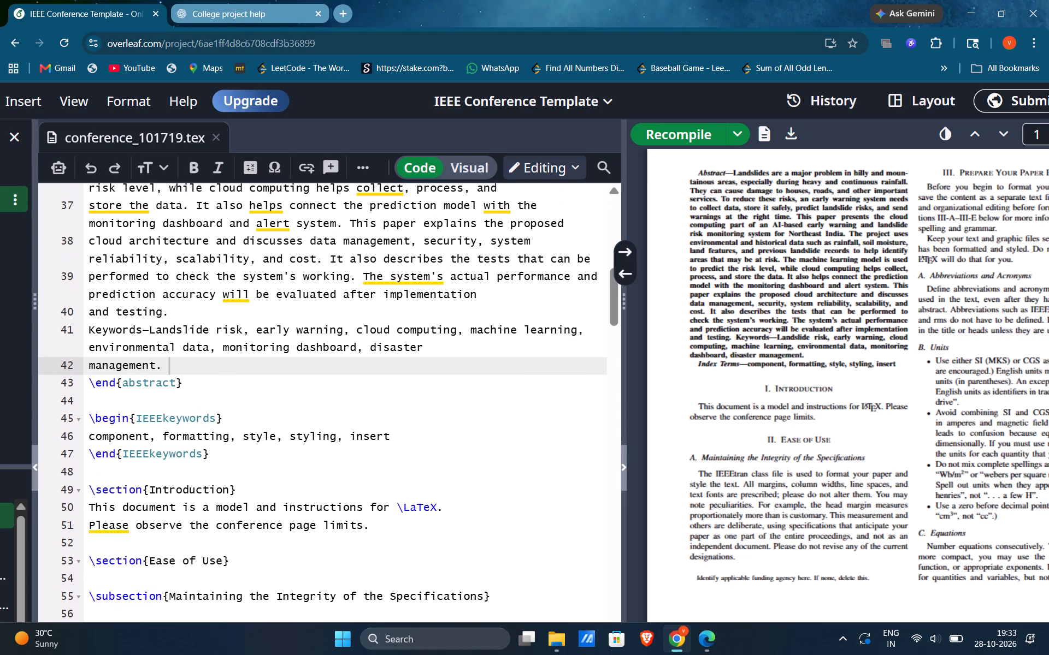
scroll(239, 413, "up", 1)
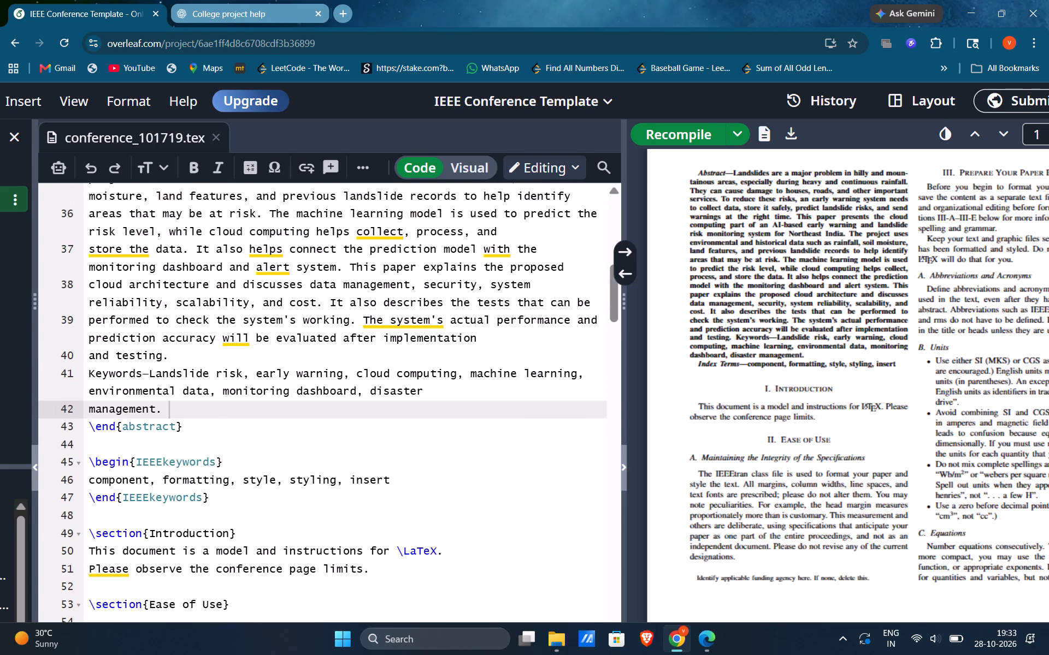
scroll(239, 413, "up", 1)
scroll(239, 413, "down", 2)
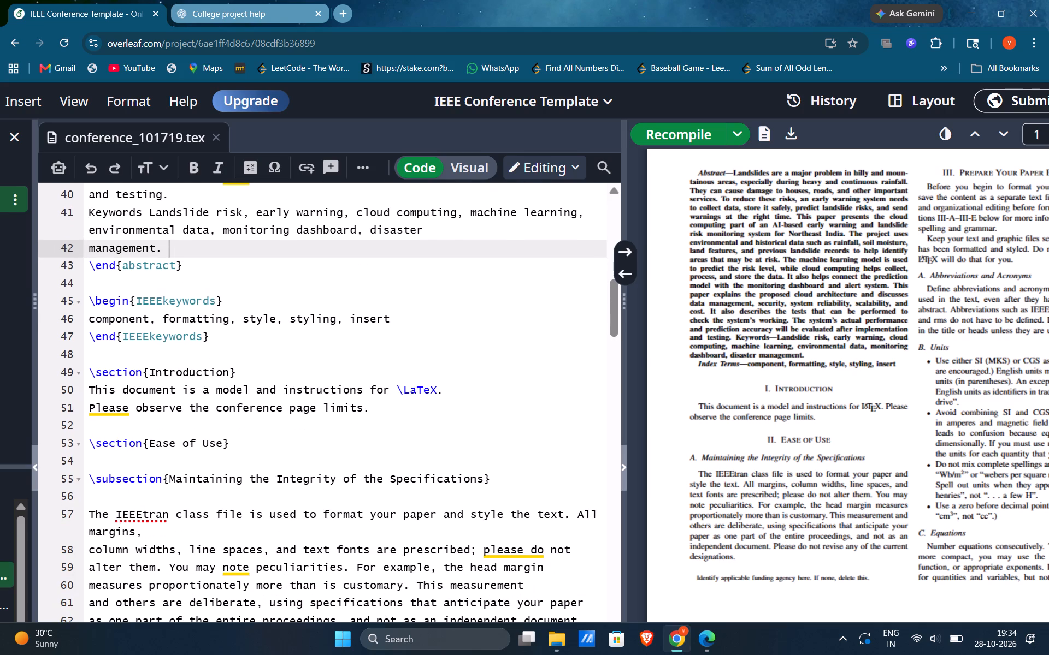
left_click_drag(241, 339, 86, 305)
key("ctrl+slash")
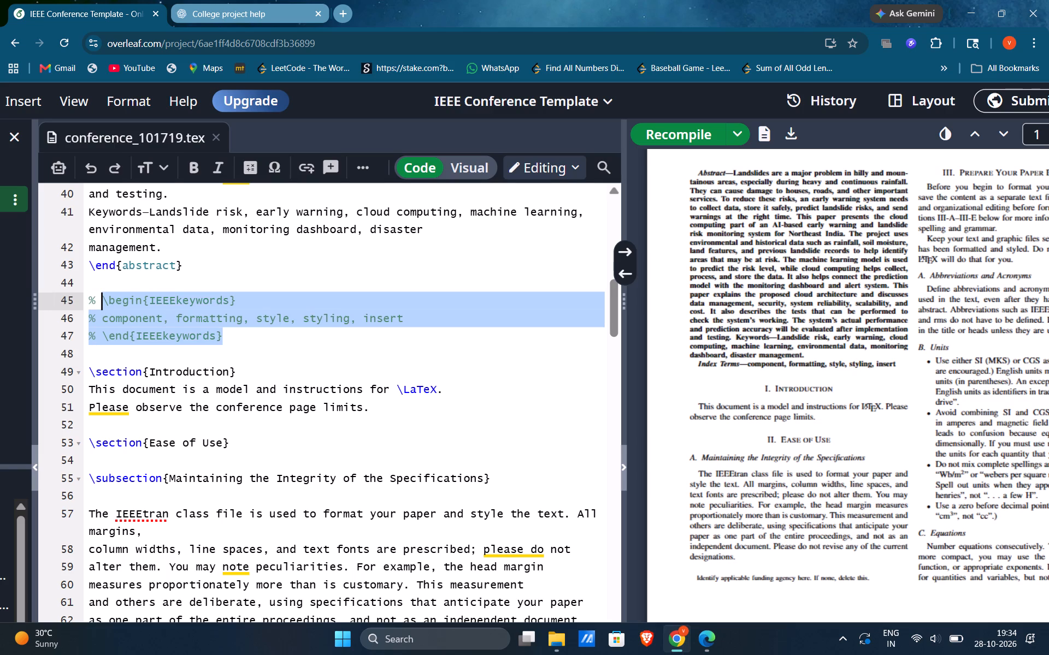
left_click(237, 346)
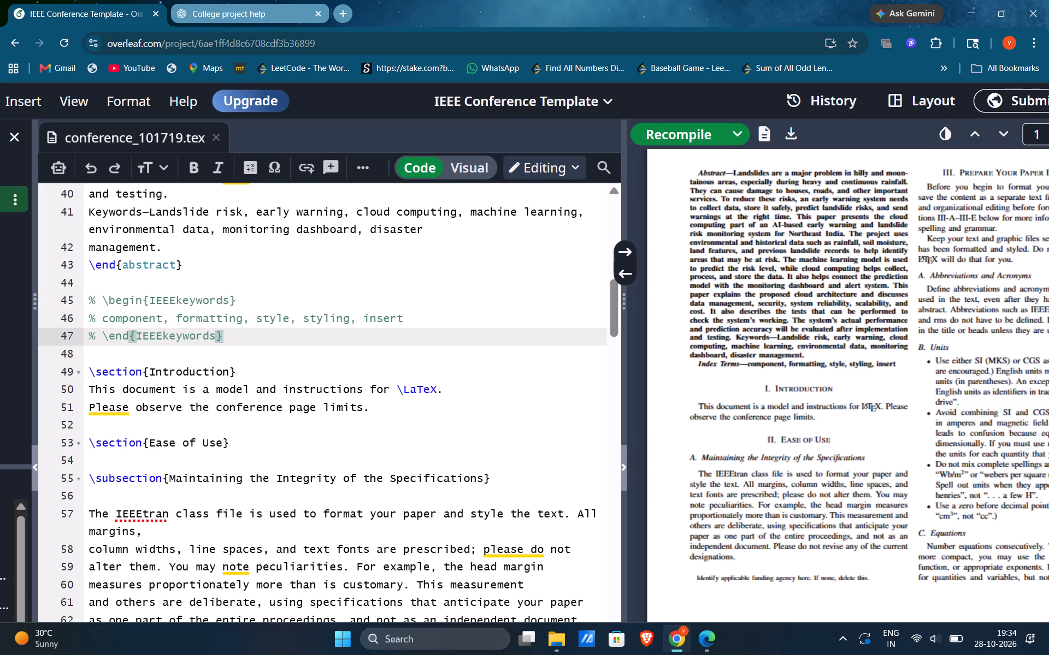
Copy the three Introduction paragraphs from the paper's PDF in Edge and paste them over the placeholder Introduction text in Overleaf.
key("alt+Tab")
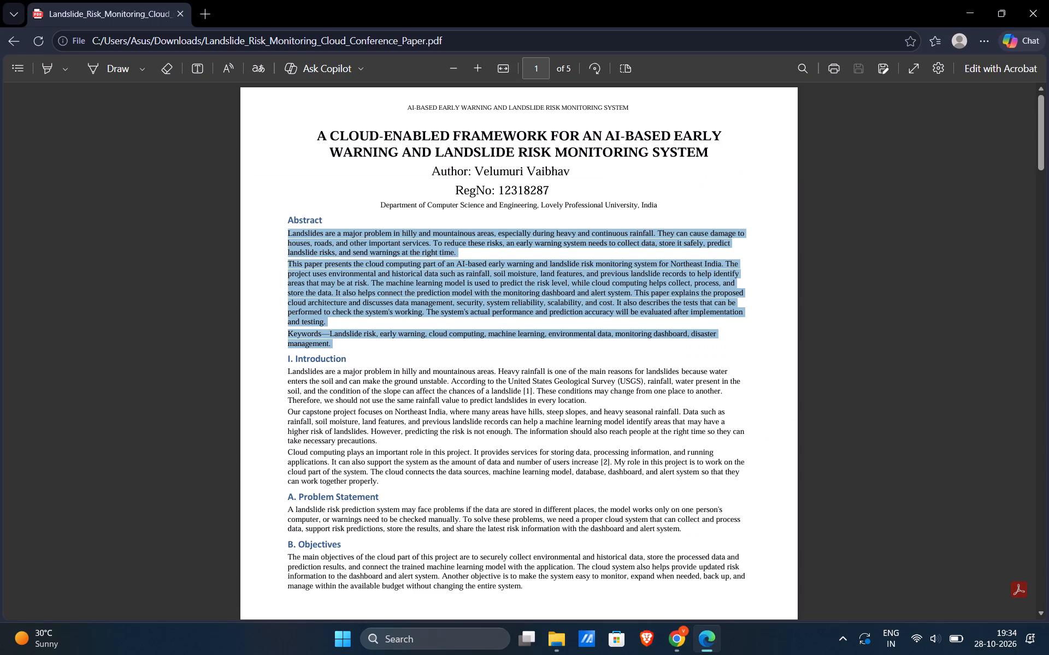
left_click_drag(285, 369, 420, 484)
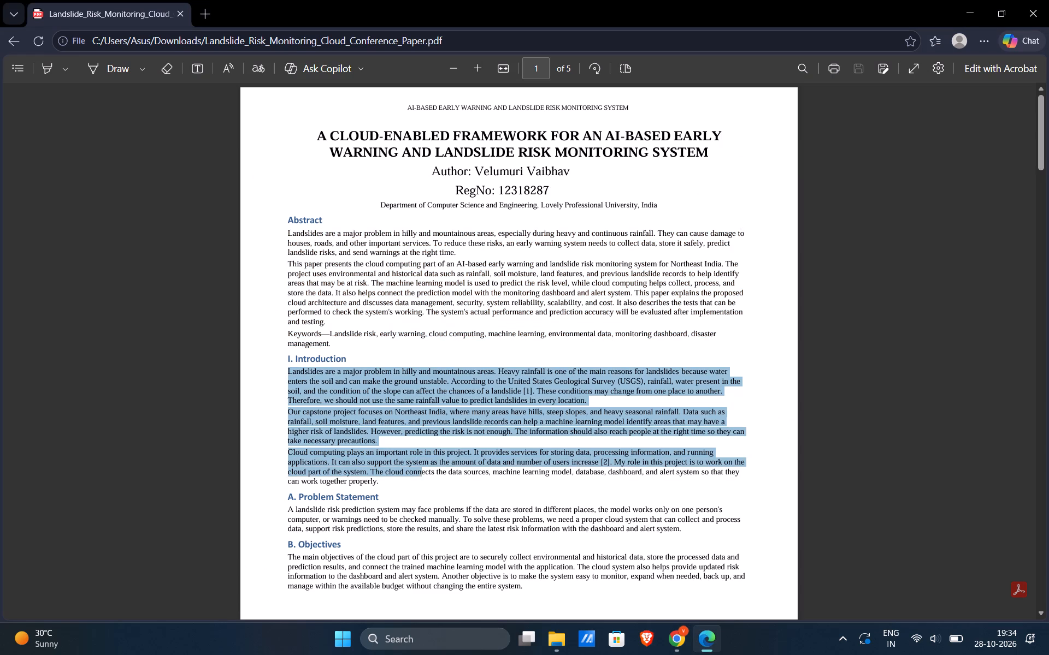
left_click_drag(420, 484, 420, 487)
key("ctrl+c")
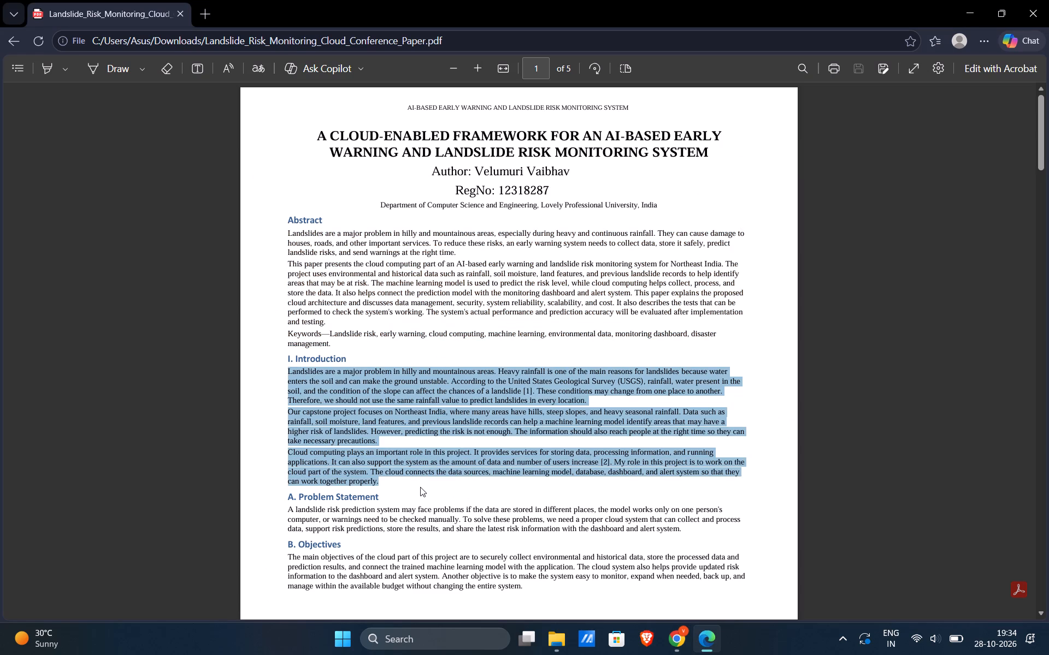
key("alt+Tab")
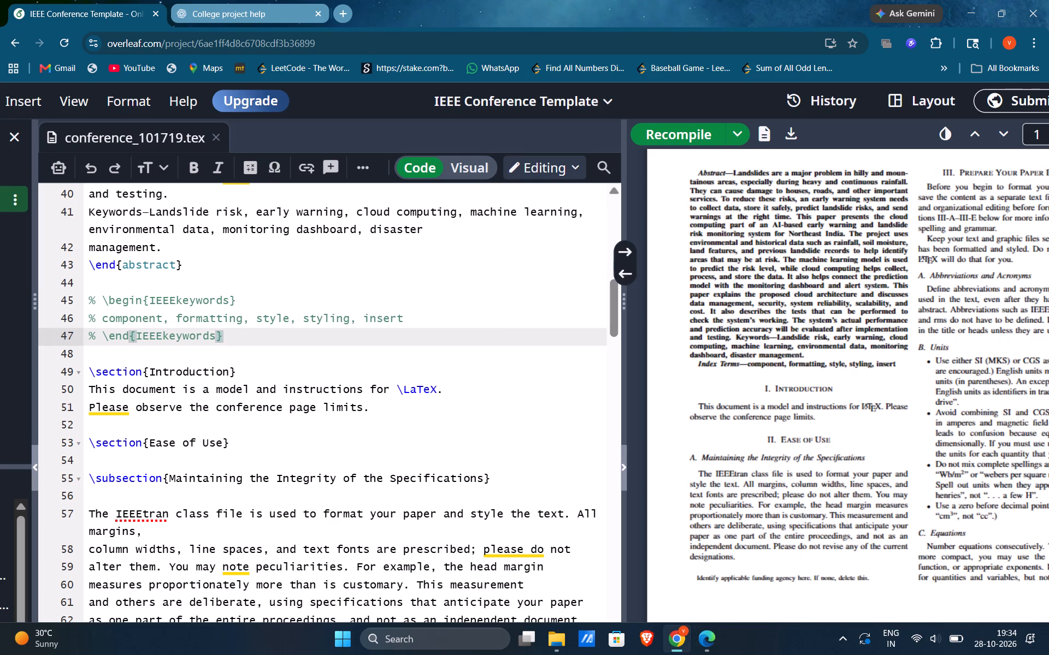
left_click_drag(86, 390, 367, 424)
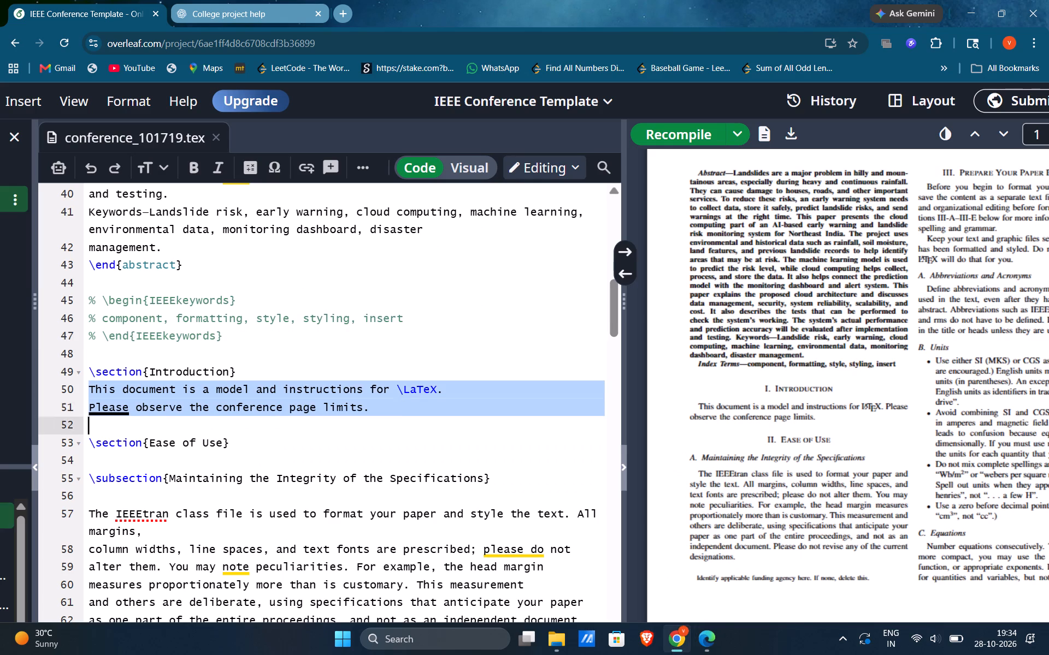
left_click_drag(367, 424, 382, 415)
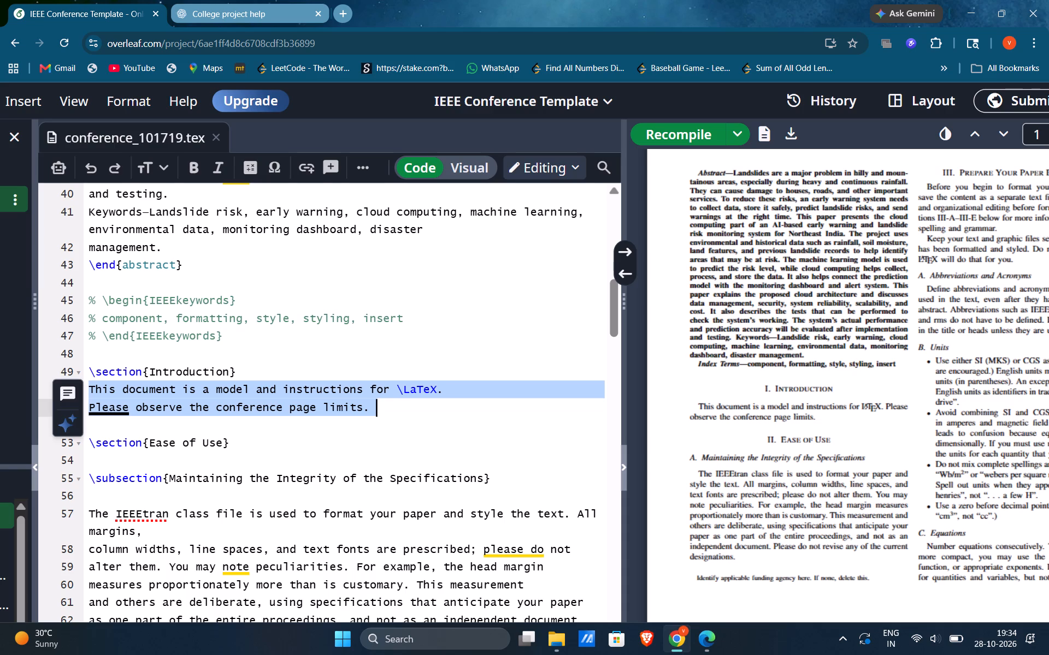
key("ctrl+v")
left_click(668, 136)
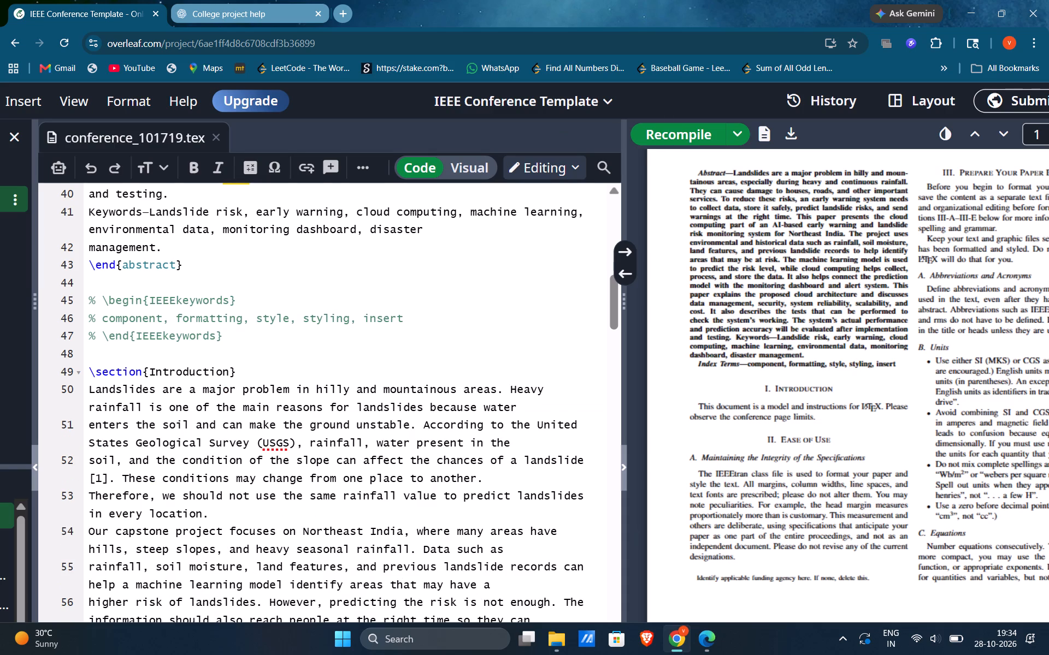
Examine the recompiled preview across its pages, checking the abstract, the new Introduction and the remaining template sections.
scroll(755, 499, "left", 1)
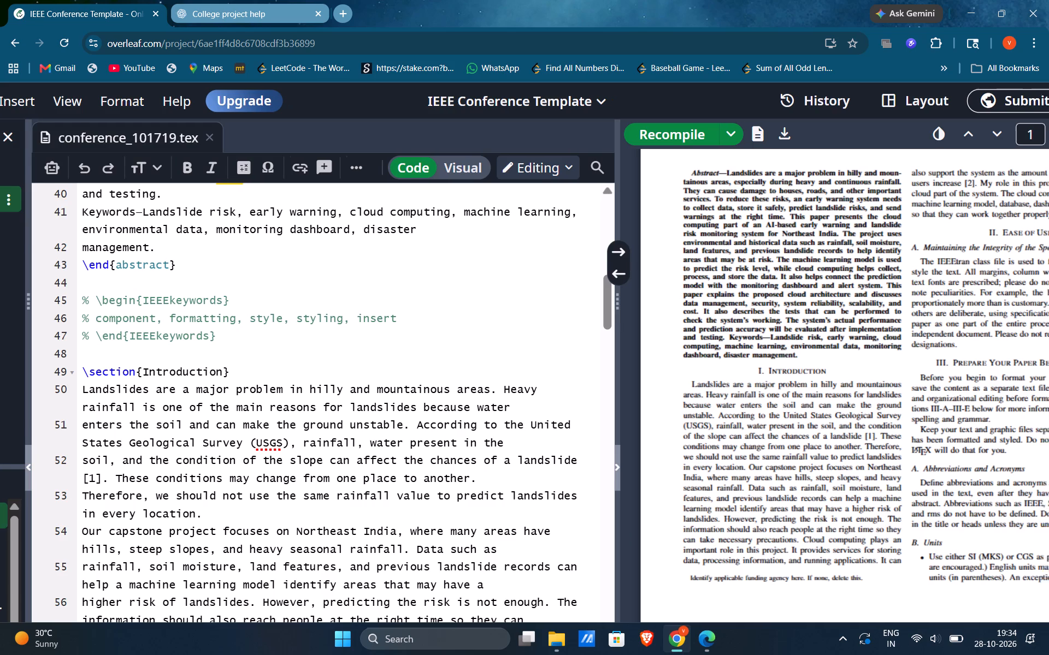
scroll(755, 499, "left", 3)
scroll(755, 499, "down", 1)
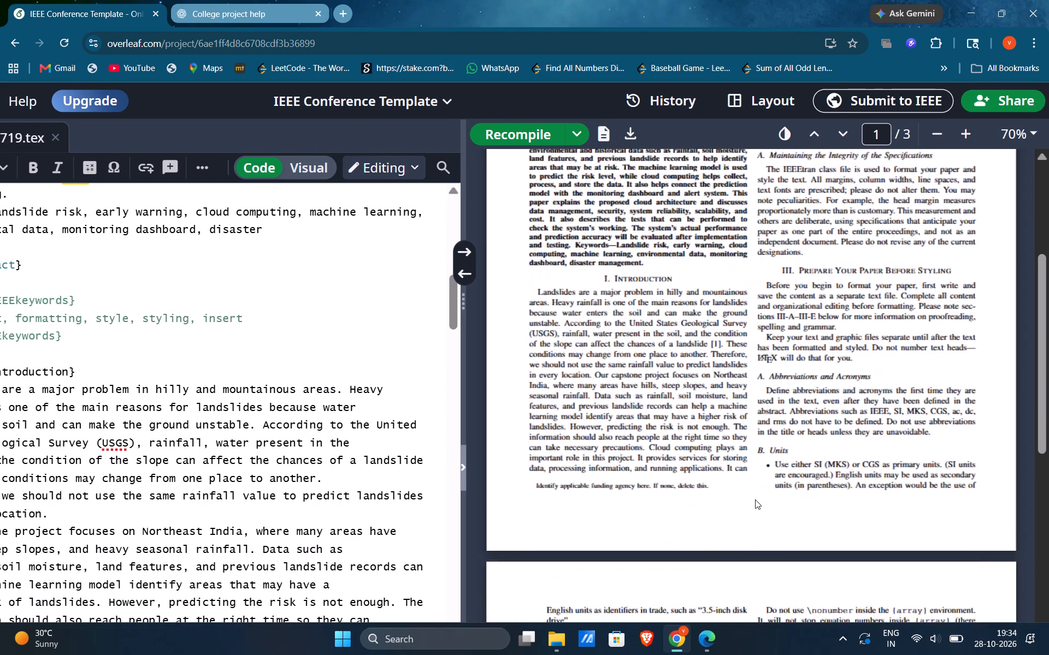
scroll(755, 499, "down", 15)
scroll(755, 499, "up", 12)
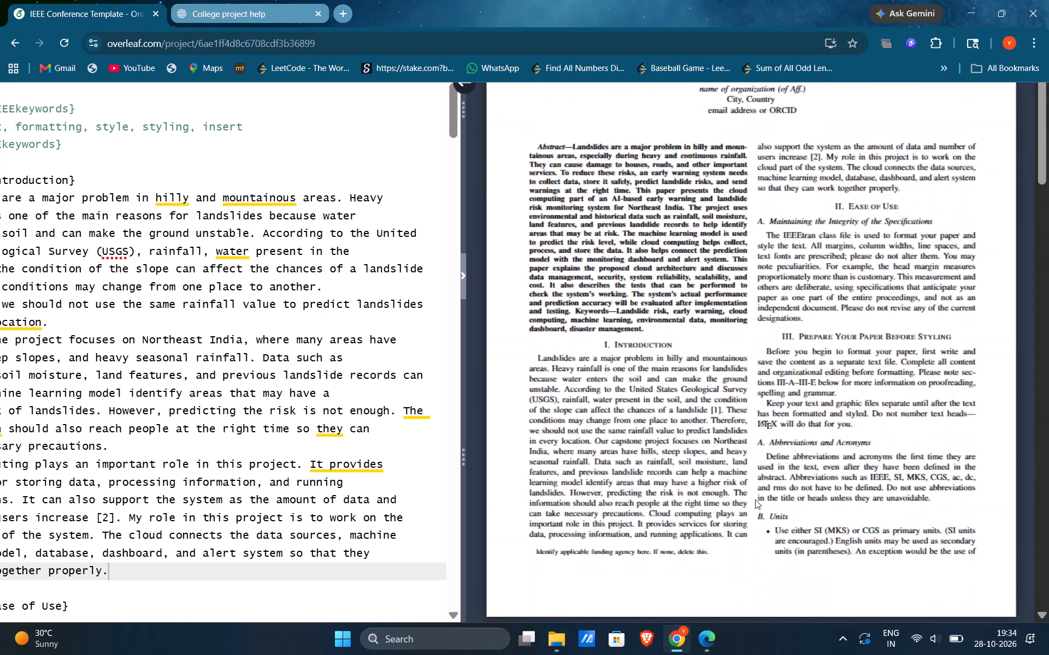
scroll(755, 499, "up", 6)
scroll(755, 499, "down", 7)
scroll(755, 499, "up", 1)
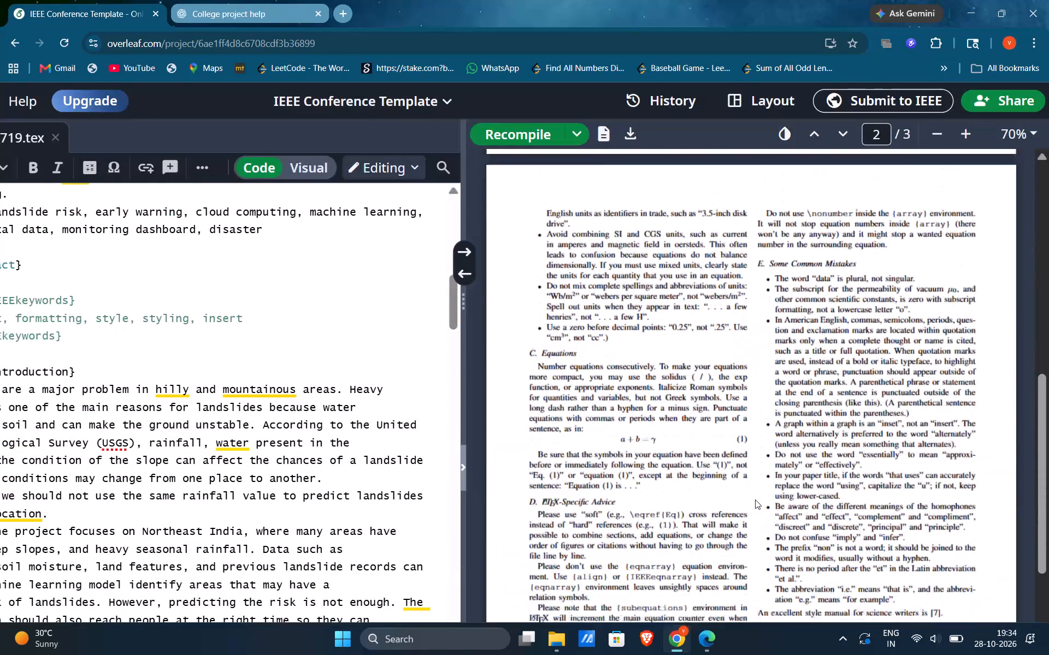
scroll(755, 499, "up", 5)
scroll(755, 499, "down", 2)
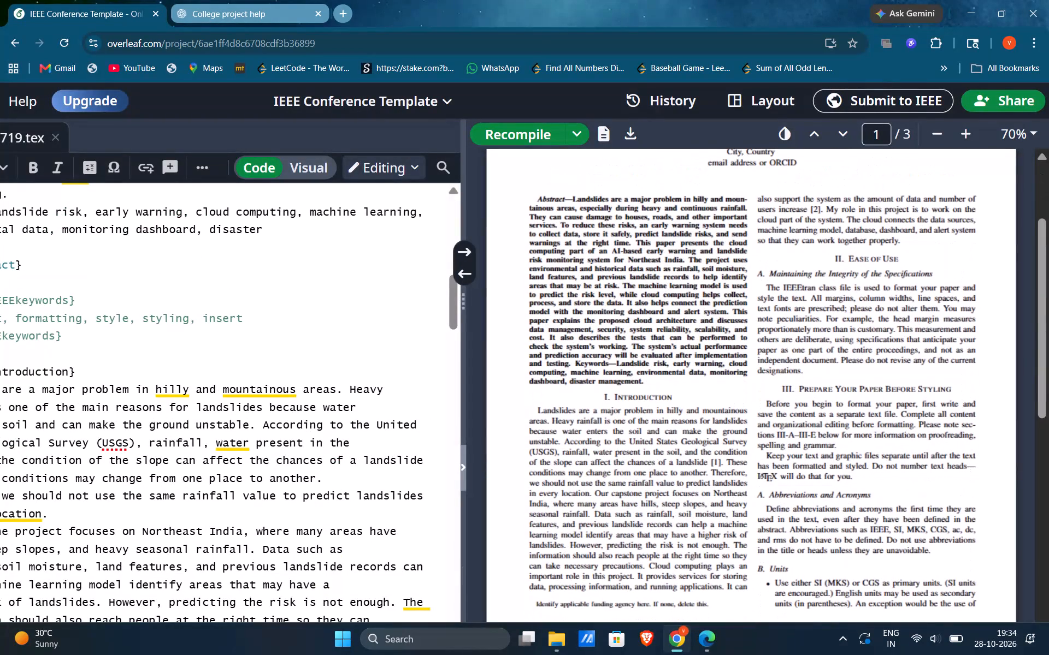
scroll(645, 485, "down", 4)
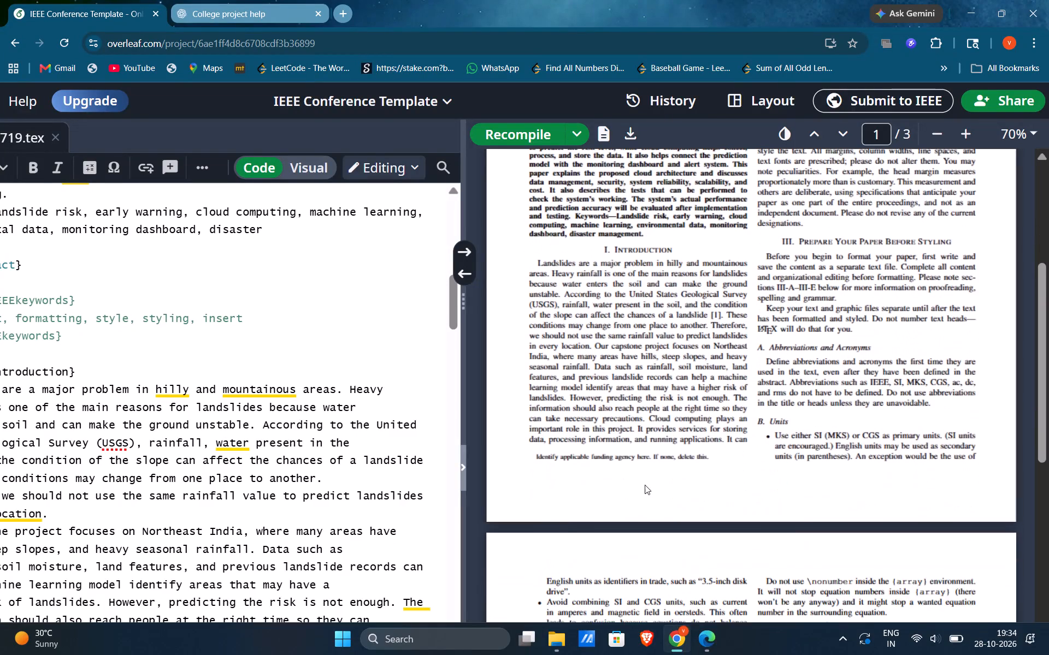
scroll(645, 485, "down", 5)
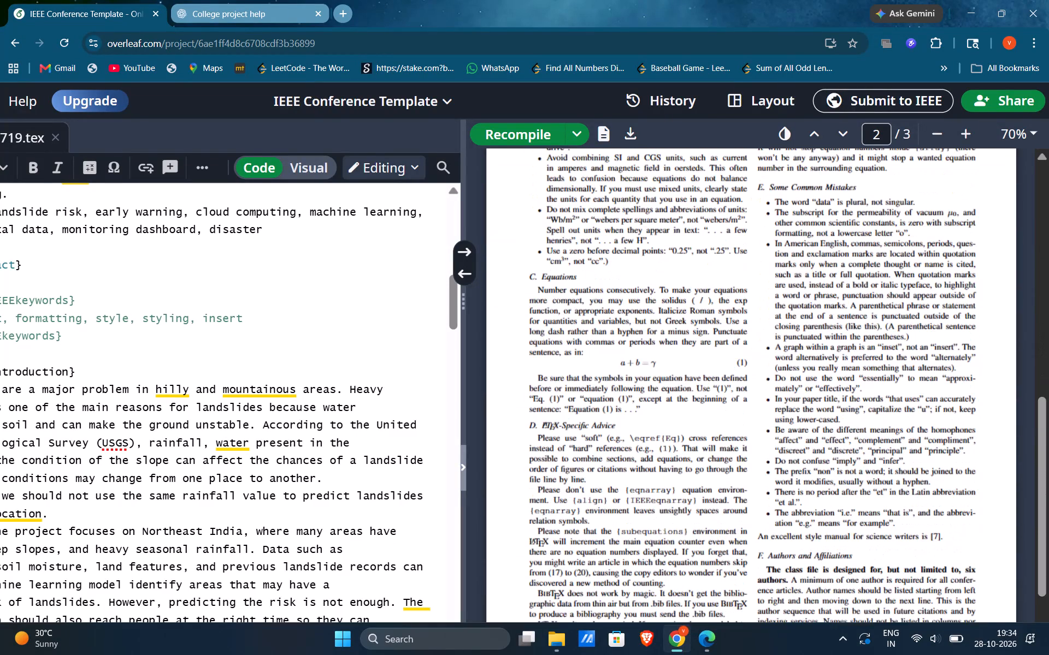
scroll(645, 485, "up", 9)
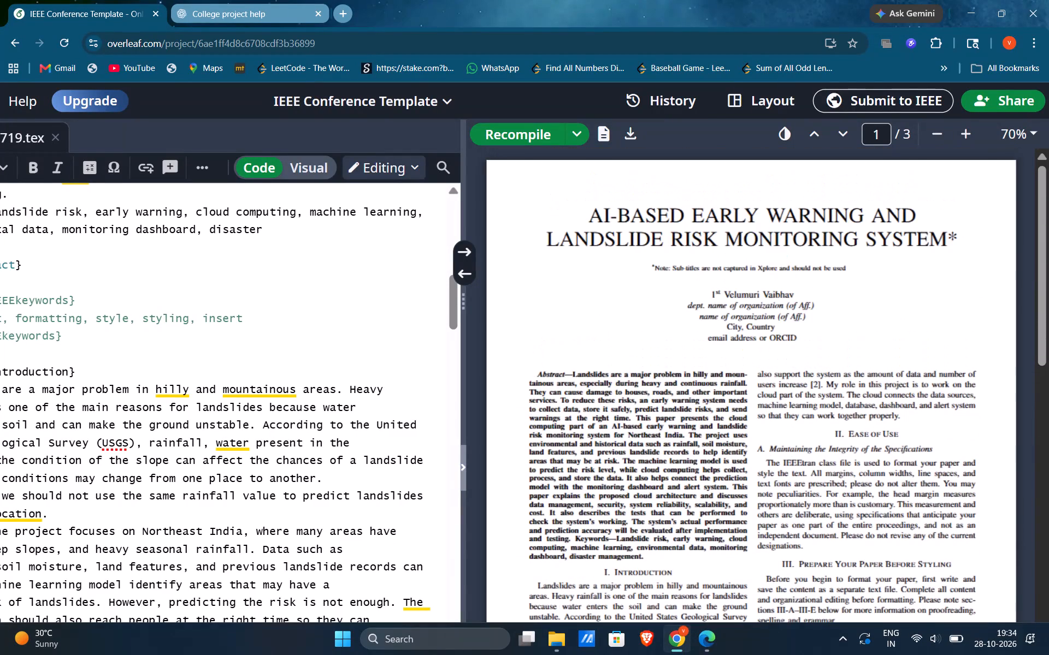
Review the LaTeX source from the Introduction to the Ease of Use and Prepare Your Paper Before Styling sections alongside the preview.
scroll(165, 352, "right", 3)
scroll(252, 440, "down", 2)
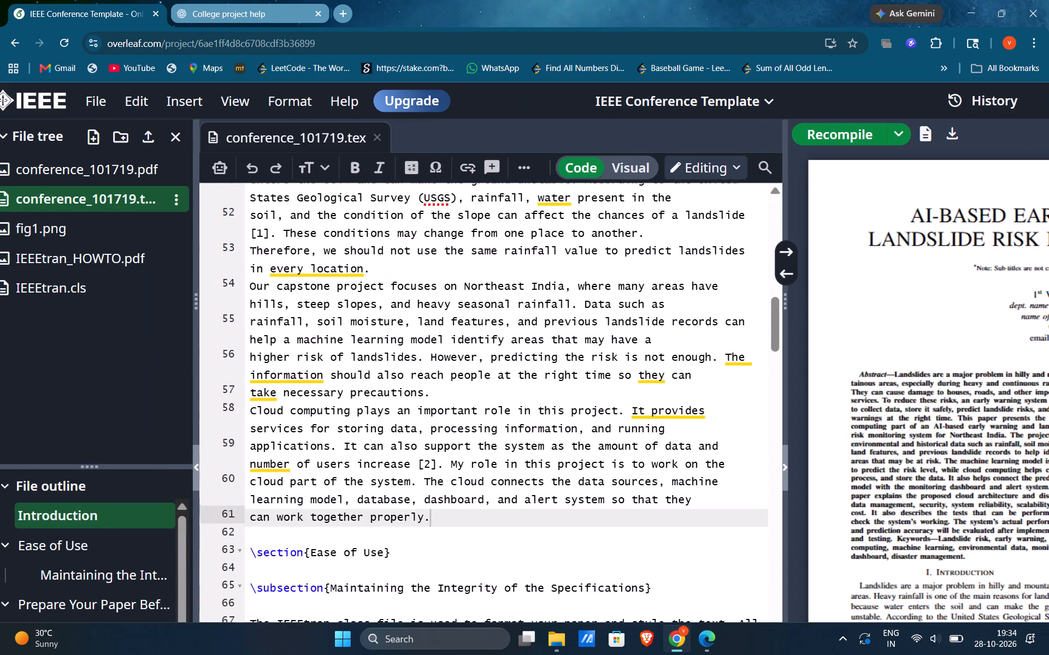
scroll(252, 440, "down", 6)
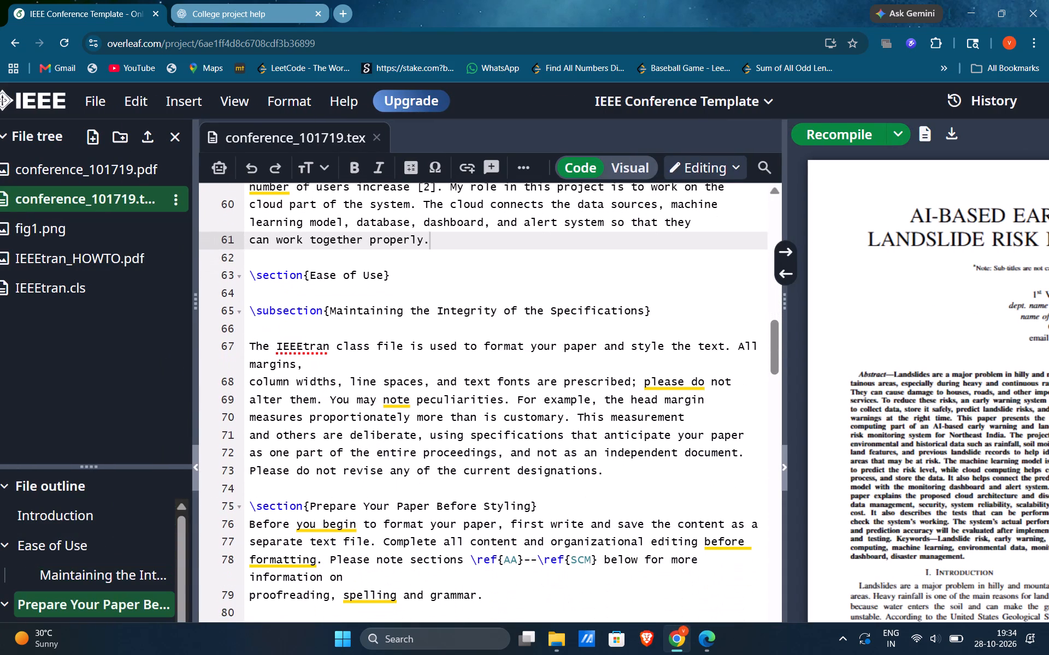
scroll(252, 440, "up", 1)
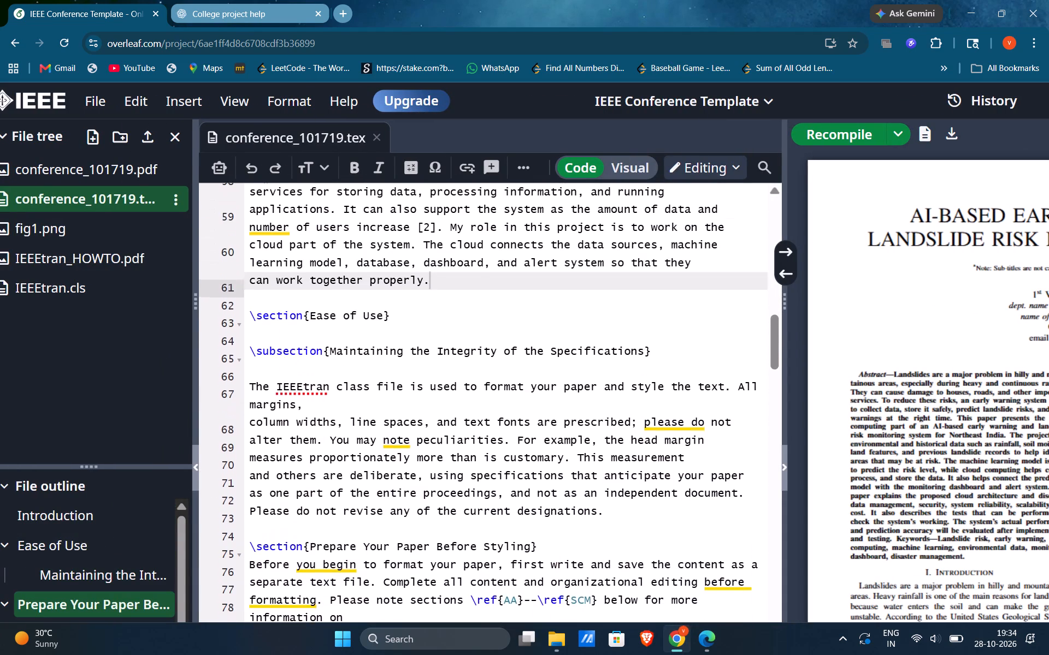
scroll(252, 440, "up", 4)
scroll(252, 440, "right", 1)
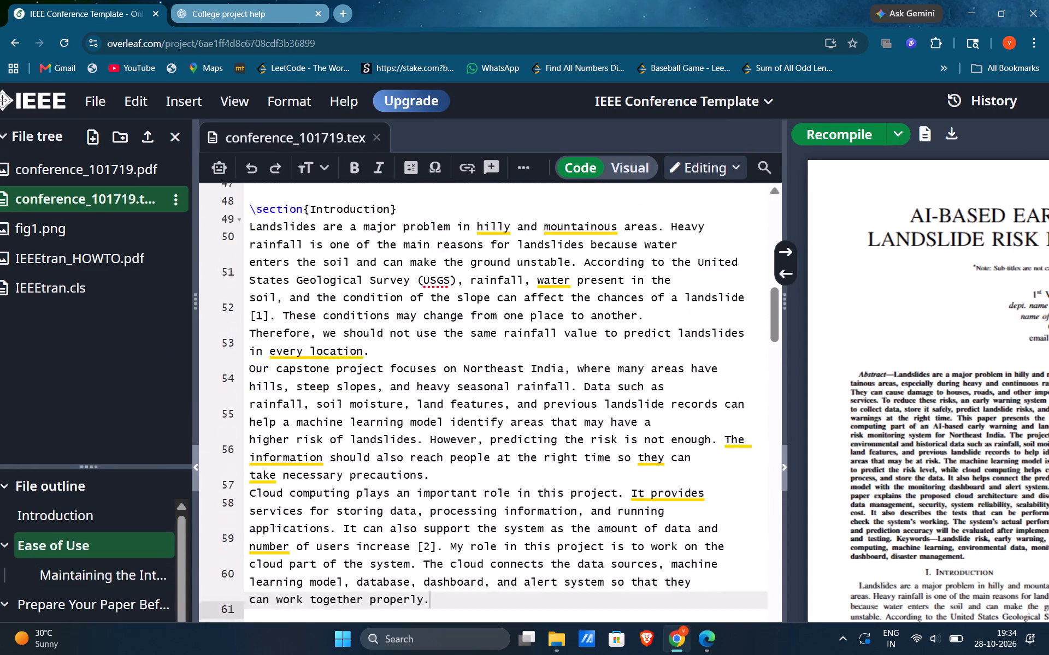
scroll(252, 440, "right", 1)
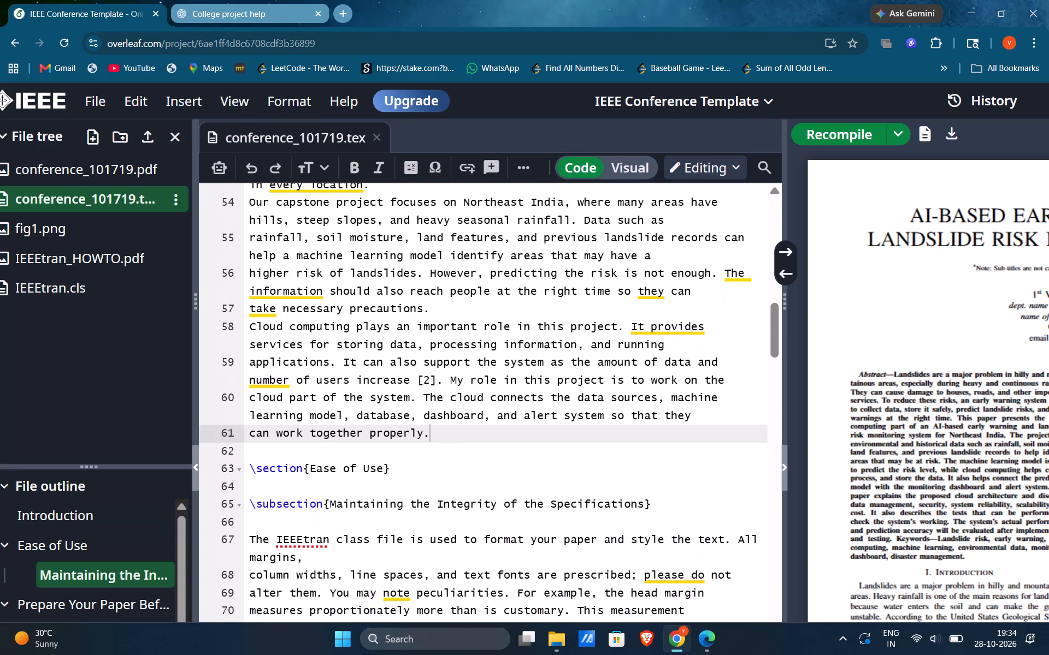
scroll(787, 456, "left", 3)
scroll(787, 456, "down", 3)
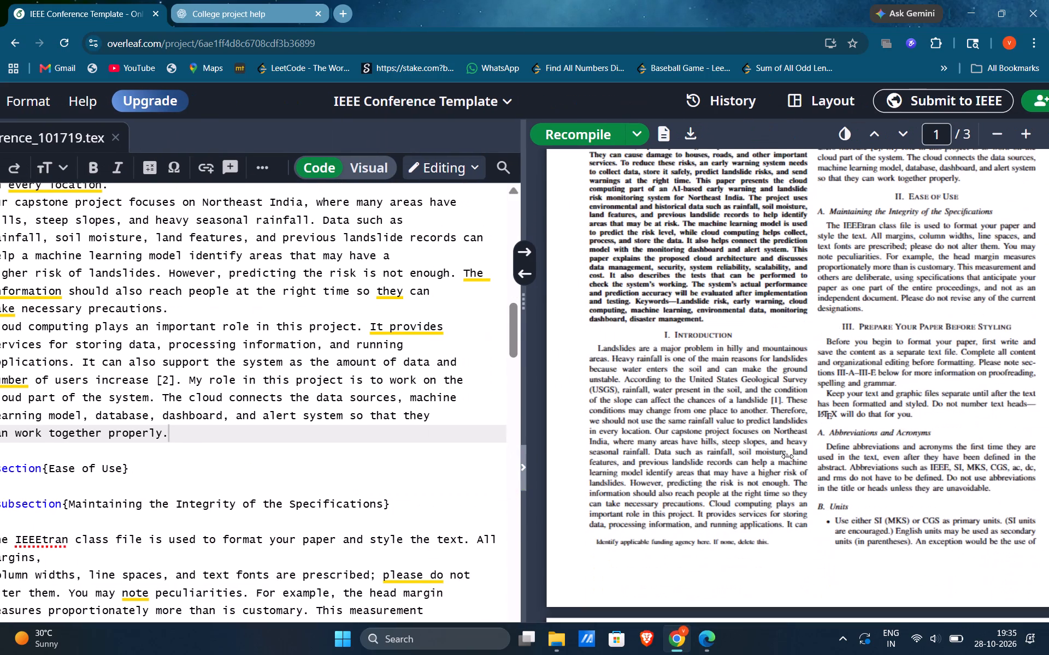
scroll(787, 456, "up", 1)
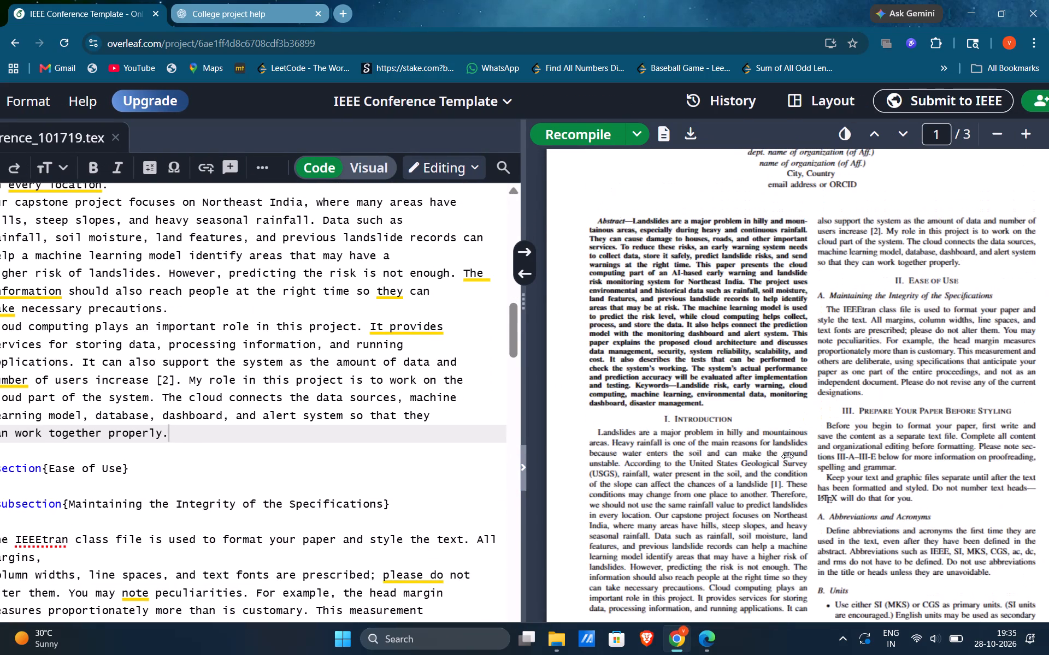
scroll(787, 456, "right", 3)
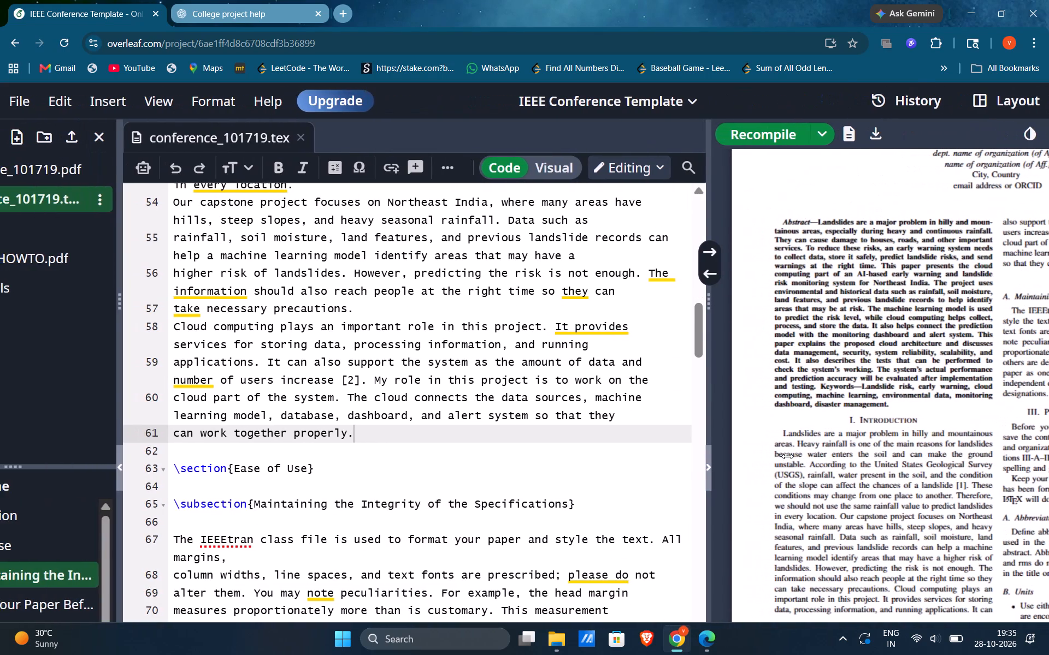
scroll(363, 533, "down", 1)
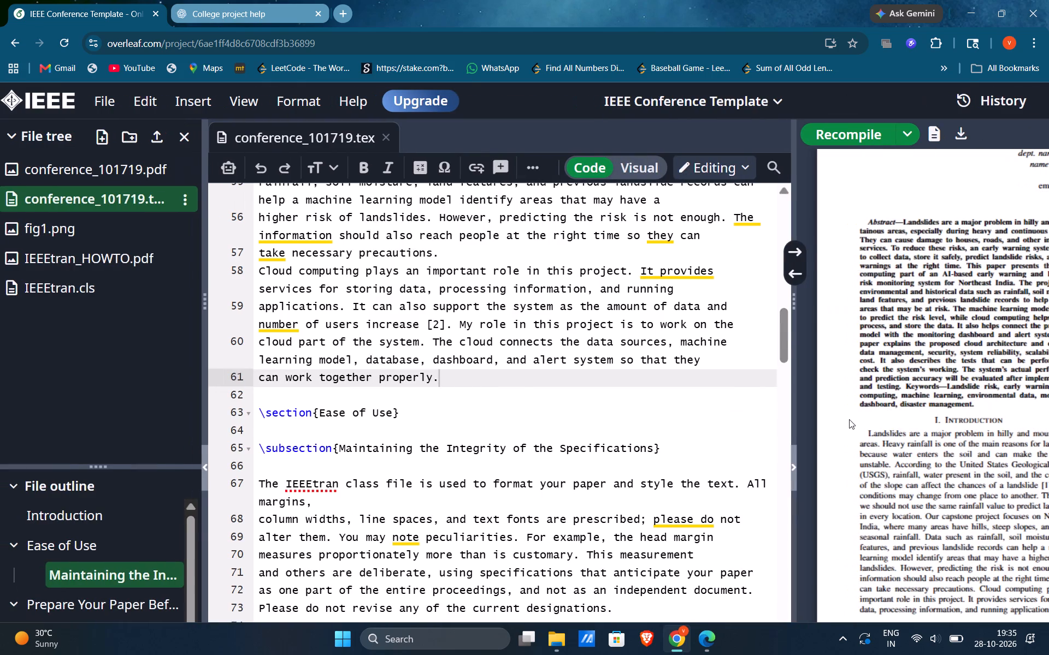
Compare the structure after the Introduction in the paper's PDF in Edge with the Overleaf preview.
key("alt+Tab")
scroll(411, 487, "down", 1)
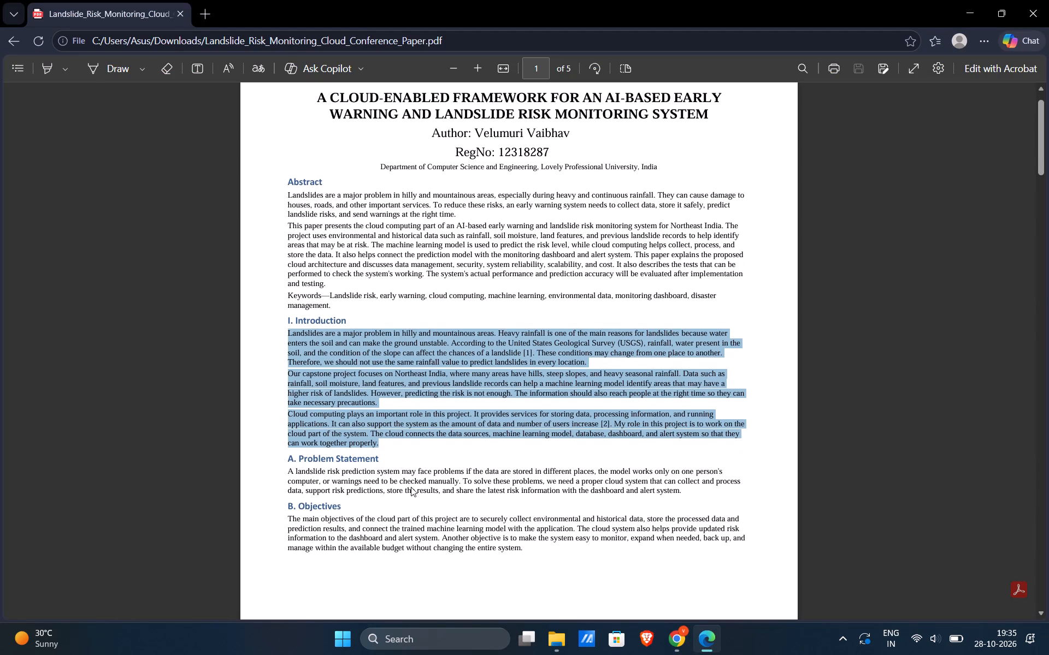
key("alt+Tab")
scroll(676, 466, "left", 5)
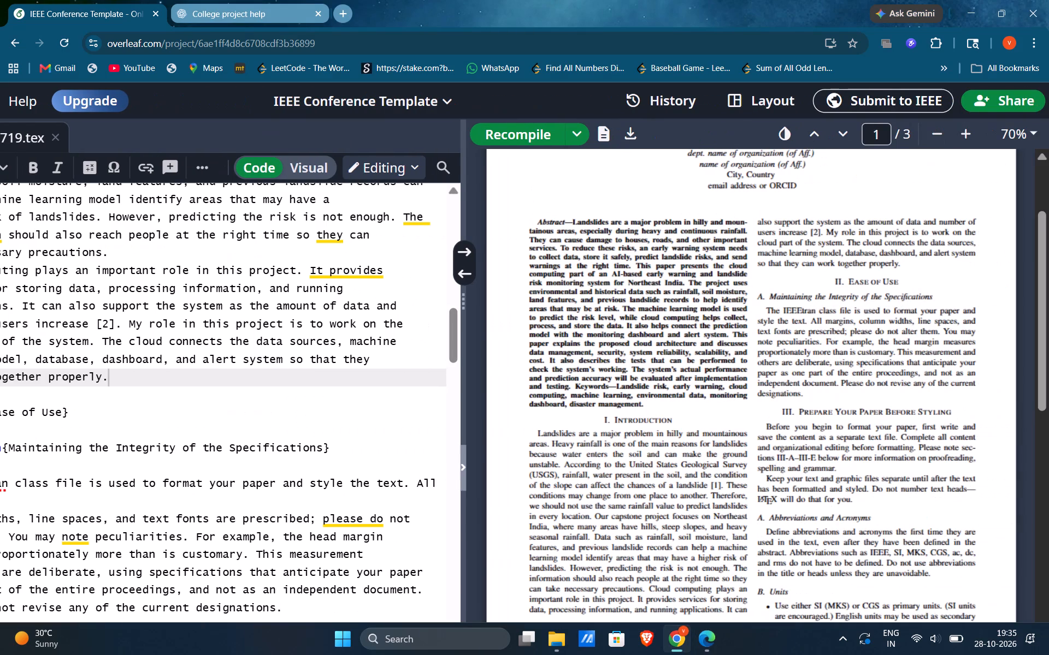
key("alt+Tab")
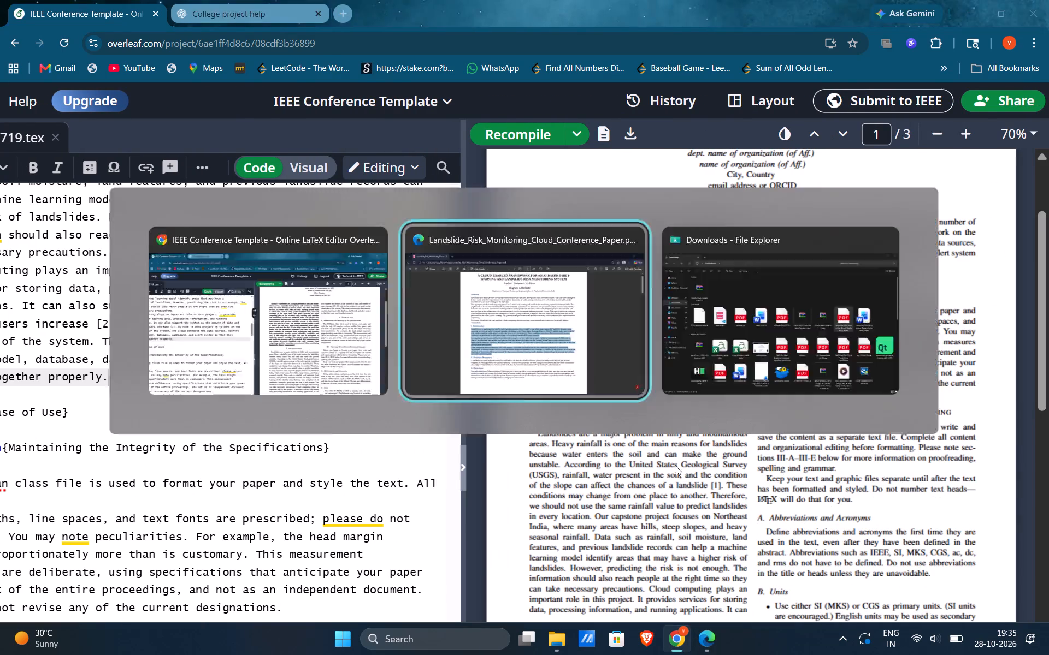
left_click(426, 446)
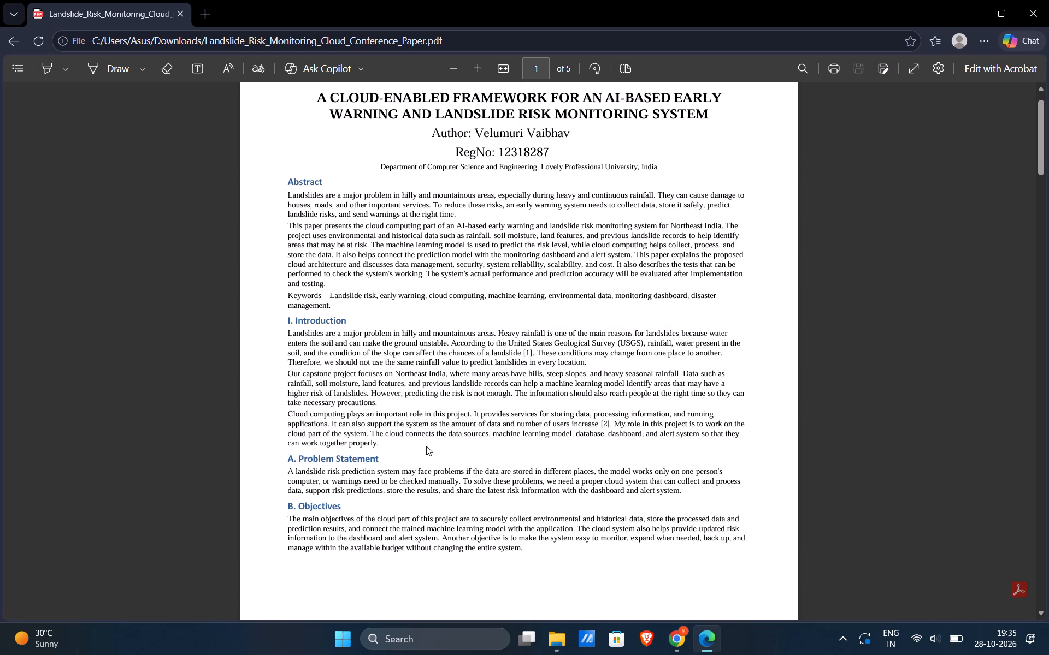
scroll(426, 446, "down", 7)
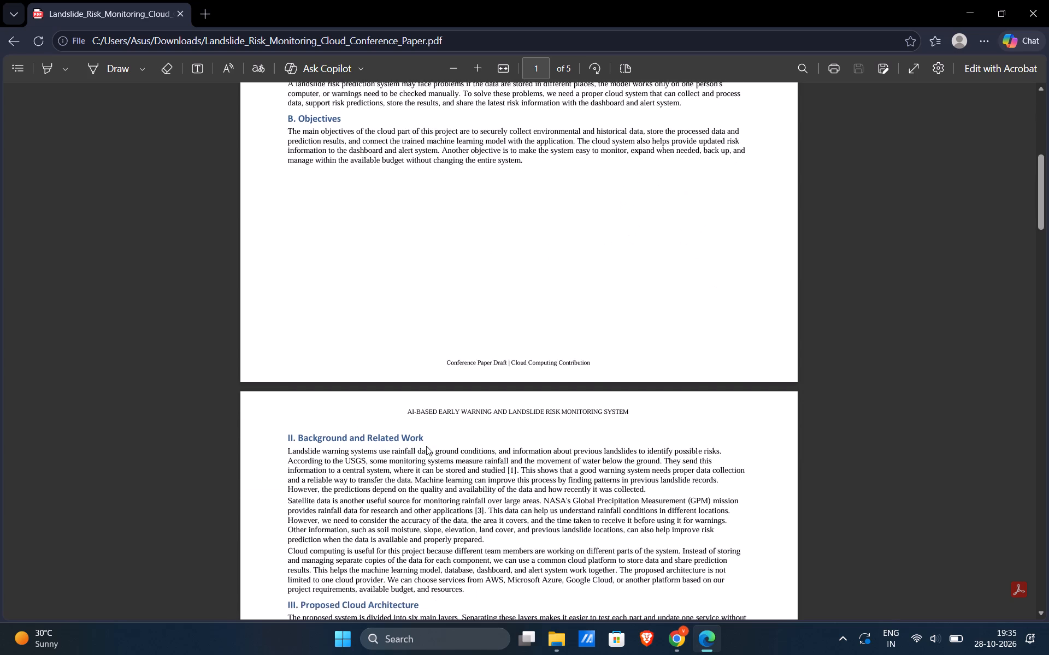
scroll(426, 446, "up", 1)
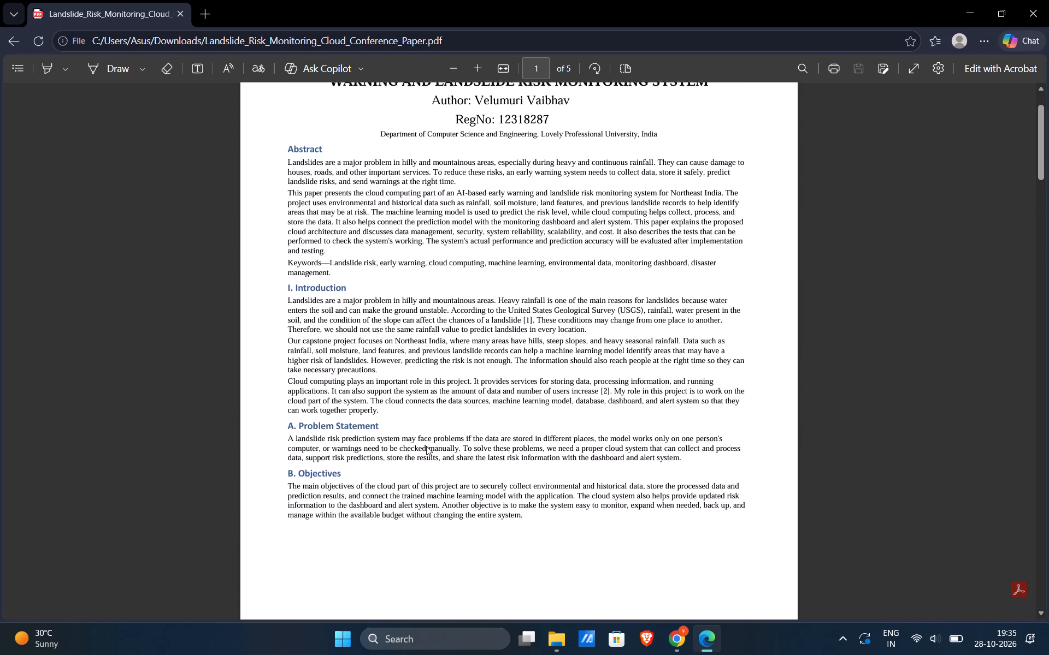
scroll(426, 446, "up", 1)
key("alt+Tab")
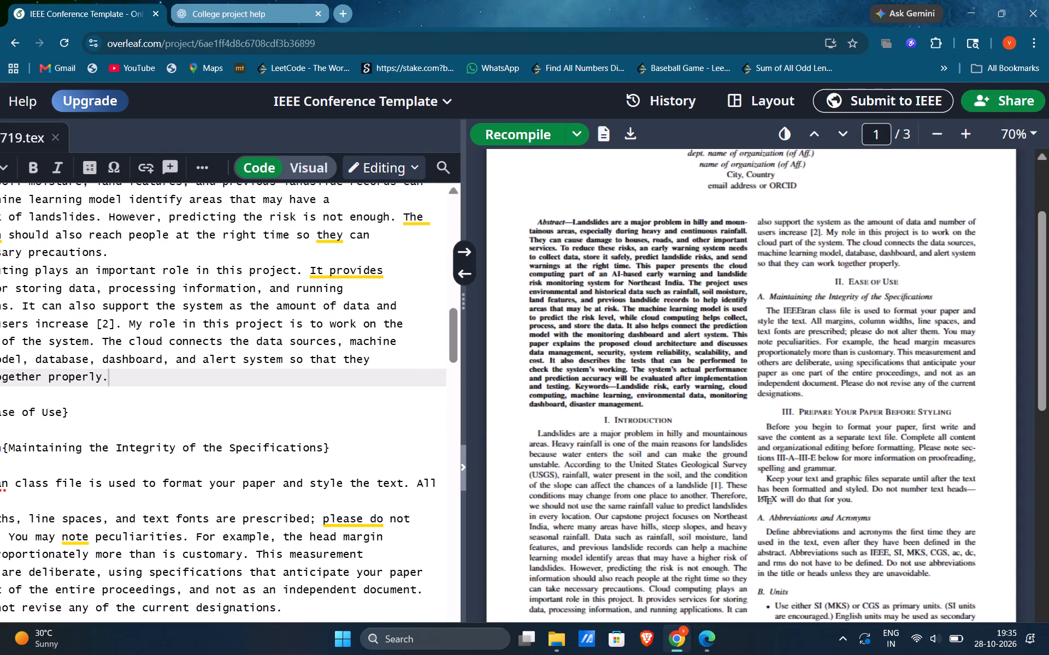
scroll(554, 486, "down", 1)
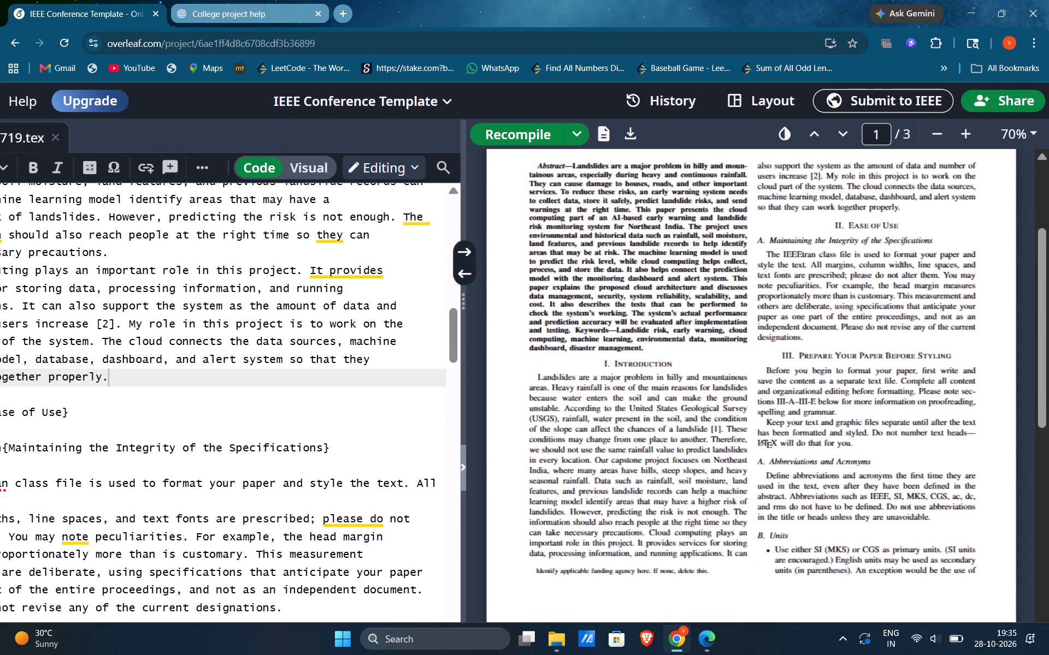
scroll(554, 486, "up", 4)
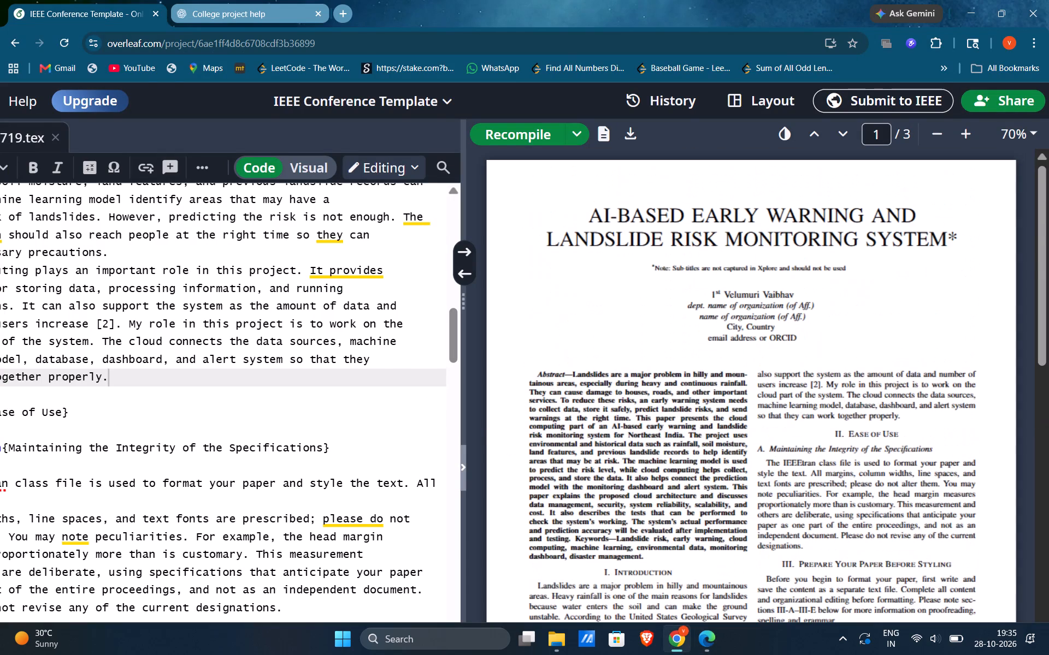
key("alt+Tab")
key("alt+Tab")
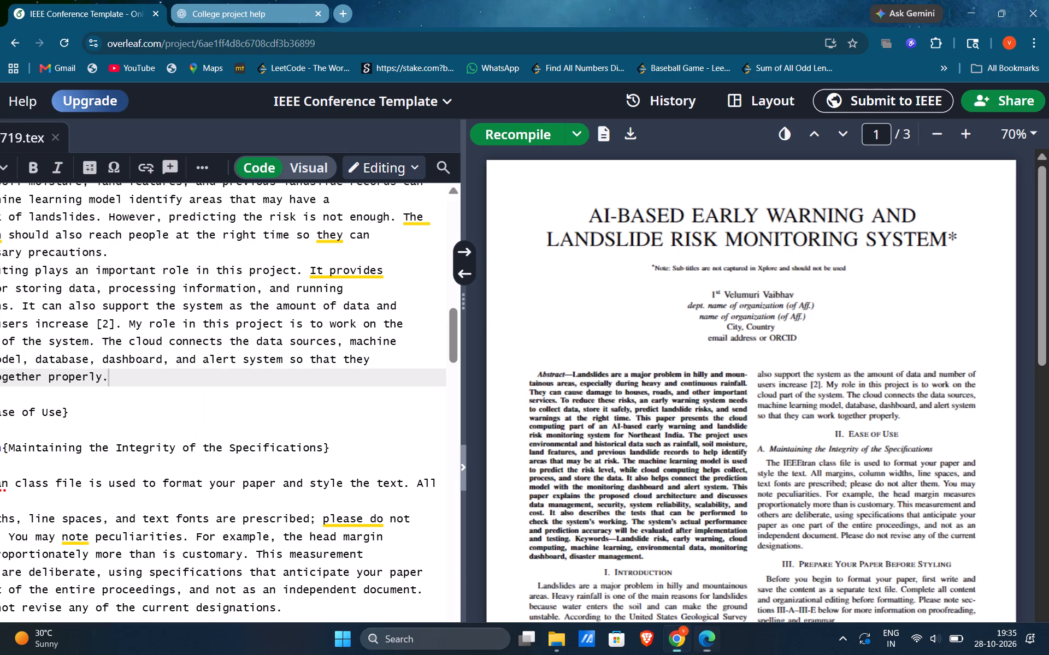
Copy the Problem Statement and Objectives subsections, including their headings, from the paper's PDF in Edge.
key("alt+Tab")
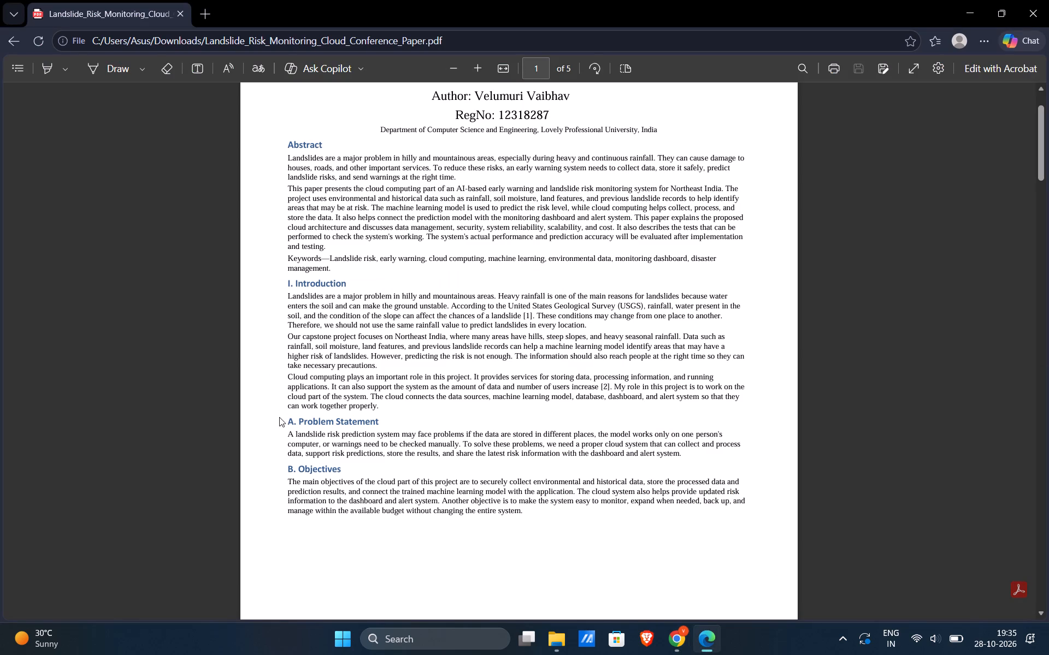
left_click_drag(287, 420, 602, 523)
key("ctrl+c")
In Overleaf, duplicate the "Maintaining the Integrity of the Specifications" subsection command onto a new line between the Introduction text and the Ease of Use section.
key("alt+Tab")
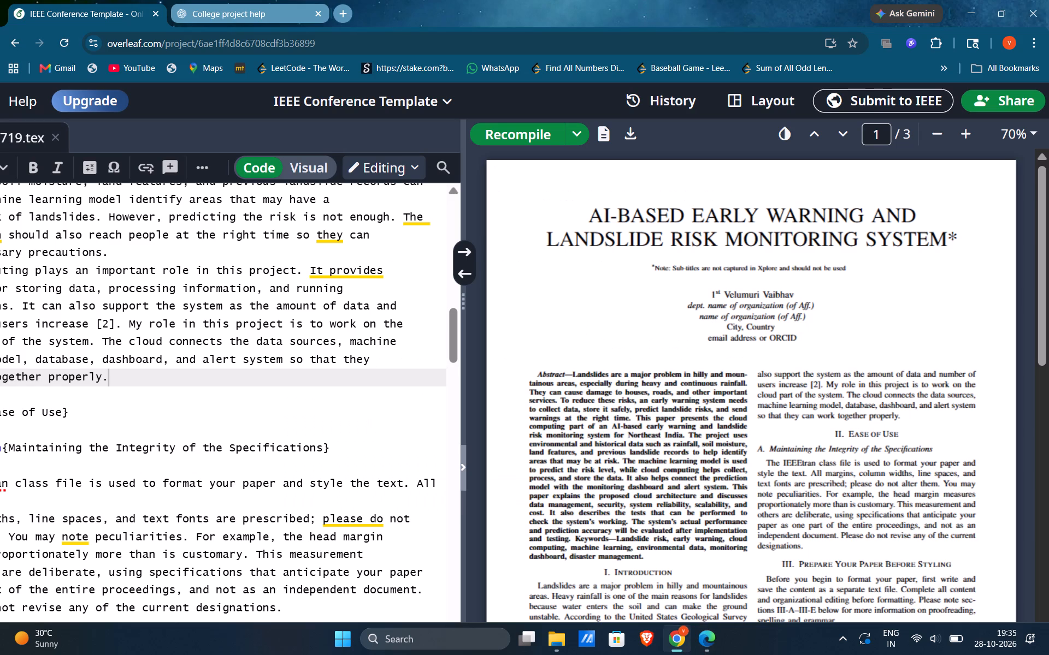
scroll(293, 450, "down", 2)
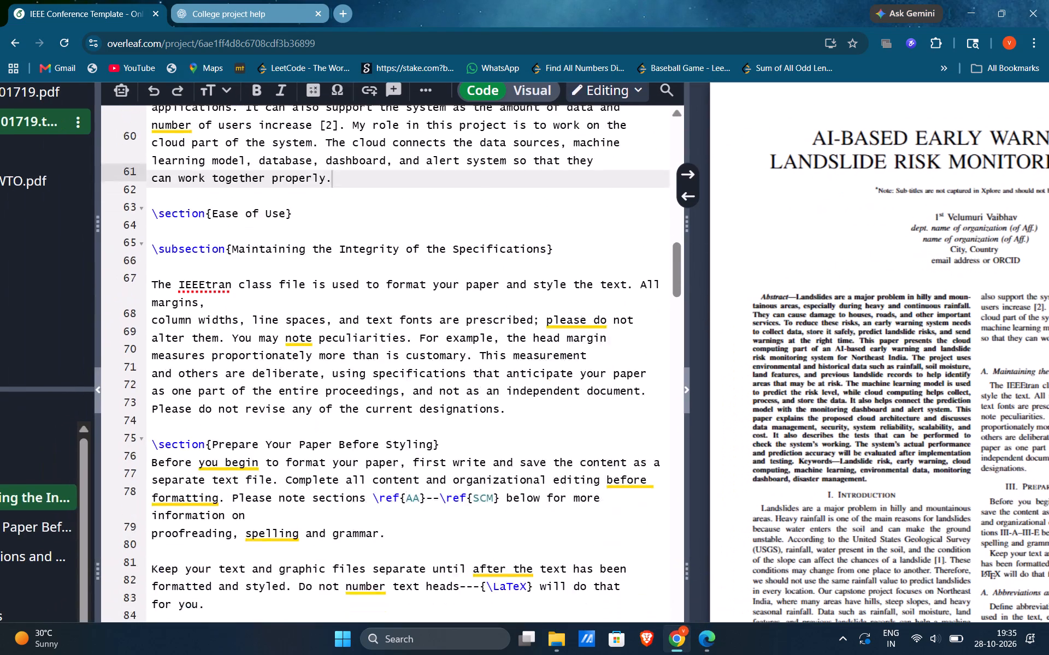
scroll(293, 450, "down", 1)
scroll(293, 450, "up", 5)
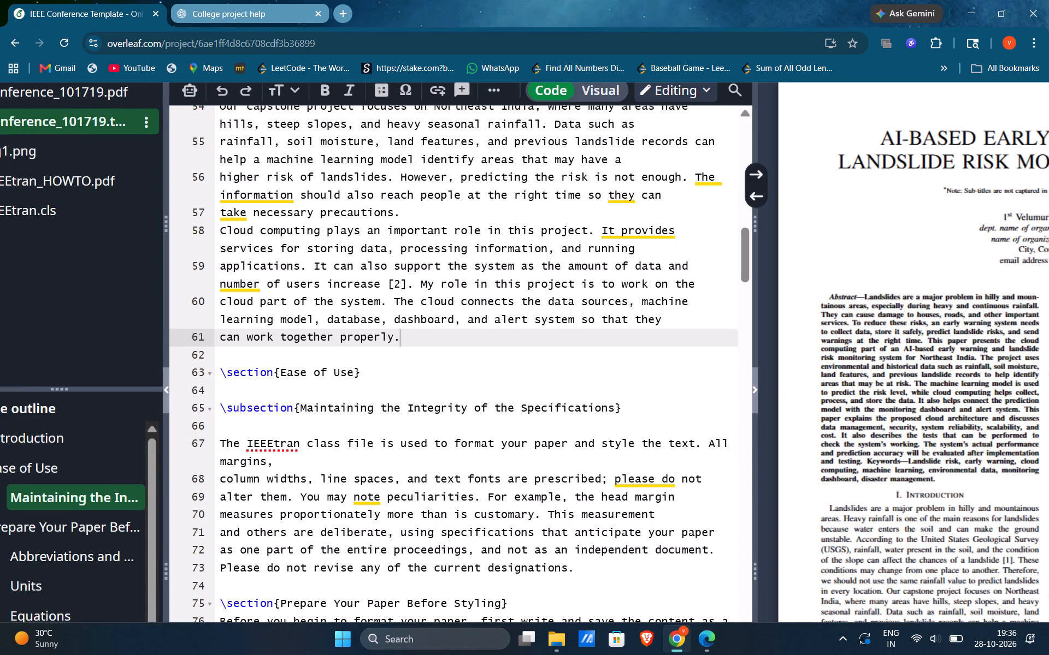
triple_click(453, 406)
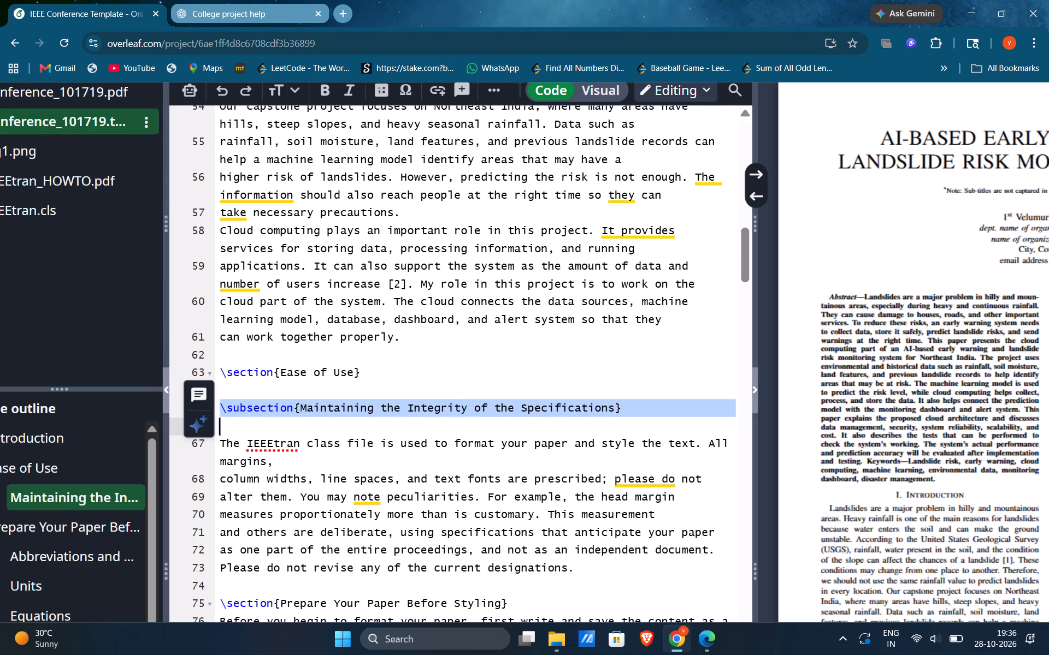
key("ctrl+c")
left_click(340, 354)
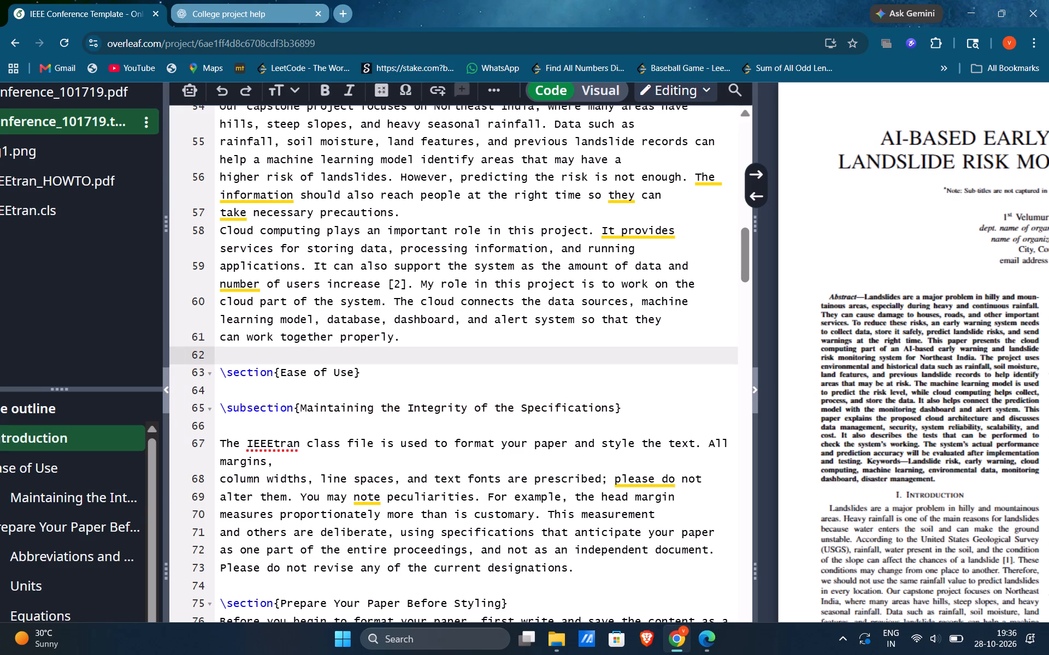
key("Return")
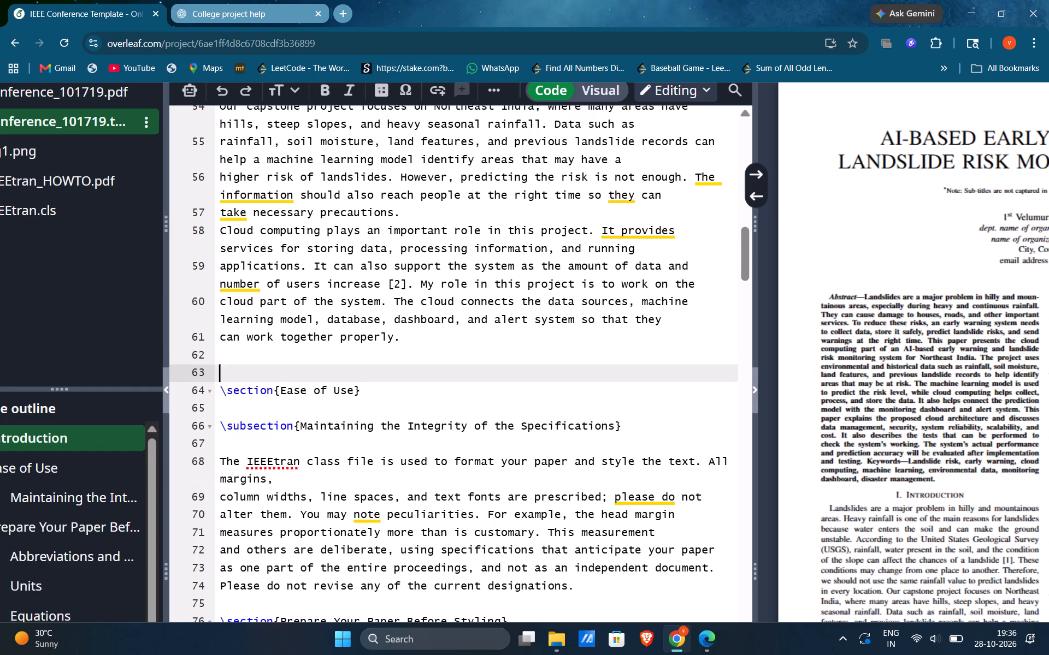
key("ctrl+v")
Replace the duplicated subsection's title with "A. Problem Statement", copied from the heading in the paper's PDF in Edge.
key("alt+Tab")
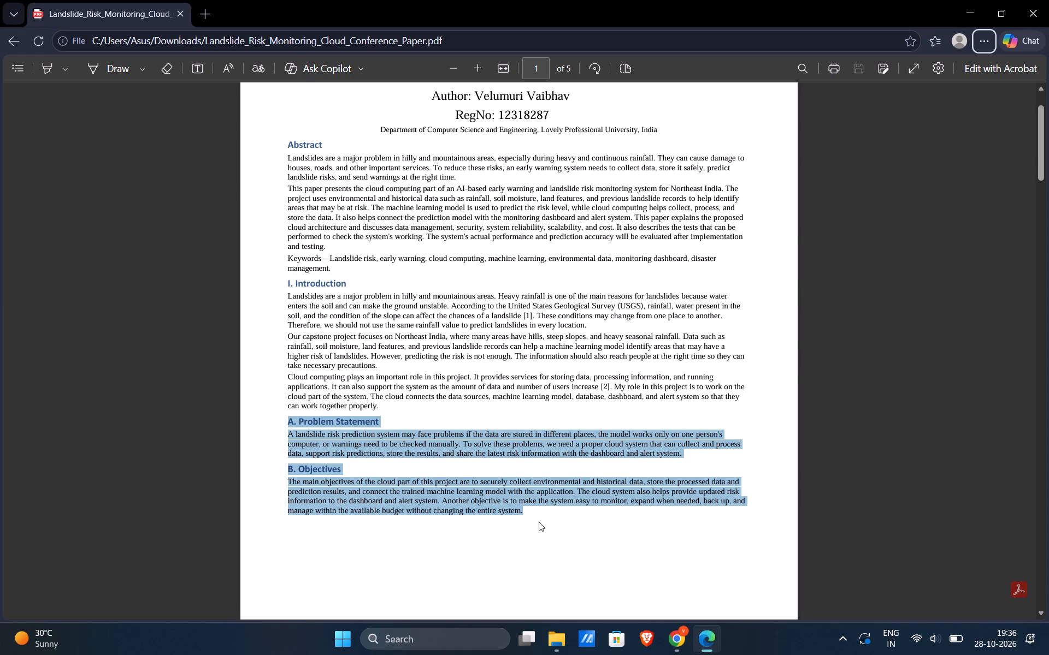
key("alt+Tab")
left_click(613, 373)
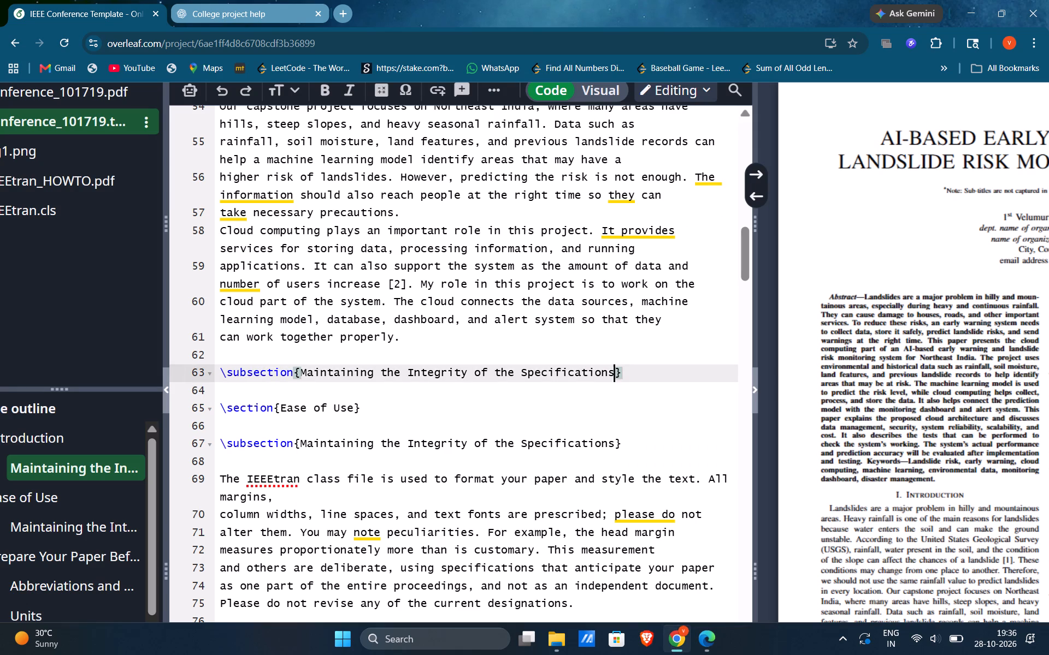
key("BackSpace")
key("BackSpace")
key("BackSpace")
key("BackSpace")
key("BackSpace")
key("BackSpace")
key("BackSpace")
key("BackSpace")
key("BackSpace")
key("BackSpace")
key("BackSpace")
key("BackSpace")
key("BackSpace")
key("BackSpace")
key("BackSpace")
key("BackSpace")
key("BackSpace")
key("BackSpace")
key("BackSpace")
key("BackSpace")
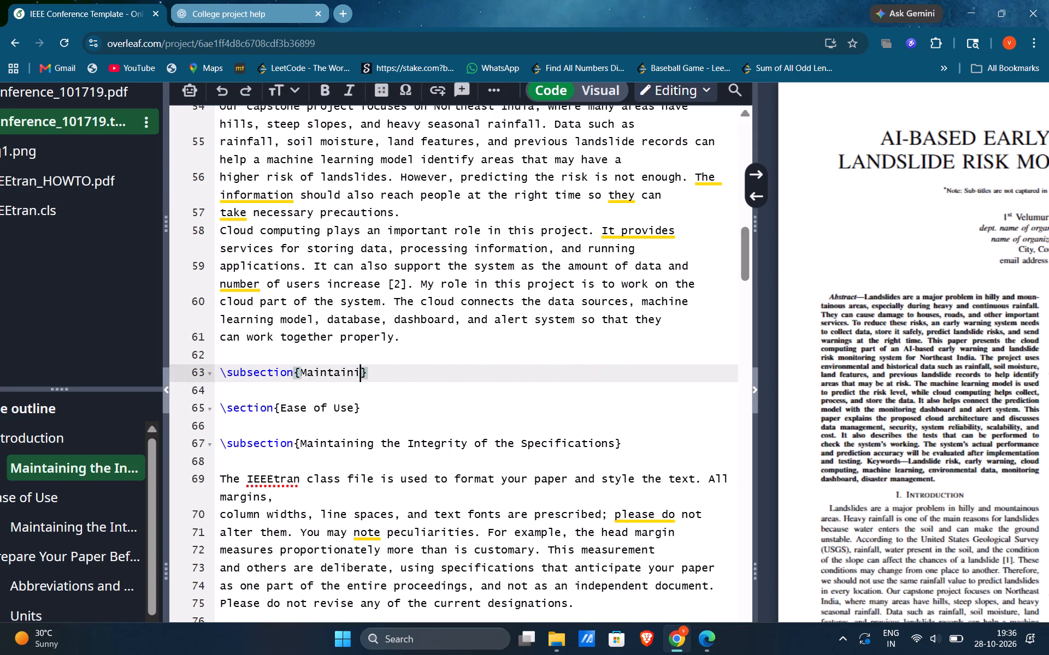
key("BackSpace")
key("BackSpace")
key("BackSpace")
key("BackSpace")
key("BackSpace")
key("BackSpace")
key("alt+Tab")
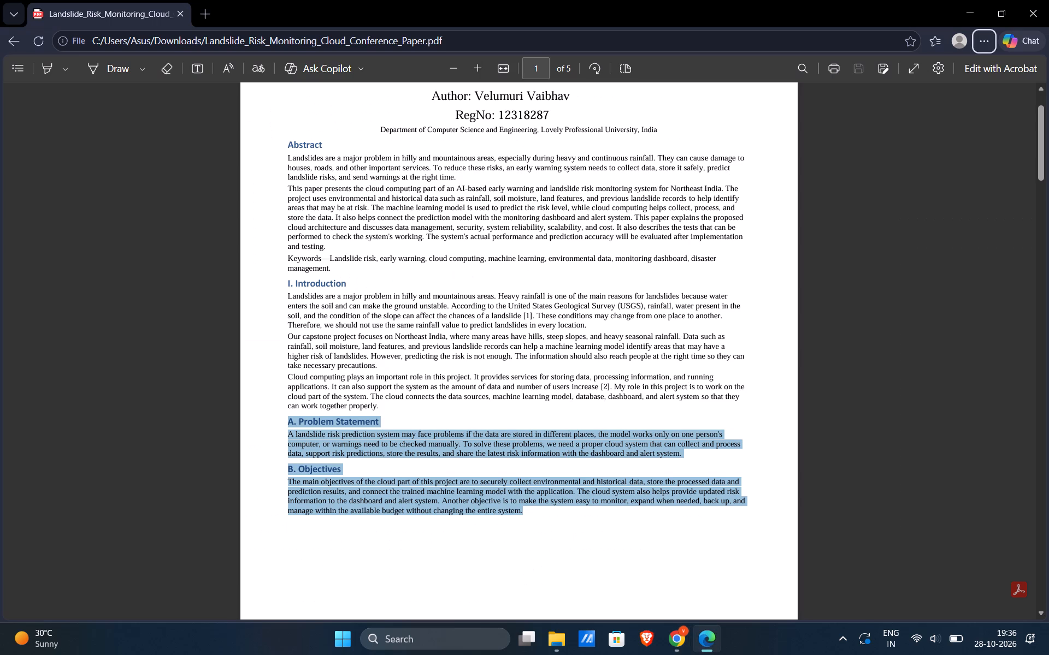
left_click(395, 415)
left_click_drag(395, 415, 272, 424)
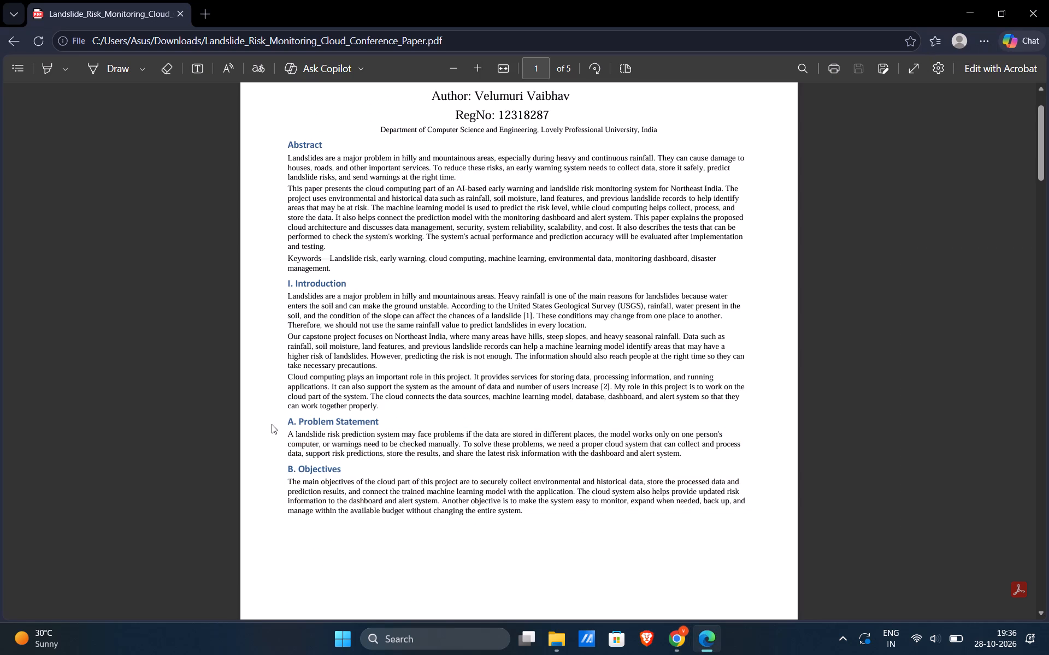
left_click_drag(272, 424, 288, 418)
left_click_drag(288, 418, 396, 415)
key("ctrl+c")
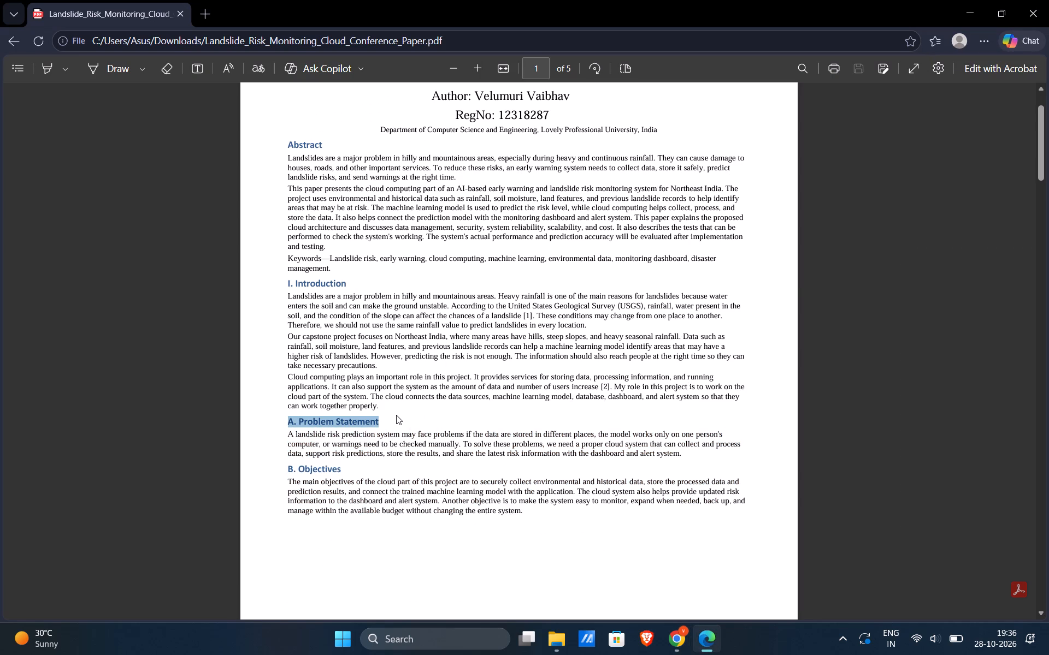
key("alt+Tab")
key("ctrl+v")
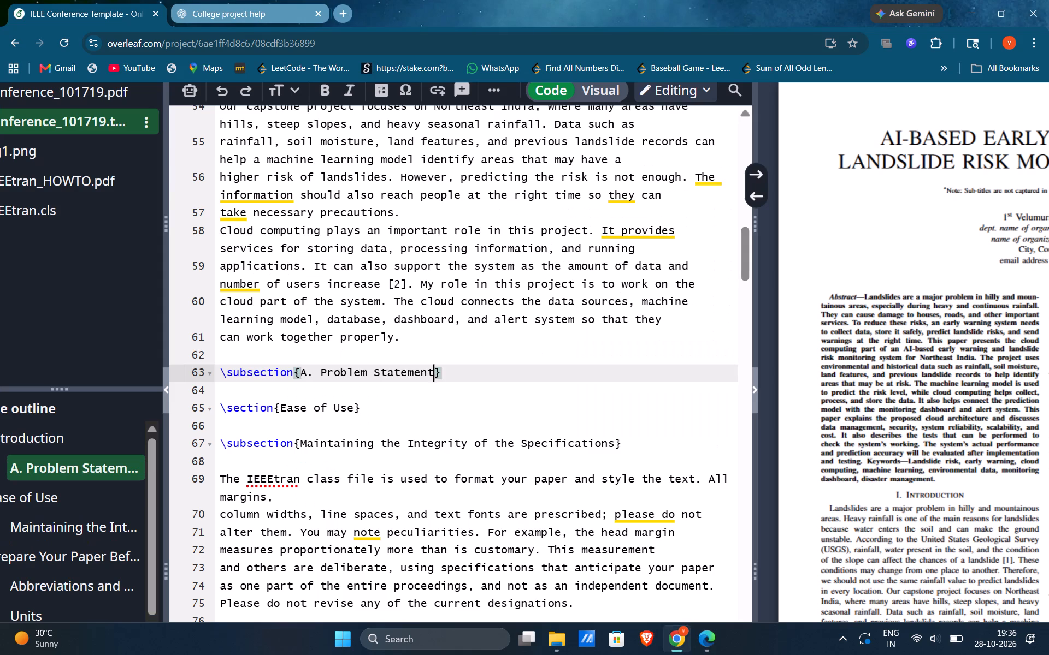
Insert the Problem Statement paragraph from the PDF in Edge beneath its subsection heading in Overleaf, leaving a blank line between them.
left_click(463, 375)
key("Return")
scroll(469, 543, "down", 1)
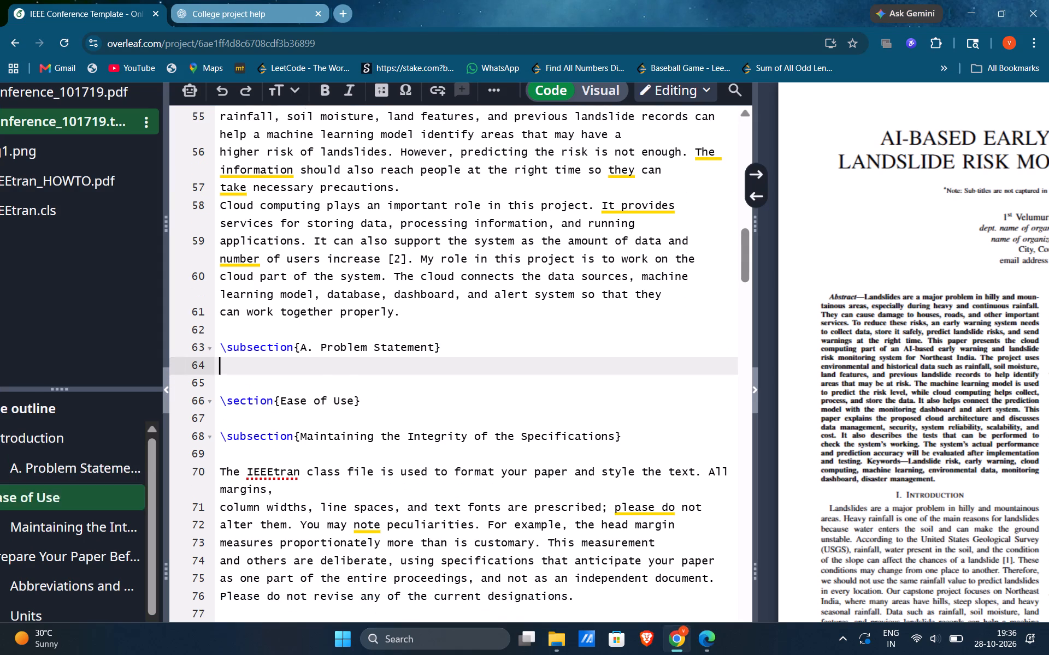
scroll(469, 543, "down", 1)
scroll(934, 416, "up", 1)
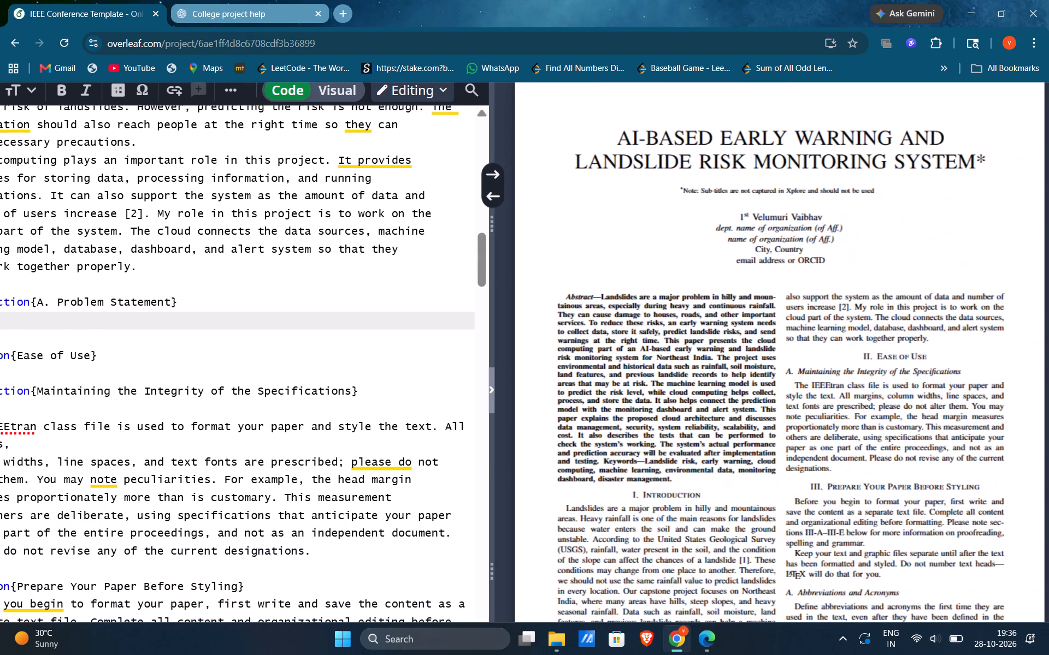
scroll(934, 416, "up", 1)
scroll(496, 491, "right", 1)
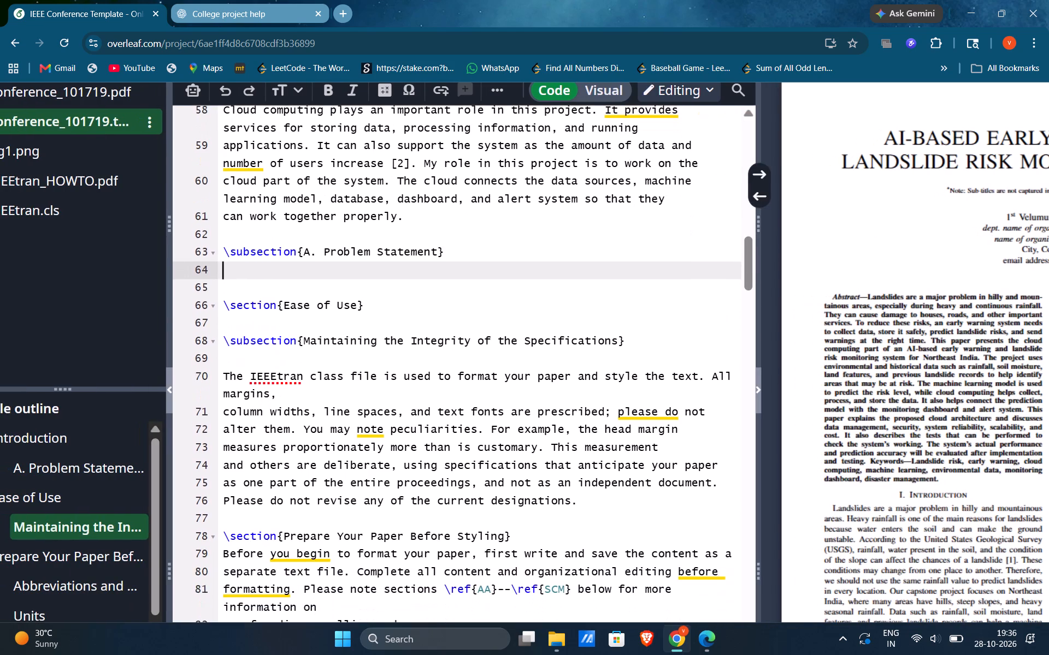
scroll(496, 491, "right", 2)
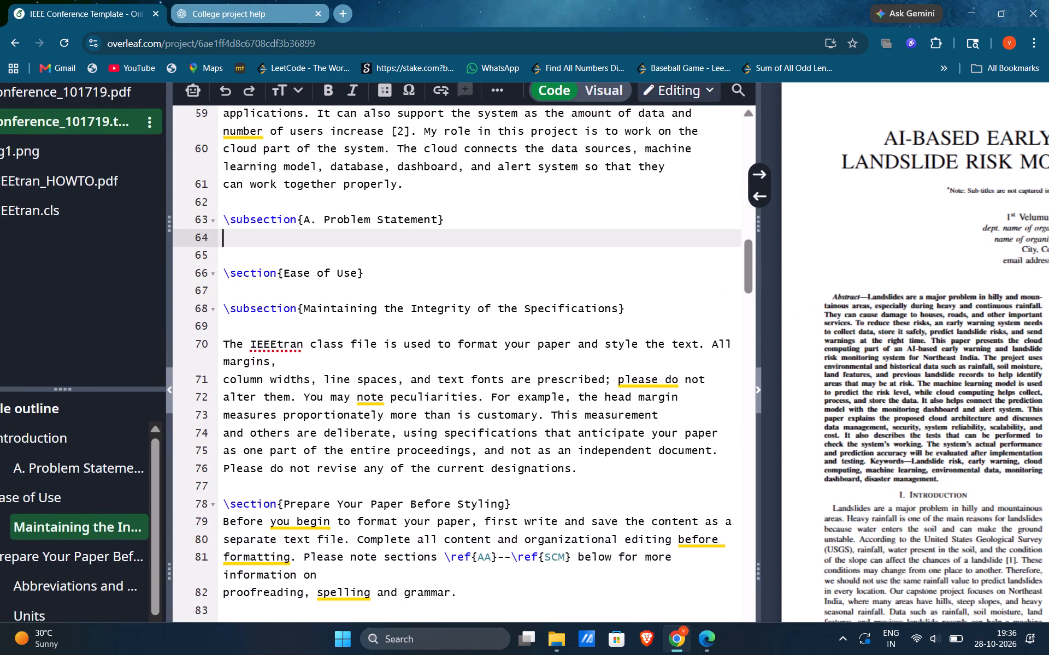
scroll(496, 491, "right", 1)
key("Return")
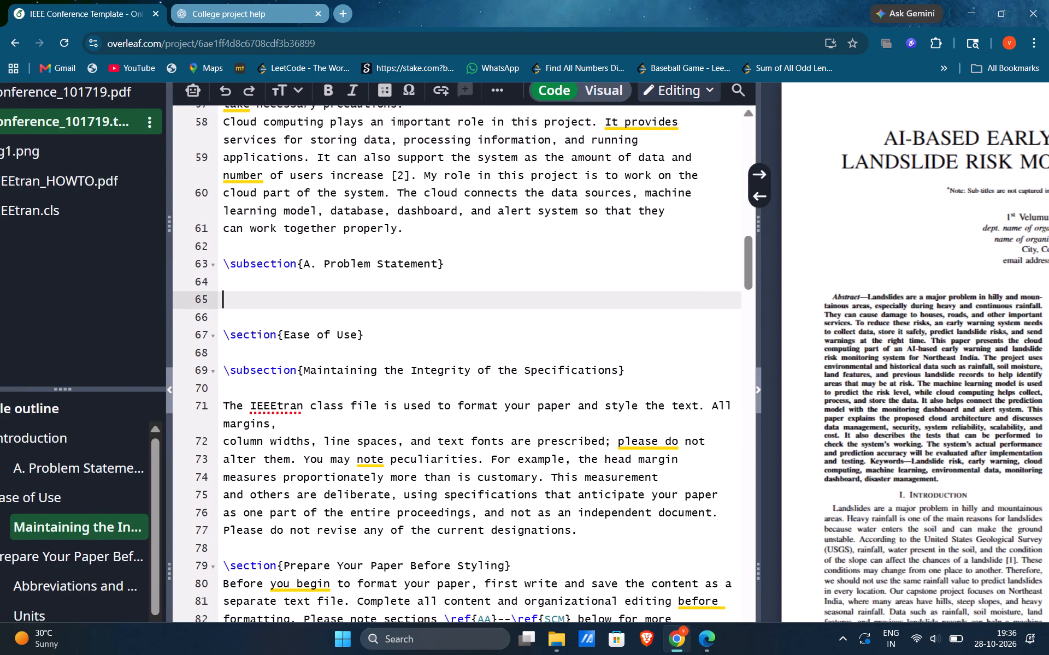
key("alt+Tab")
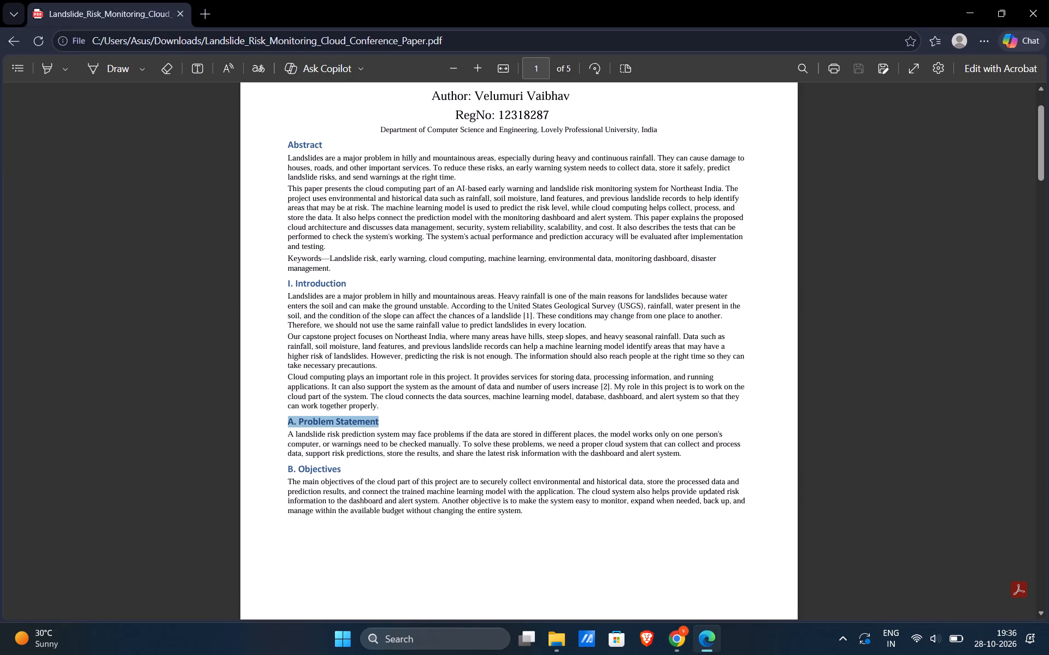
left_click_drag(284, 433, 723, 467)
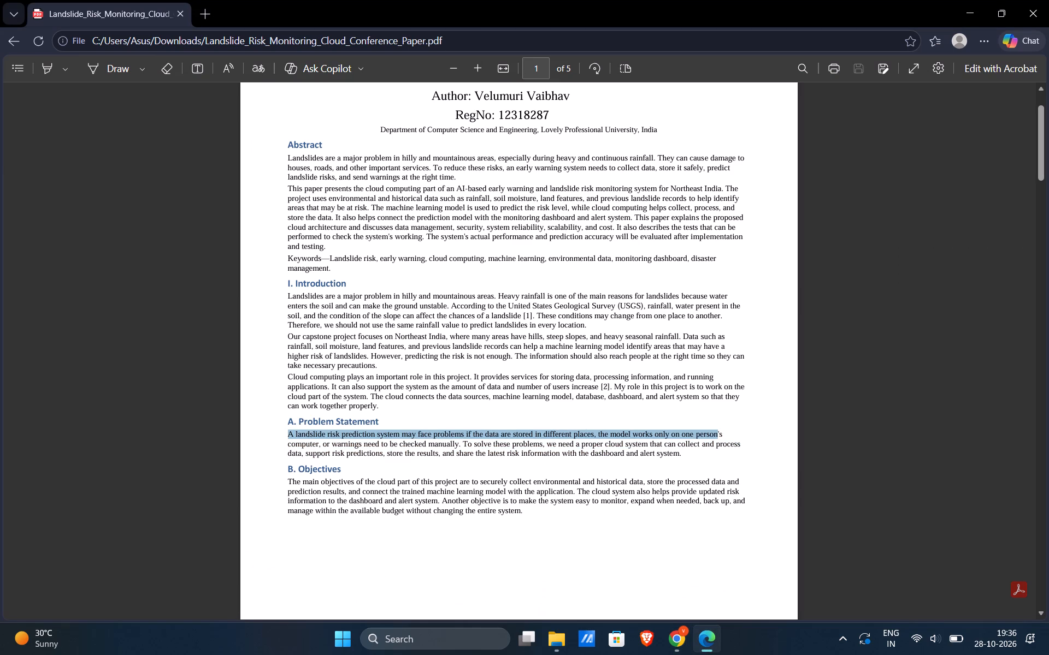
left_click_drag(723, 467, 694, 458)
key("ctrl+c")
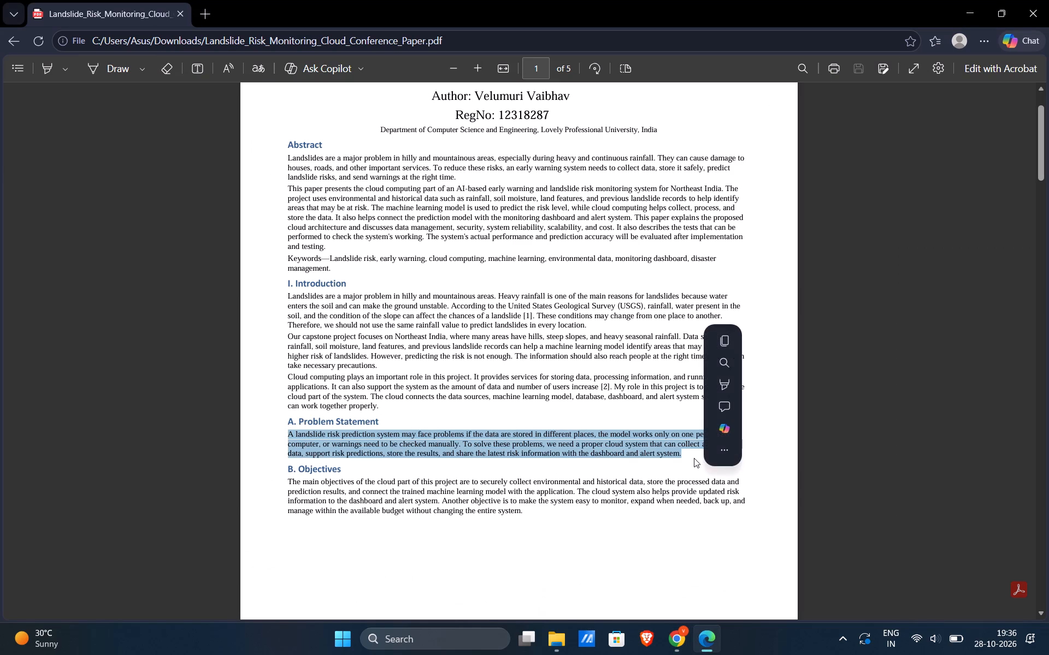
key("alt+Tab")
key("ctrl+v")
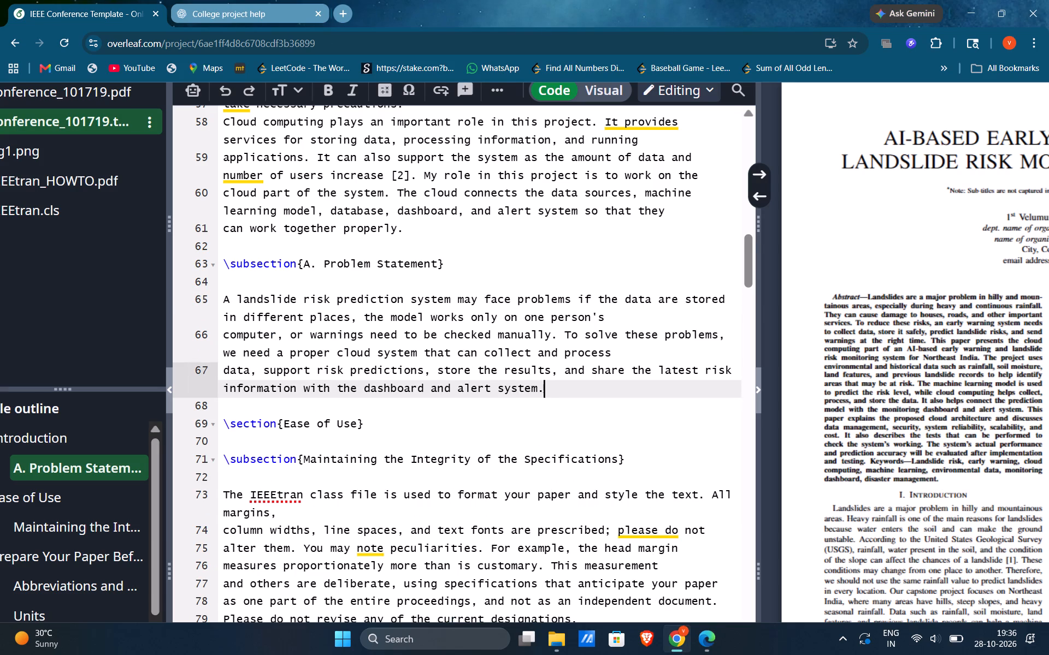
Duplicate the "Maintaining the Integrity of the Specifications" subsection command below the Problem Statement paragraph, with blank lines around it.
triple_click(355, 458)
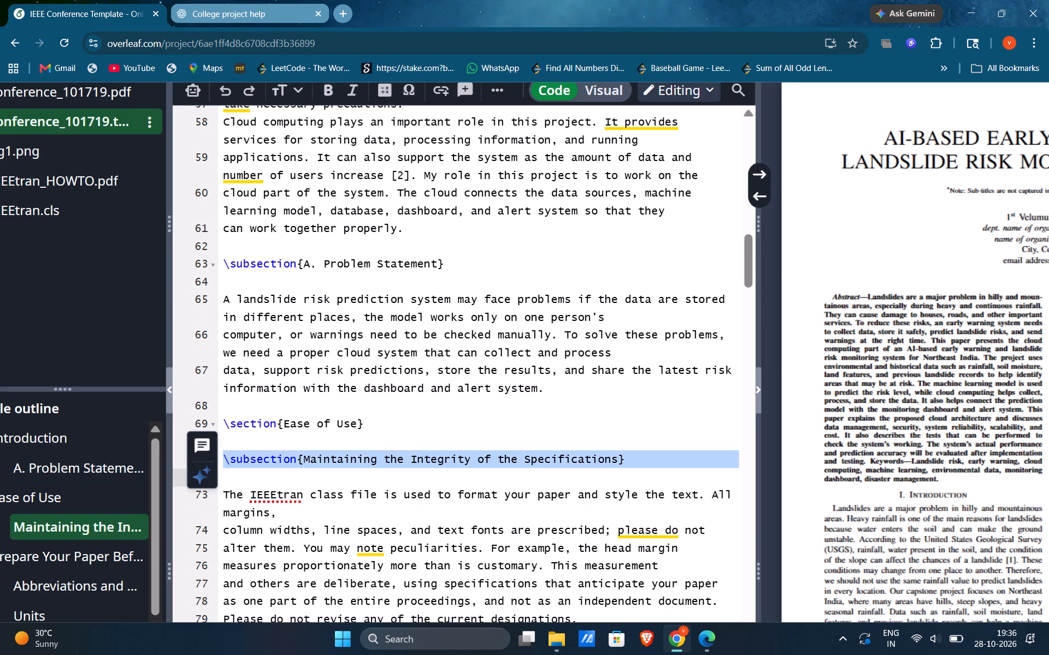
key("ctrl+c")
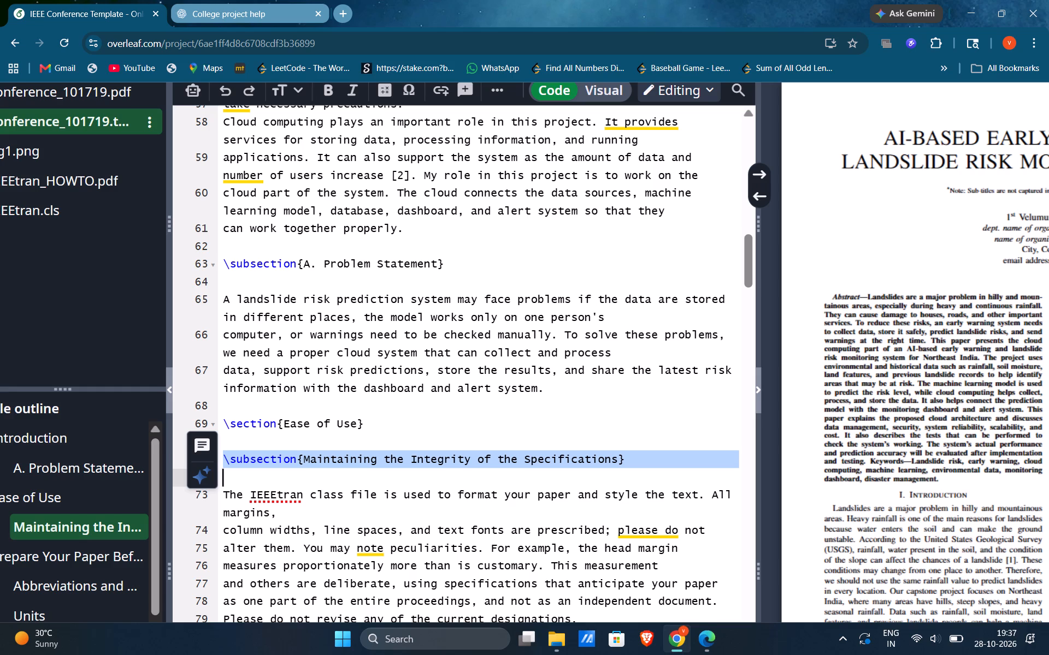
left_click(281, 405)
key("Return")
key("Return")
key("ctrl+v")
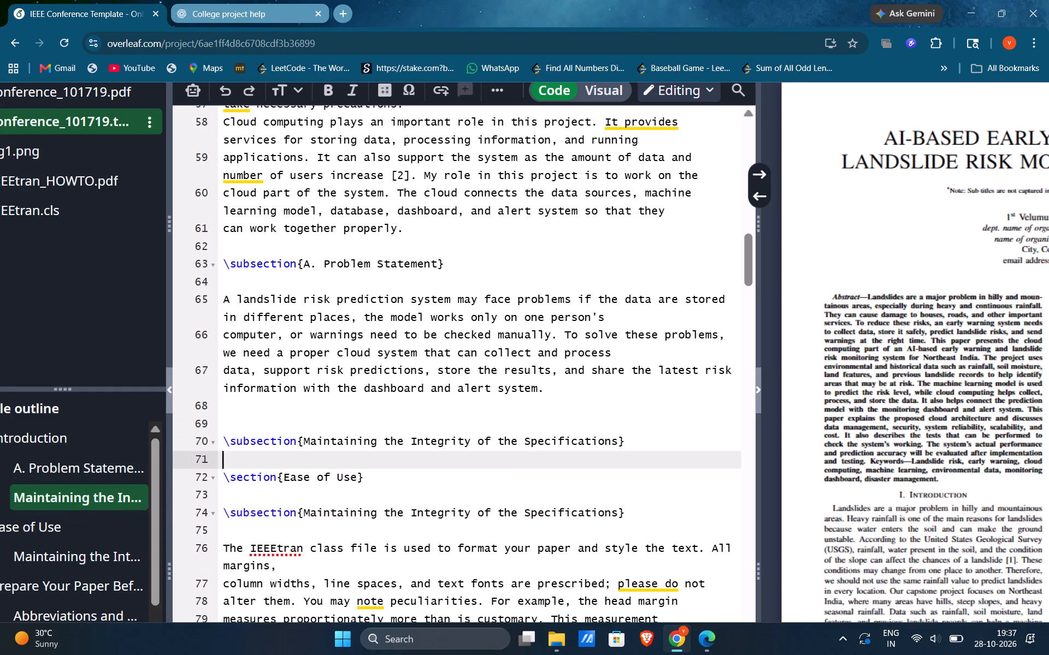
key("Return")
key("Return")
key("Up")
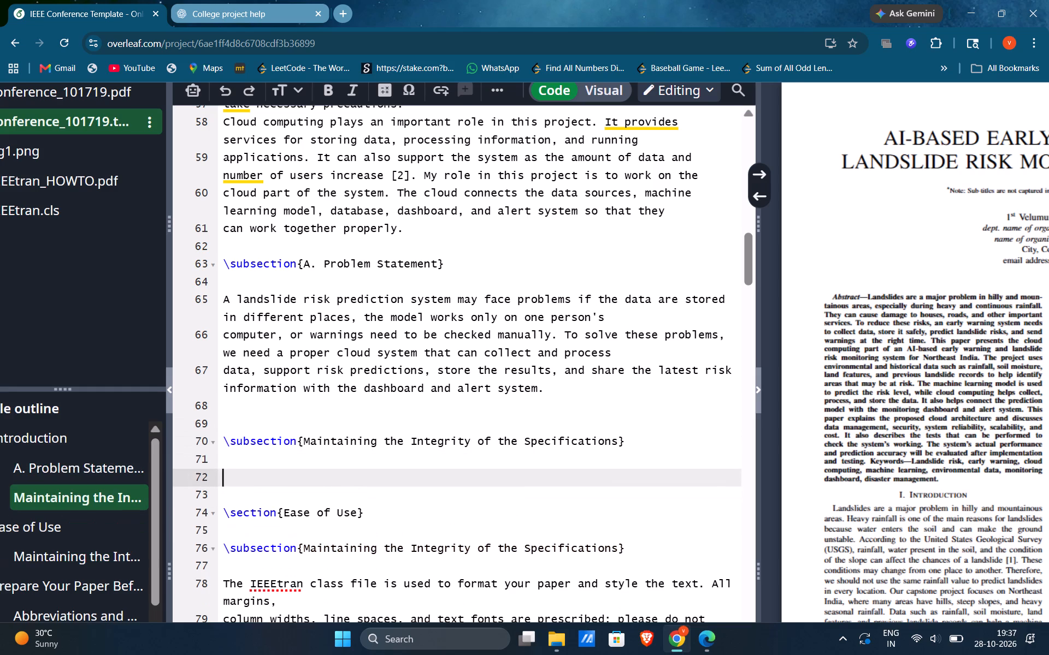
Replace the new duplicate's title with "B. Objectives ", copied from the PDF in Edge, and add a line beneath the heading.
key("alt+Tab")
key("alt+Tab")
key("alt+Tab")
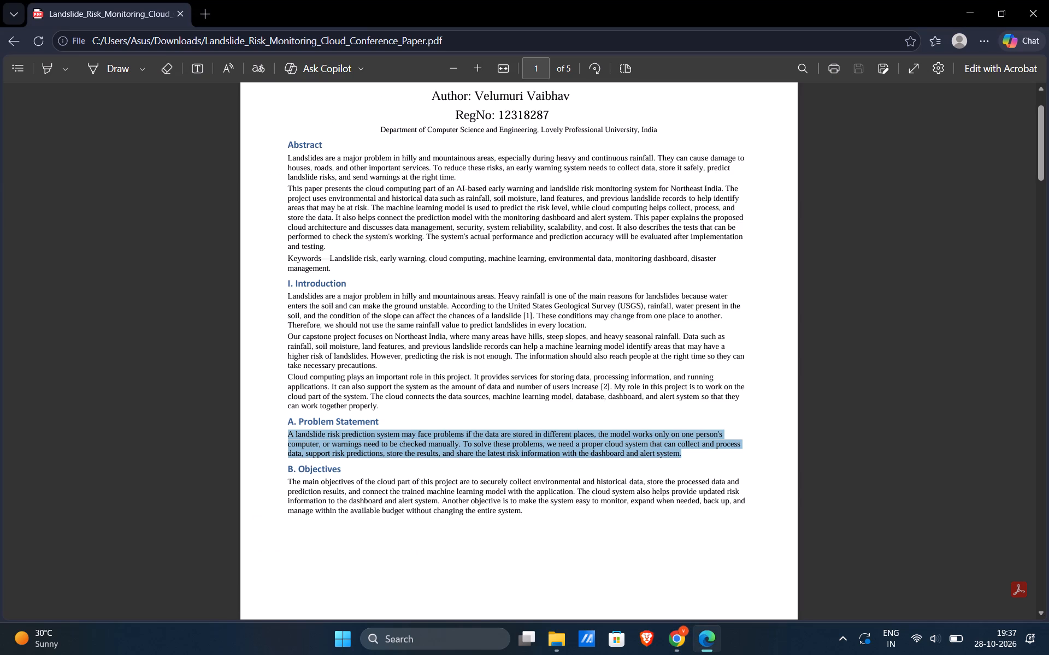
left_click_drag(286, 469, 349, 466)
key("ctrl+c")
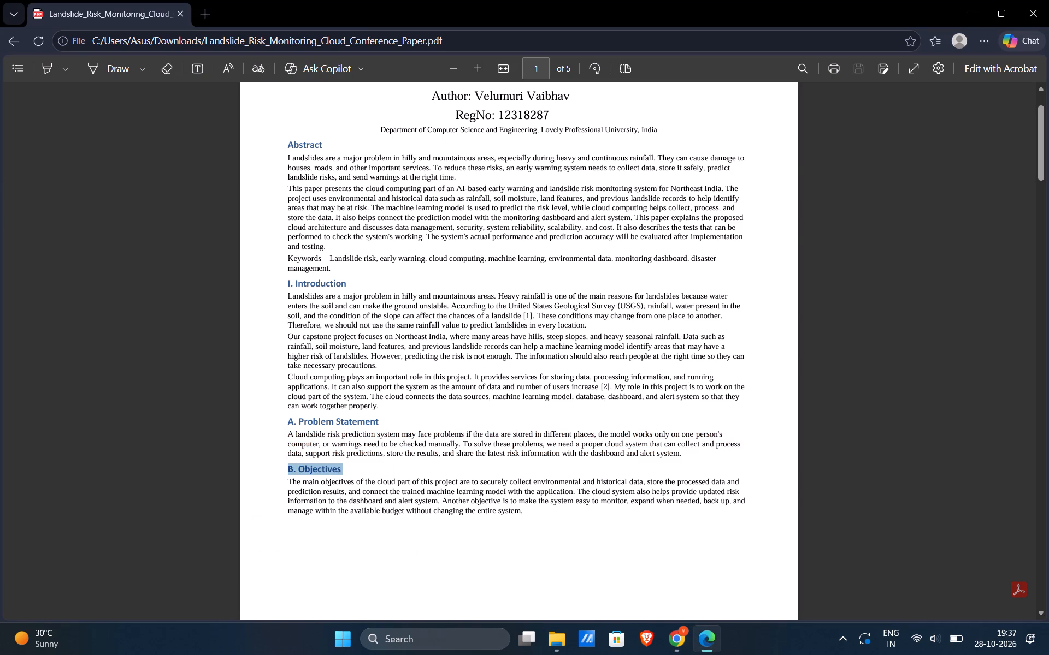
key("alt+Tab")
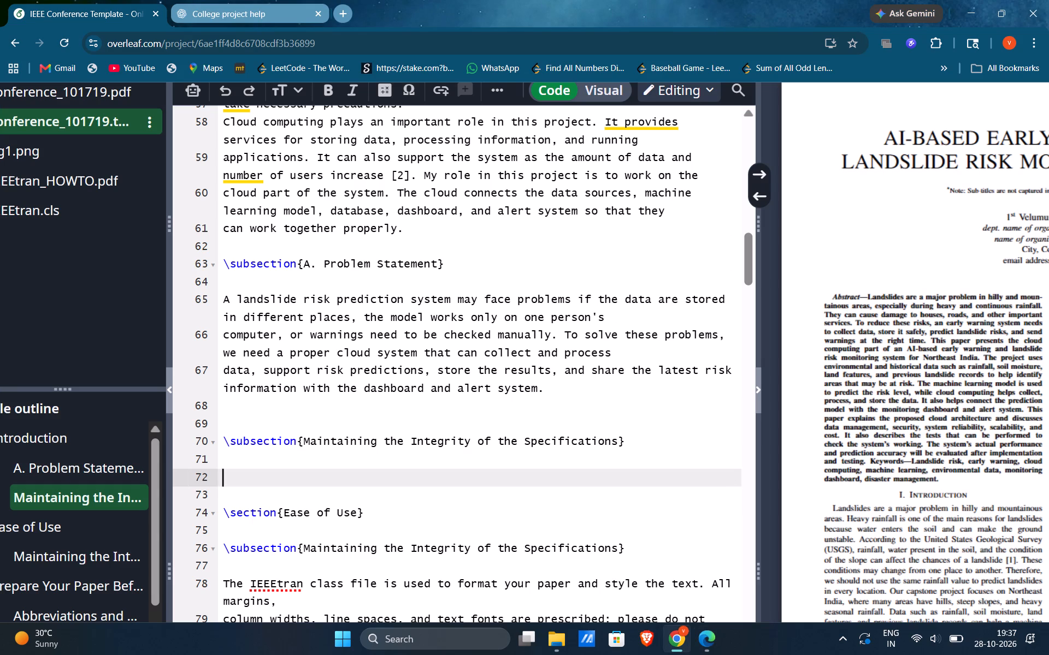
left_click_drag(305, 442, 618, 436)
key("ctrl+v")
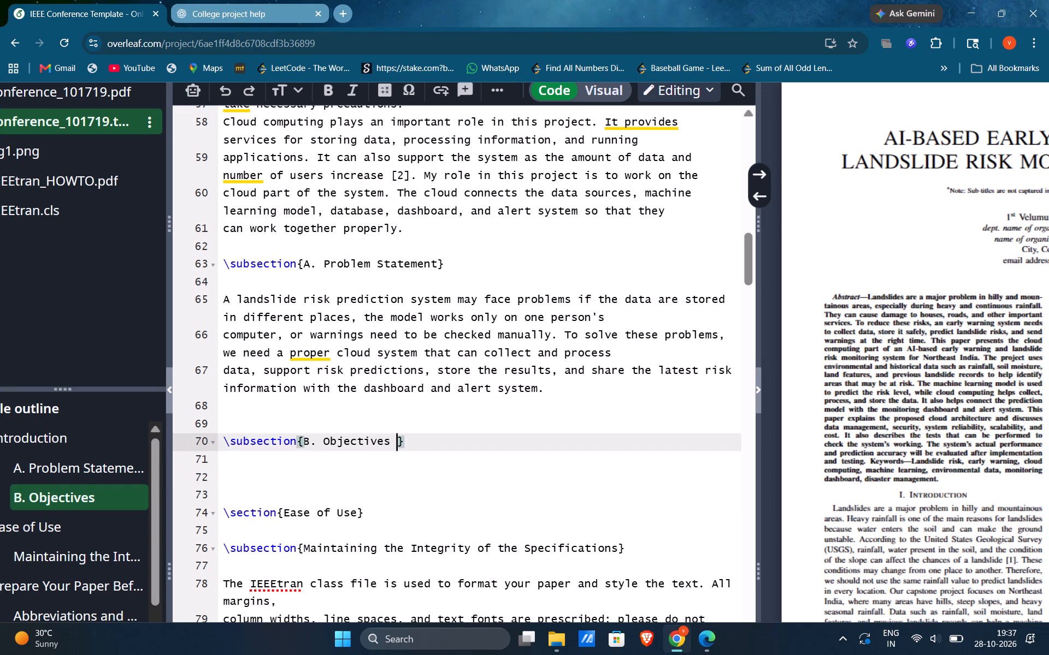
key("BackSpace")
key("Right")
key("Left")
key("space")
key("Right")
key("Return")
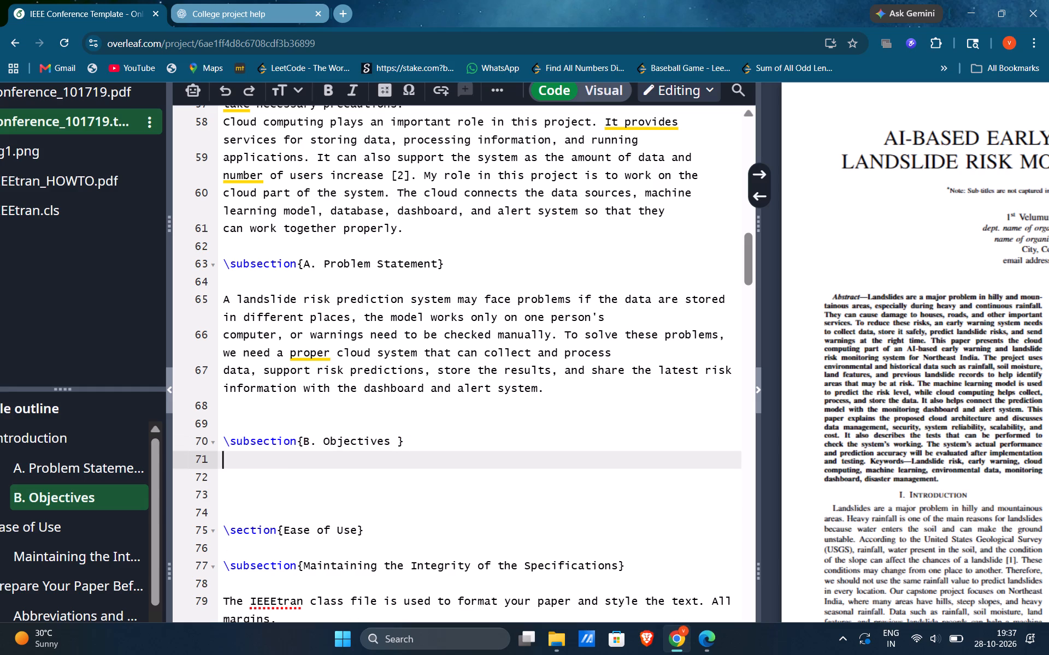
Insert the Objectives paragraph from the PDF in Edge beneath its subsection heading in Overleaf, leaving a blank line between them.
key("Return")
key("alt+Tab")
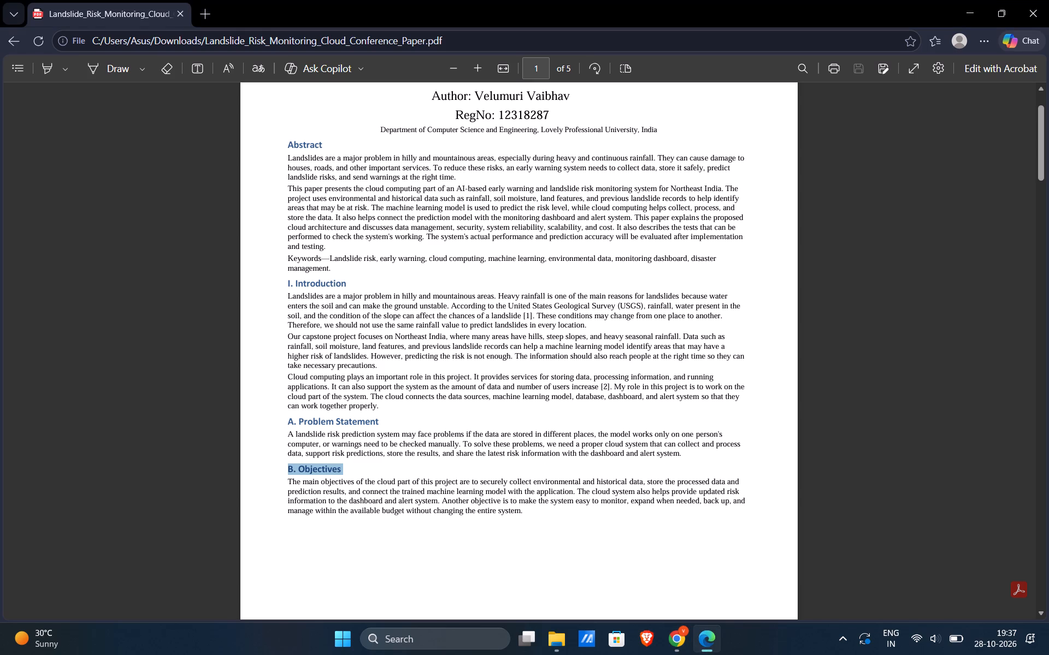
left_click_drag(286, 480, 593, 525)
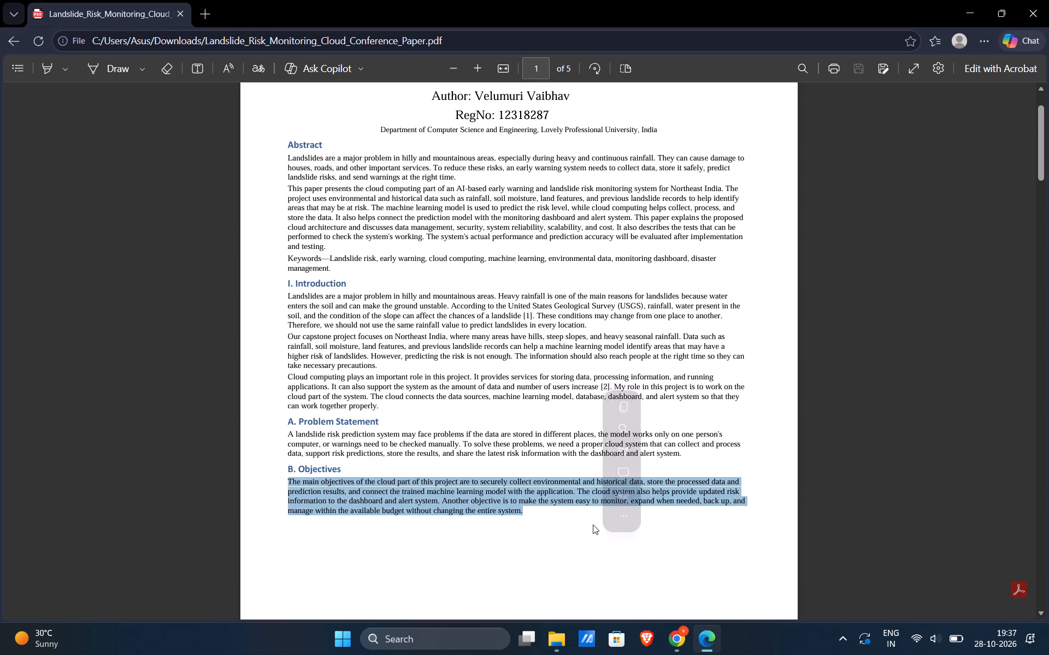
key("ctrl+c")
key("alt+Tab")
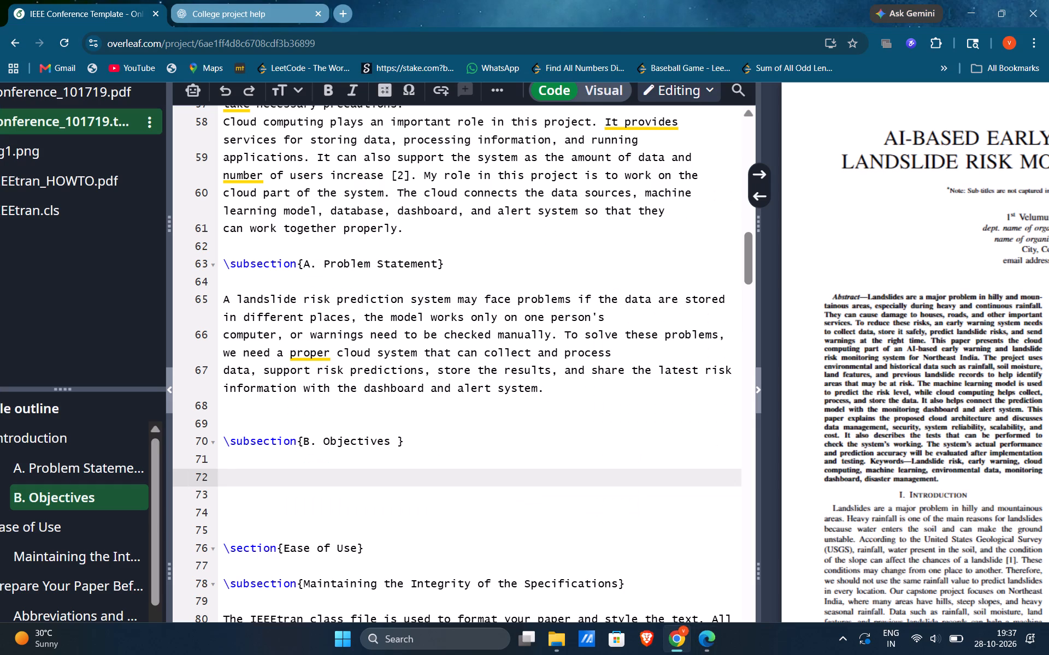
key("ctrl+v")
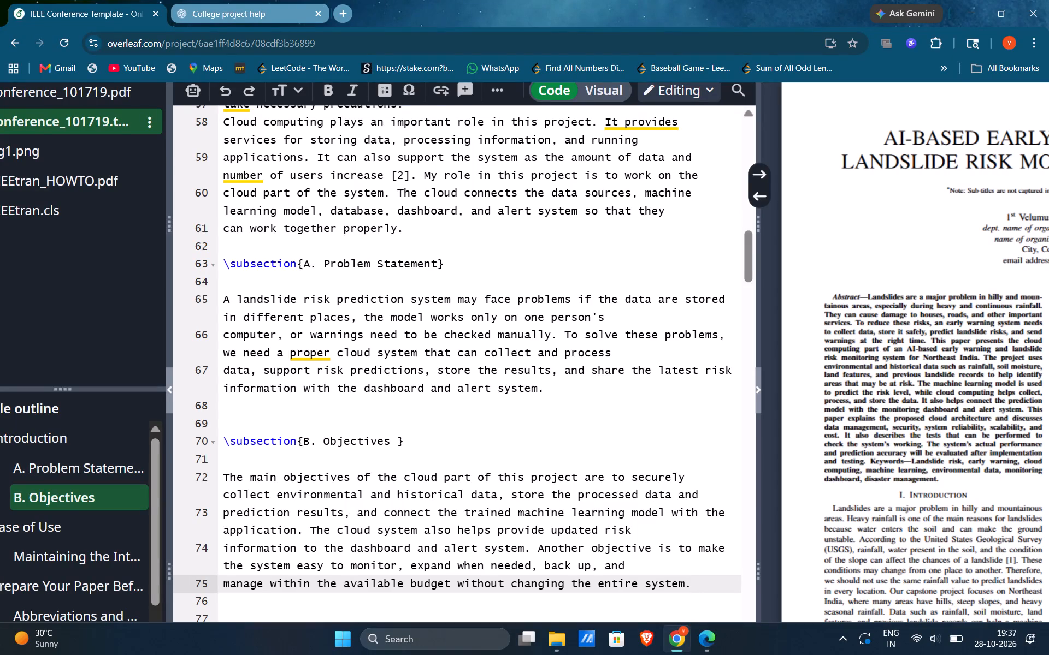
Recompile the paper and review the Problem Statement and Objectives subsections in the PDF preview.
scroll(867, 337, "left", 5)
scroll(798, 293, "up", 4)
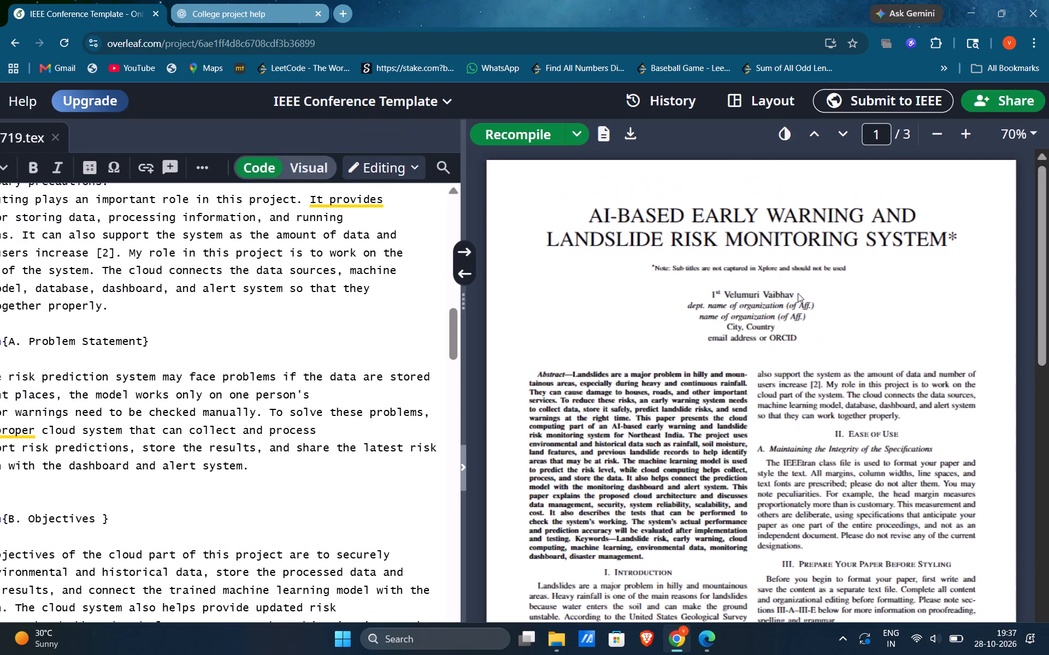
left_click(500, 138)
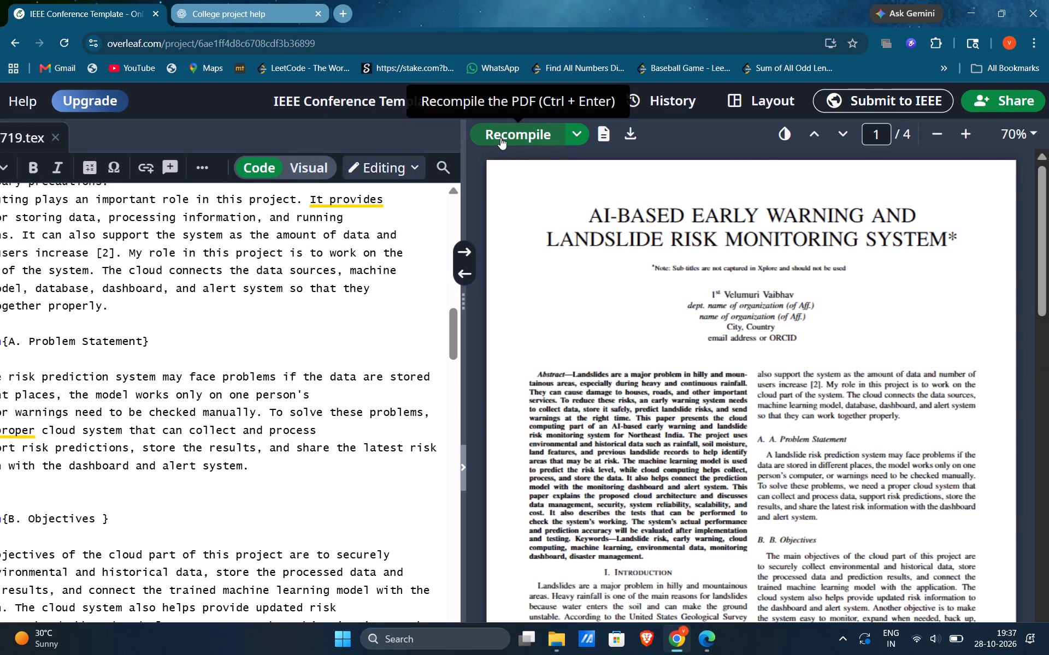
scroll(837, 430, "down", 1)
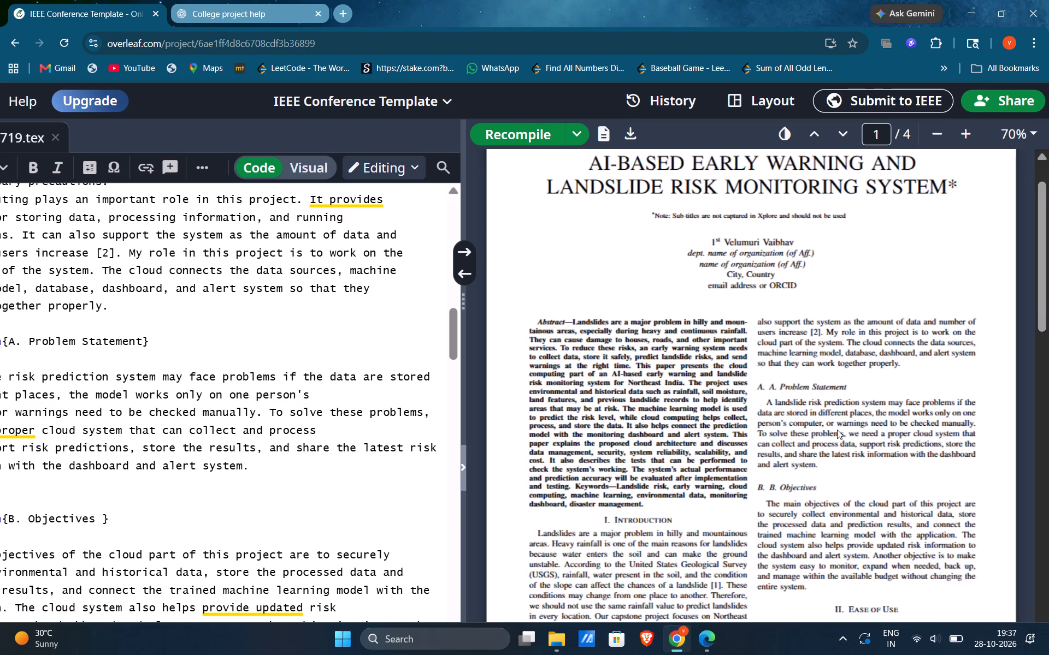
scroll(837, 430, "down", 1)
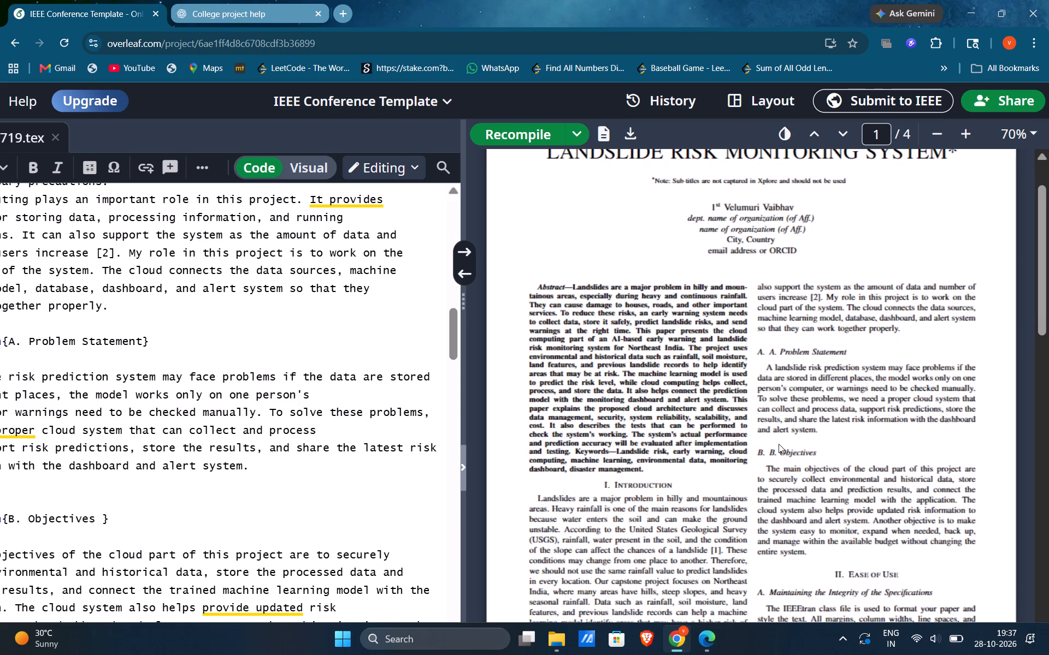
scroll(779, 444, "down", 1)
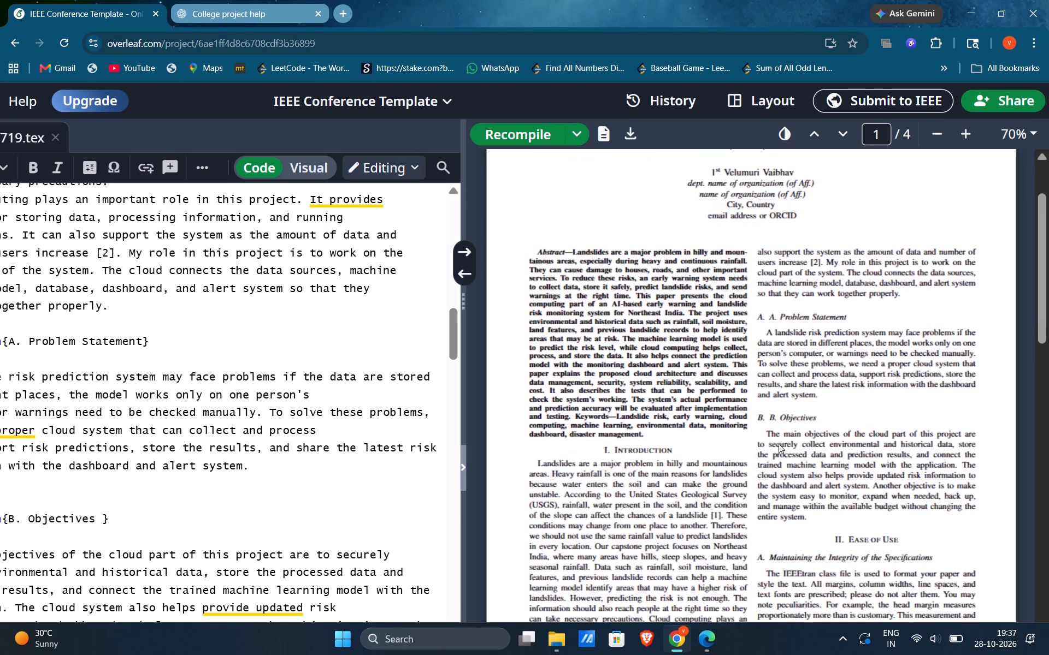
scroll(779, 444, "down", 2)
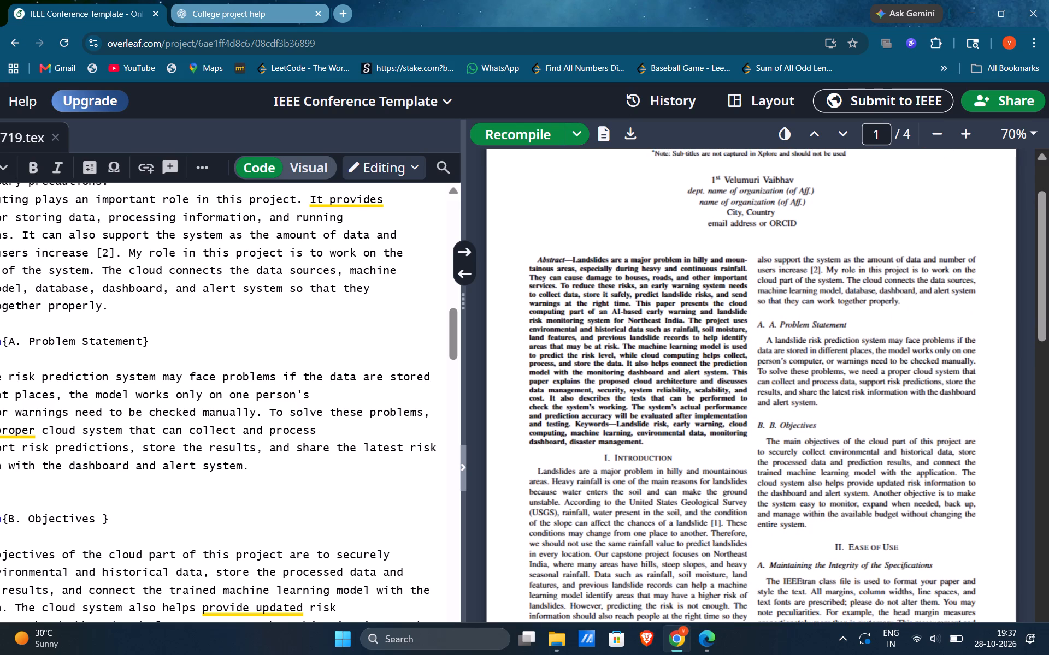
scroll(779, 444, "down", 1)
Replace the "Ease of Use" section title with "Background and Related Work ", copied without its numeral from the PDF in Edge.
scroll(779, 444, "right", 2)
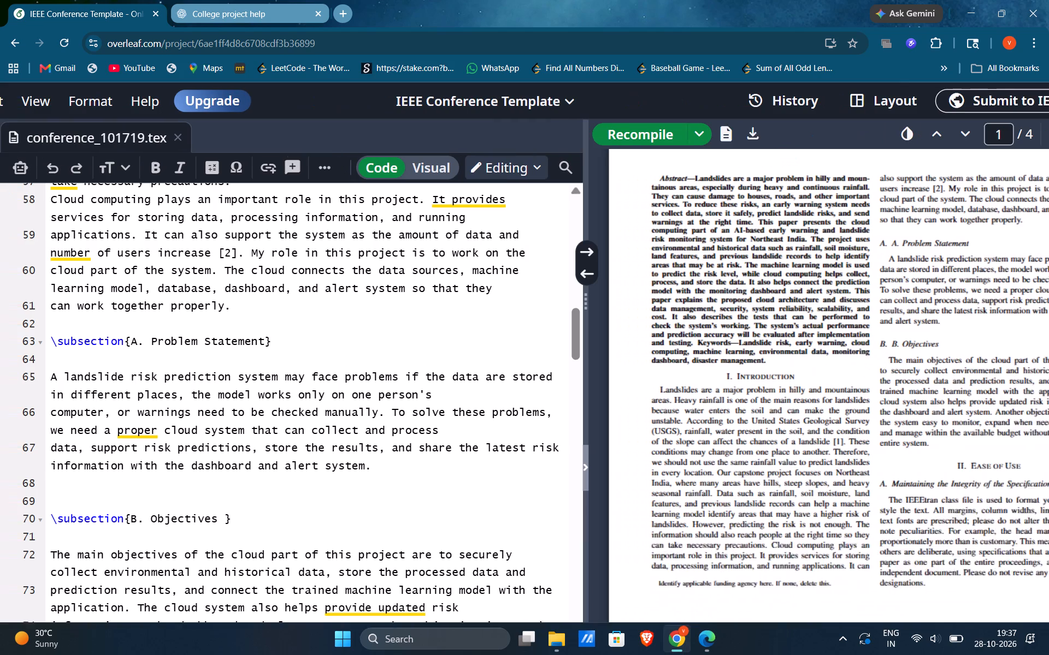
scroll(779, 444, "right", 2)
scroll(348, 534, "down", 2)
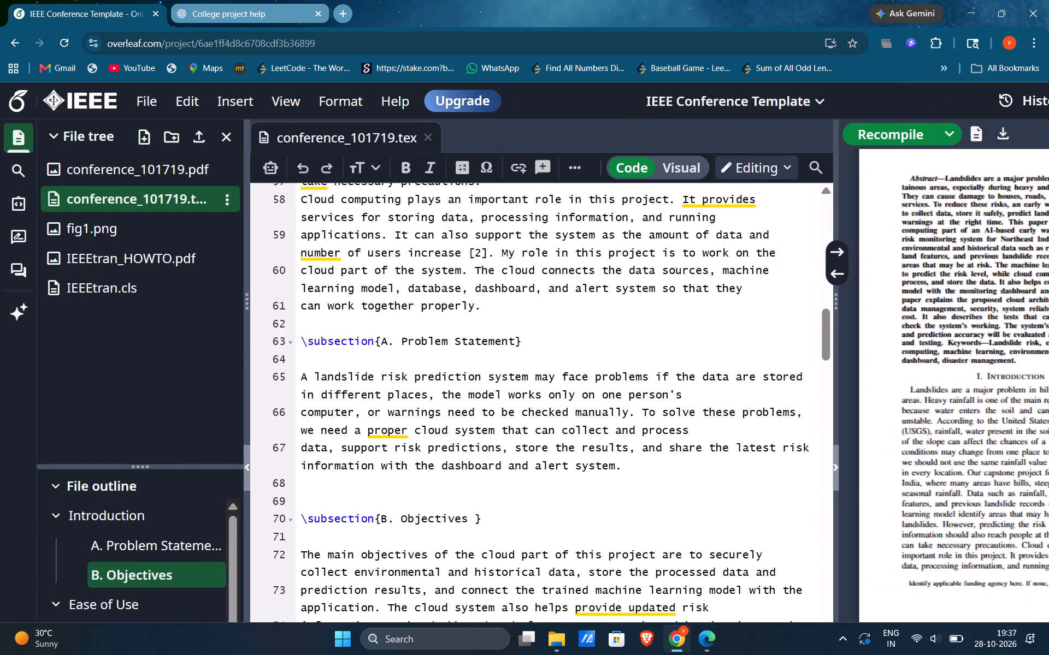
scroll(348, 534, "down", 4)
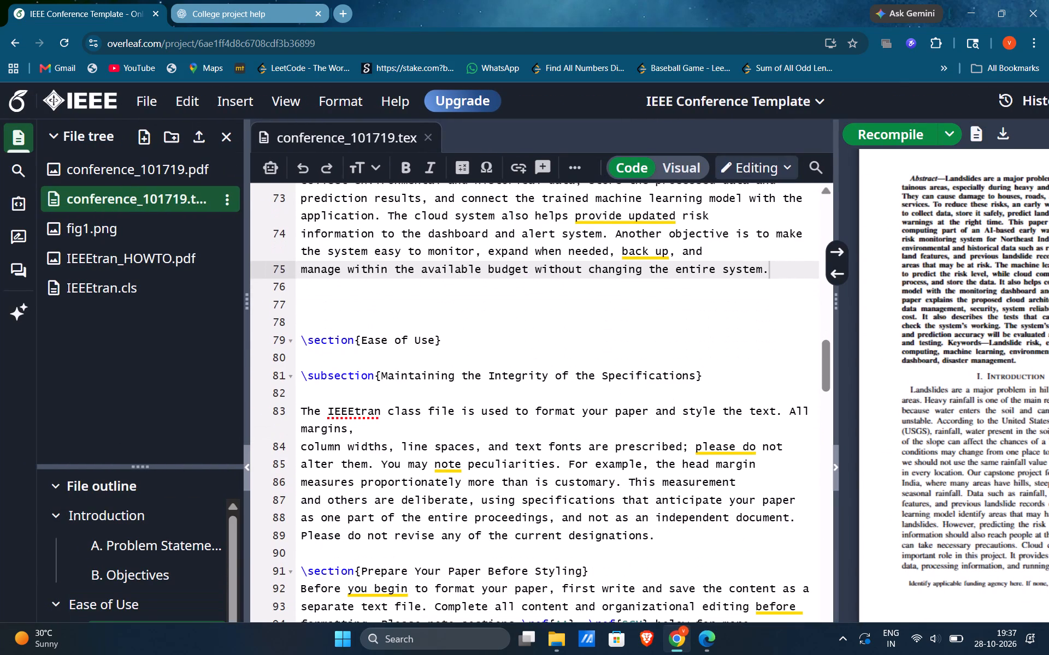
key("alt+Tab")
scroll(406, 484, "down", 2)
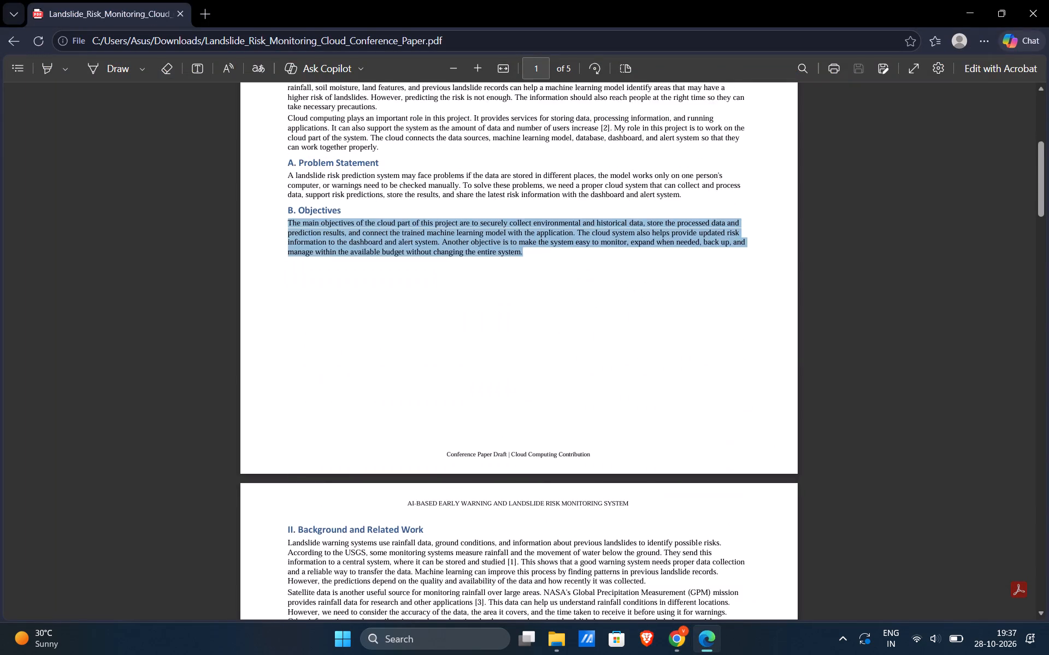
scroll(406, 484, "down", 4)
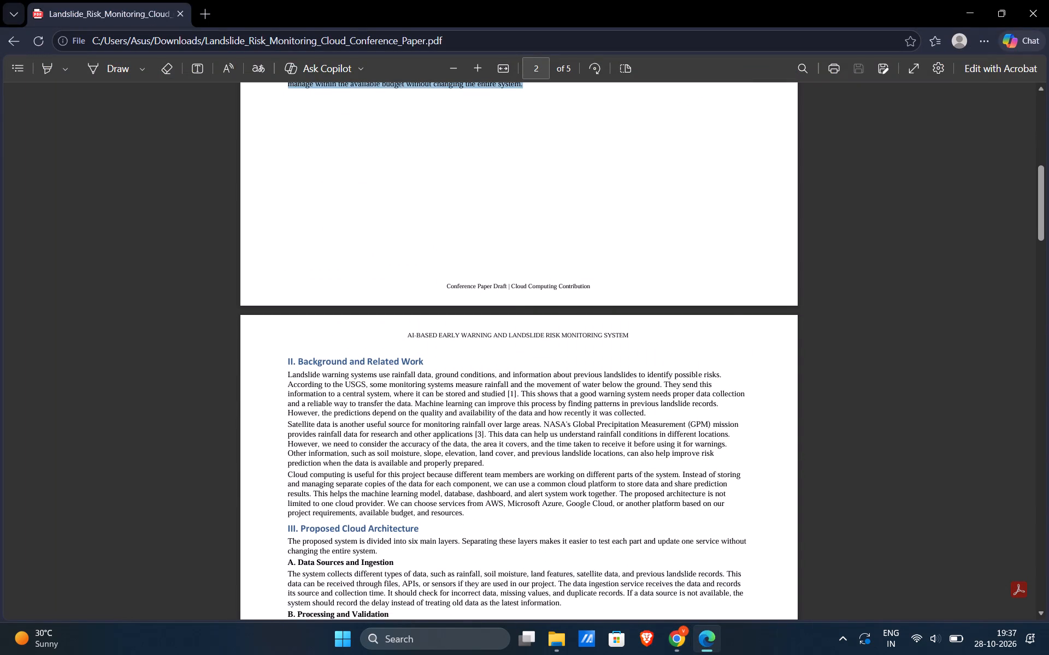
key("alt+Tab")
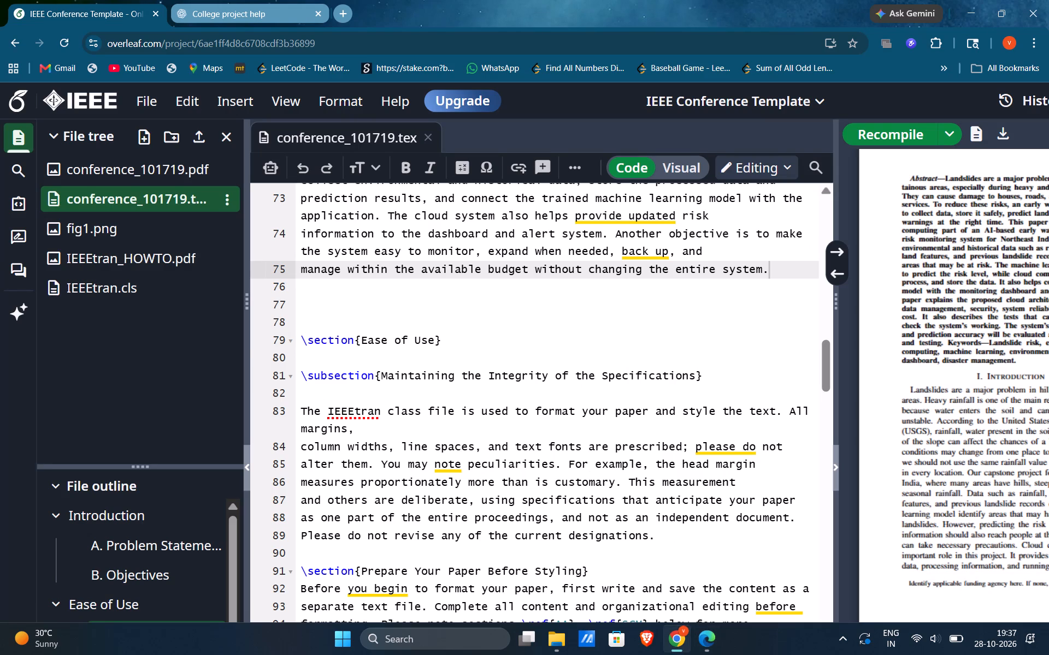
left_click(426, 338)
key("Right")
key("BackSpace")
key("BackSpace")
key("BackSpace")
key("BackSpace")
key("BackSpace")
key("BackSpace")
key("BackSpace")
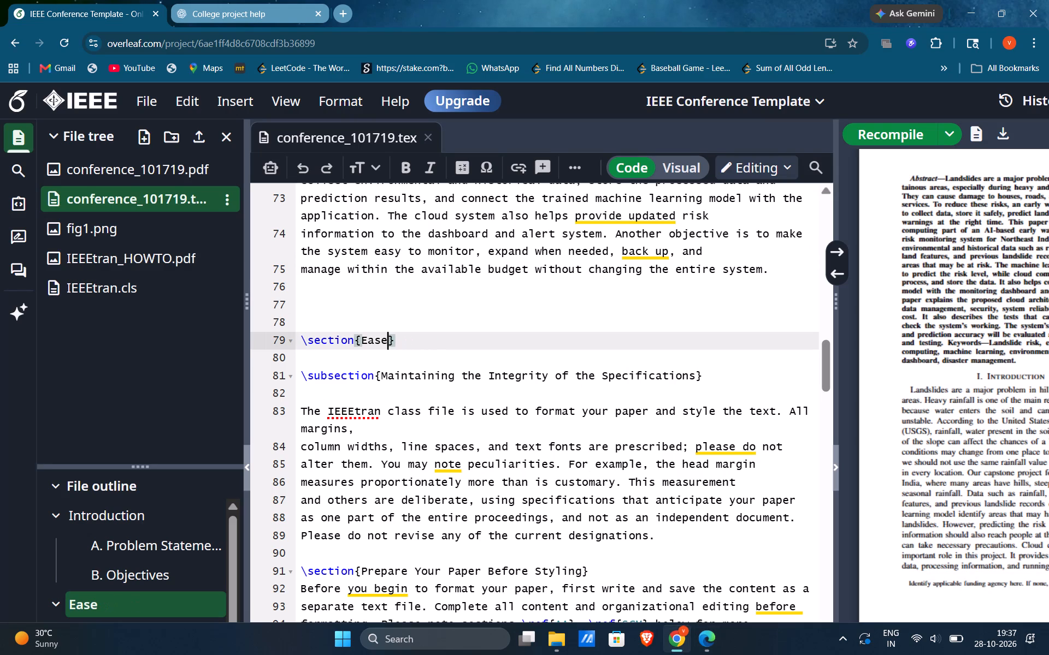
key("BackSpace")
key("BackSpace")
key("BackSpace")
key("BackSpace")
key("alt+Tab")
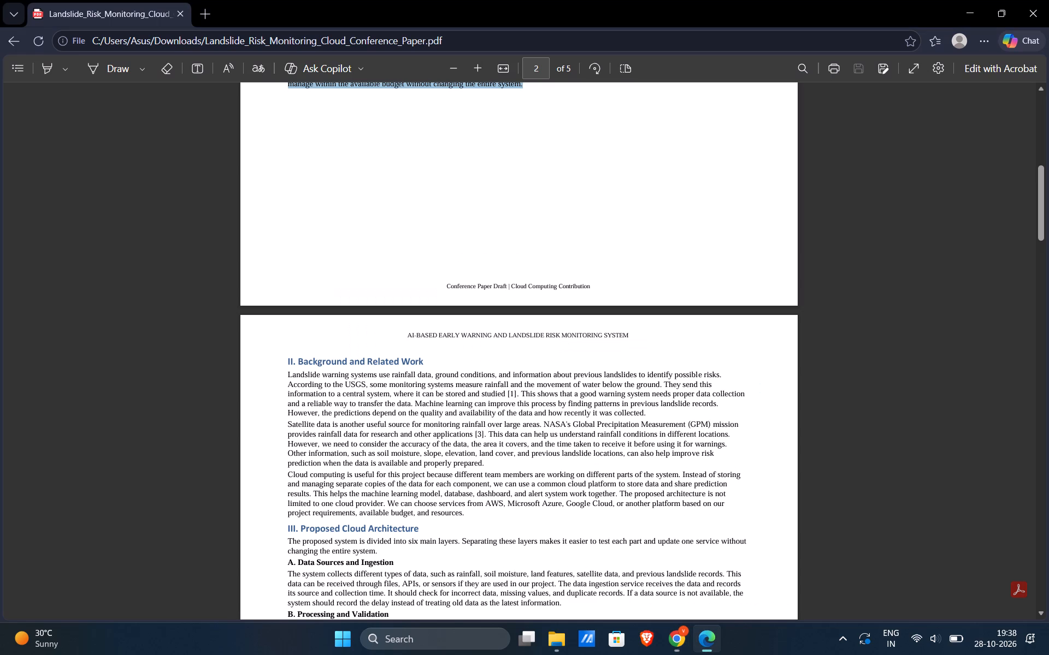
left_click_drag(426, 358, 314, 364)
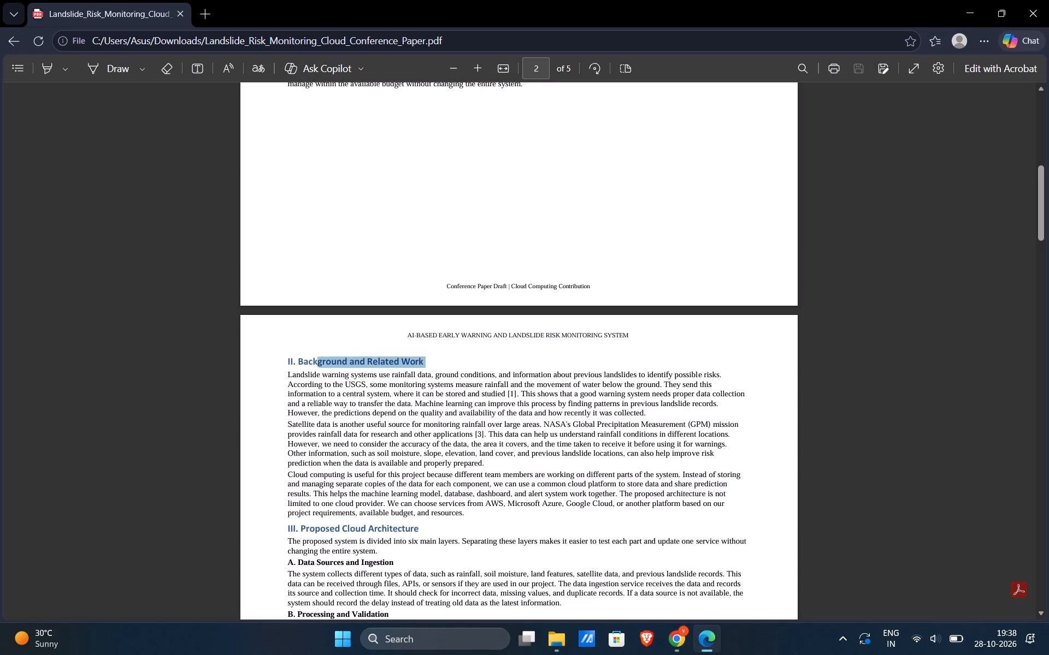
left_click_drag(314, 364, 298, 363)
key("ctrl+c")
key("alt+Tab")
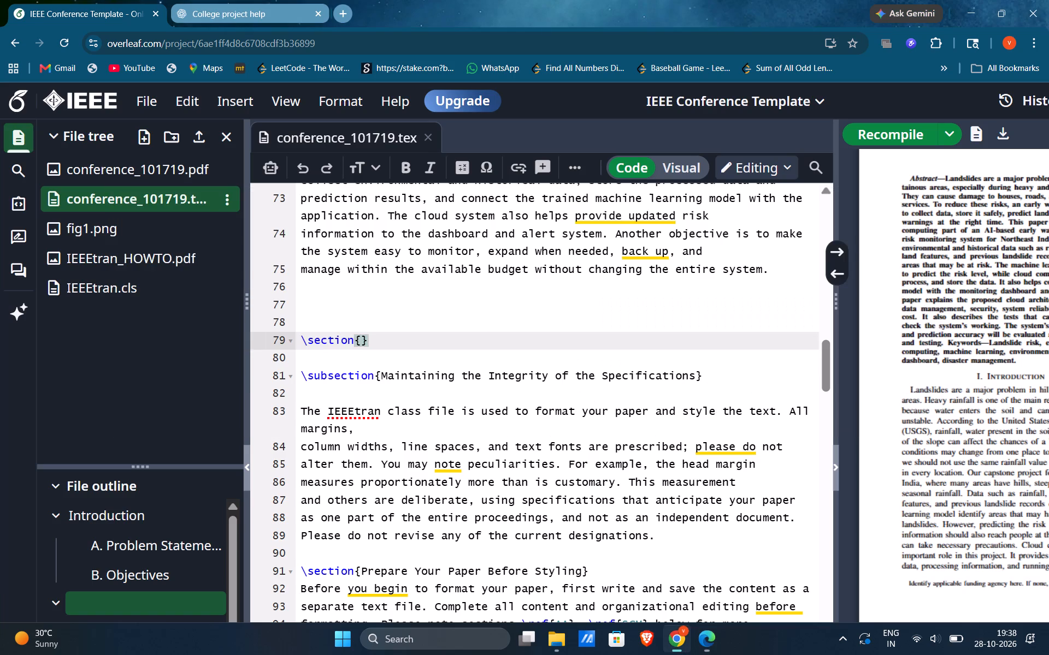
scroll(745, 374, "left", 5)
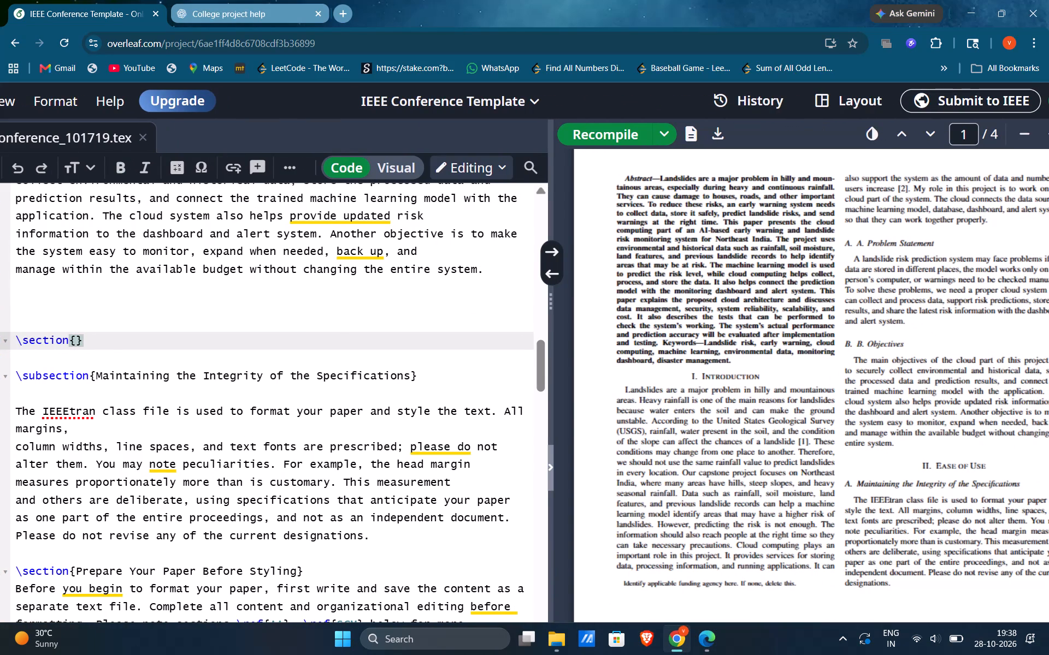
scroll(745, 374, "right", 3)
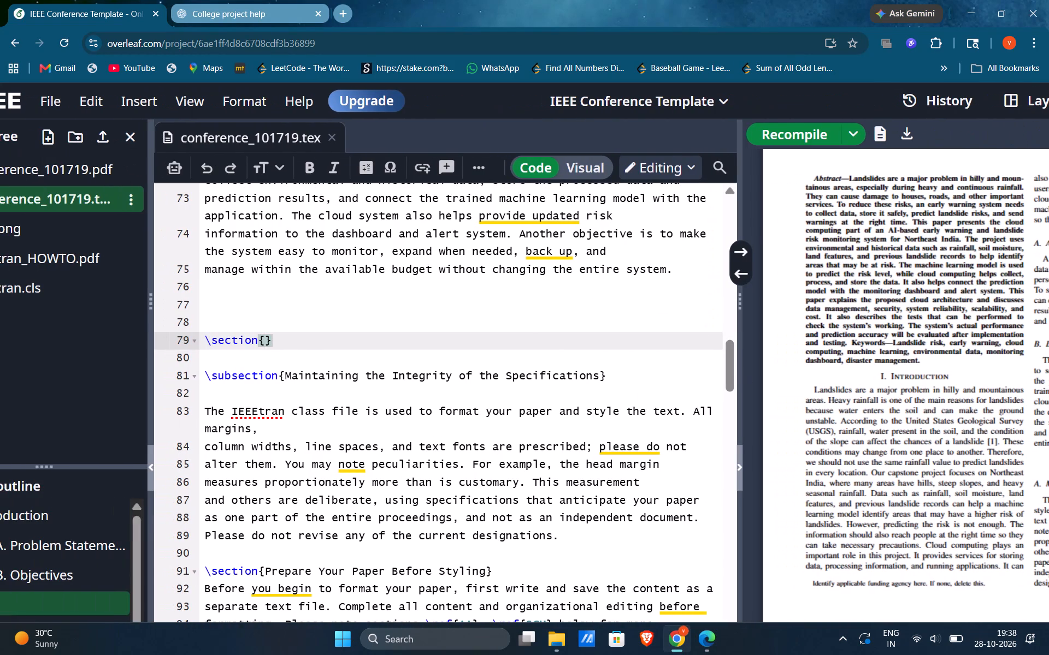
key("ctrl+v")
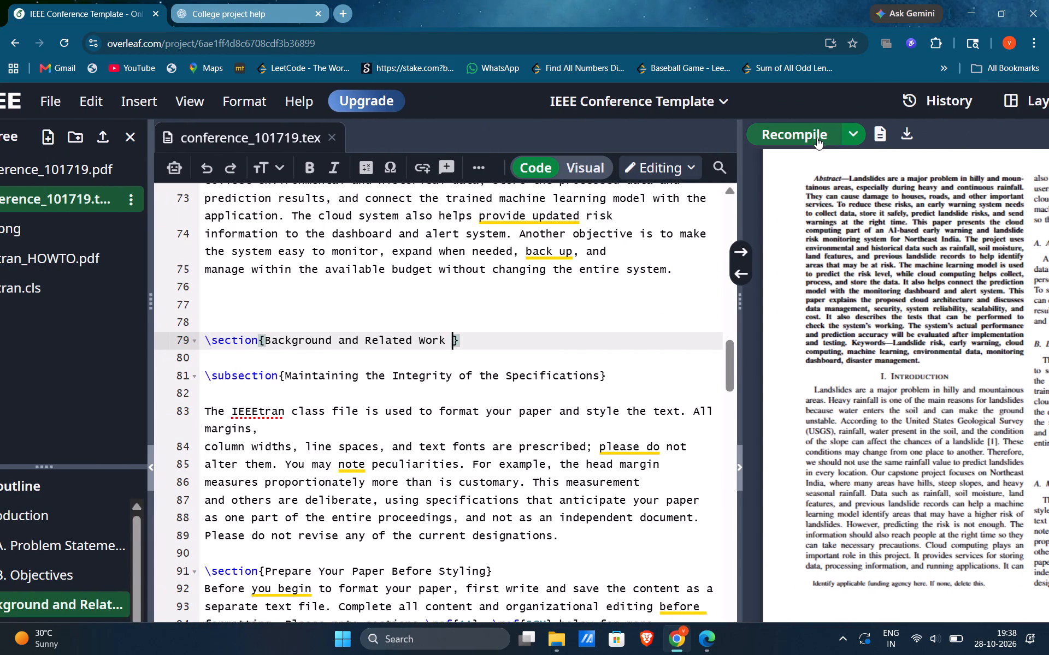
Recompile the paper and check the Background and Related Work heading in the PDF preview.
left_click(814, 136)
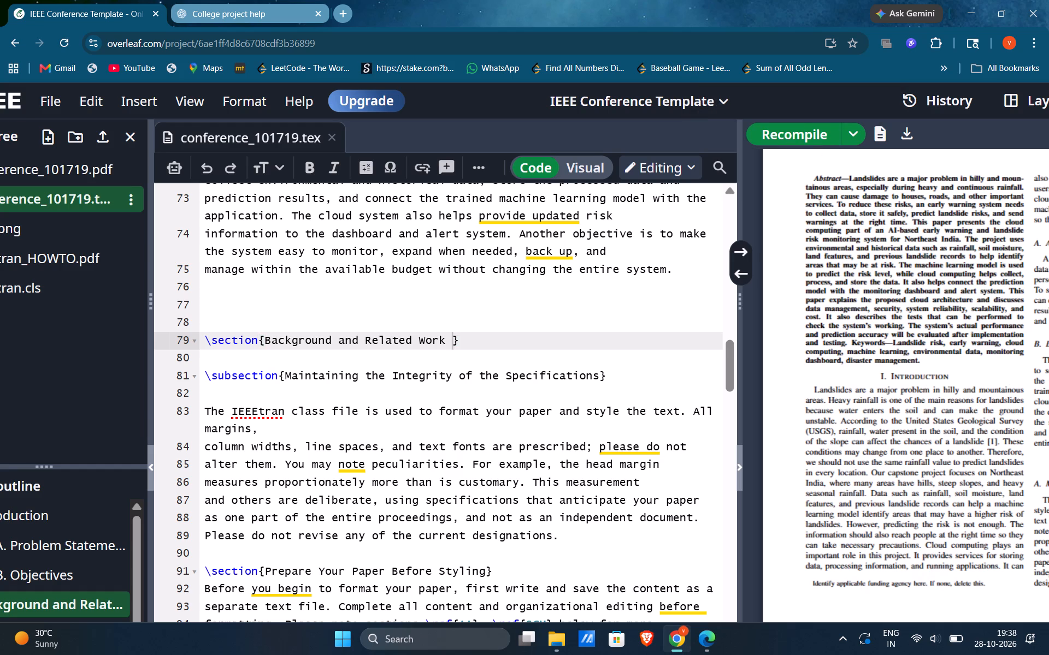
scroll(877, 368, "left", 5)
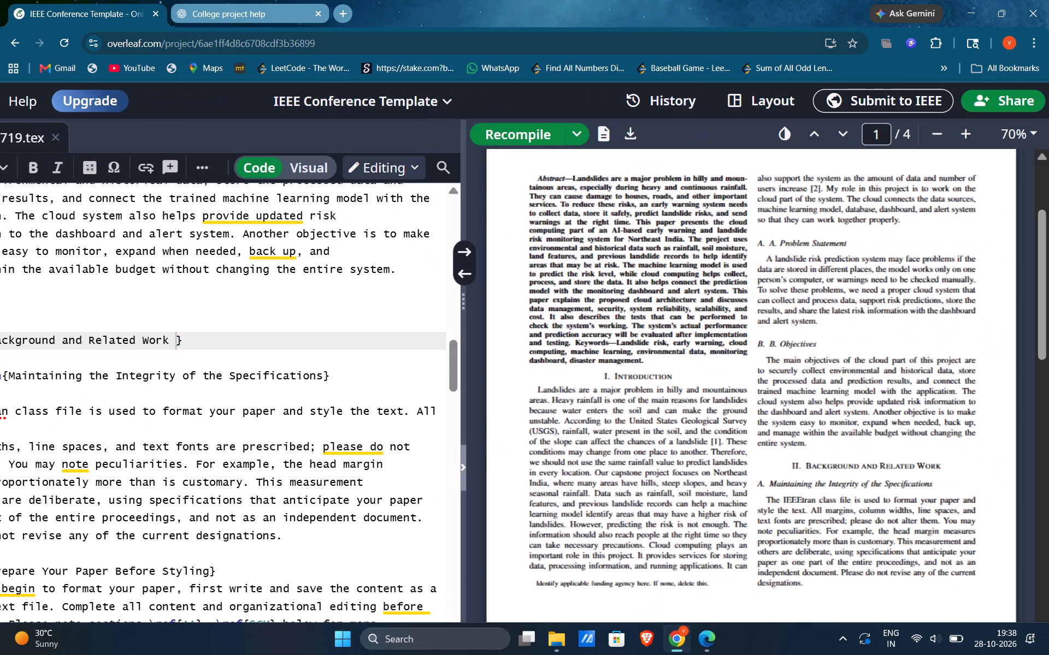
Remove the manual "B. " prefix from the Objectives subsection title.
scroll(877, 368, "right", 6)
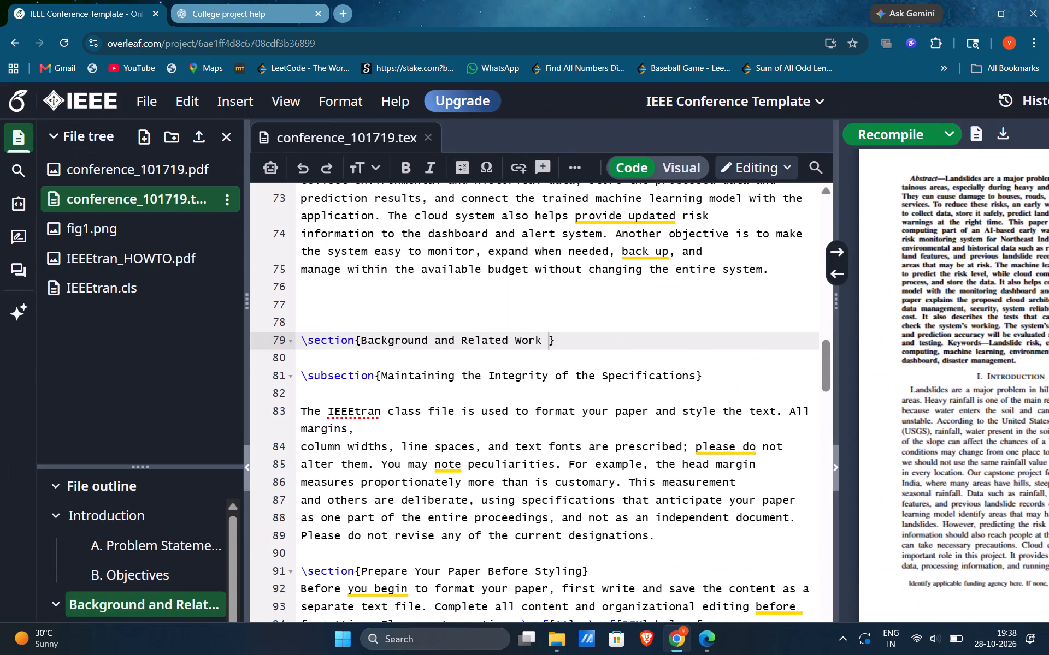
scroll(462, 342, "up", 3)
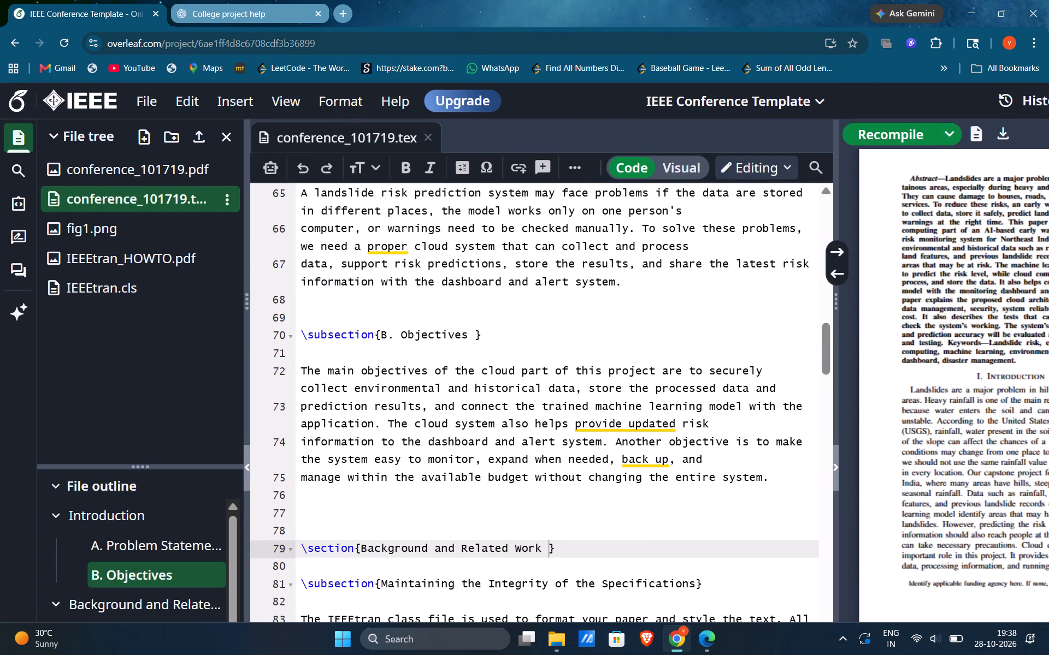
left_click(397, 336)
key("Right")
key("BackSpace")
key("BackSpace")
key("BackSpace")
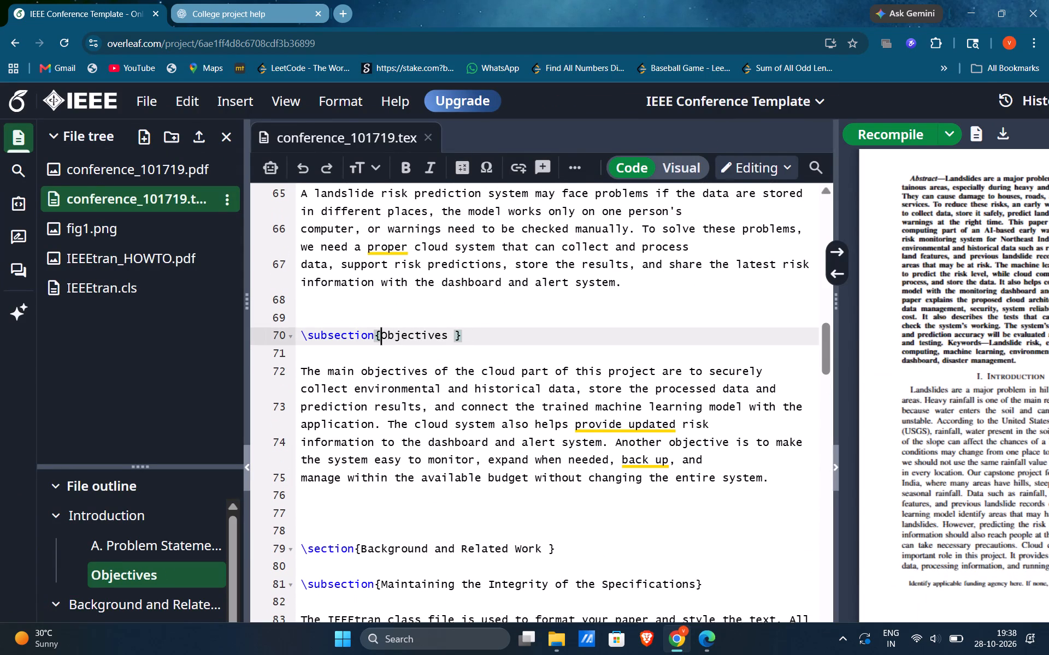
Delete the two blank lines between the Problem Statement paragraph and the Objectives subsection command.
scroll(397, 336, "up", 1)
key("Up")
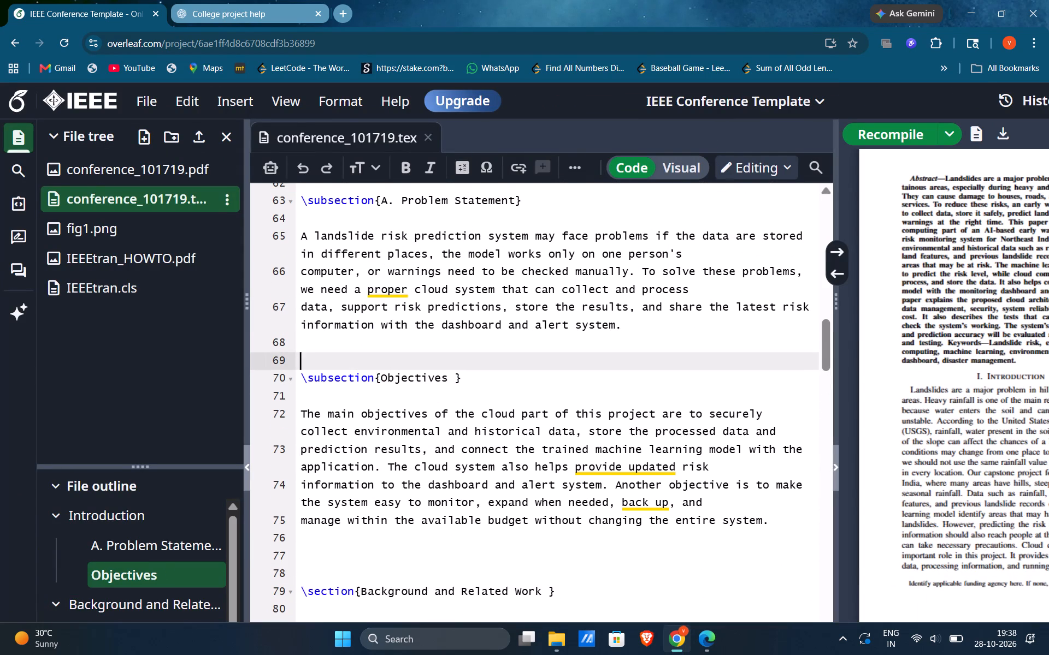
key("BackSpace")
key("BackSpace")
Remove the manual "A. " prefix from the Problem Statement subsection title.
scroll(397, 336, "up", 2)
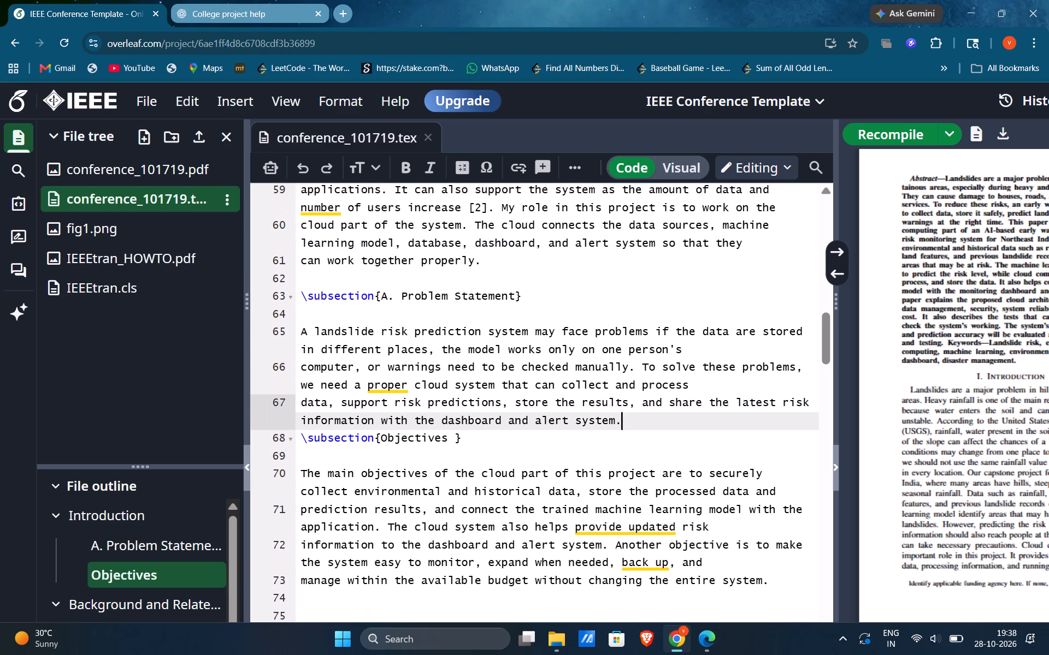
left_click(398, 295)
key("BackSpace")
key("BackSpace")
key("BackSpace")
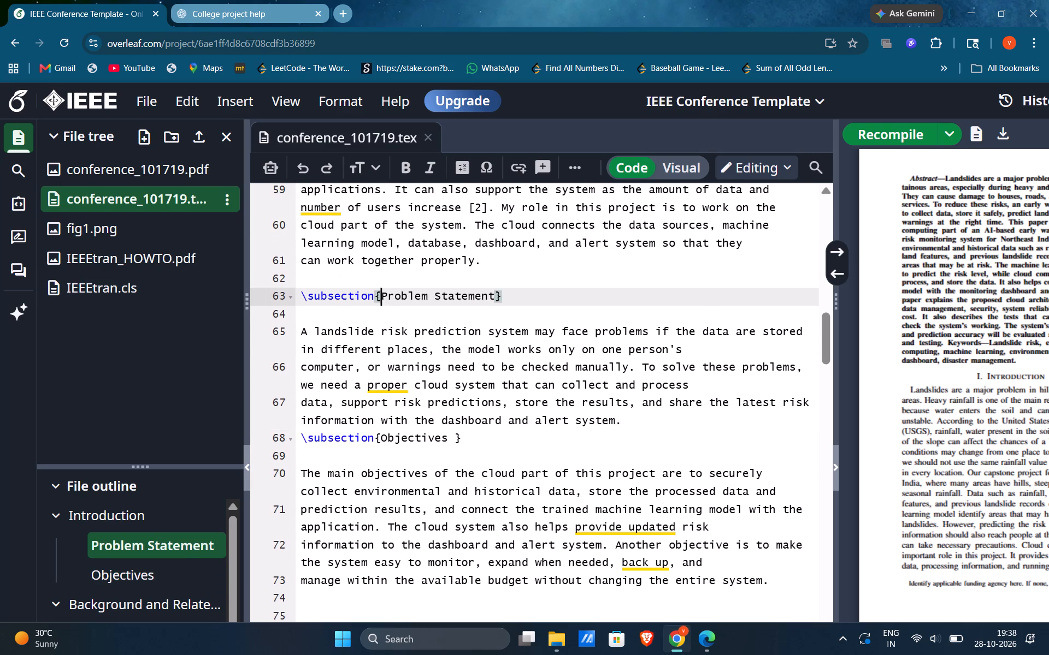
Delete the blank line beneath each of the Problem Statement and Objectives subsection headings.
left_click(335, 311)
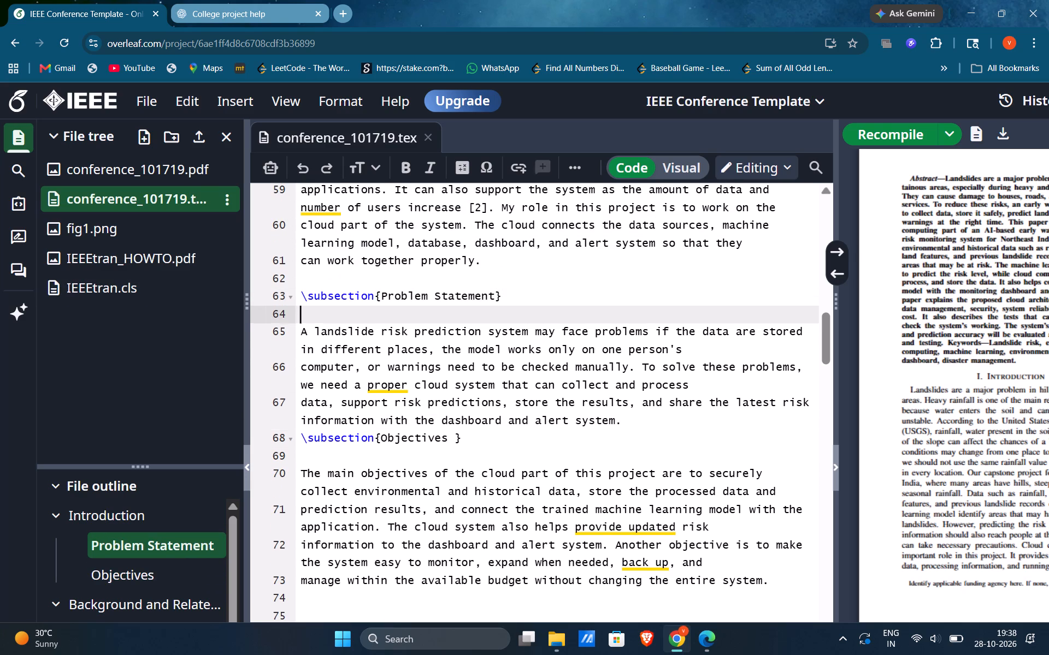
key("BackSpace")
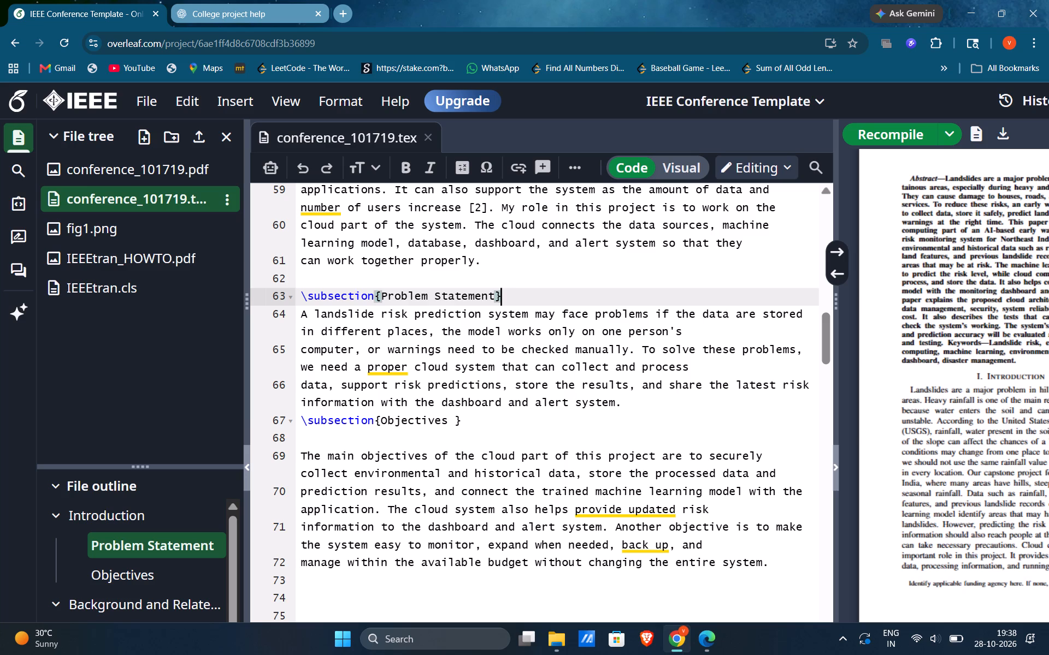
left_click(329, 442)
key("BackSpace")
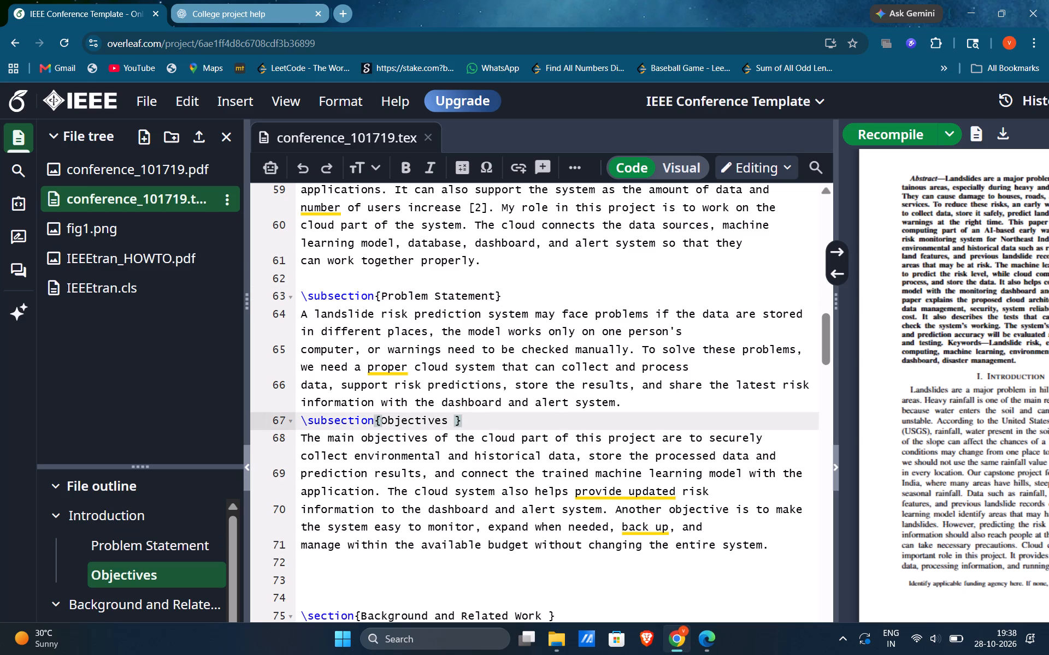
Insert a blank line between the Problem Statement paragraph and the Objectives subsection command, and recompile the PDF.
left_click(622, 403)
key("Return")
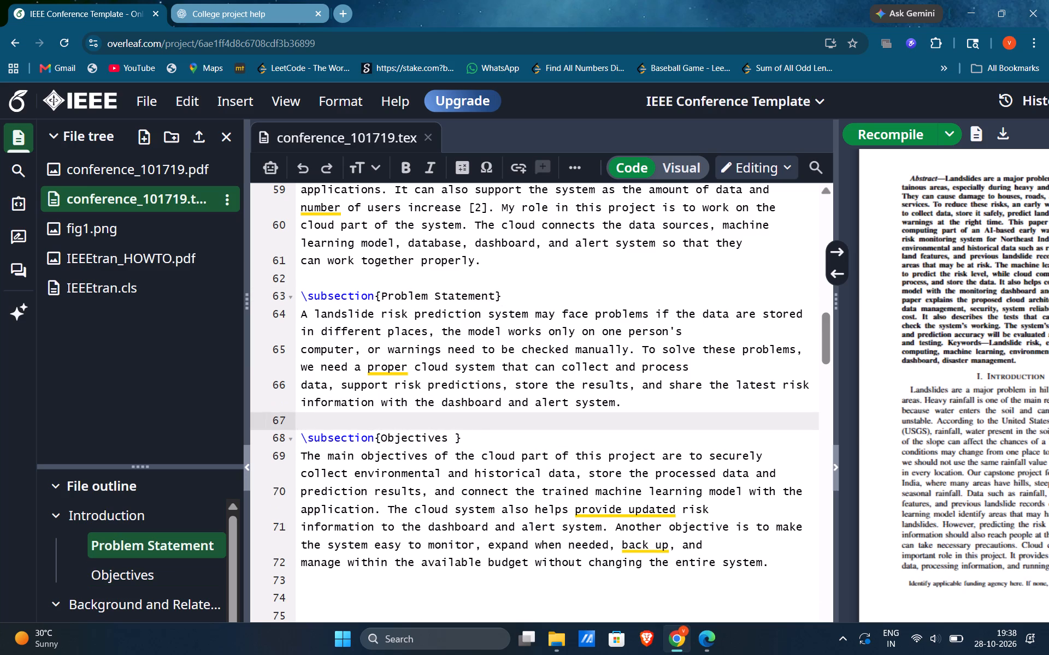
left_click(913, 134)
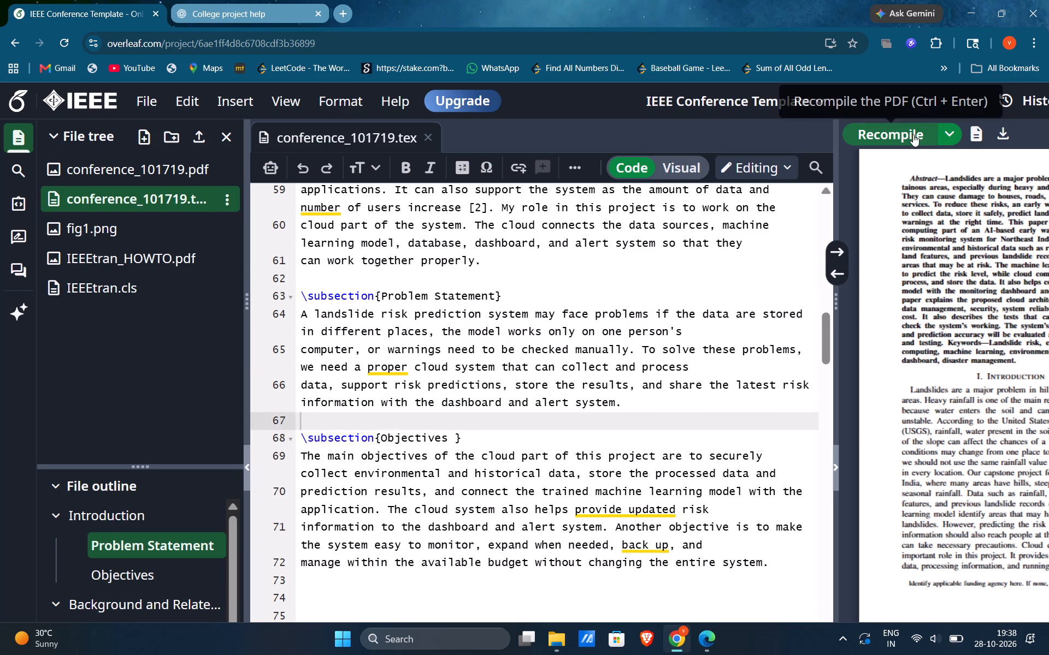
scroll(994, 379, "left", 7)
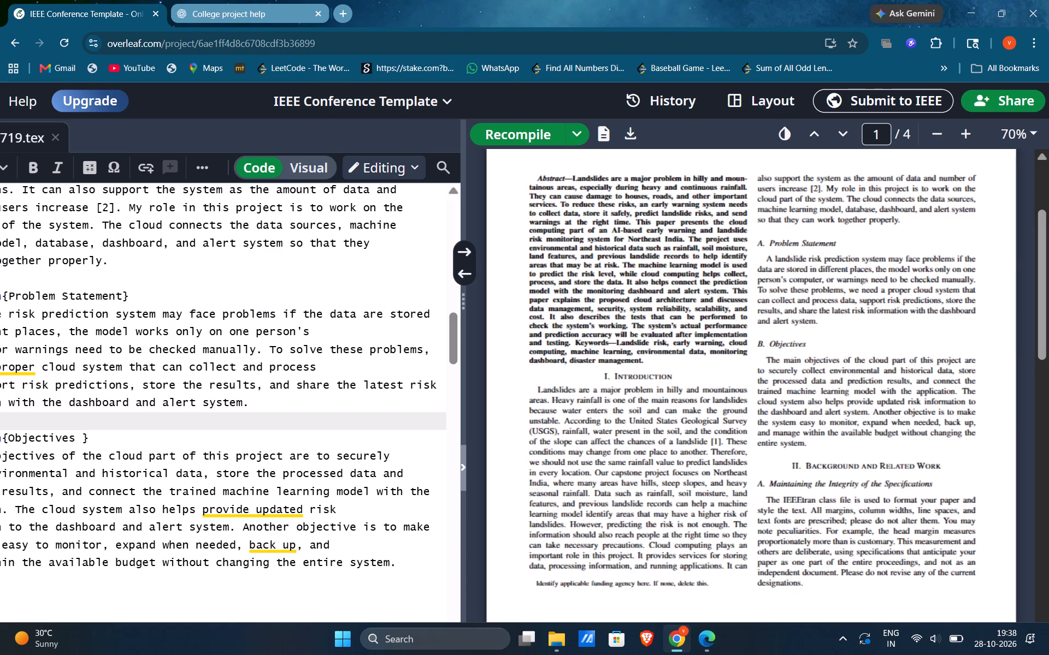
scroll(687, 493, "right", 4)
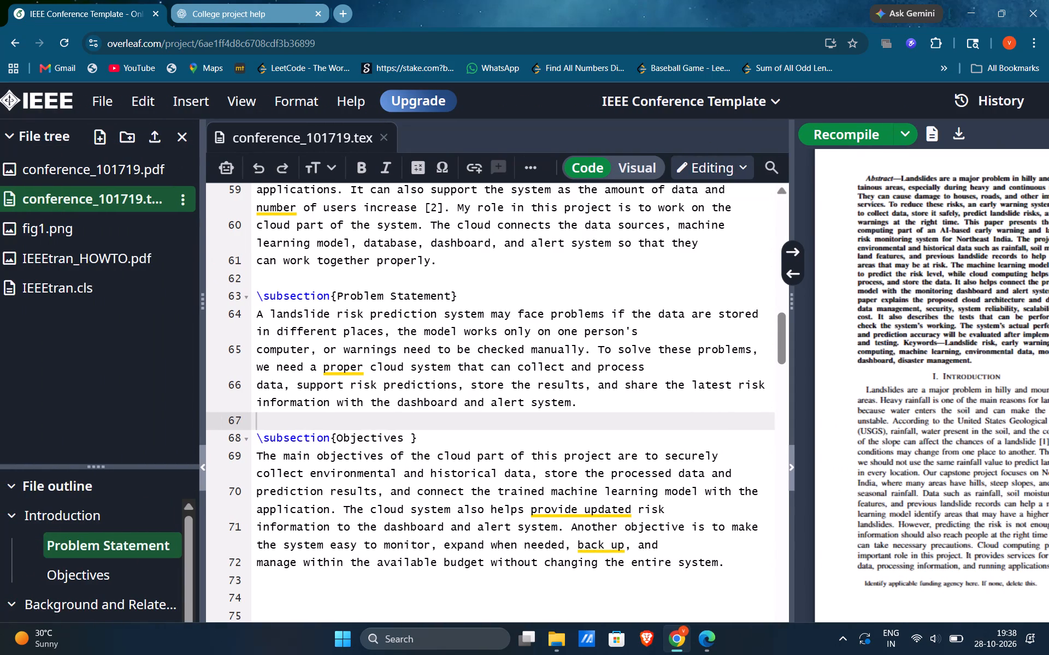
Replace the IEEEtran template paragraph under Background and Related Work with the three body paragraphs of that section from the source PDF.
scroll(358, 503, "down", 3)
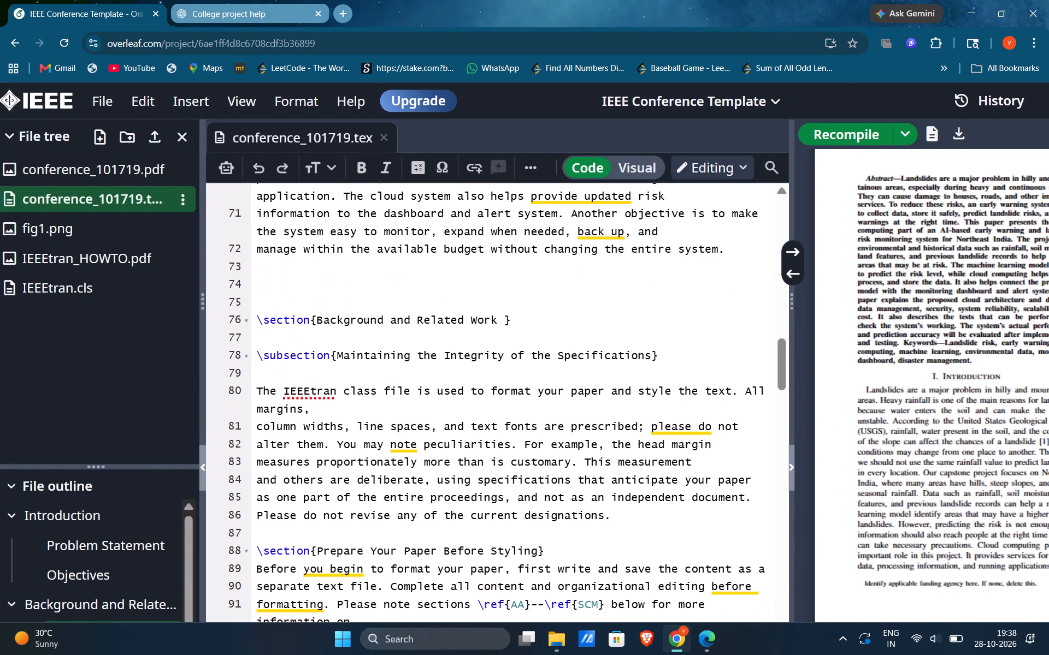
key("alt+Tab")
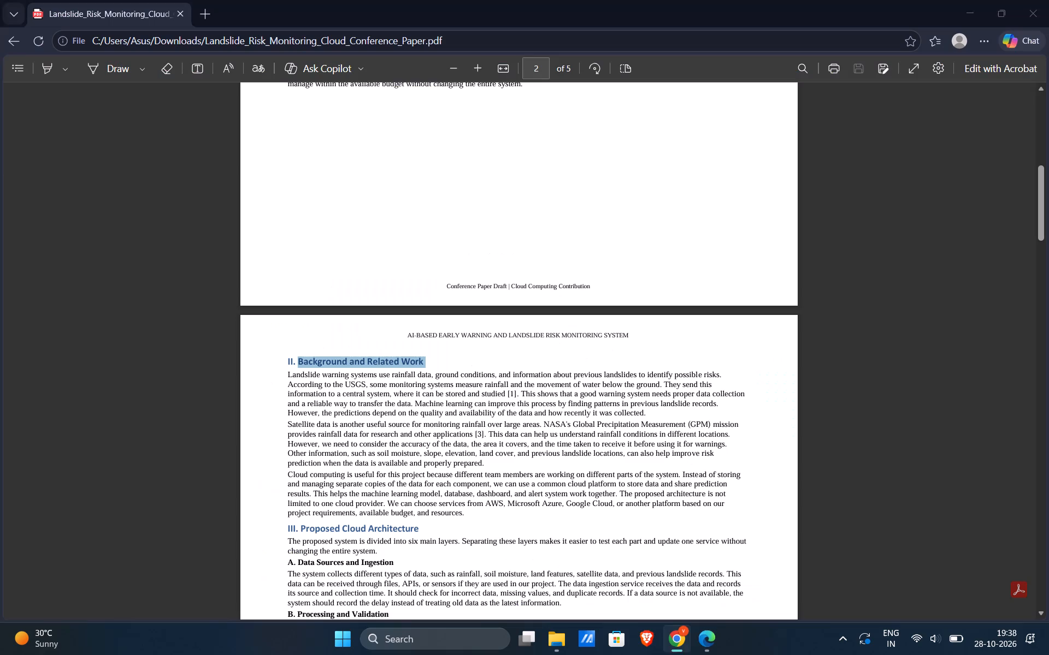
scroll(379, 449, "down", 1)
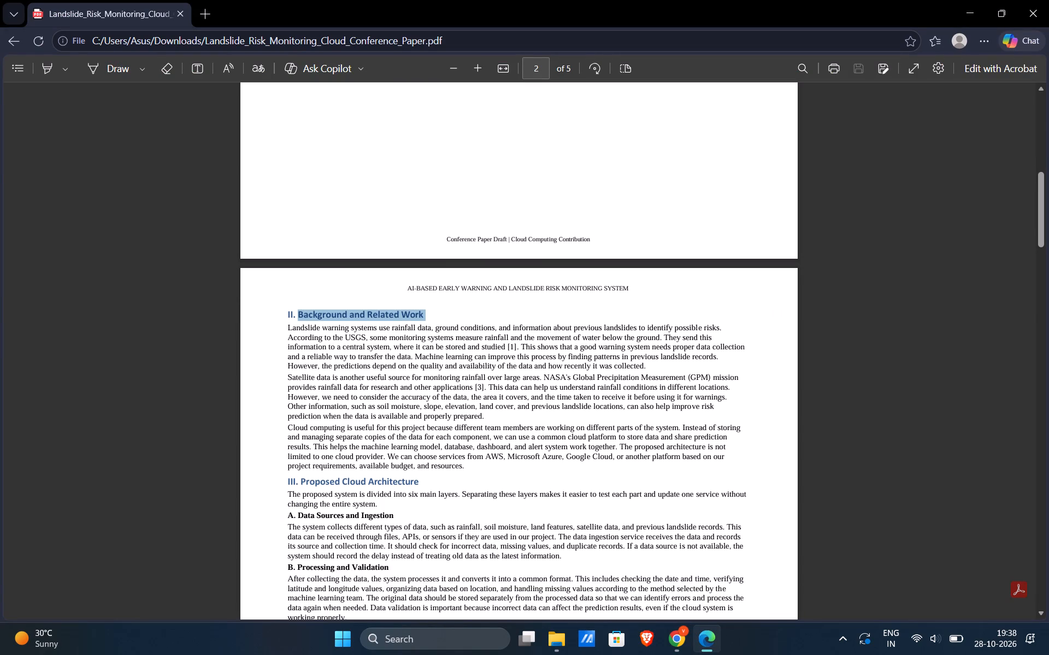
left_click_drag(286, 328, 491, 467)
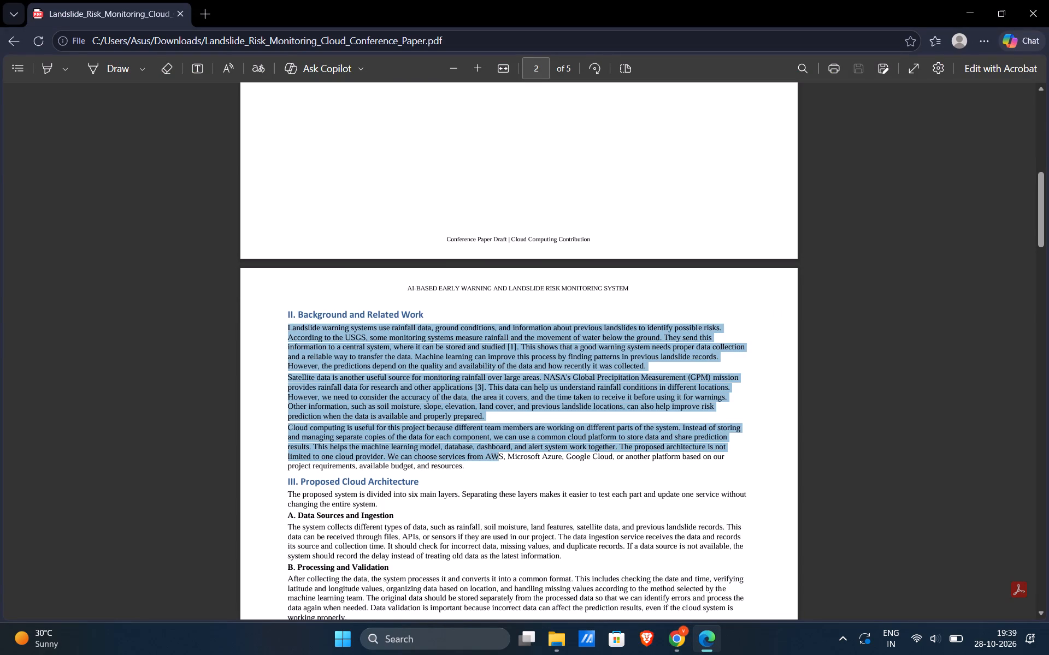
left_click_drag(491, 467, 490, 473)
key("ctrl+c")
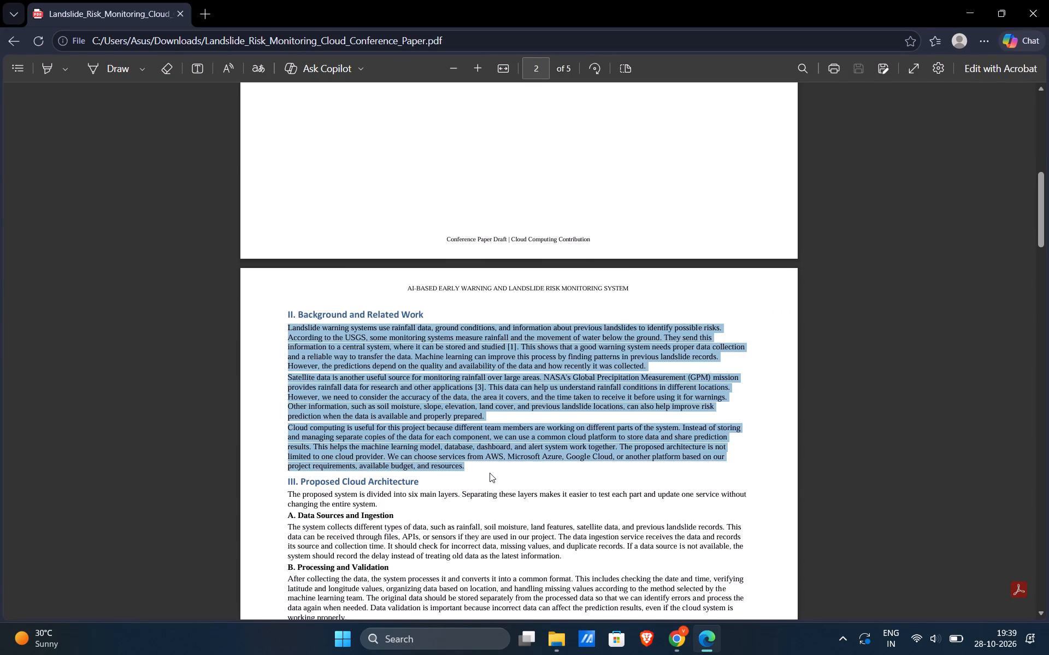
key("alt+Tab")
scroll(333, 409, "right", 1)
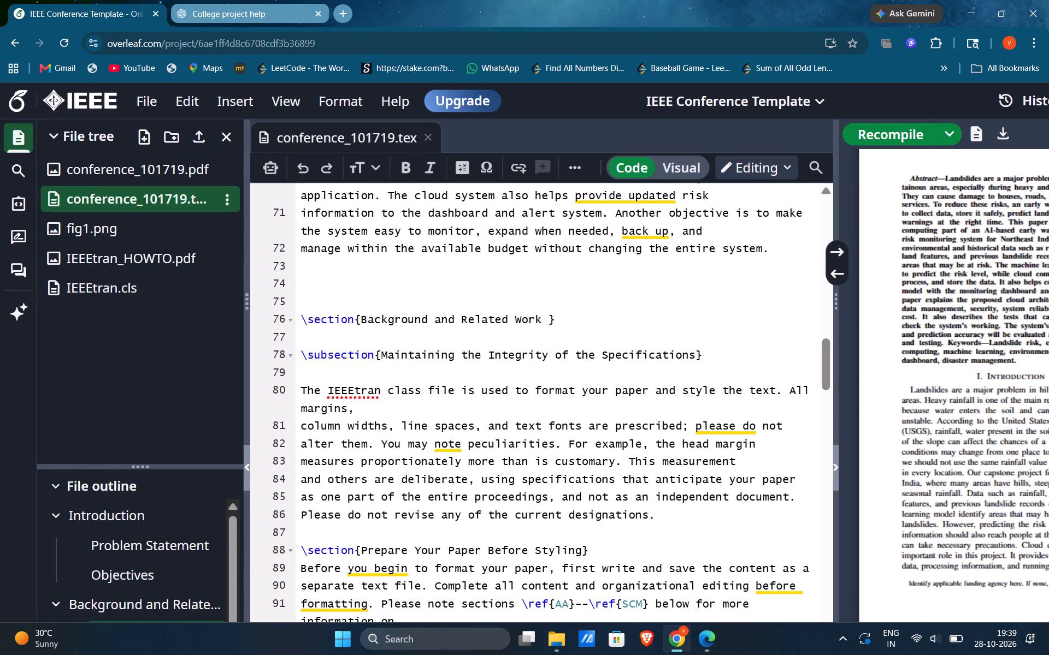
scroll(301, 392, "down", 1)
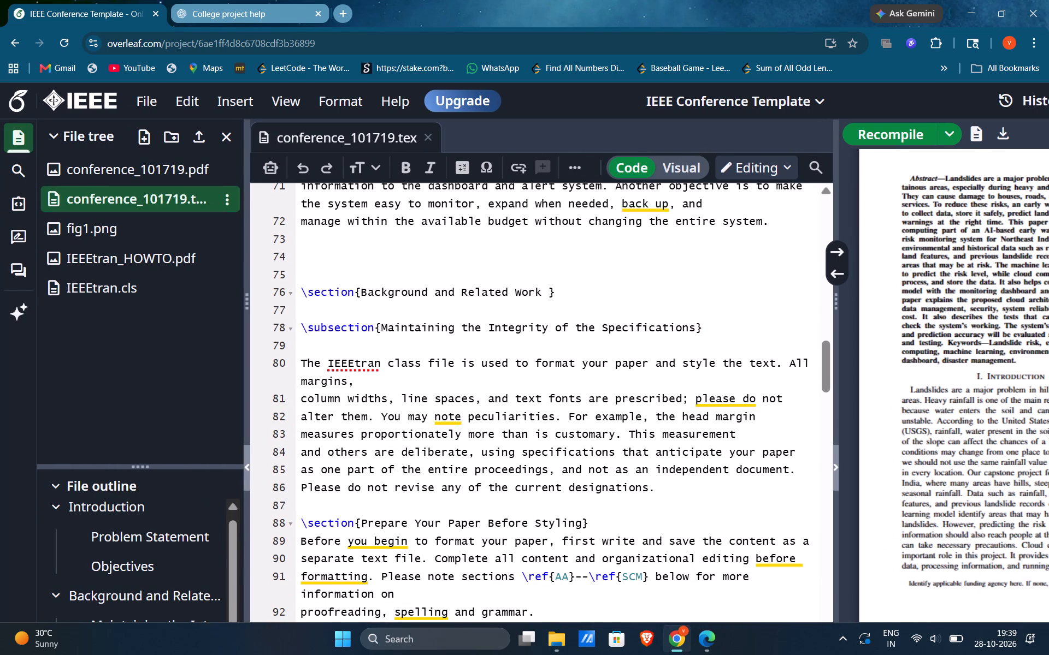
left_click_drag(300, 364, 711, 489)
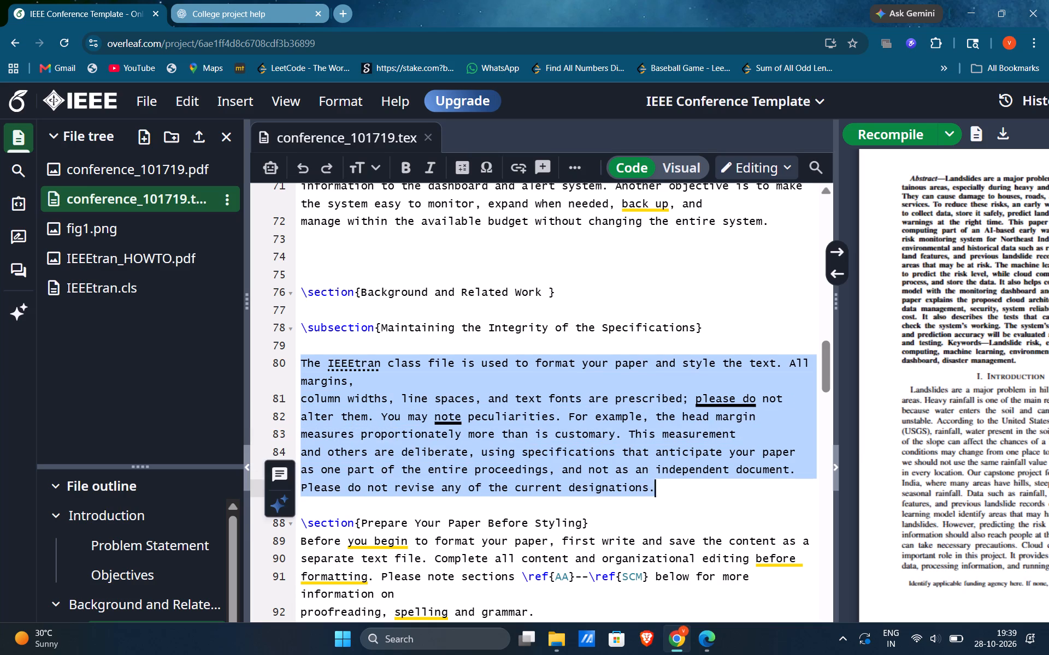
key("ctrl+v")
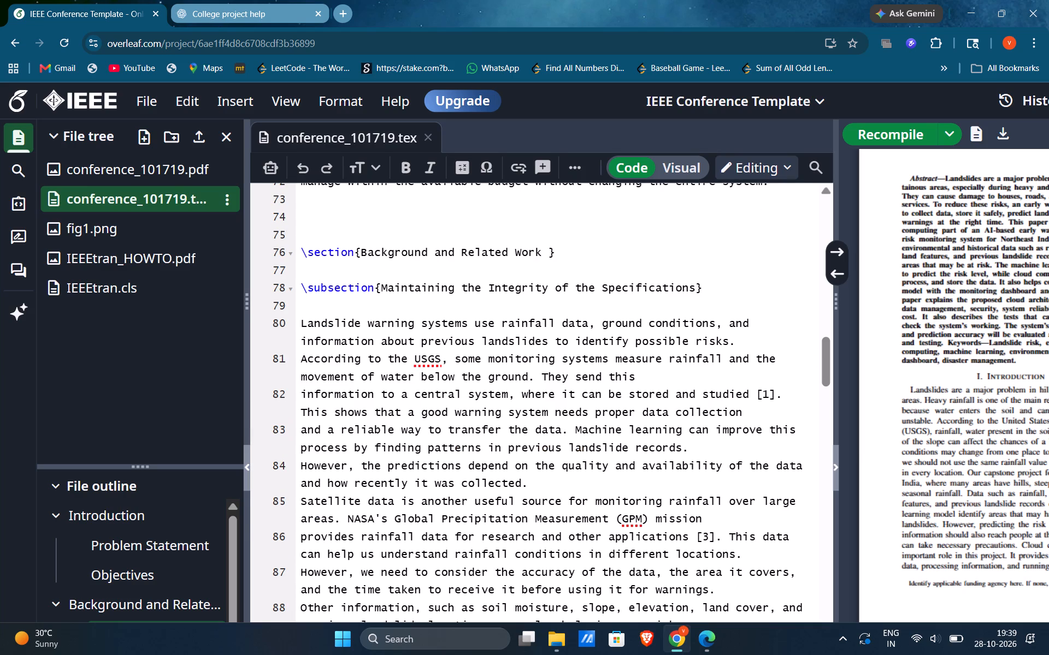
Delete the "Maintaining the Integrity of the Specifications" subsection heading and the blank lines beneath the Background and Related Work heading.
triple_click(714, 290)
key("BackSpace")
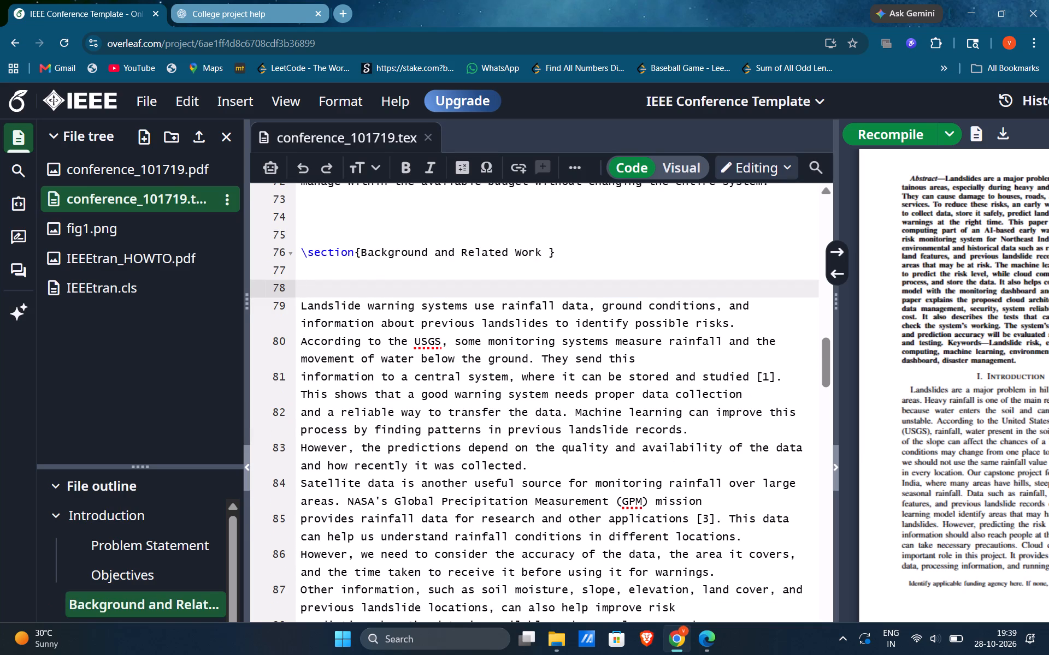
key("BackSpace")
key("BackSpace")
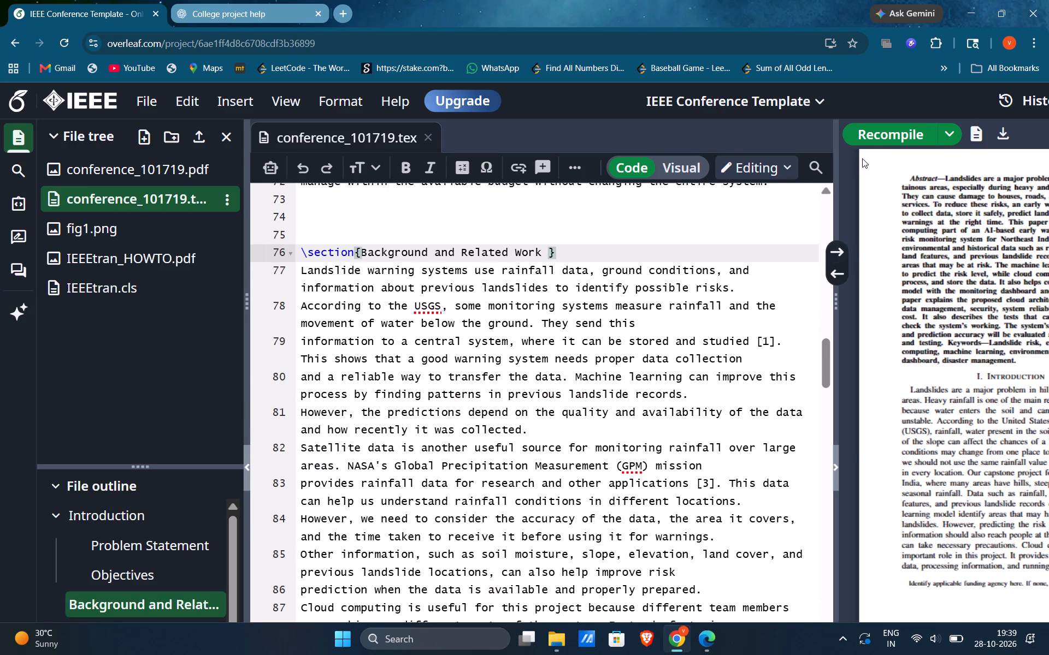
Recompile the paper and check the Background and Related Work section in the PDF preview.
left_click(870, 138)
scroll(953, 322, "left", 6)
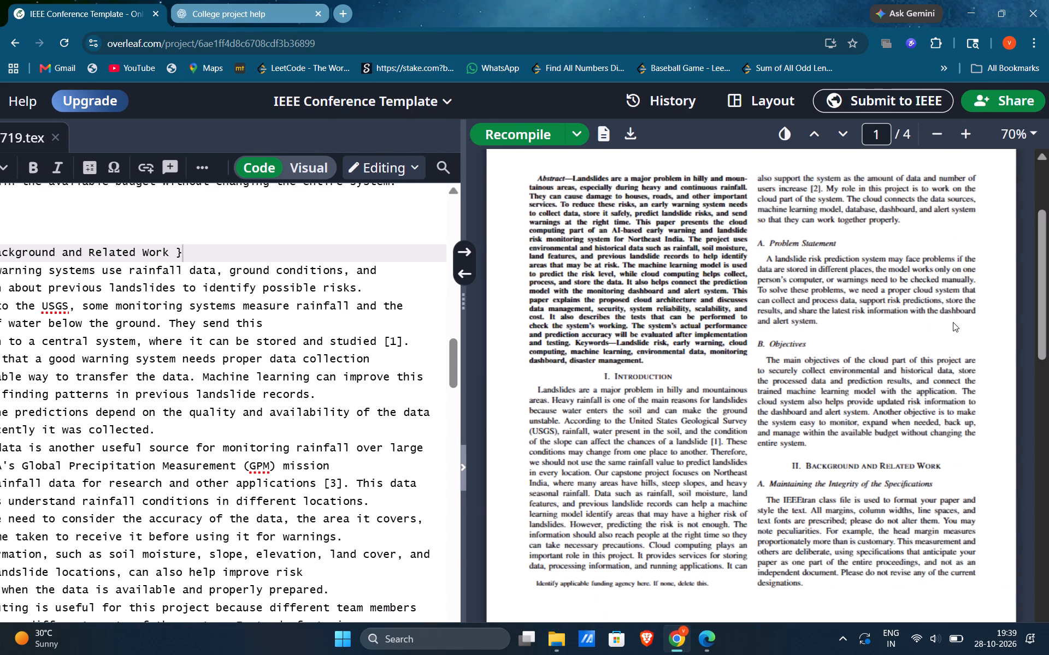
scroll(953, 322, "down", 3)
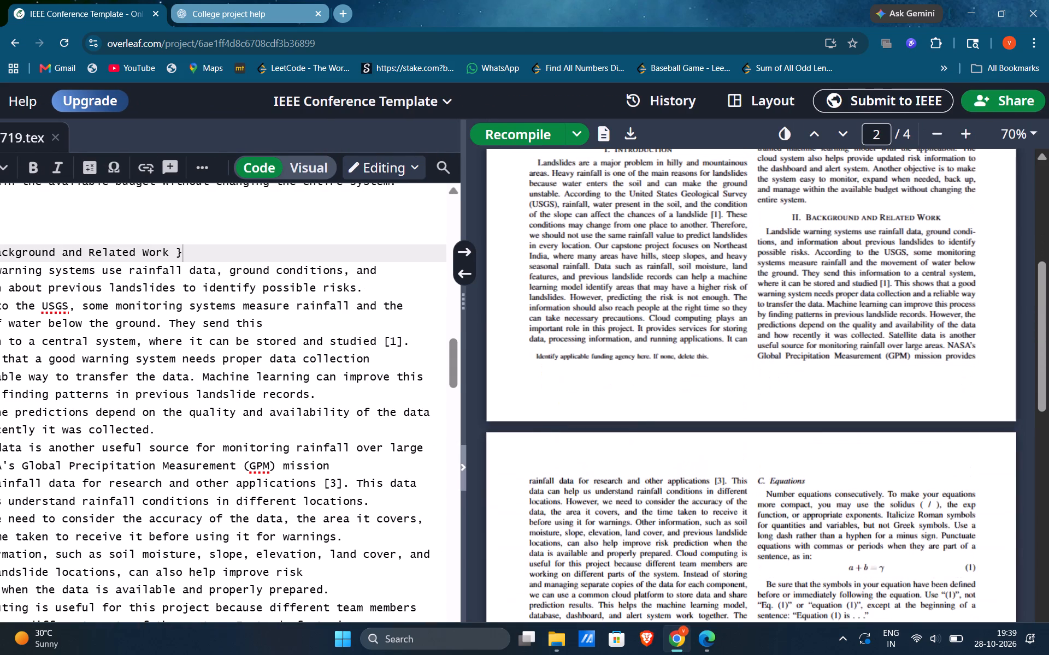
scroll(953, 322, "down", 2)
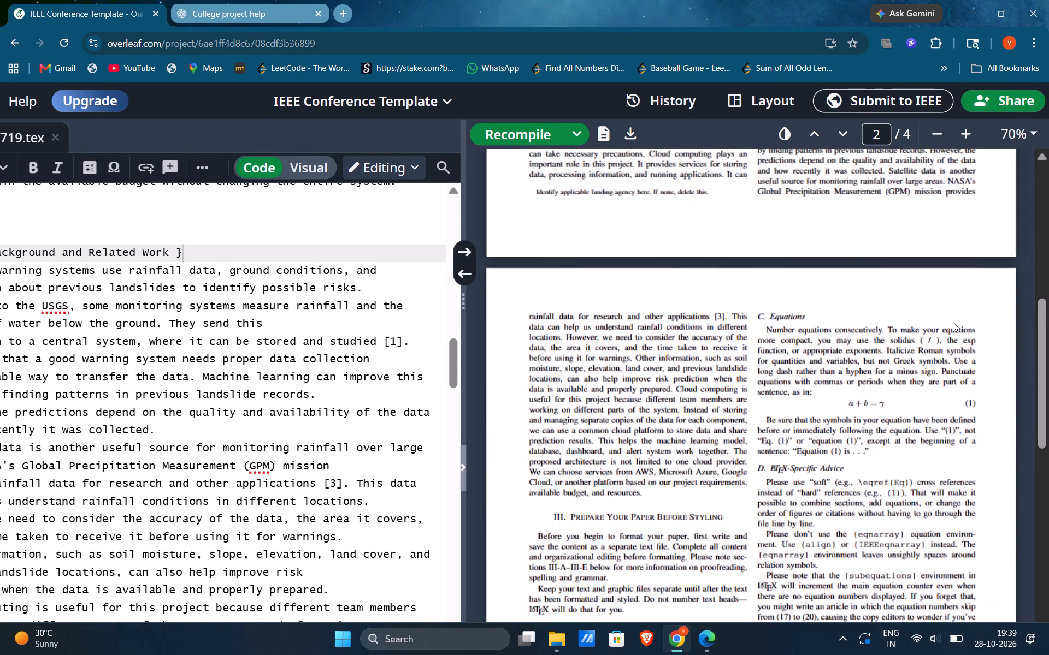
Replace the section title "Prepare Your Paper Before Styling" with "Proposed Cloud Architecture", copied from the source PDF without its numeral.
scroll(953, 322, "right", 5)
scroll(587, 460, "down", 1)
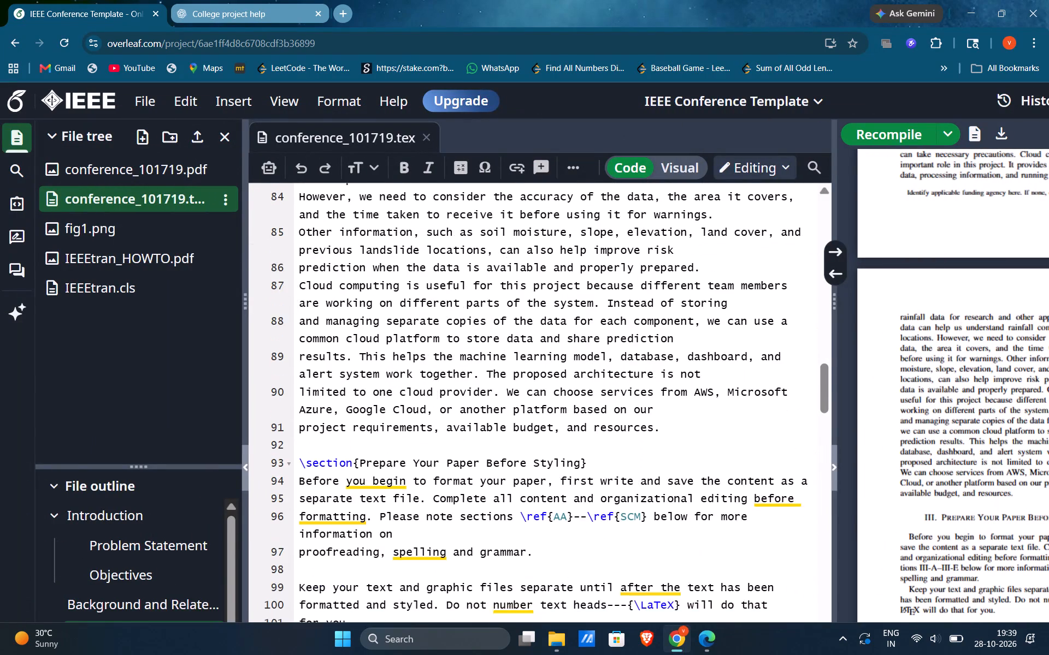
scroll(587, 460, "down", 3)
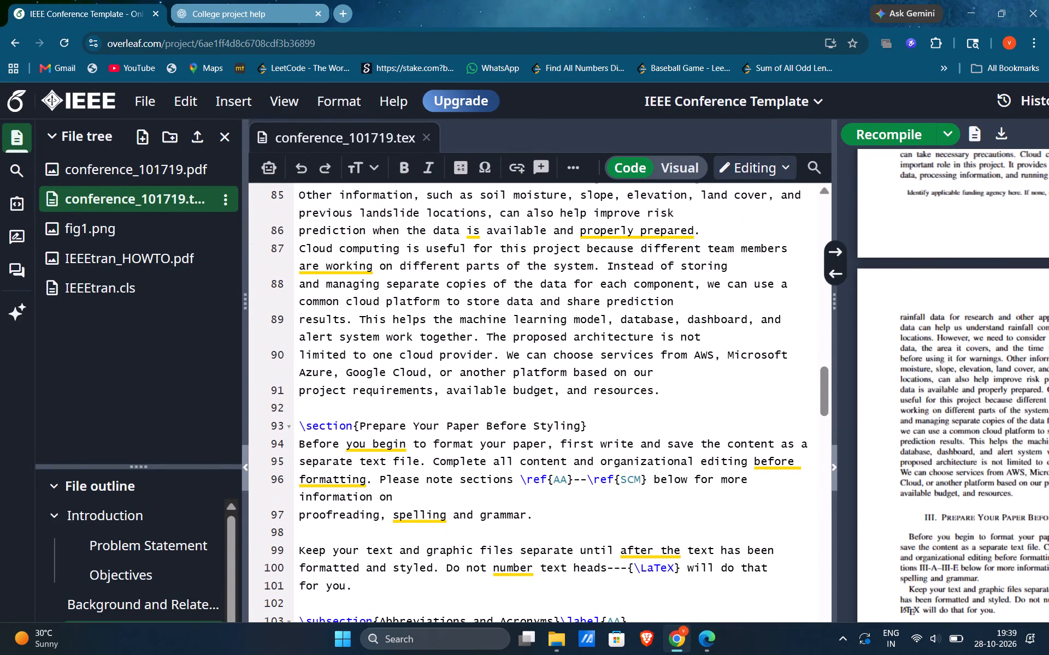
left_click(577, 428)
key("alt+Tab")
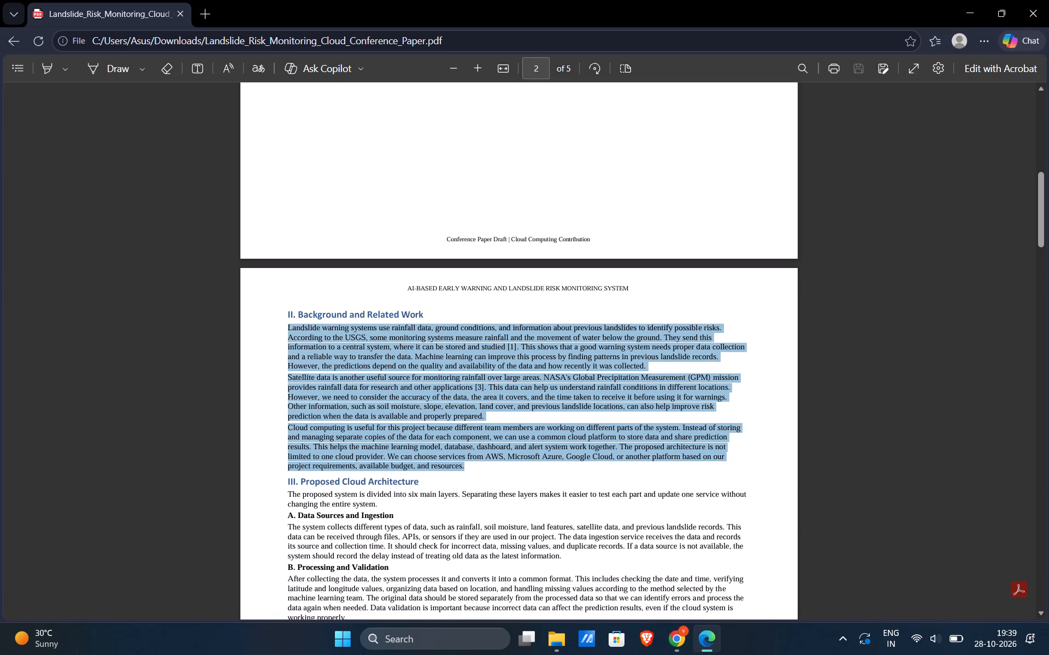
left_click_drag(416, 482, 299, 483)
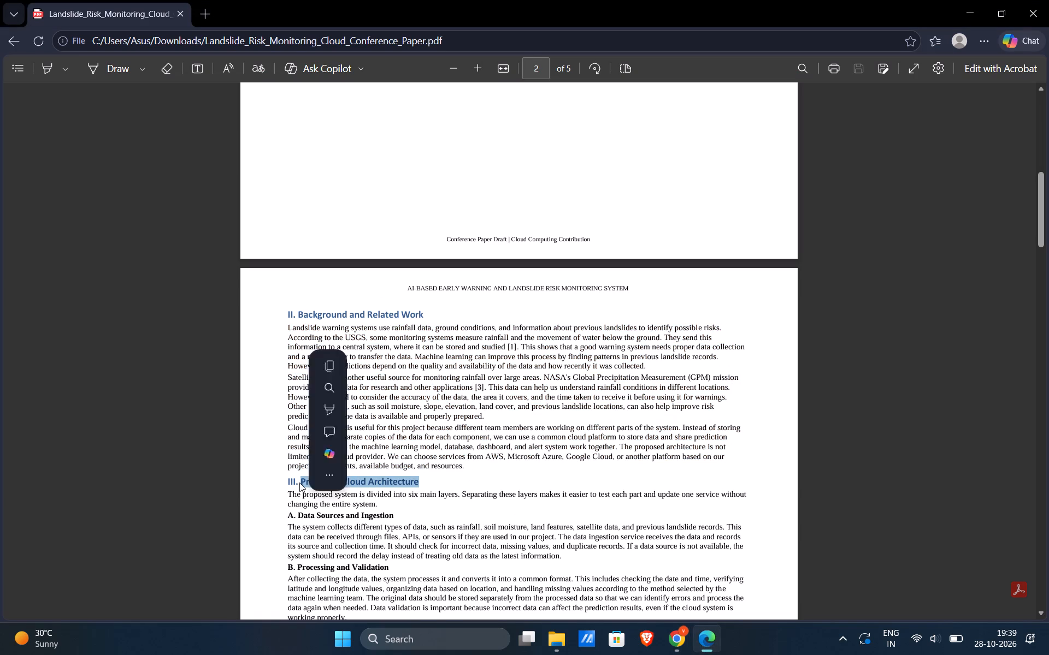
key("ctrl+c")
key("alt+Tab")
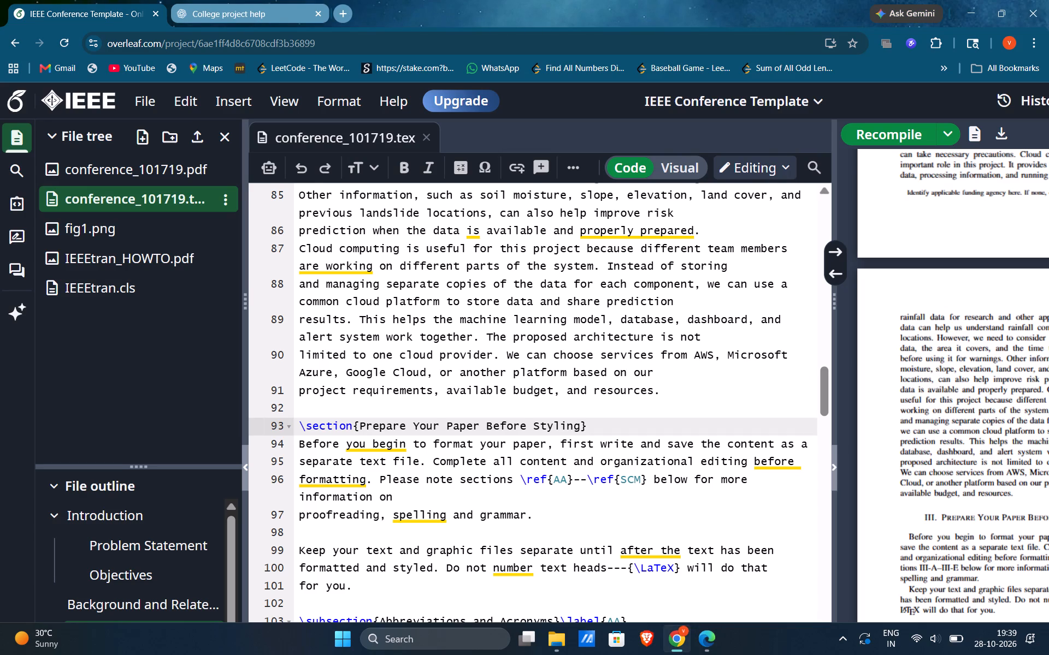
key("Right")
key("BackSpace")
key("BackSpace")
key("BackSpace")
key("BackSpace")
key("BackSpace")
key("BackSpace")
key("BackSpace")
key("BackSpace")
key("BackSpace")
key("BackSpace")
key("BackSpace")
key("BackSpace")
key("BackSpace")
key("BackSpace")
key("BackSpace")
key("BackSpace")
key("BackSpace")
key("BackSpace")
key("BackSpace")
key("BackSpace")
key("BackSpace")
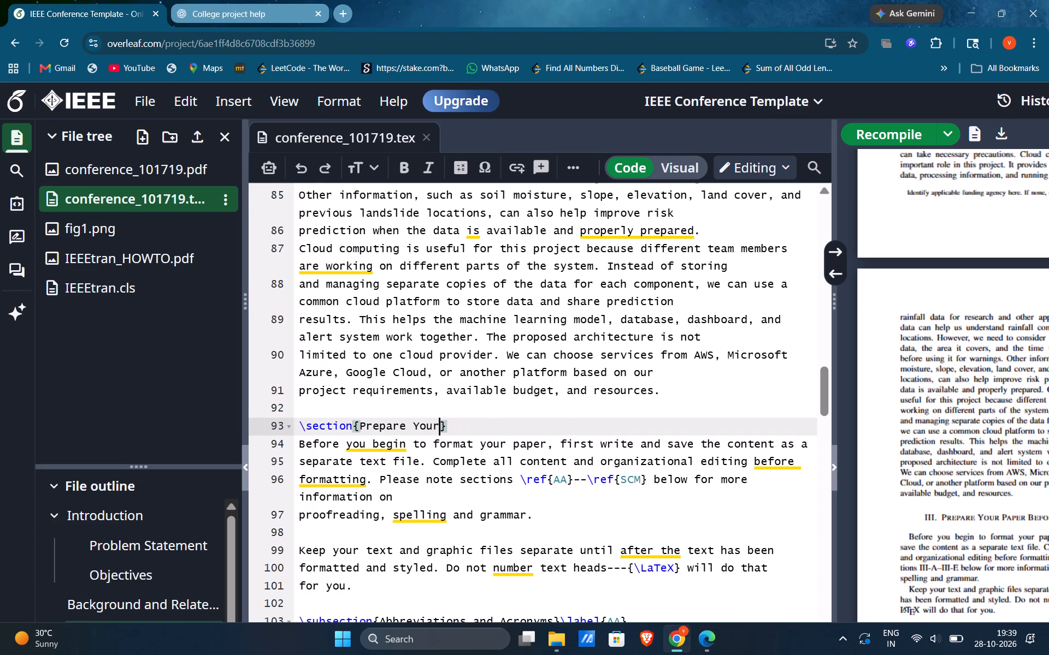
key("BackSpace")
key("BackSpace")
key("BackSpace")
key("BackSpace")
key("BackSpace")
key("BackSpace")
key("BackSpace")
key("BackSpace")
key("BackSpace")
key("BackSpace")
key("BackSpace")
key("BackSpace")
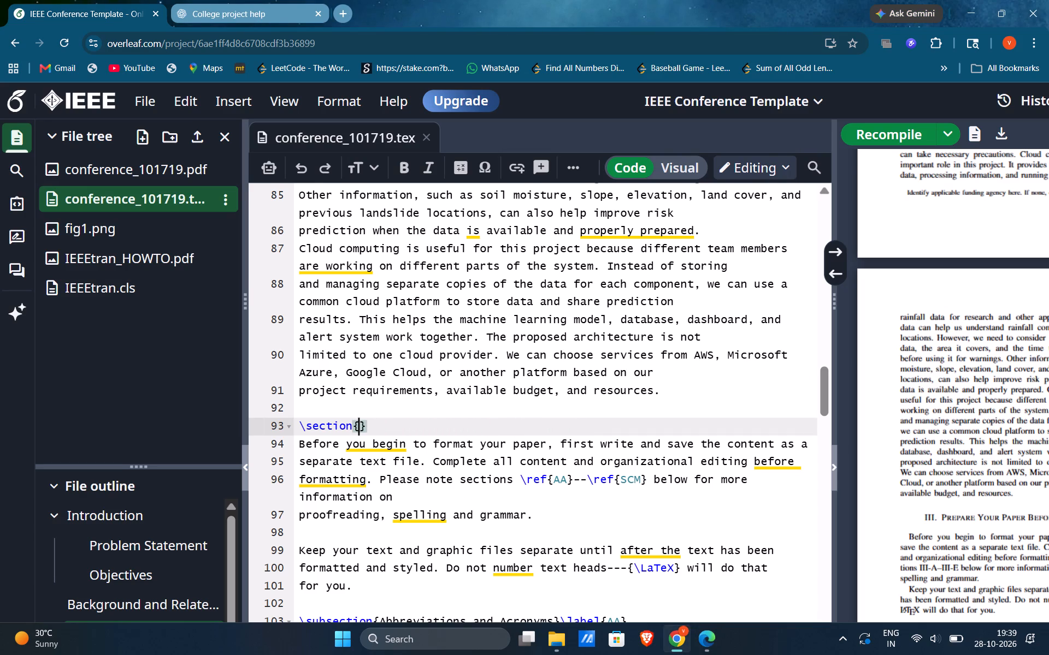
key("ctrl+v")
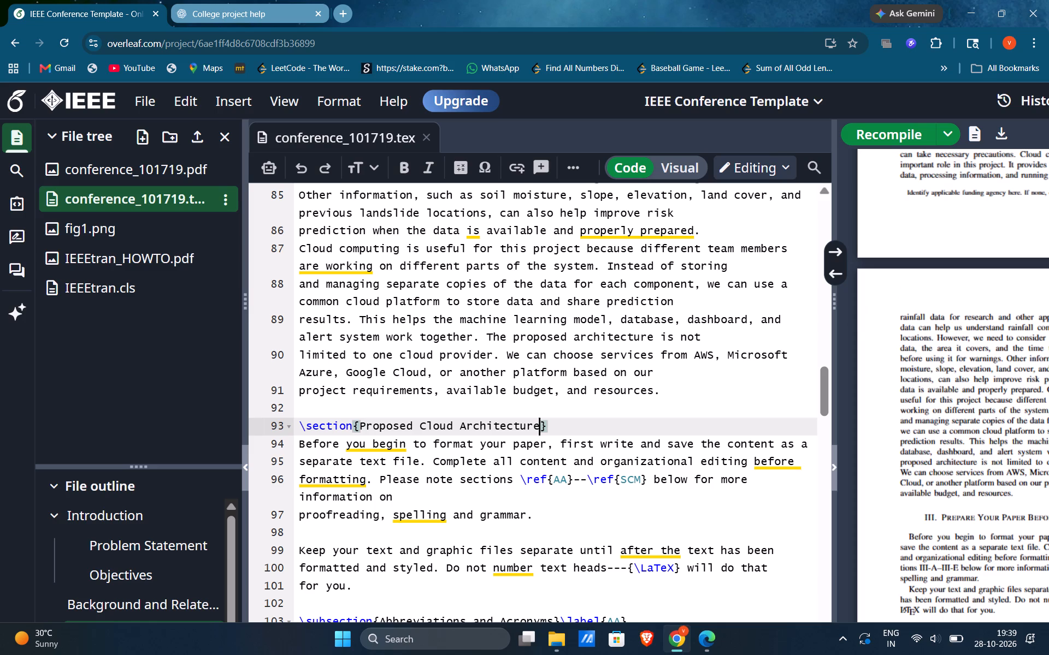
Replace the two template paragraphs under Proposed Cloud Architecture with that section's introductory paragraph from the source PDF, adding a new line after it.
key("alt+Tab")
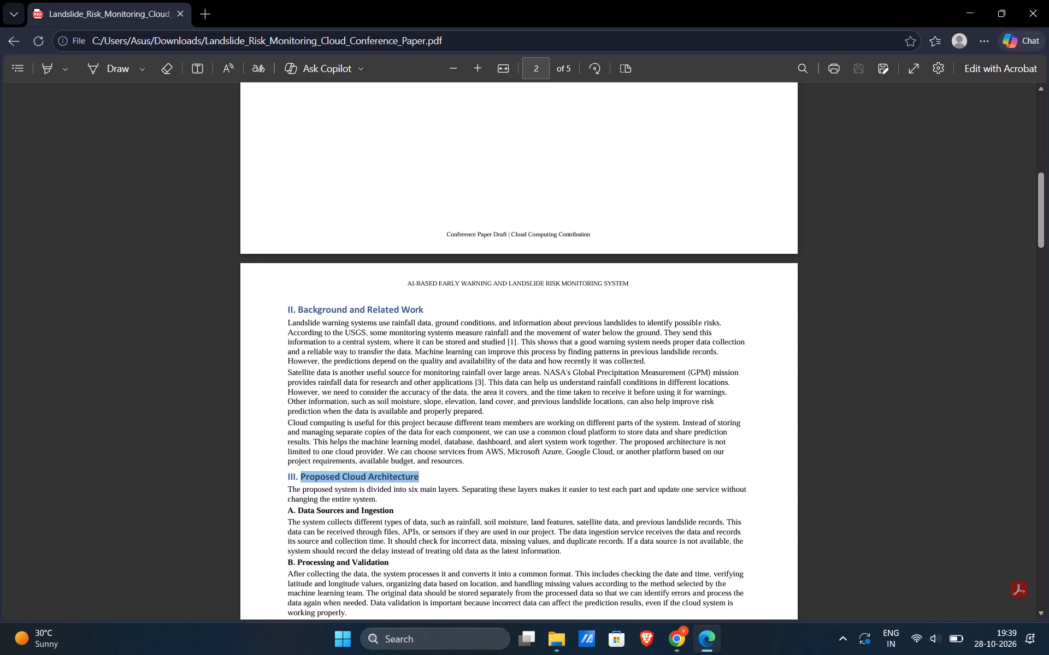
left_click_drag(380, 499, 271, 489)
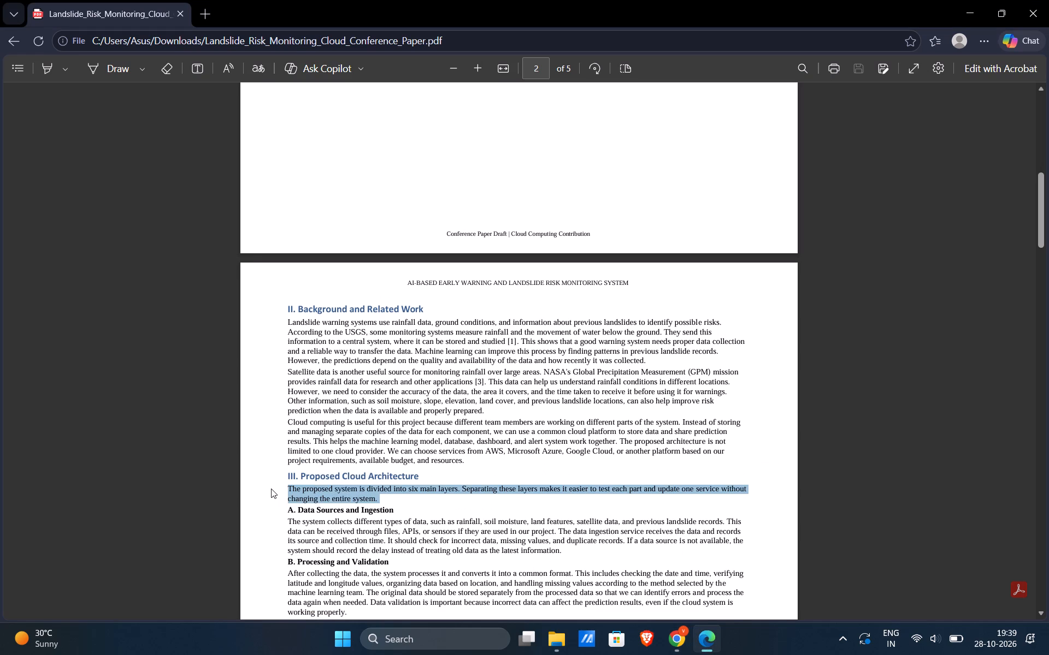
key("ctrl+c")
key("alt+Tab")
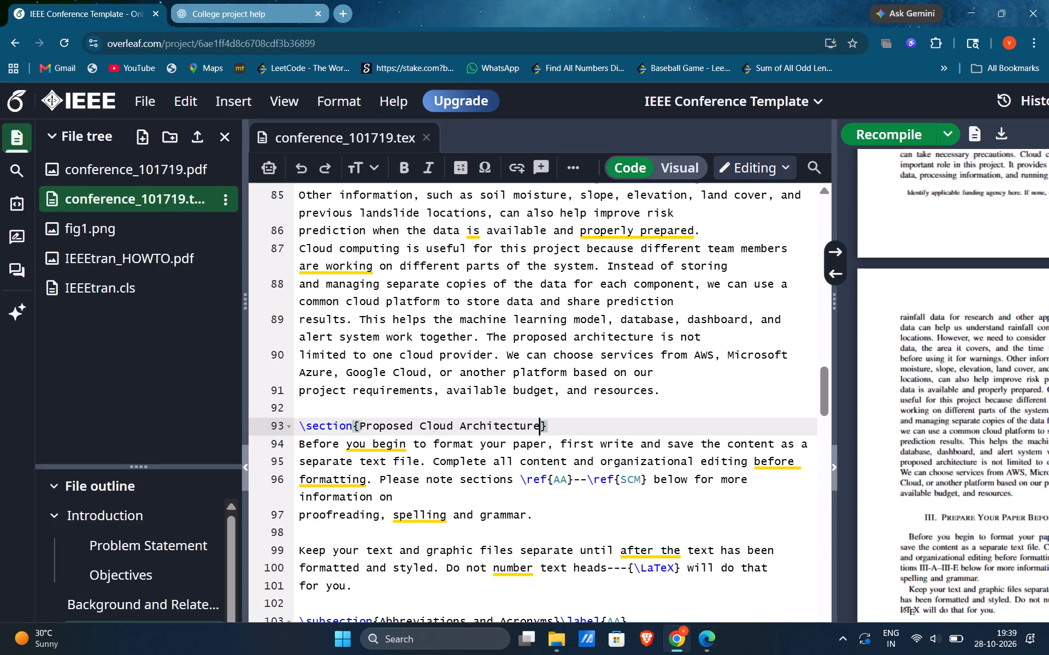
left_click_drag(298, 441, 443, 438)
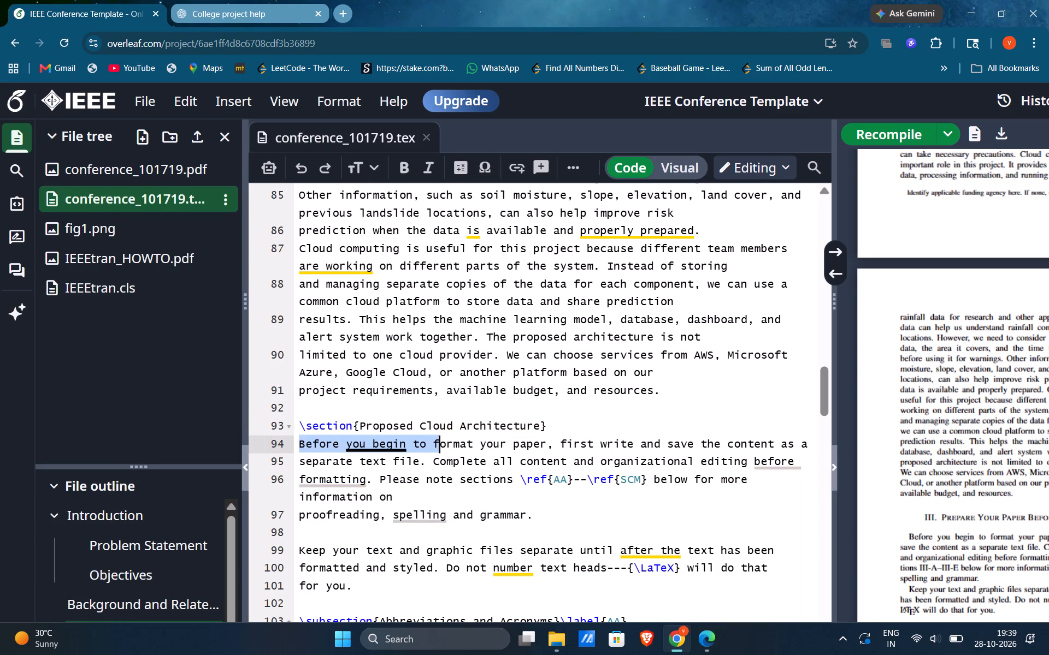
left_click_drag(443, 438, 529, 511)
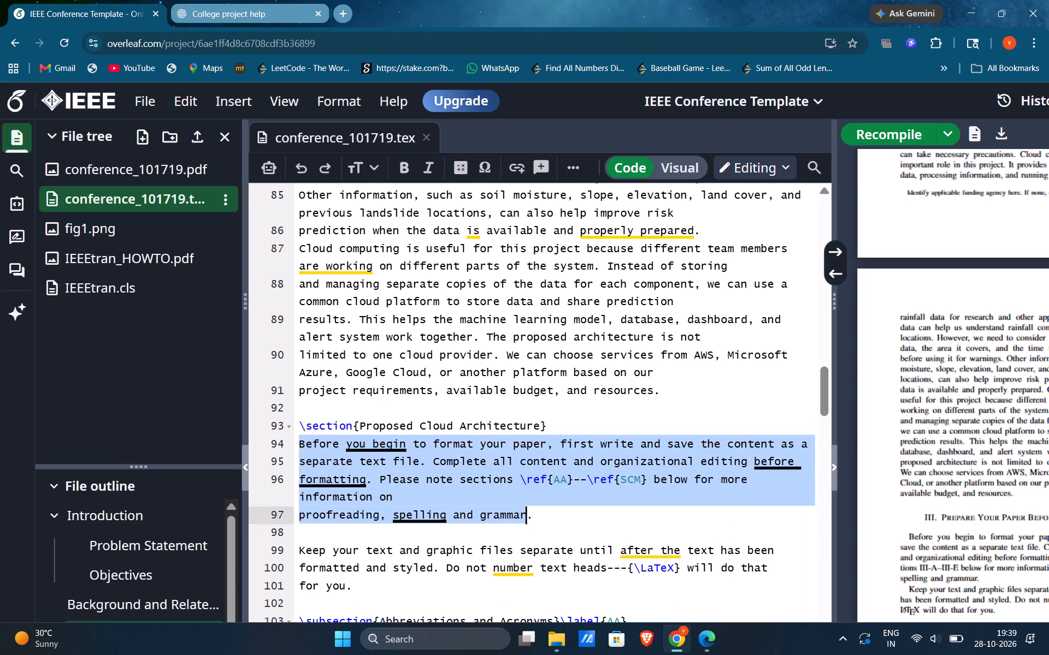
left_click_drag(529, 511, 565, 589)
key("ctrl+v")
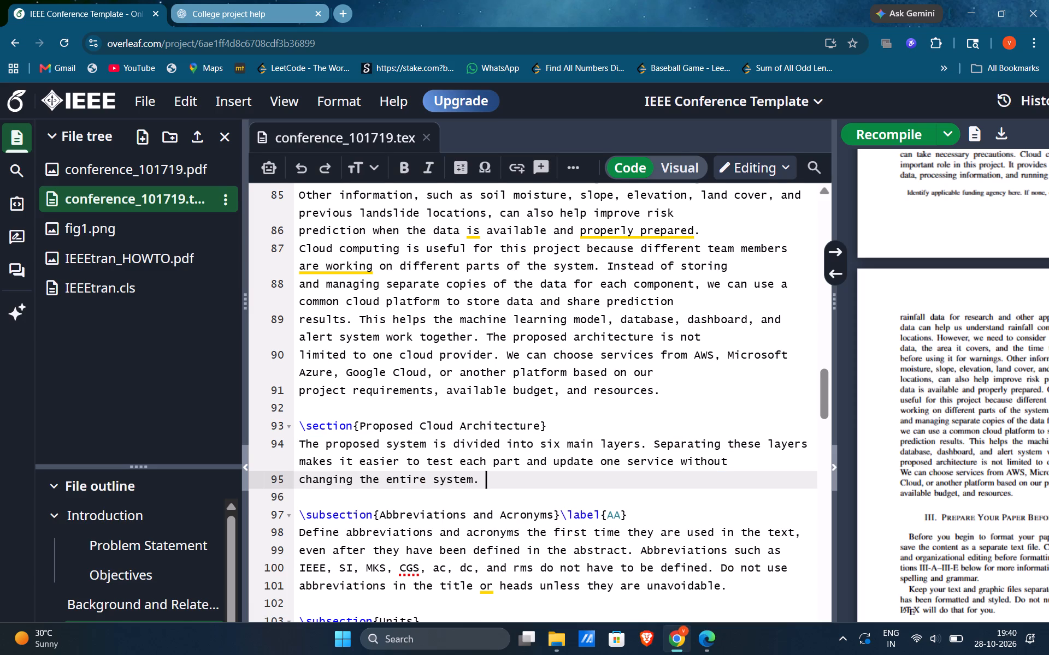
key("Return")
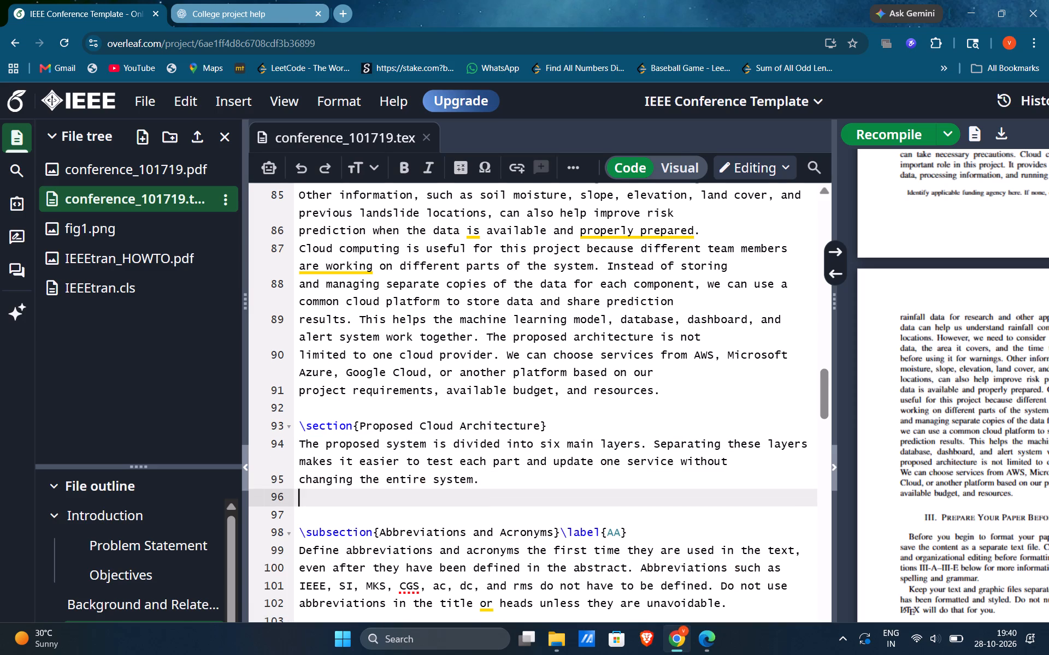
Copy the "Problem Statement" subsection heading line onto a new line directly below the Proposed Cloud Architecture introductory paragraph.
triple_click(435, 530)
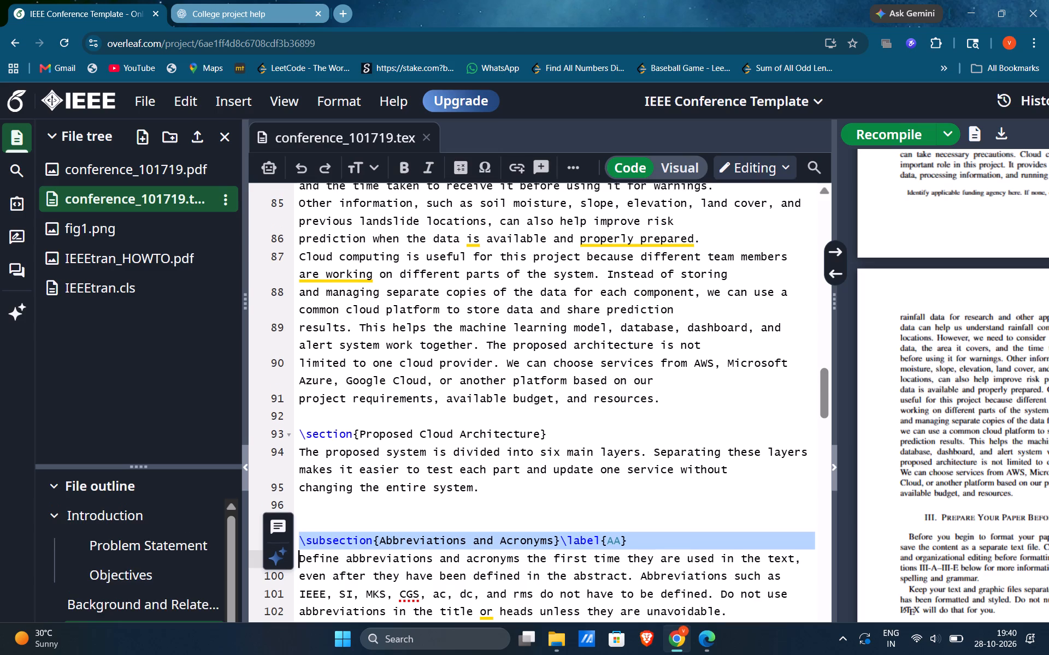
scroll(482, 520, "up", 11)
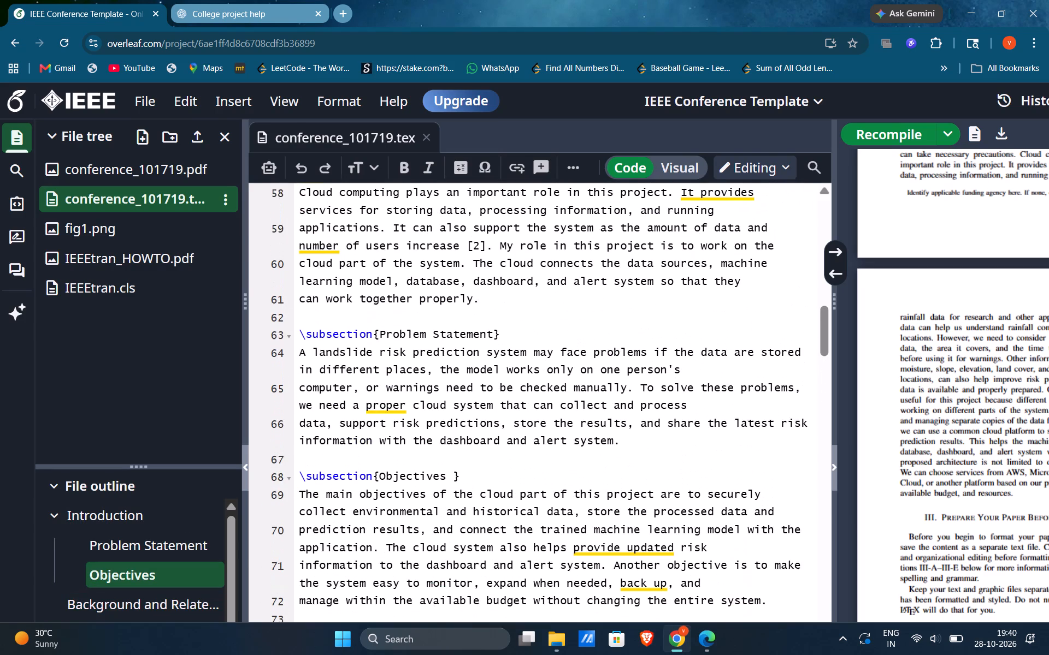
left_click_drag(515, 337, 366, 345)
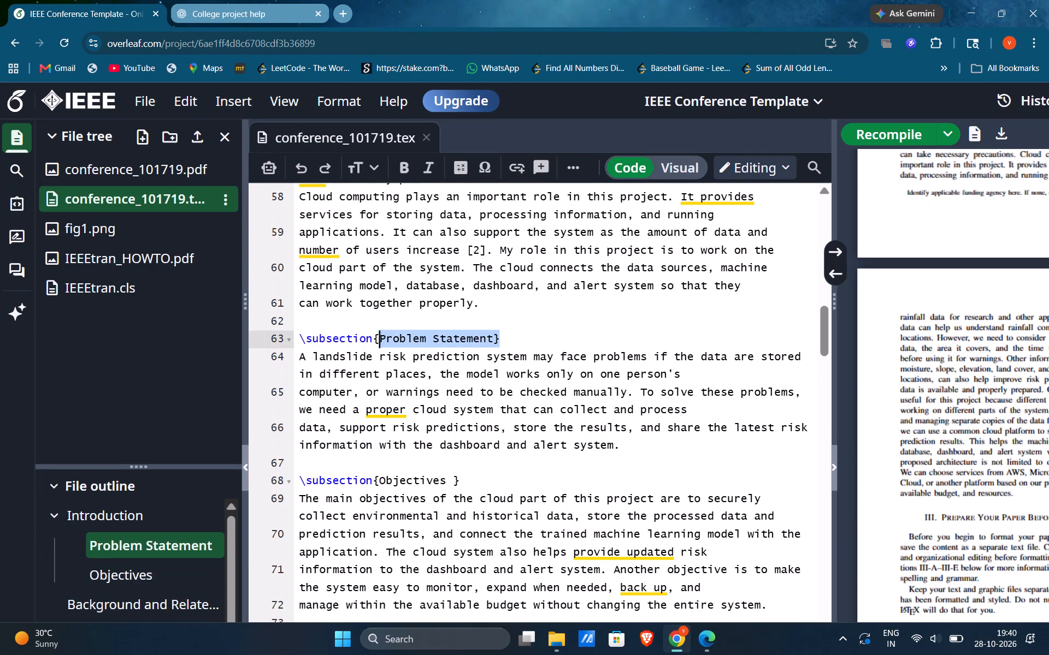
left_click_drag(366, 345, 299, 348)
key("ctrl+c")
scroll(299, 348, "down", 1)
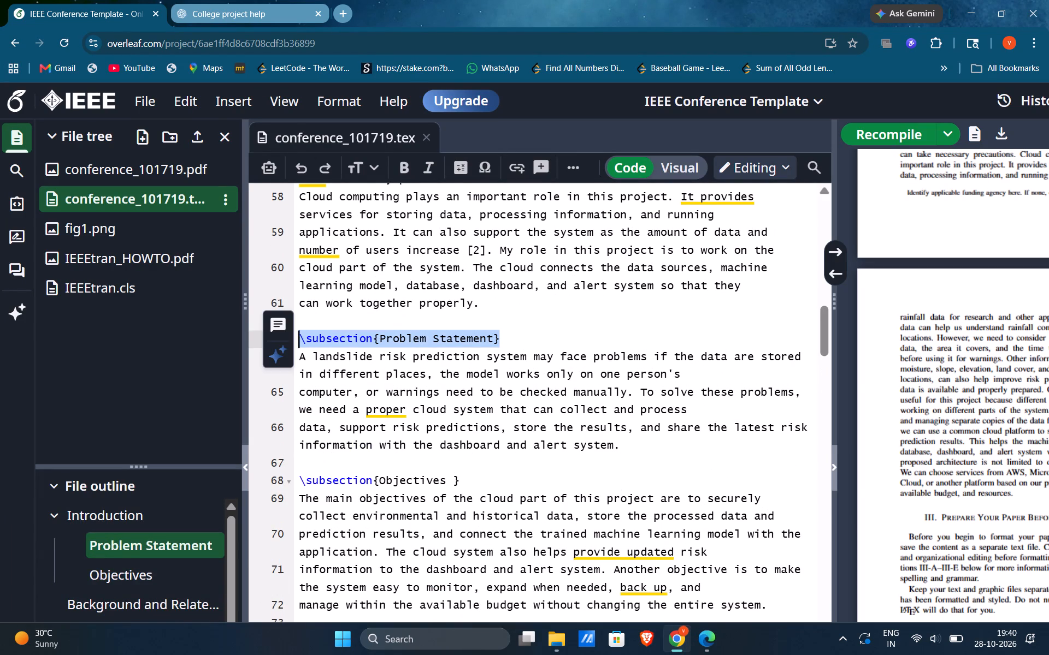
scroll(299, 348, "down", 9)
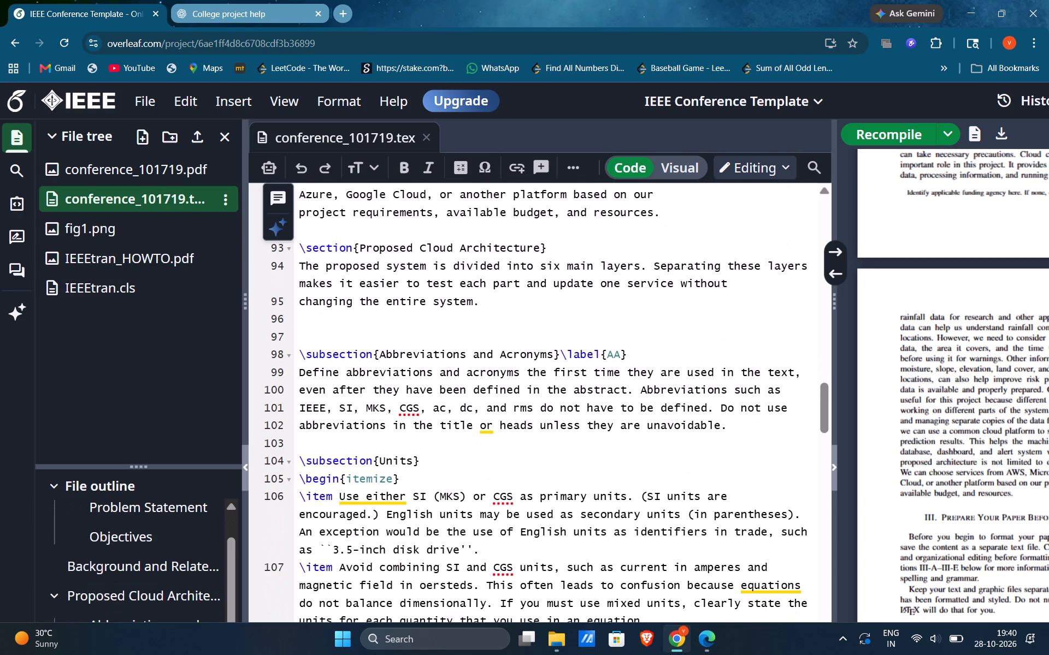
scroll(299, 348, "up", 1)
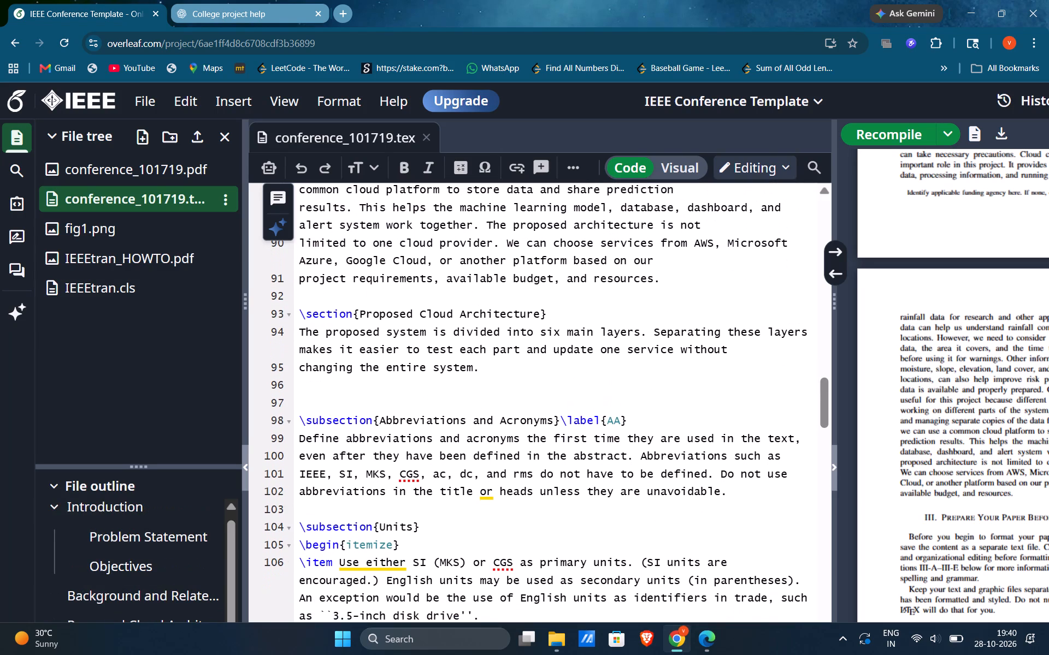
left_click(488, 366)
key("Return")
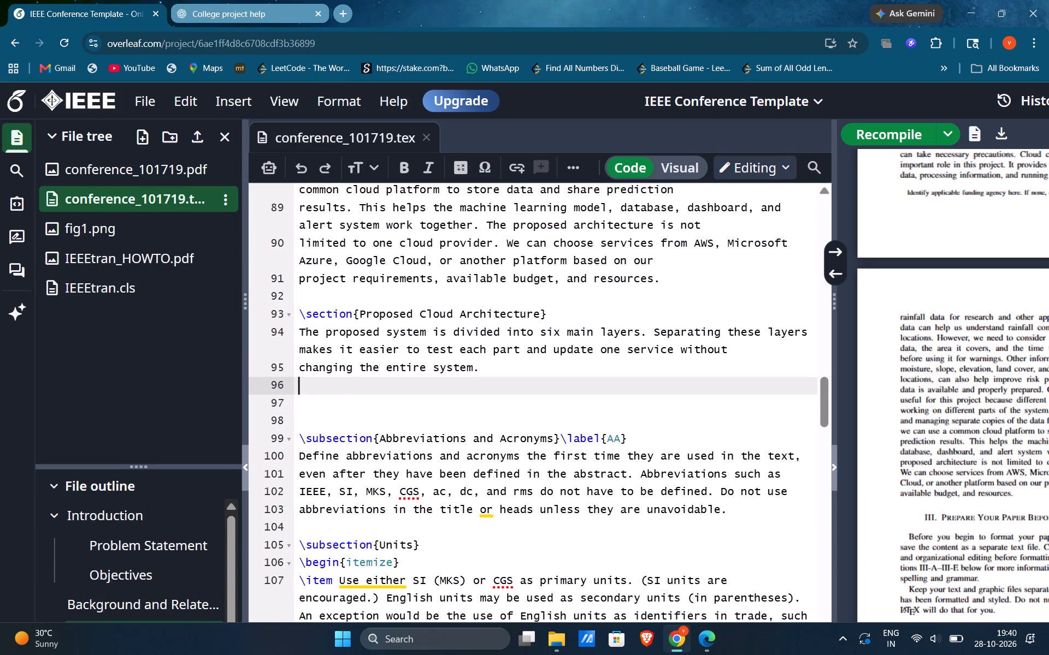
key("ctrl+v")
Replace the copied heading's title with "Data Sources and Ingestion" from the source PDF, without its letter or a leading space.
key("alt+Tab")
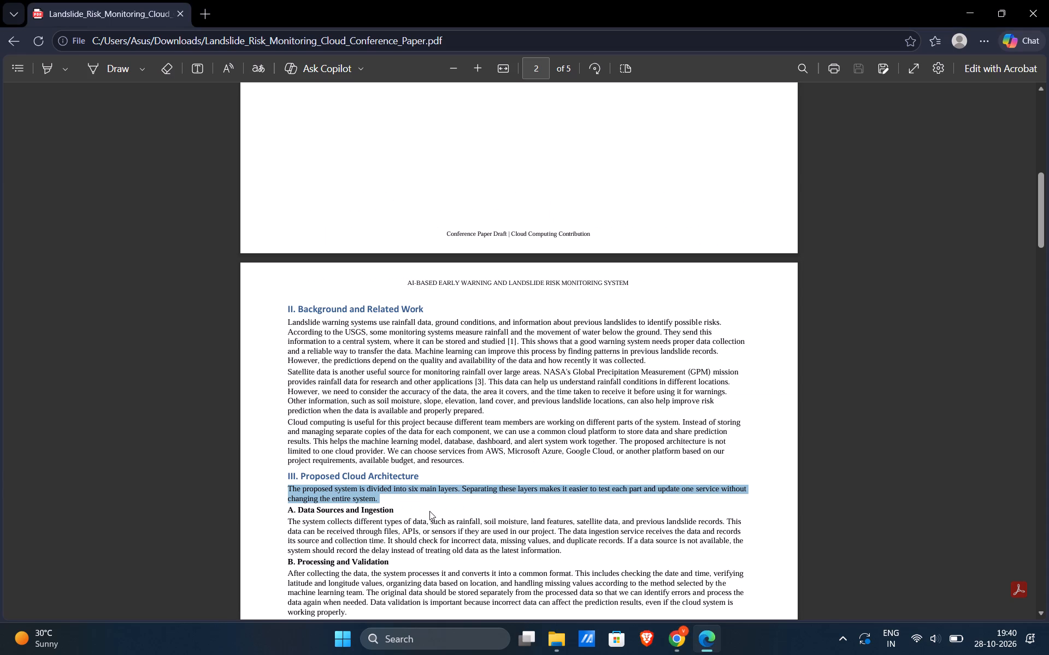
left_click_drag(395, 511, 303, 515)
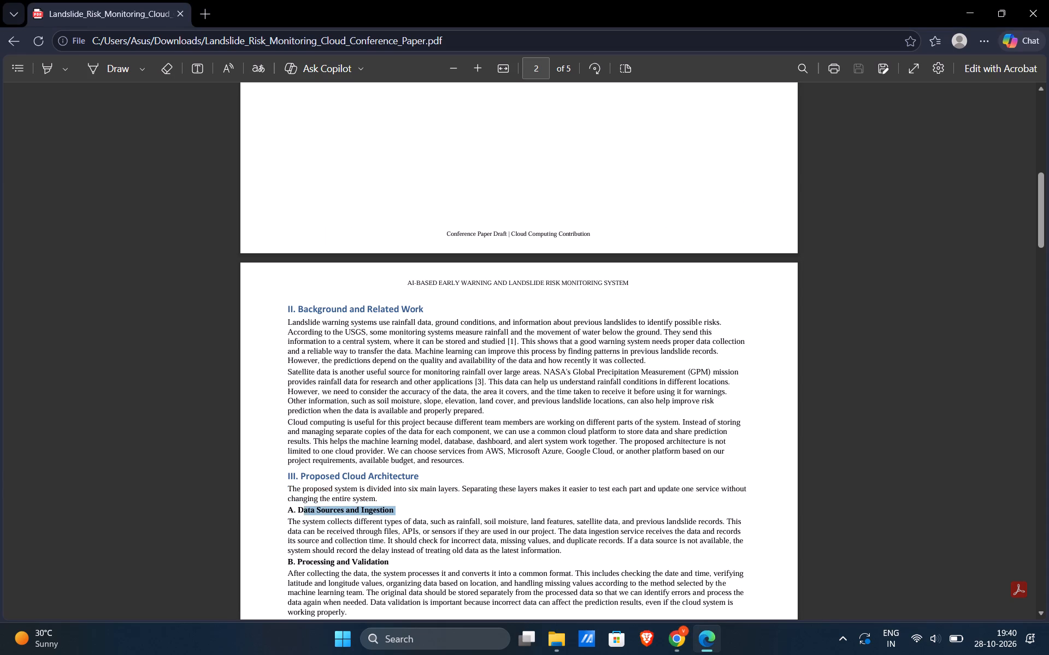
left_click_drag(303, 515, 296, 513)
key("ctrl+c")
key("alt+Tab")
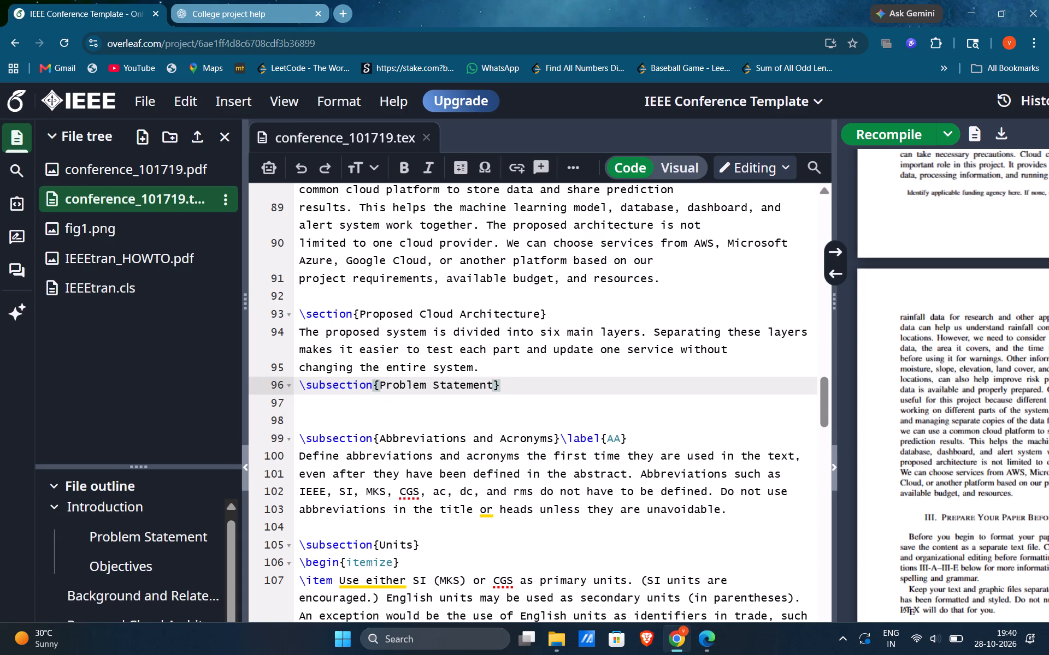
left_click_drag(494, 385, 385, 390)
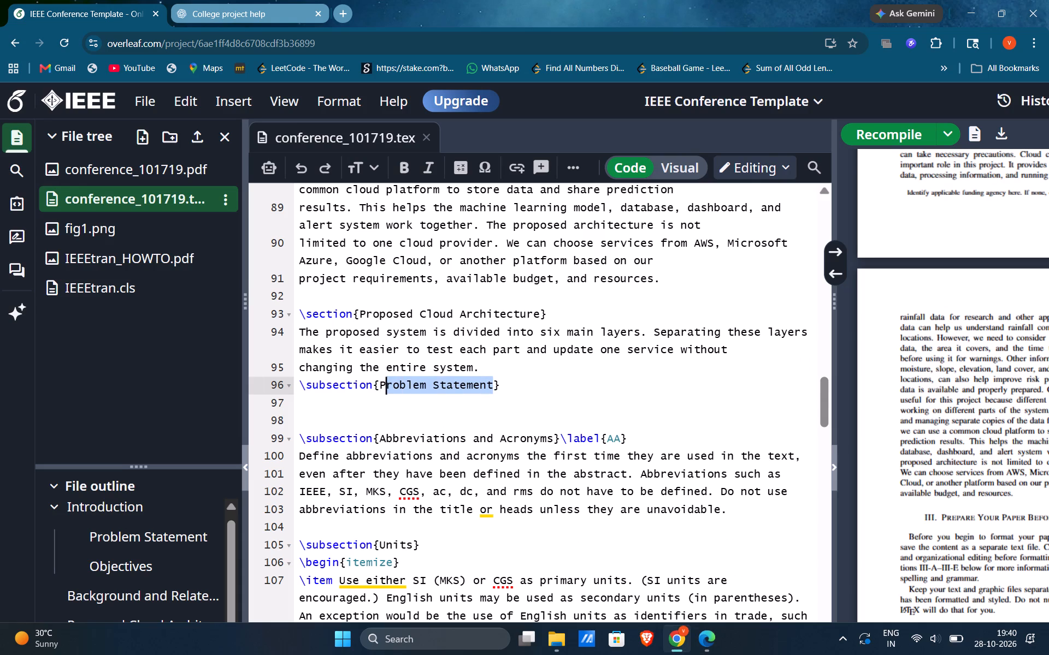
left_click_drag(385, 390, 380, 390)
key("ctrl+v")
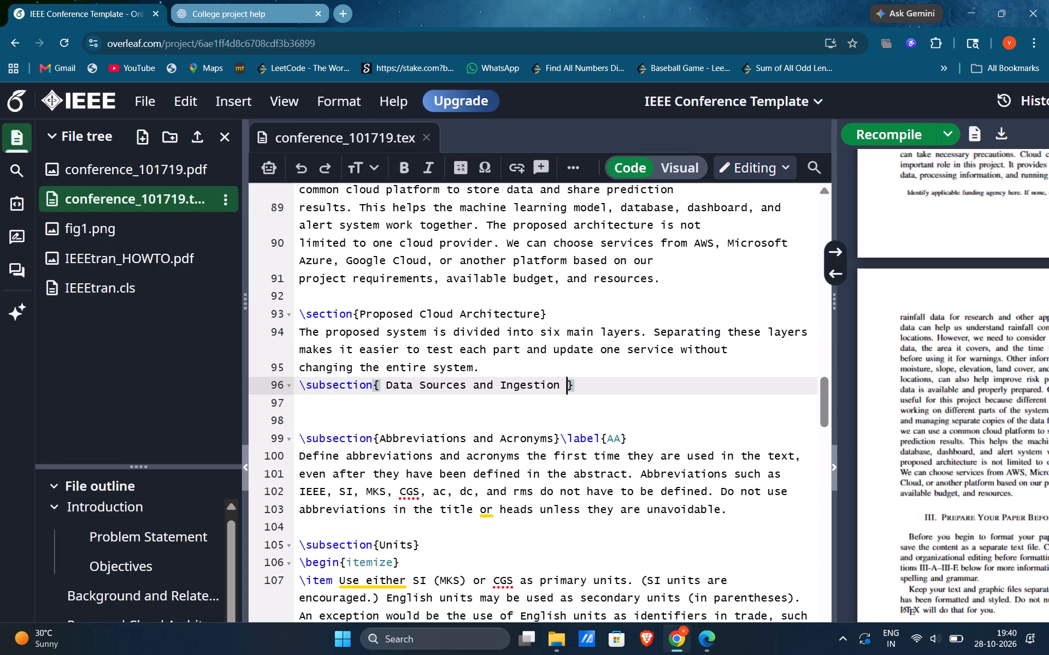
key("Left")
key("Left")
key("Left")
key("Left")
key("Left")
key("Left")
key("Left")
key("Left")
key("Left")
key("Left")
key("Left")
key("Left")
key("Left")
key("Left")
key("Left")
key("Left")
key("Left")
key("Left")
key("Left")
key("Left")
key("BackSpace")
Insert the source PDF's Data Sources and Ingestion paragraph on the line beneath that subsection heading.
left_click(372, 403)
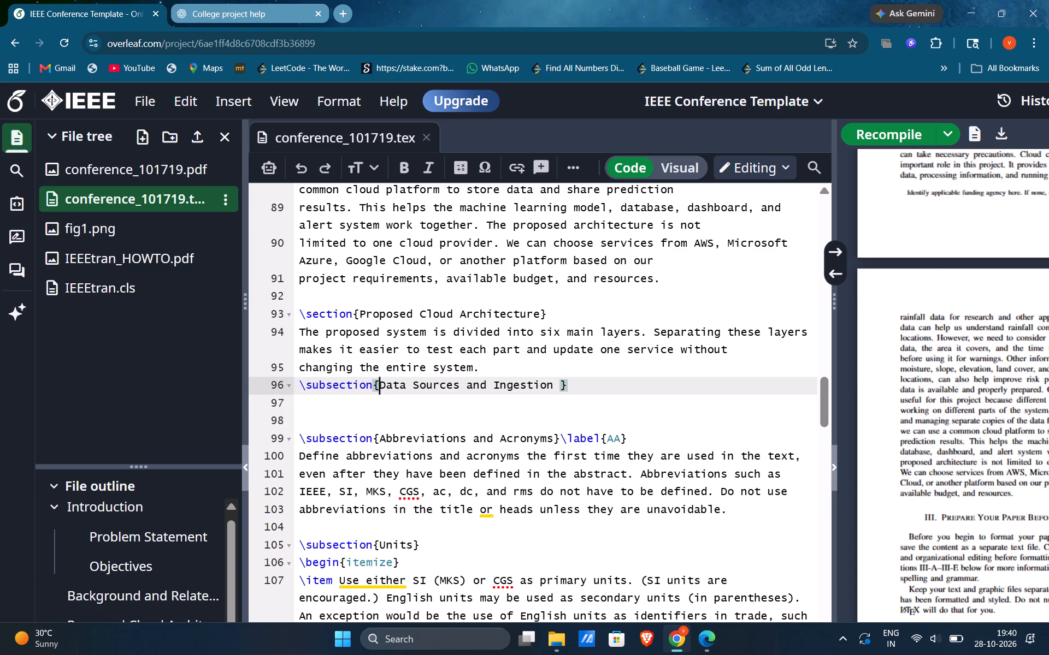
key("alt+Tab")
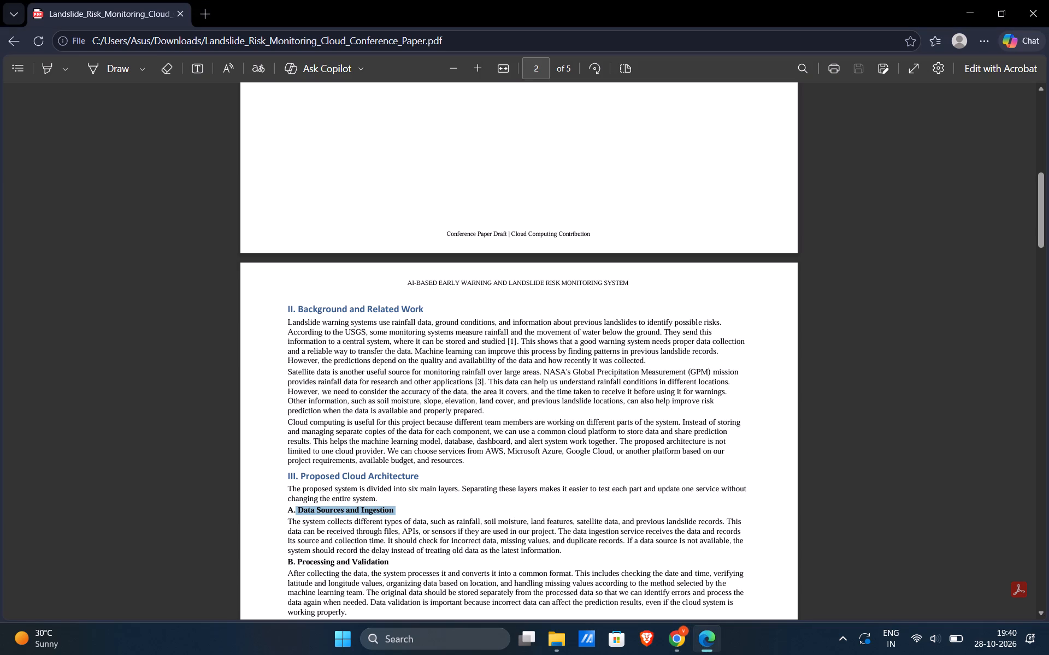
left_click_drag(286, 522, 656, 553)
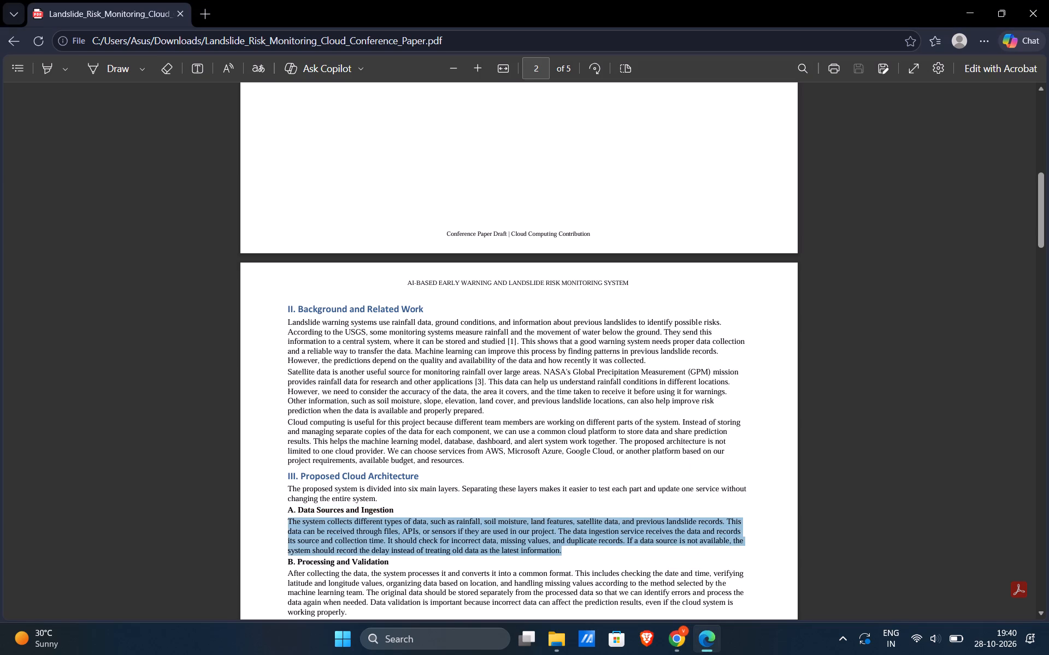
key("ctrl+c")
key("alt+Tab")
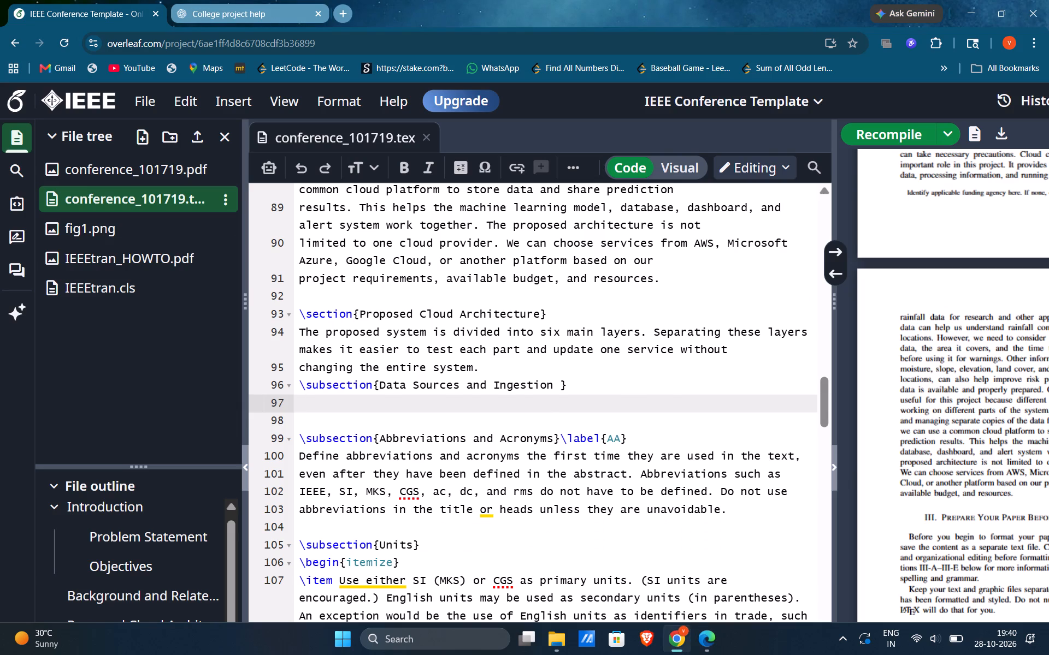
key("ctrl+v")
Duplicate the "Data Sources and Ingestion" subsection heading below its paragraph, leaving a blank line between them.
scroll(414, 410, "down", 2)
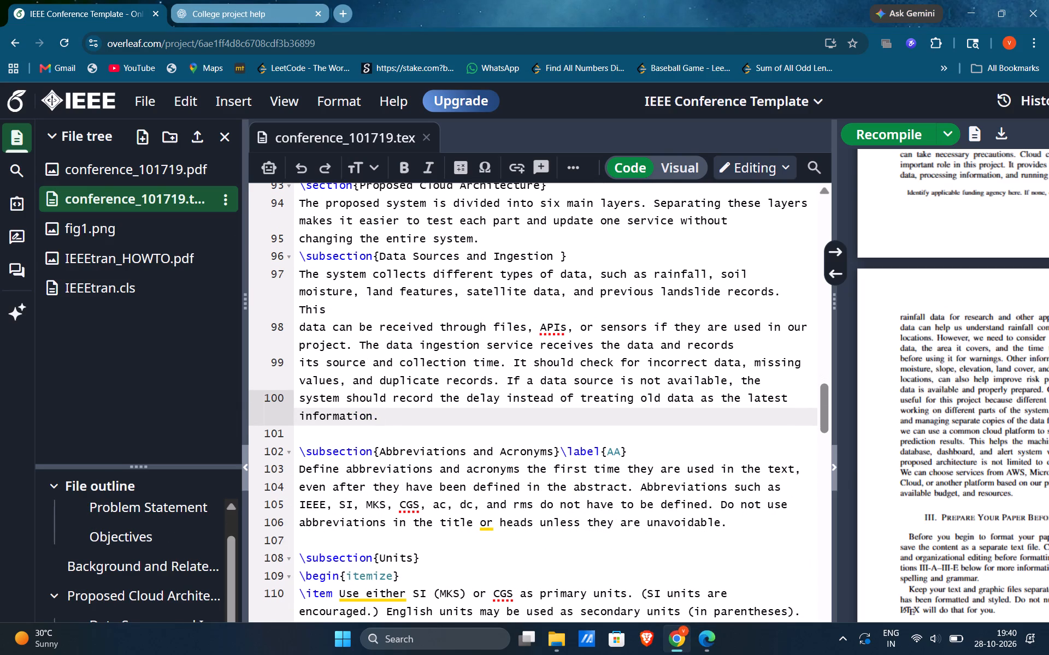
left_click_drag(576, 258, 300, 259)
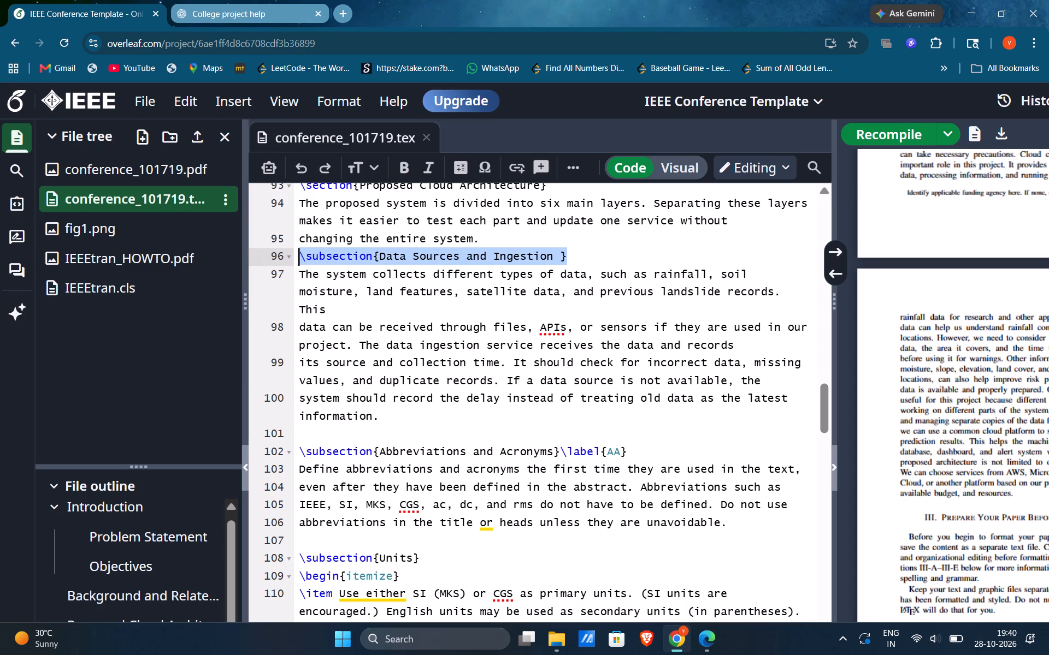
left_click_drag(300, 259, 300, 260)
key("ctrl+c")
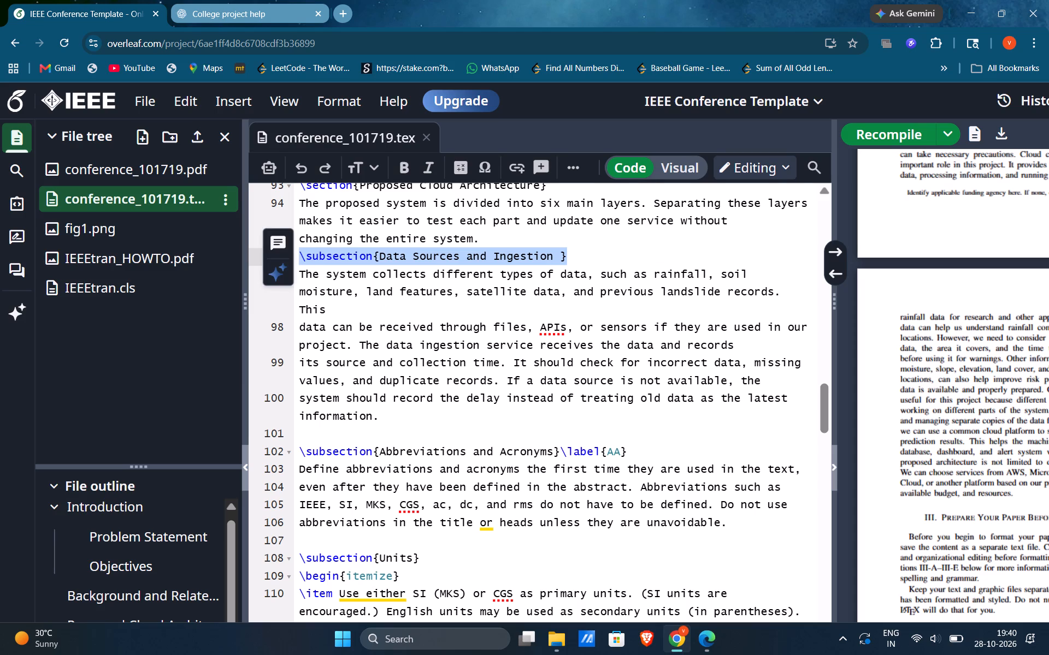
left_click(411, 426)
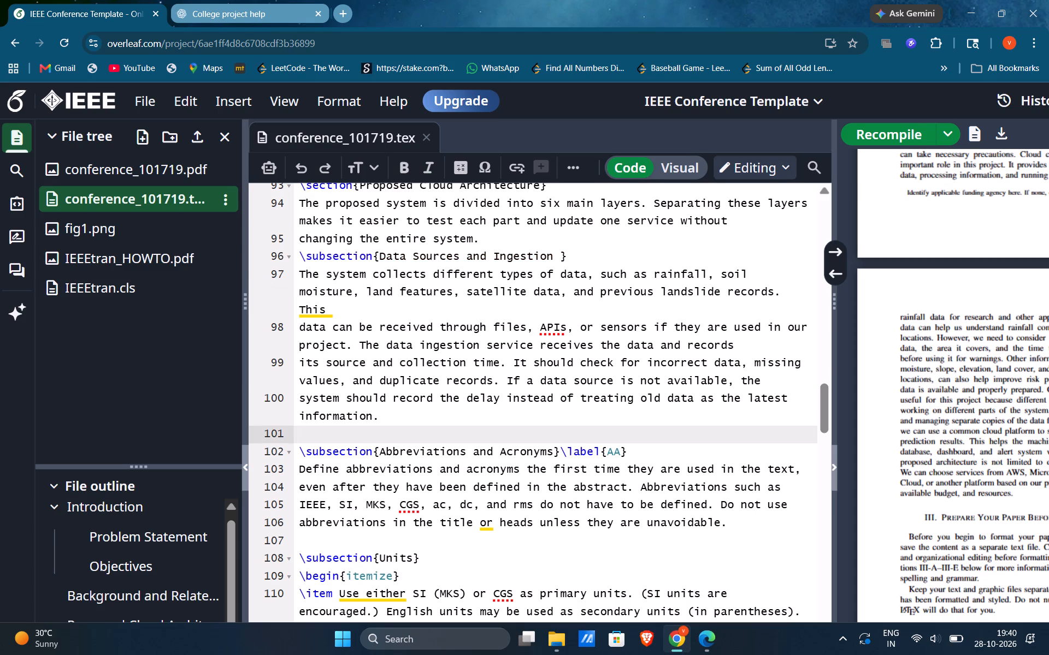
key("Return")
key("ctrl+v")
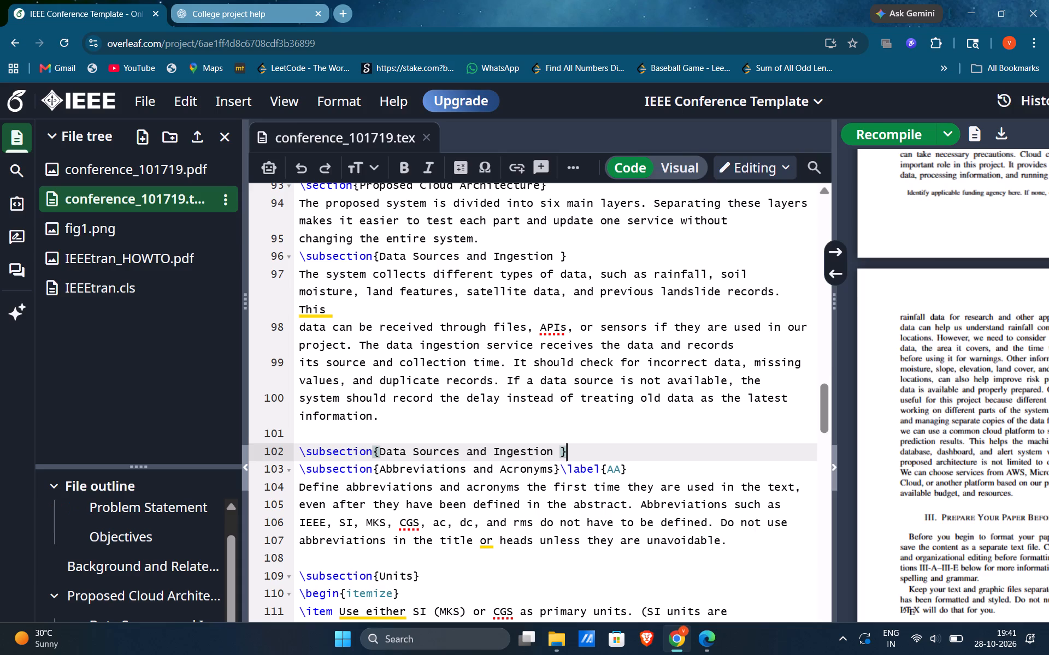
Replace the duplicated heading's title with "Processing and Validation", copied from the source PDF without its letter.
key("alt+Tab")
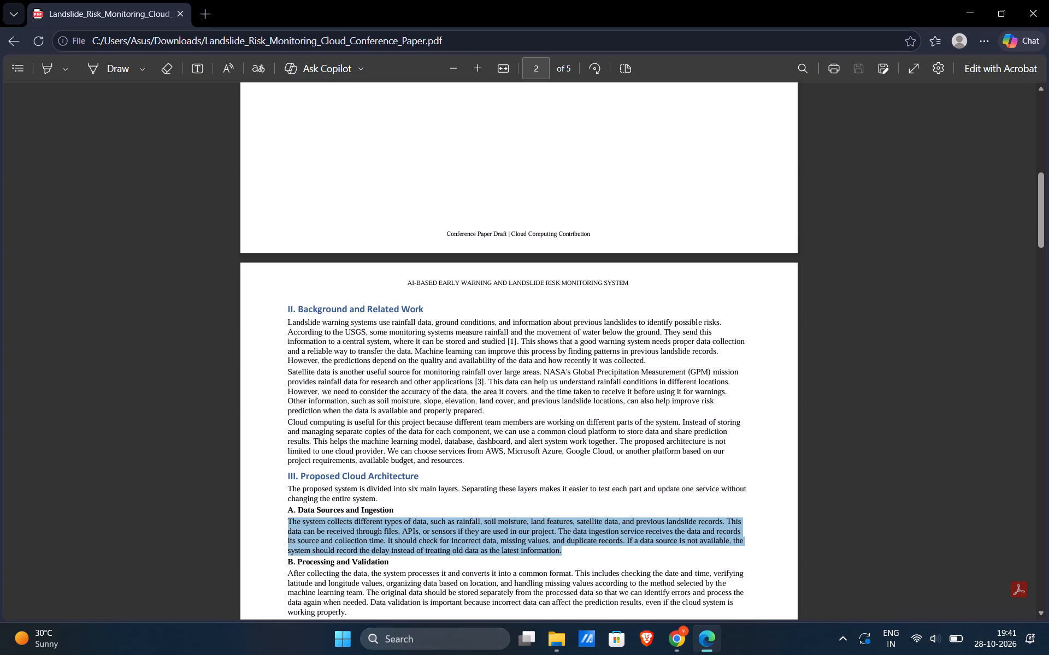
left_click_drag(391, 561, 297, 562)
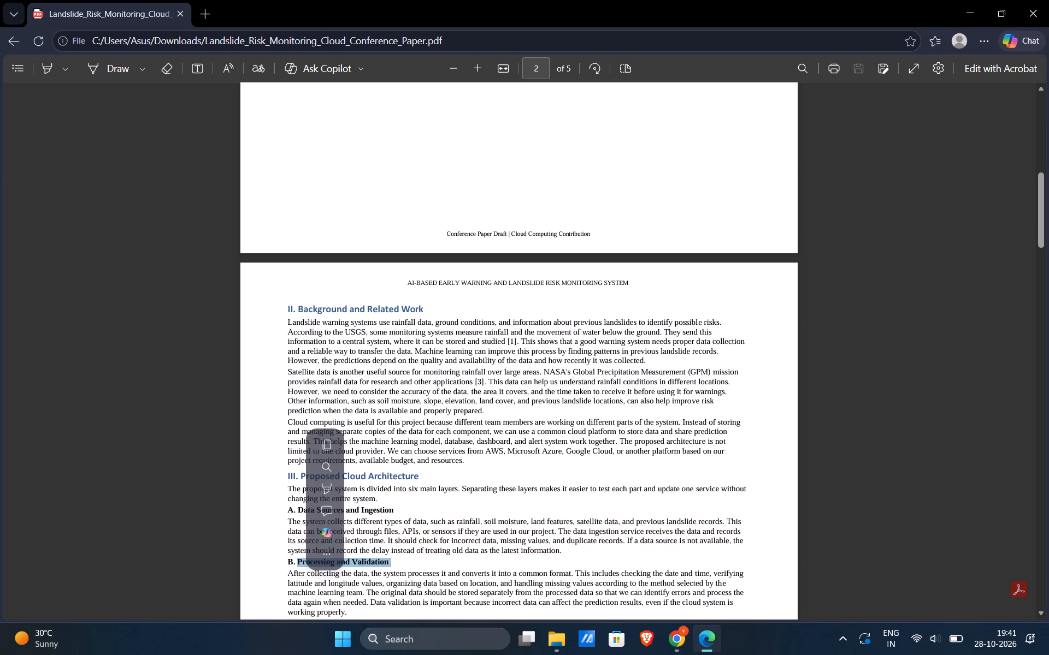
key("ctrl+c")
key("alt+Tab")
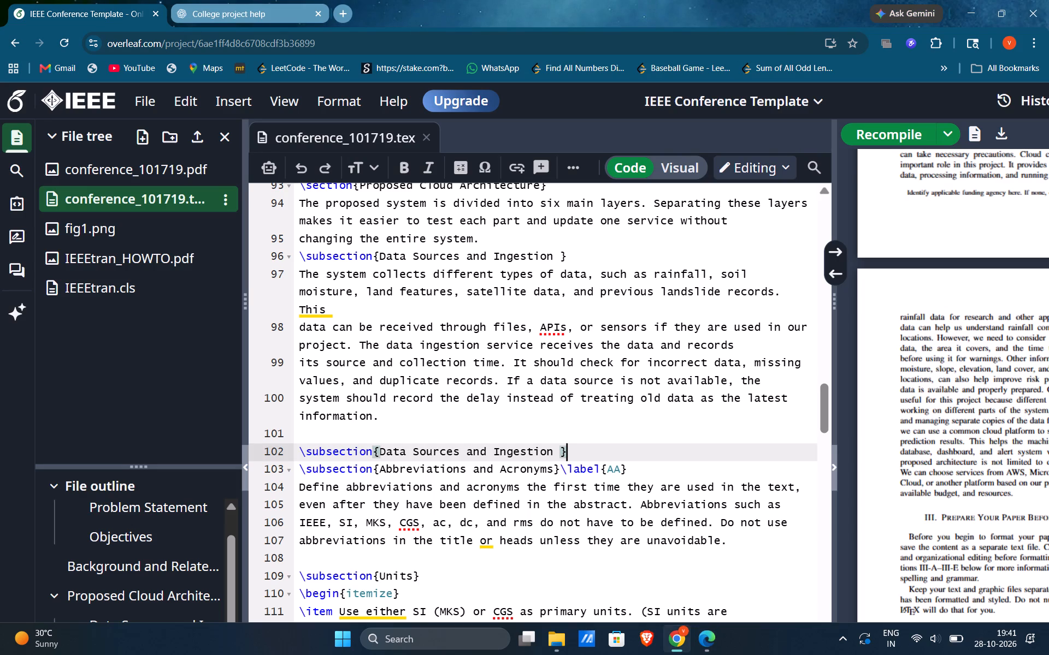
left_click(553, 449)
key("BackSpace")
key("BackSpace")
key("BackSpace")
key("BackSpace")
key("BackSpace")
key("BackSpace")
key("BackSpace")
key("BackSpace")
key("BackSpace")
key("BackSpace")
key("BackSpace")
key("BackSpace")
key("BackSpace")
key("BackSpace")
key("BackSpace")
key("BackSpace")
key("BackSpace")
key("BackSpace")
key("BackSpace")
key("BackSpace")
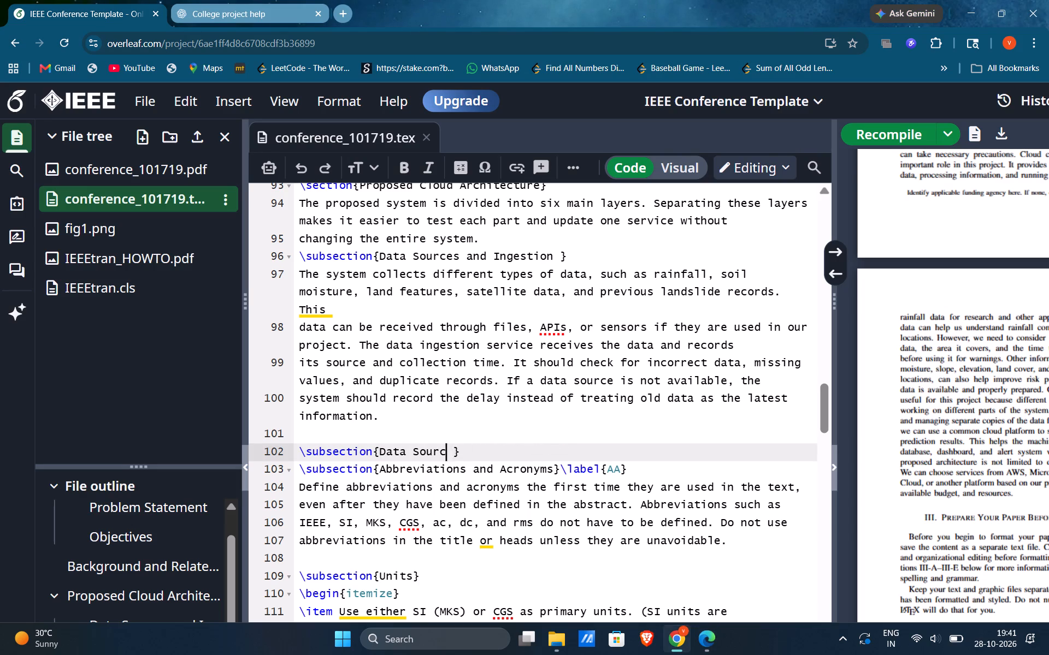
key("BackSpace")
key("BackSpace")
key("BackSpace")
key("BackSpace")
key("ctrl+v")
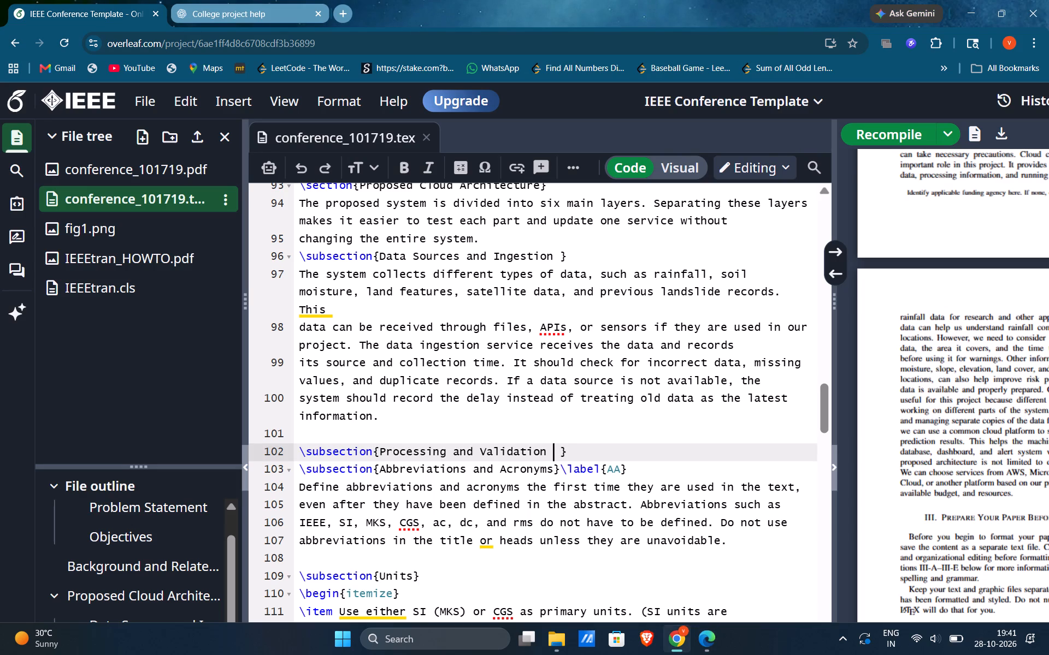
Remove the extra trailing space in the Processing and Validation heading and insert its source PDF paragraph beneath, followed by two new lines.
key("alt+Tab")
scroll(378, 561, "down", 1)
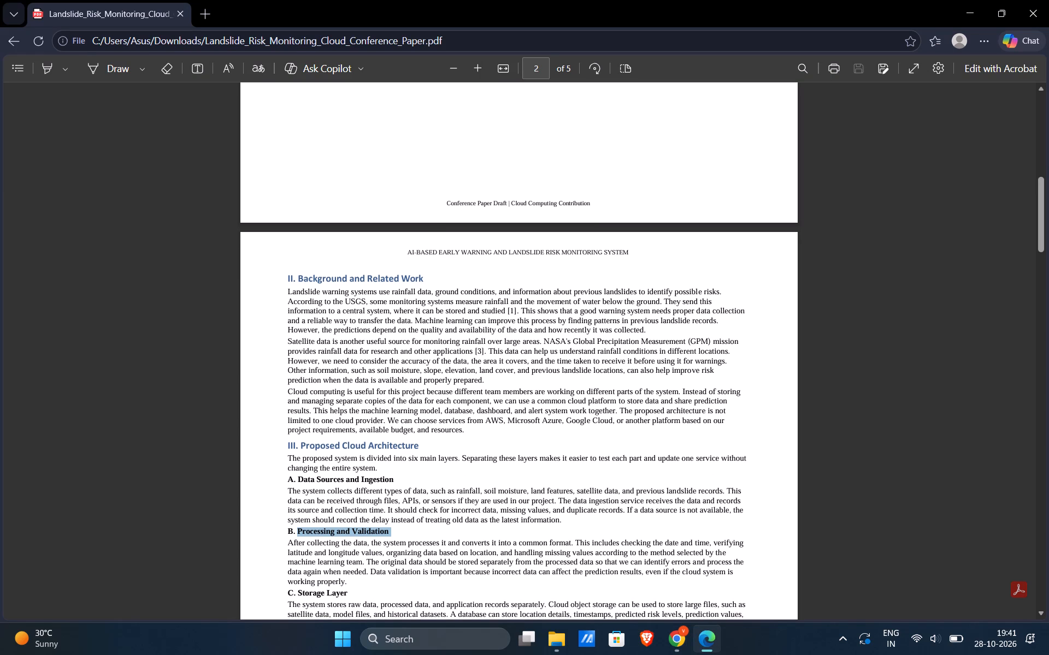
left_click_drag(355, 583, 275, 543)
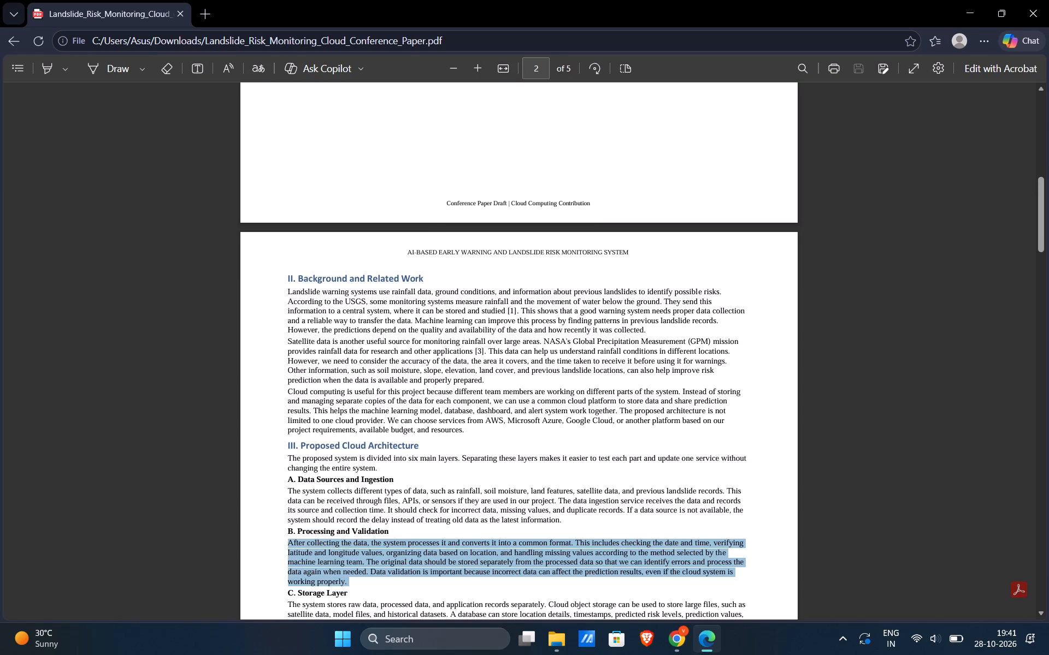
left_click_drag(275, 543, 278, 543)
key("ctrl+c")
key("alt+Tab")
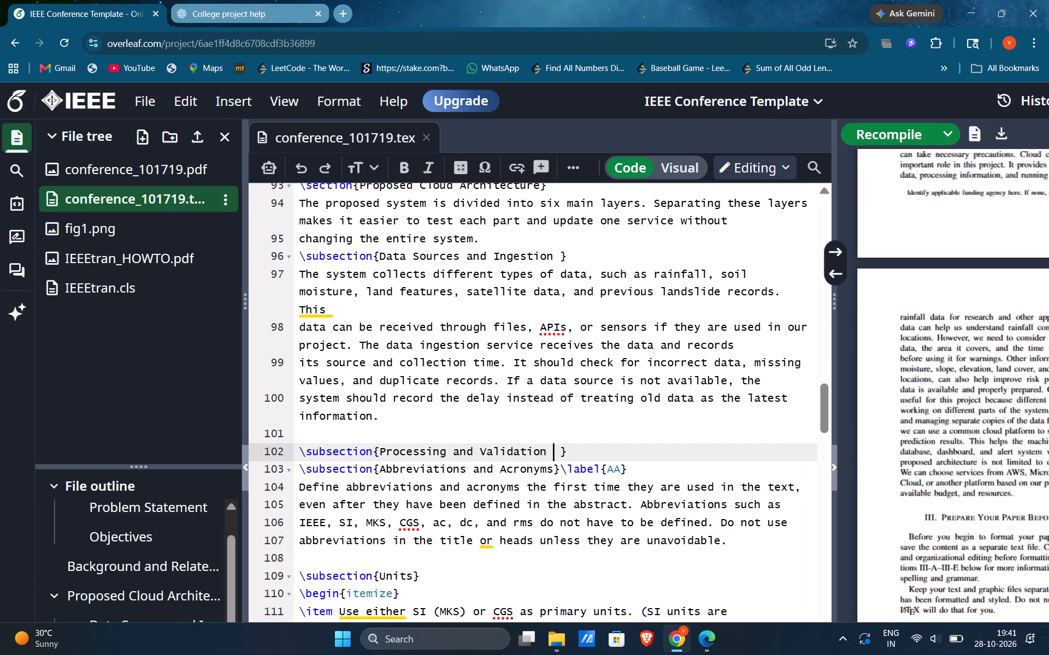
key("Right")
key("BackSpace")
key("Right")
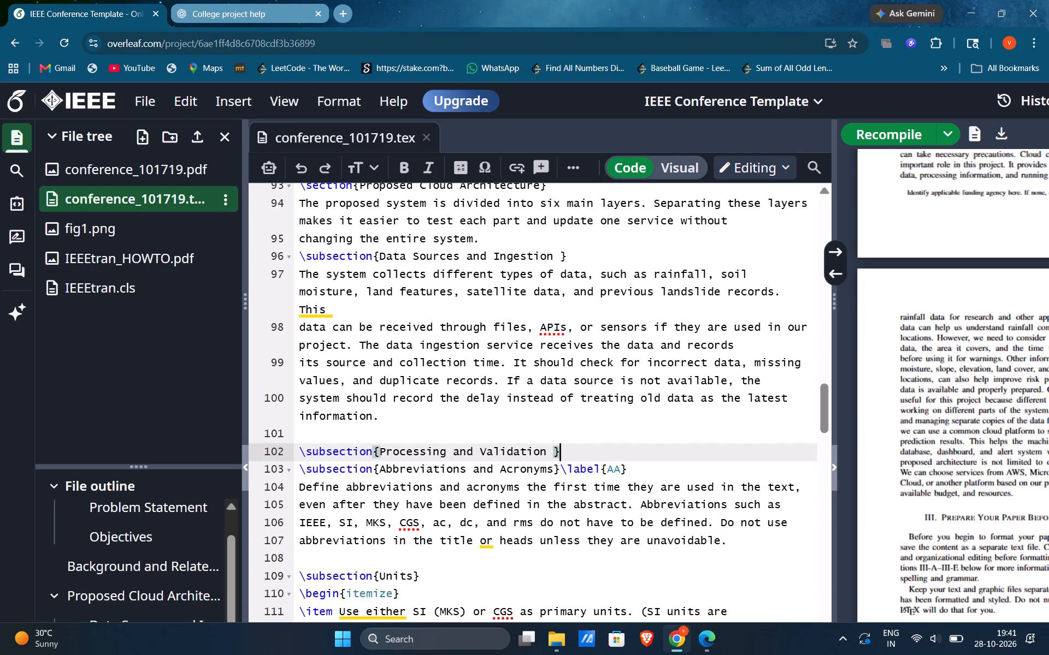
key("Return")
key("ctrl+v")
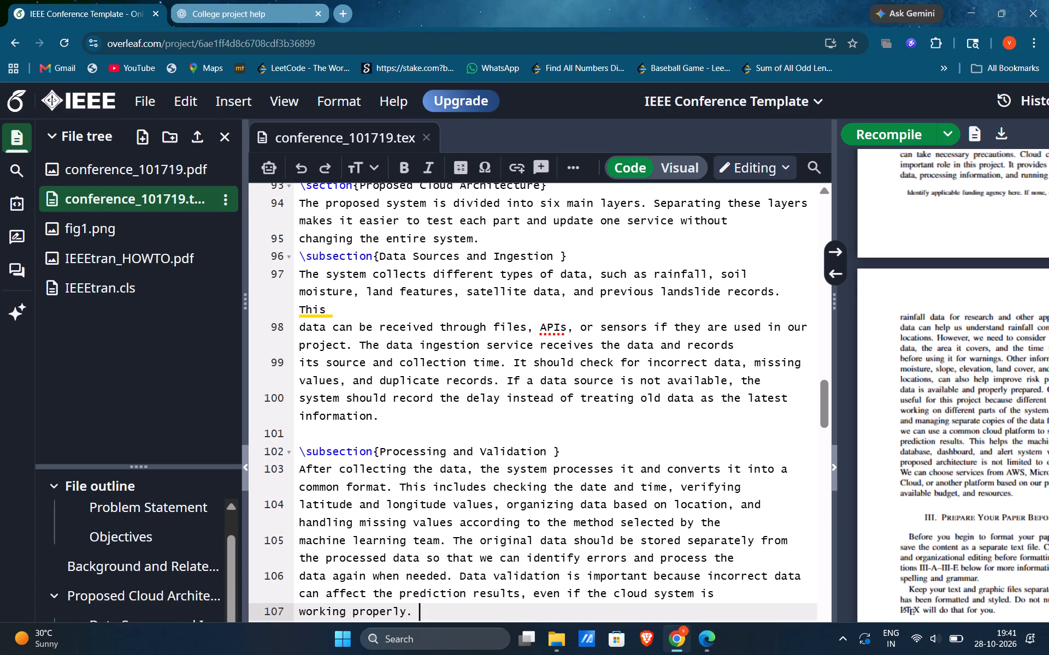
key("Return")
key("Return")
scroll(561, 456, "down", 2)
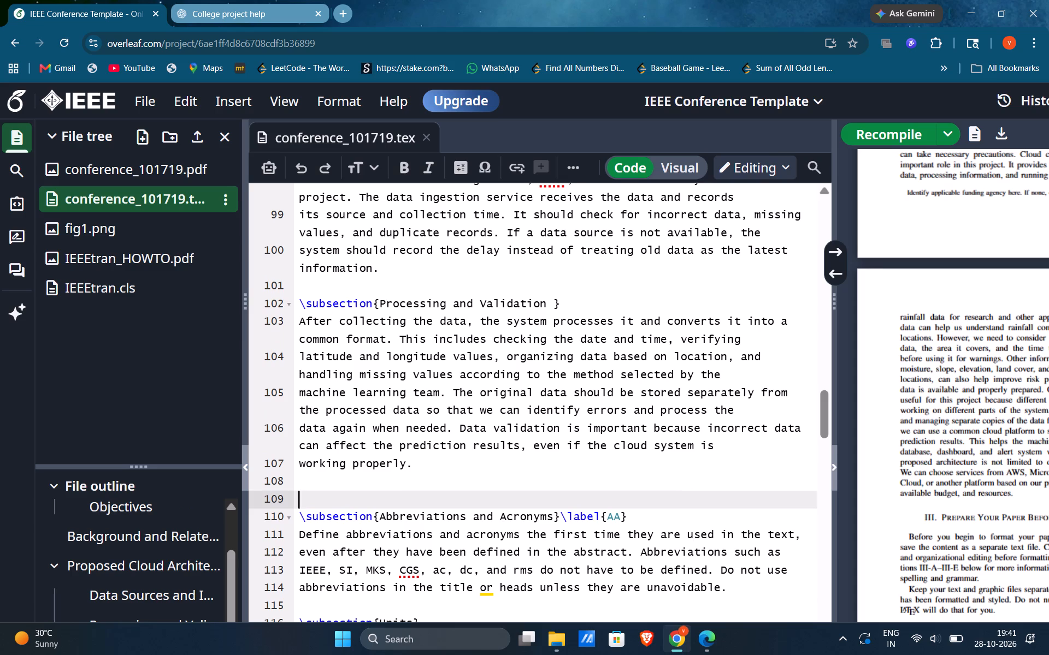
Duplicate the "Processing and Validation" subsection heading below its paragraph, leaving a blank line between them.
left_click_drag(586, 303, 326, 299)
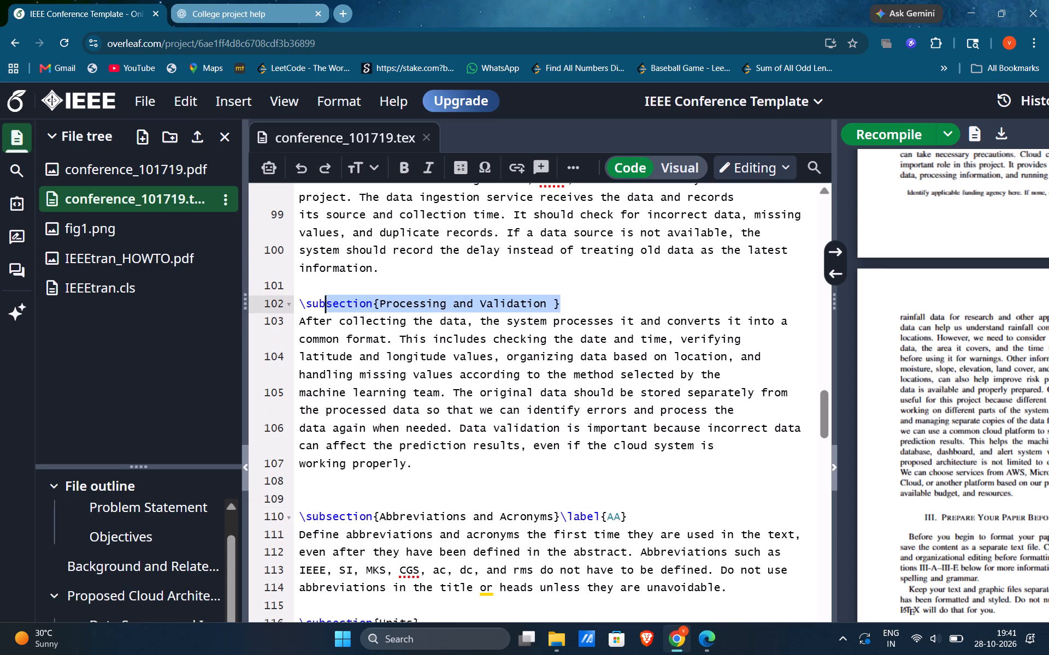
left_click_drag(326, 299, 291, 299)
key("ctrl+c")
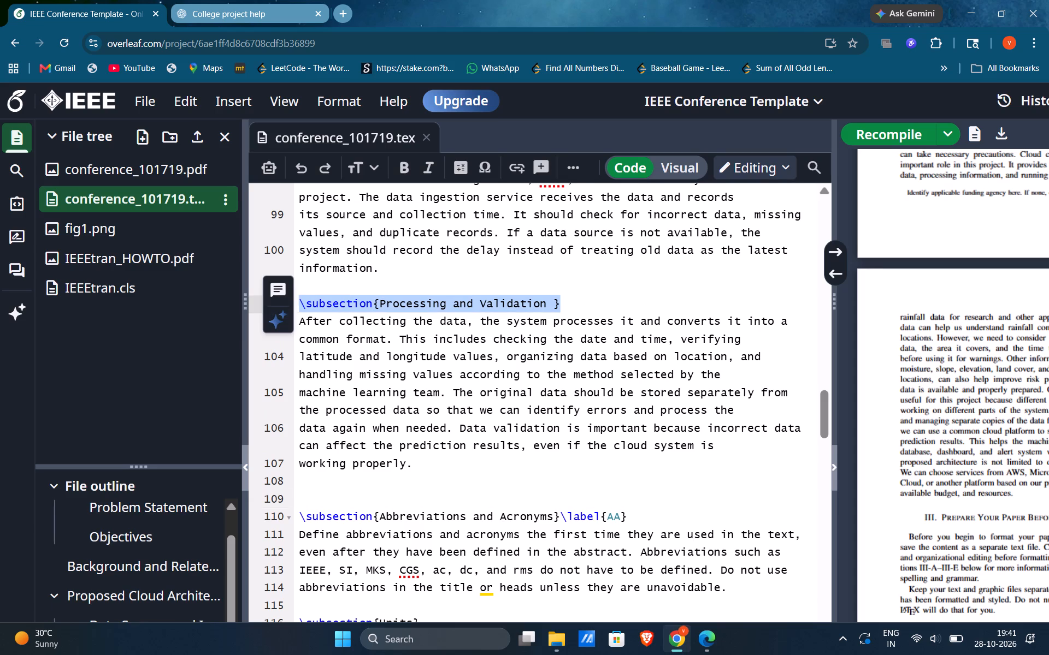
left_click(331, 501)
key("ctrl+v")
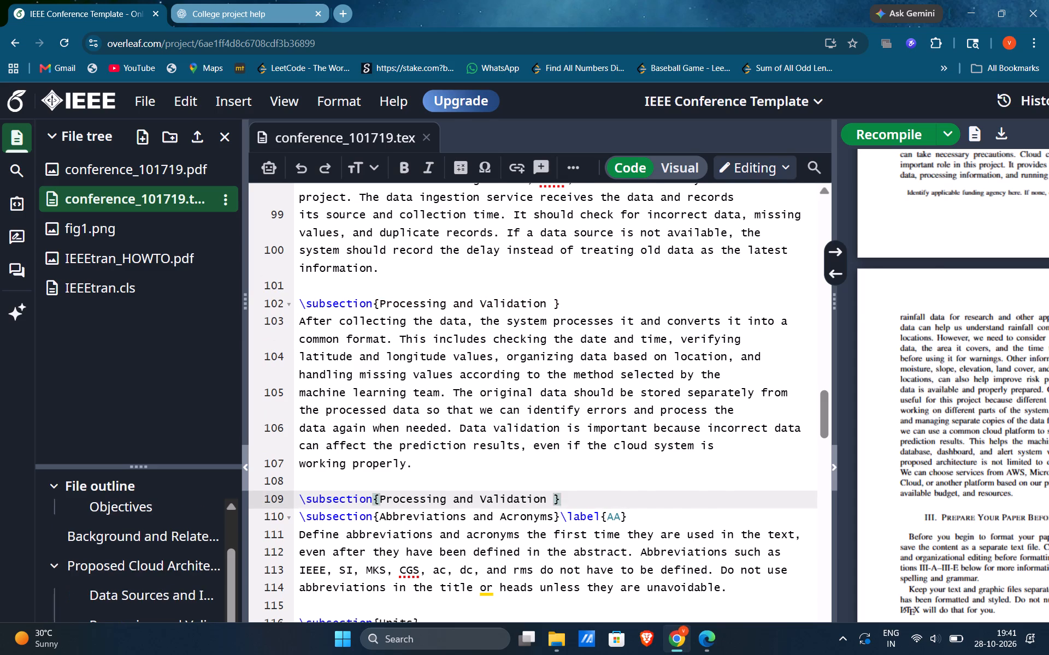
Replace the duplicated heading's title with "Storage Layer", copied from the source PDF without its letter.
key("alt+Tab")
scroll(369, 566, "down", 2)
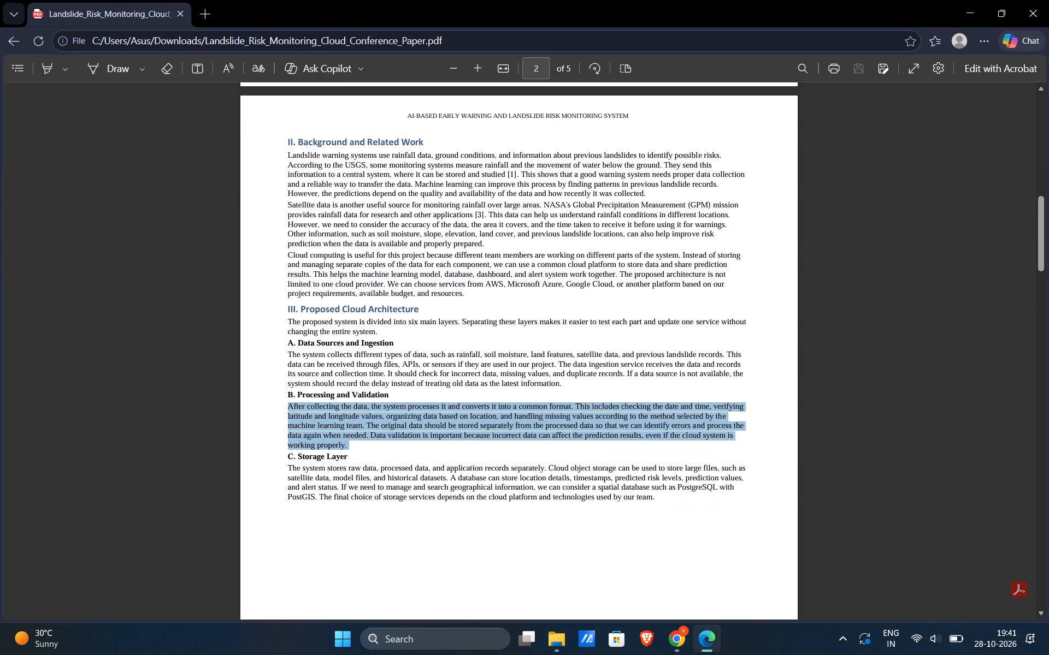
left_click_drag(358, 459, 305, 462)
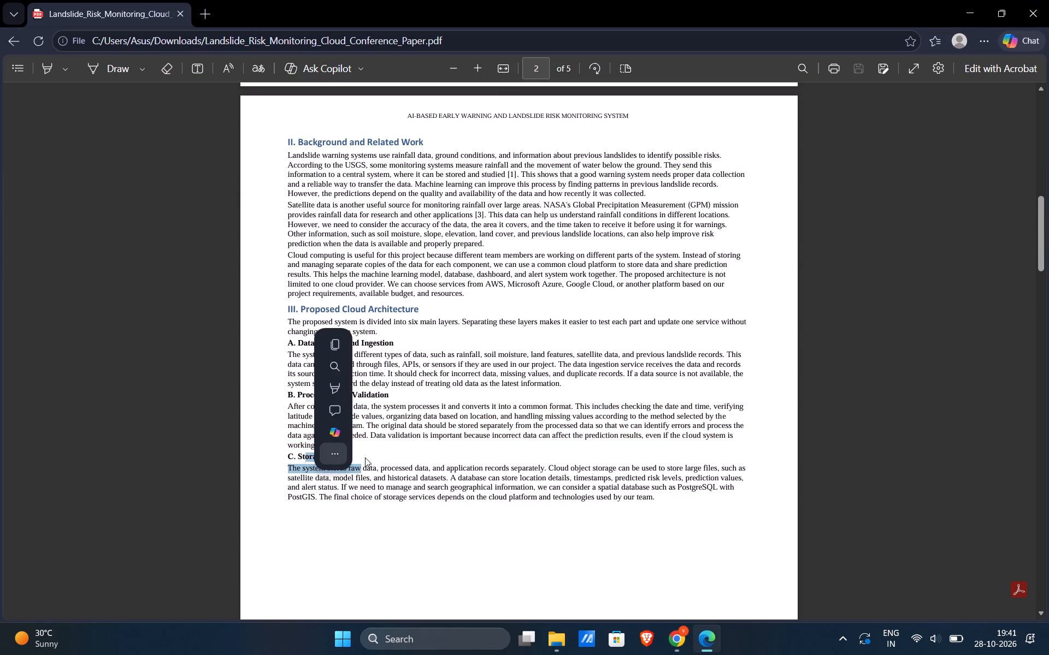
left_click_drag(397, 457, 380, 471)
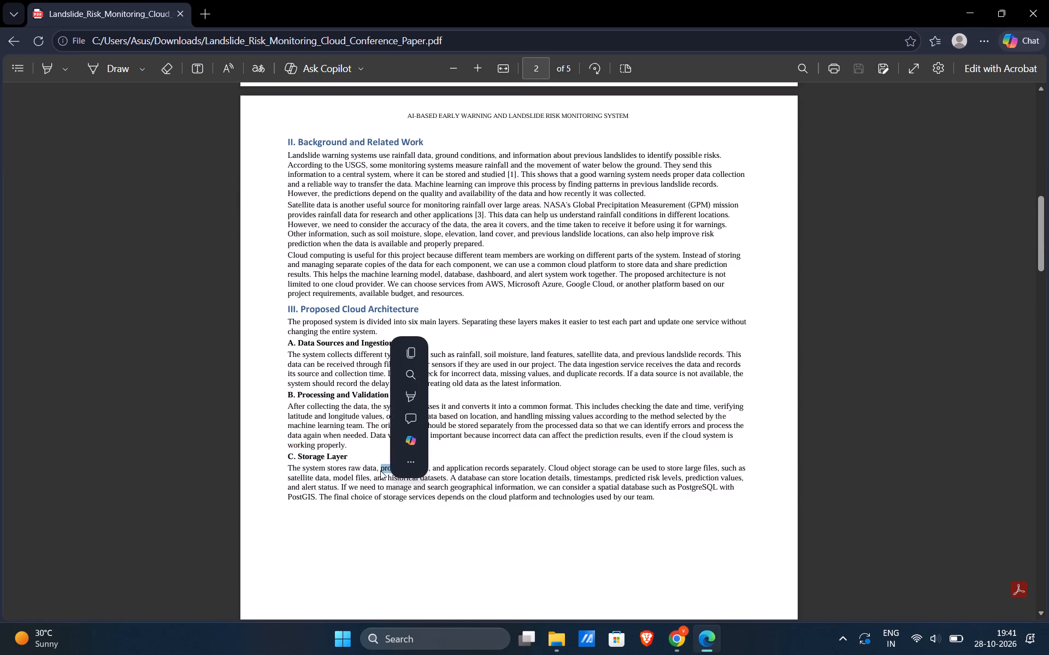
left_click(293, 514)
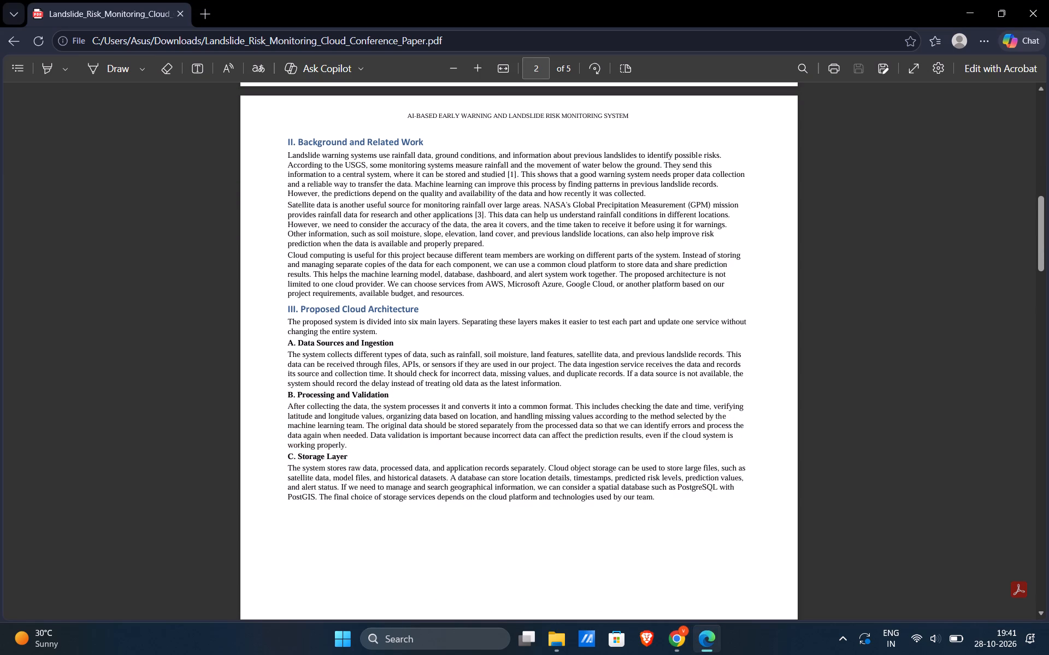
left_click_drag(347, 455, 343, 455)
left_click_drag(343, 455, 303, 455)
left_click_drag(303, 455, 298, 456)
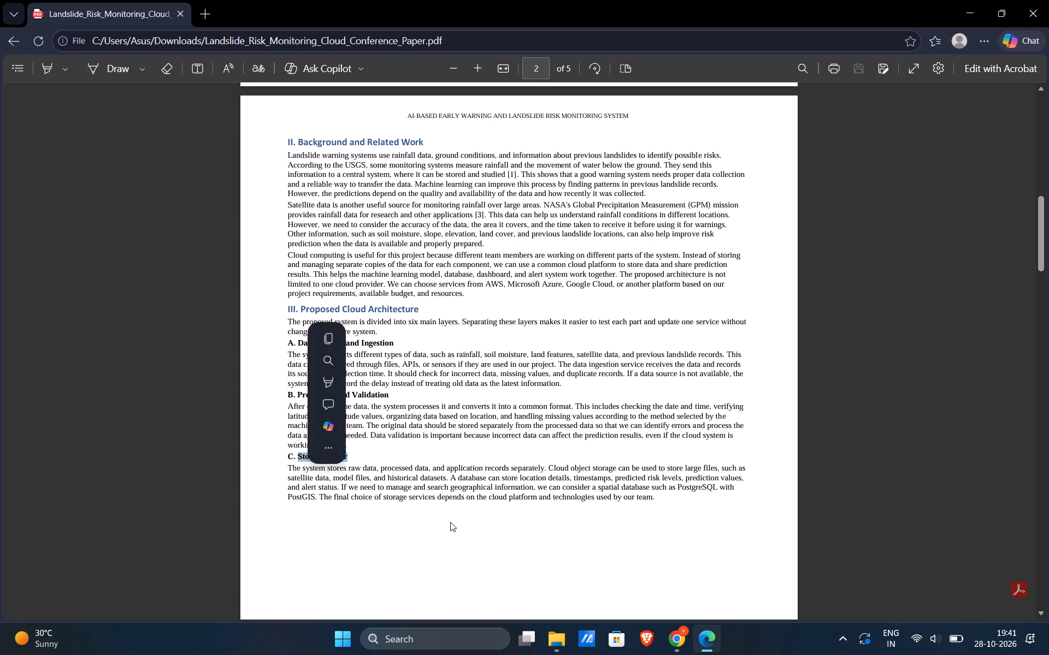
key("ctrl+c")
key("alt+Tab")
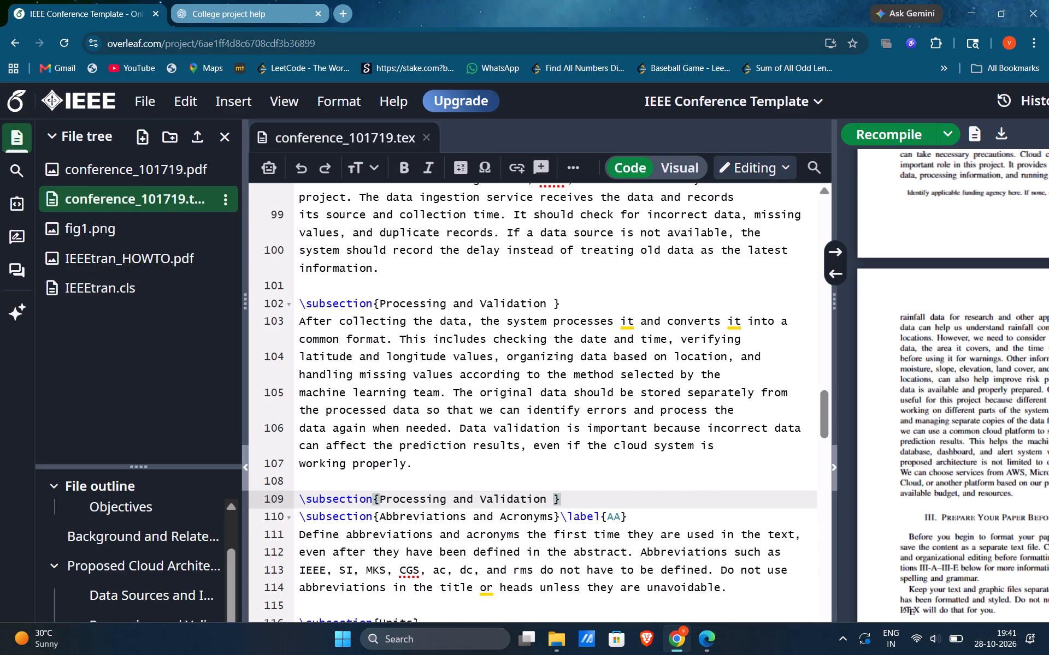
left_click(545, 498)
key("Right")
key("backslash")
key("BackSpace")
key("BackSpace")
key("BackSpace")
key("BackSpace")
key("BackSpace")
key("BackSpace")
key("BackSpace")
key("BackSpace")
key("BackSpace")
key("BackSpace")
key("BackSpace")
key("BackSpace")
key("BackSpace")
key("BackSpace")
key("BackSpace")
key("BackSpace")
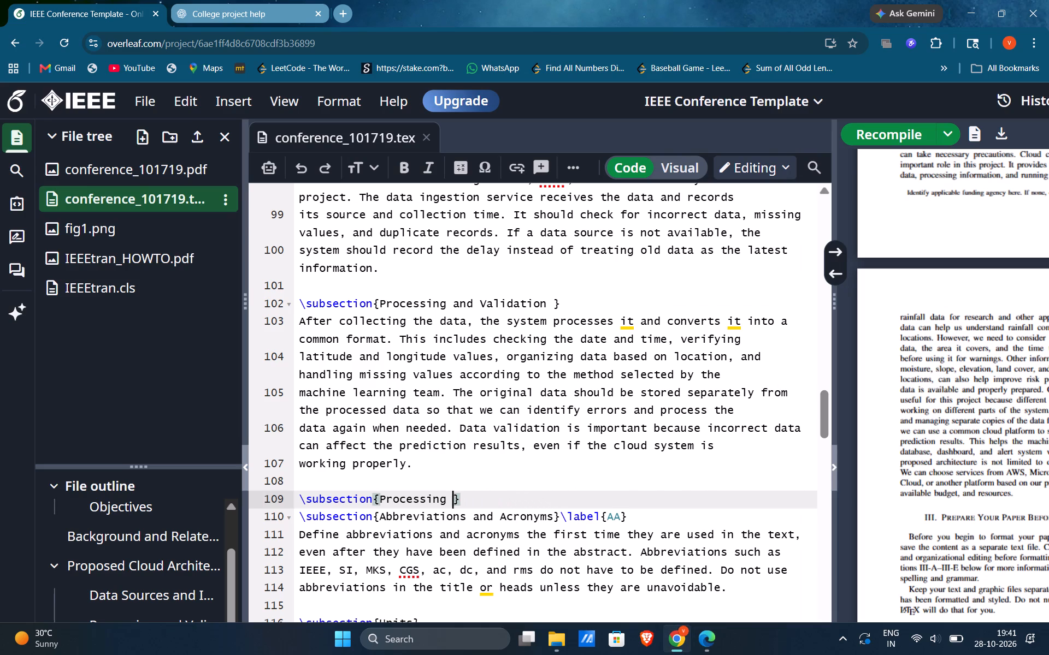
key("BackSpace")
key("BackSpace")
key("BackSpace")
key("BackSpace")
key("BackSpace")
key("BackSpace")
key("BackSpace")
key("BackSpace")
key("BackSpace")
key("BackSpace")
key("BackSpace")
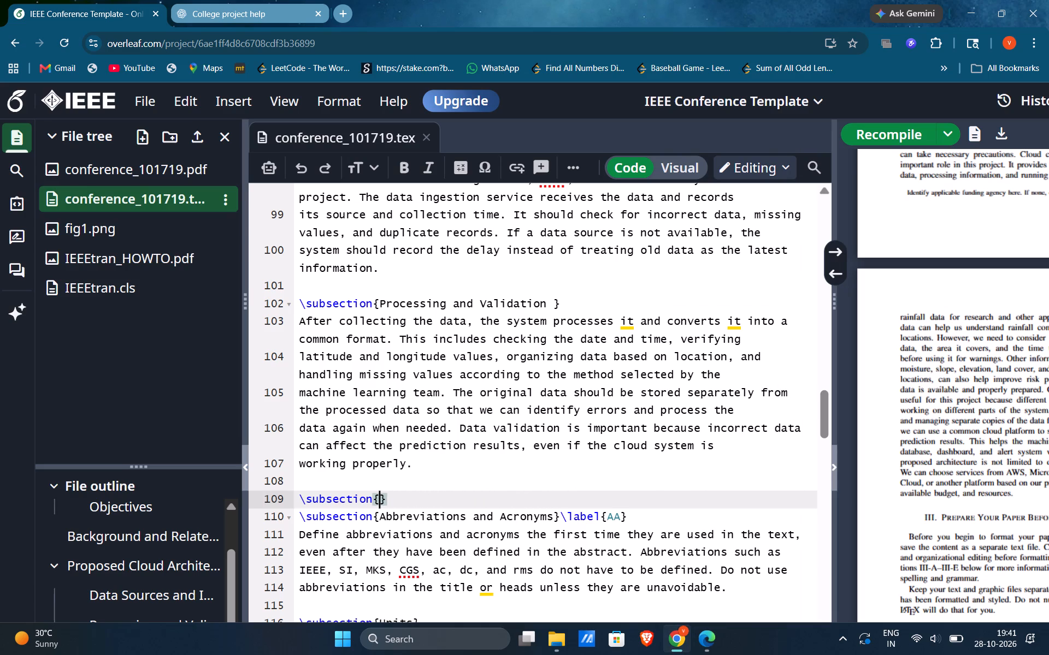
key("ctrl+v")
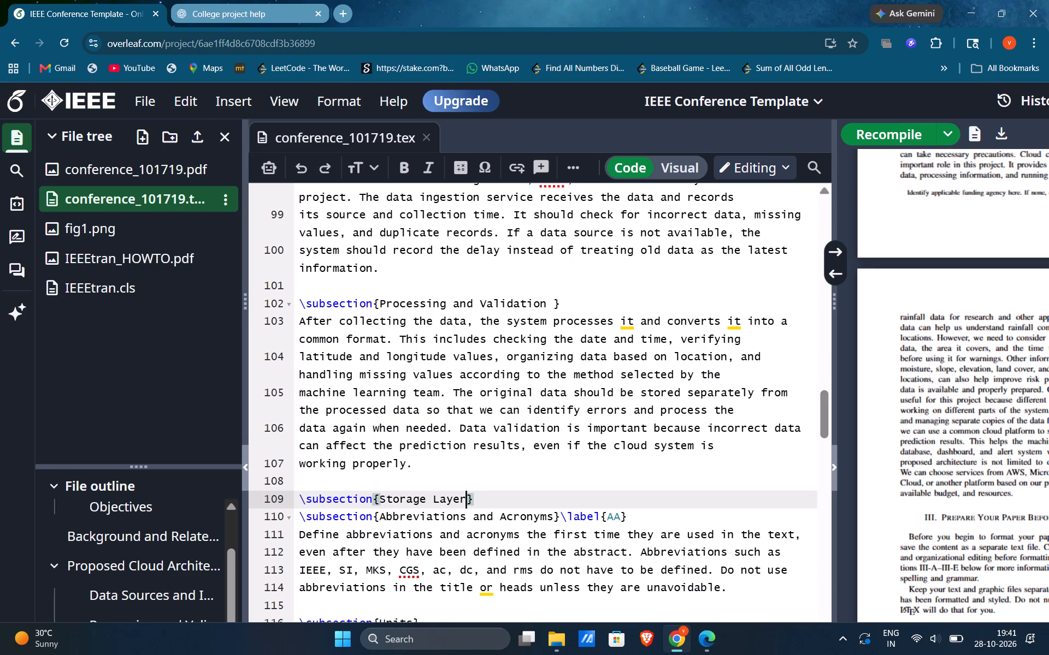
Insert the source PDF's Storage Layer paragraph on a new line beneath that subsection heading, followed by two new lines.
left_click(517, 509)
key("Return")
key("alt+Tab")
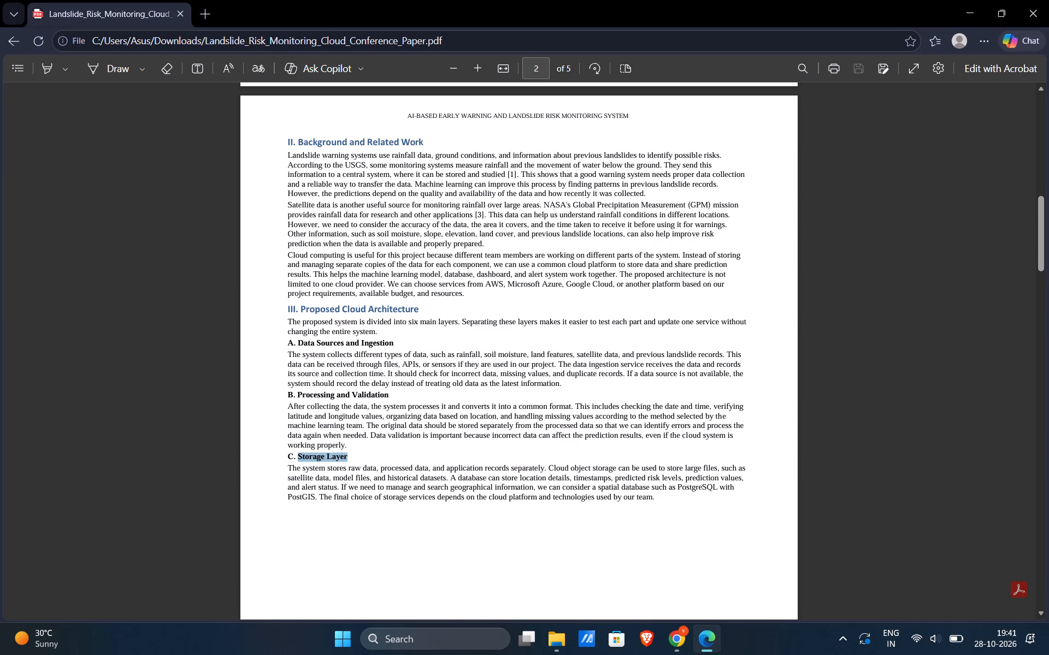
left_click_drag(279, 466, 658, 494)
left_click_drag(658, 494, 210, 474)
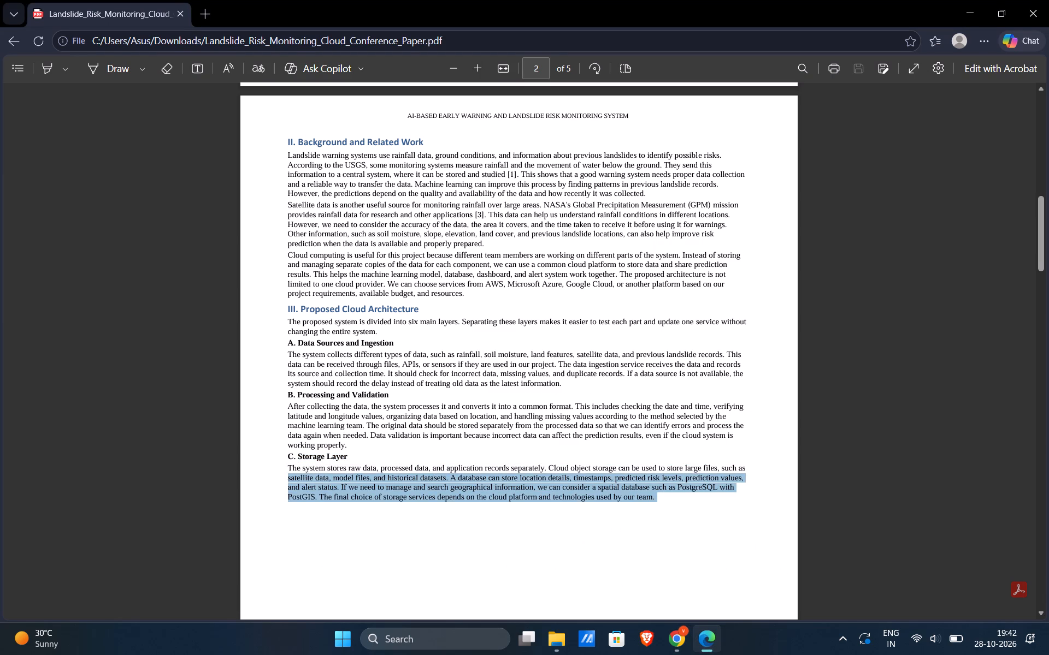
left_click_drag(210, 474, 223, 473)
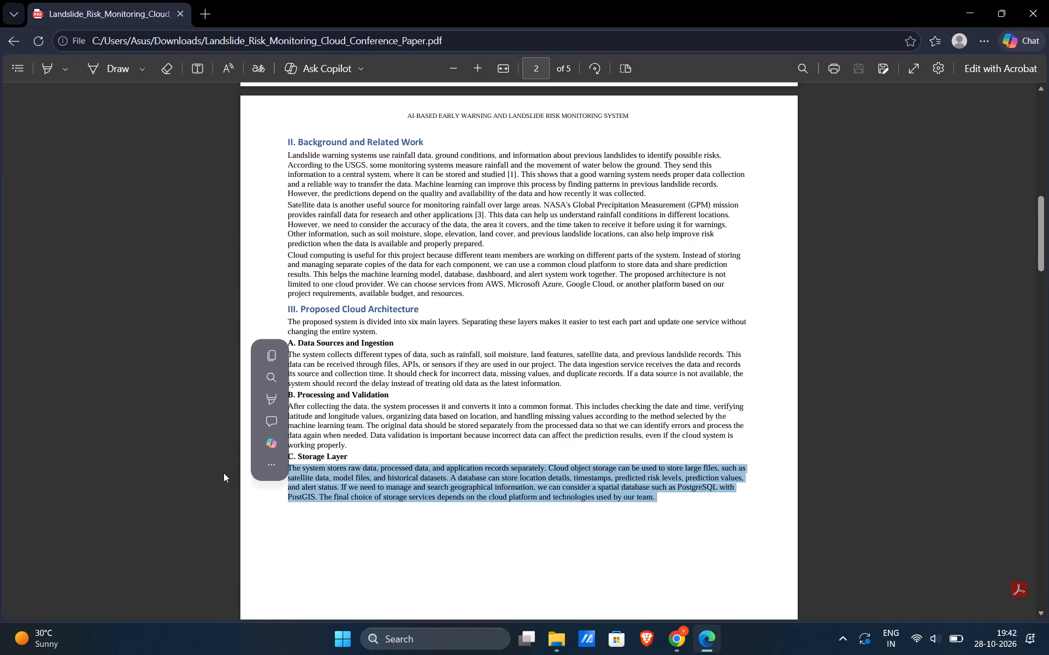
key("ctrl+c")
key("alt+Tab")
key("ctrl+v")
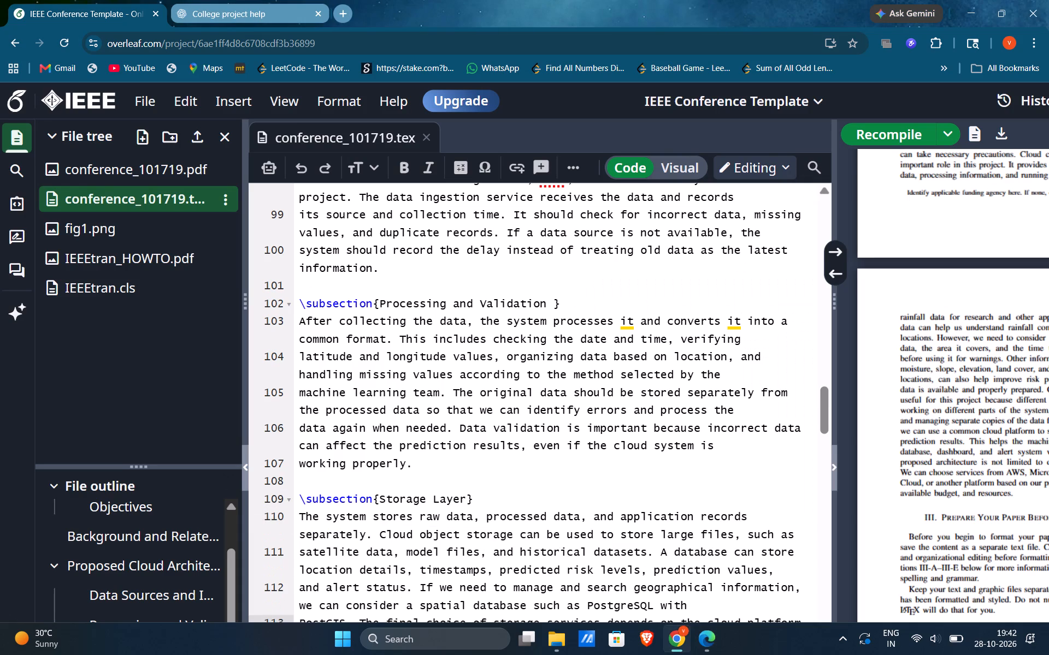
scroll(548, 509, "down", 3)
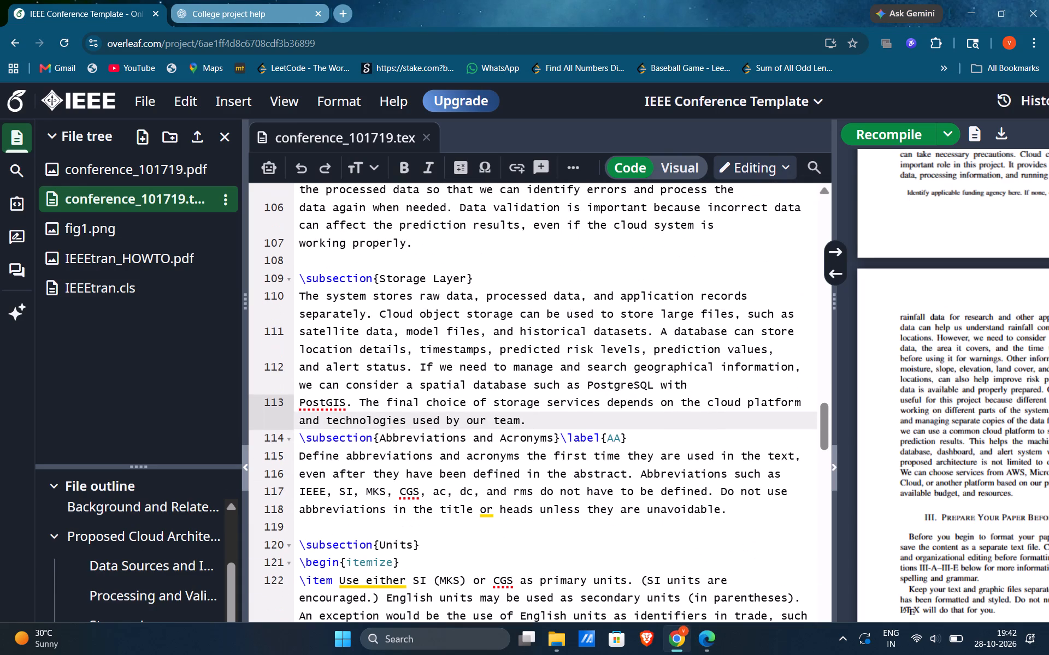
key("Return")
key("Return")
Copy the section title "Model Integration and Risk Information Delivery" from the source PDF without its numeral and return to the Overleaf editor.
key("alt+Tab")
scroll(586, 498, "down", 1)
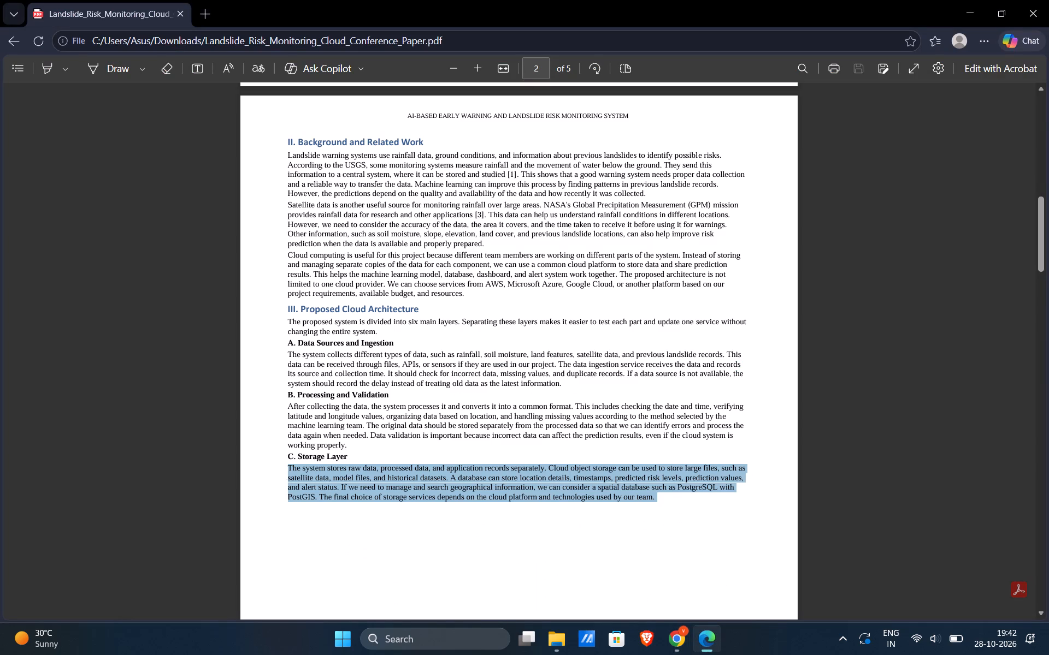
scroll(586, 498, "down", 6)
scroll(586, 498, "up", 1)
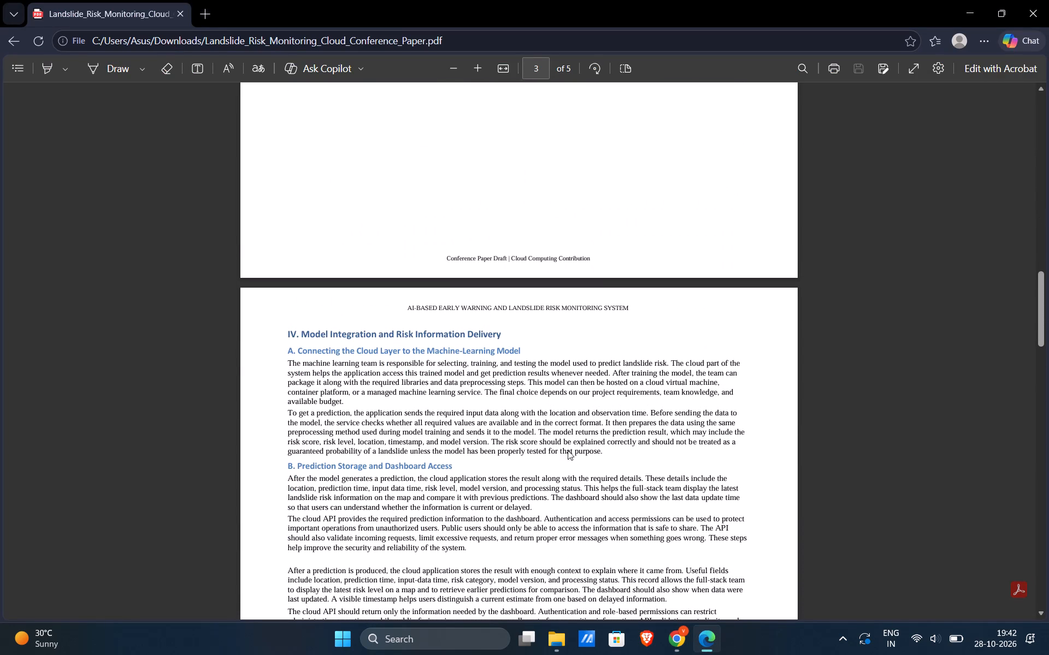
left_click_drag(508, 333, 256, 335)
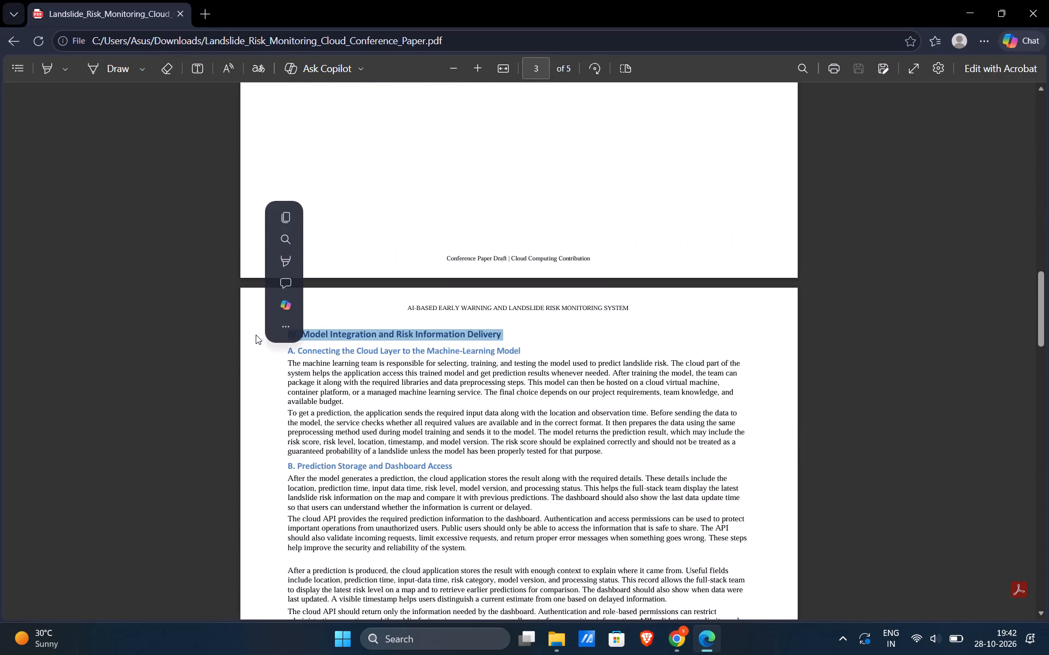
left_click(511, 333)
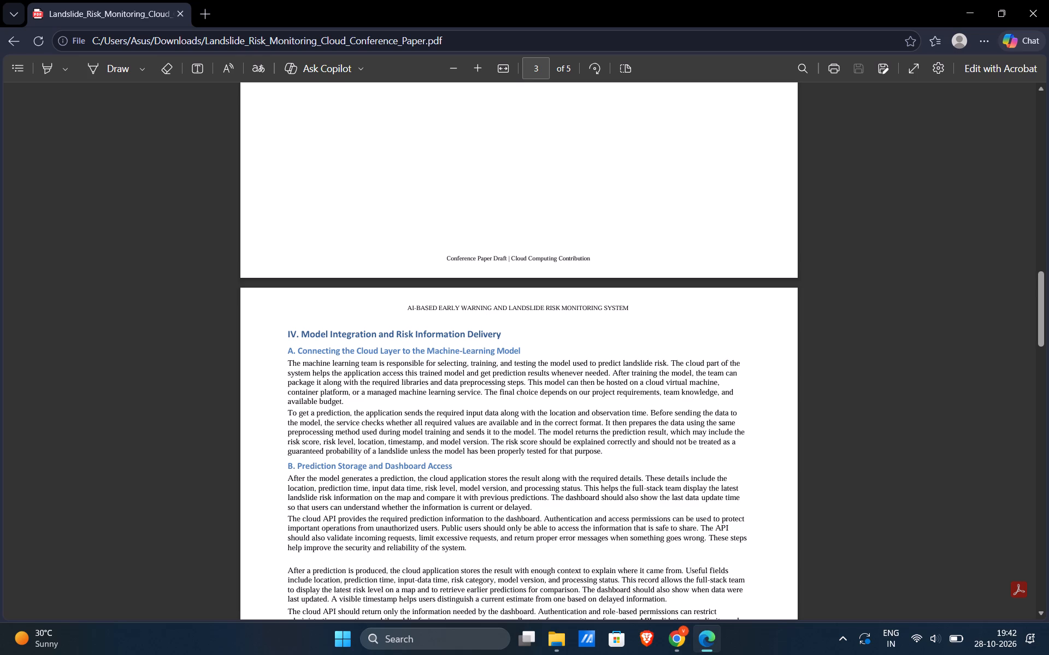
left_click_drag(303, 332, 505, 332)
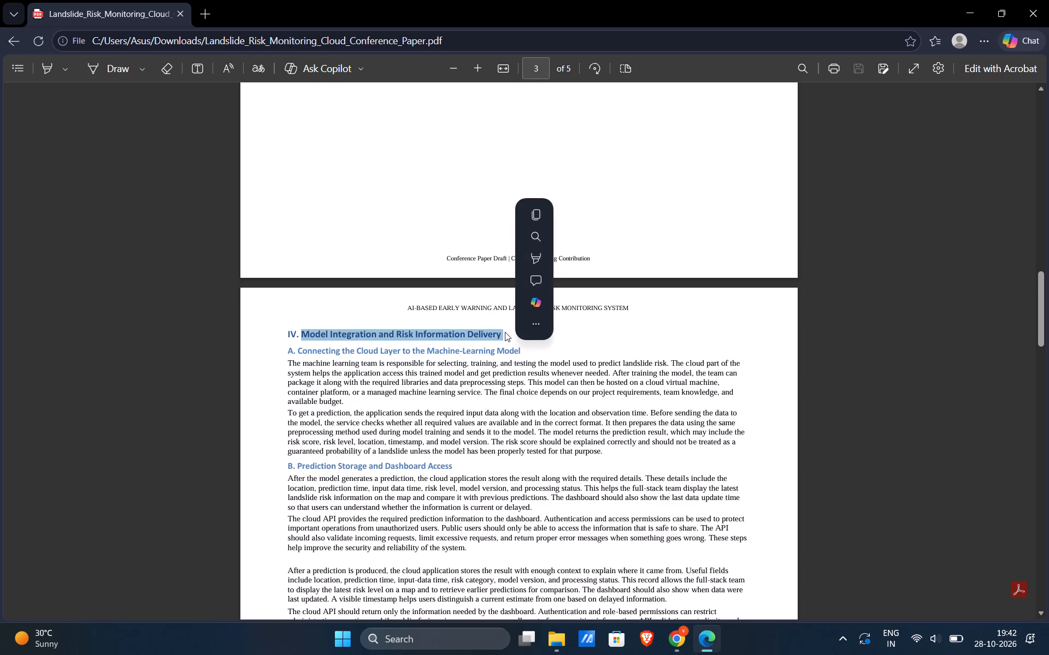
key("ctrl+c")
key("alt+Tab")
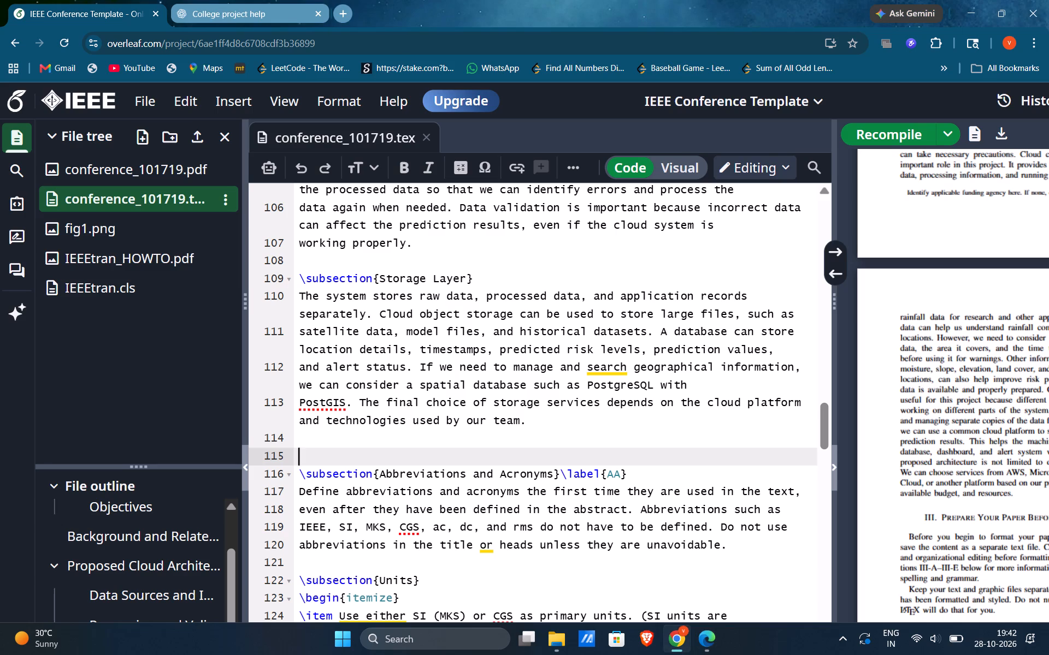
Examine the remaining template subsections after Storage Layer in the source and the section headings in the compiled preview.
scroll(644, 526, "down", 1)
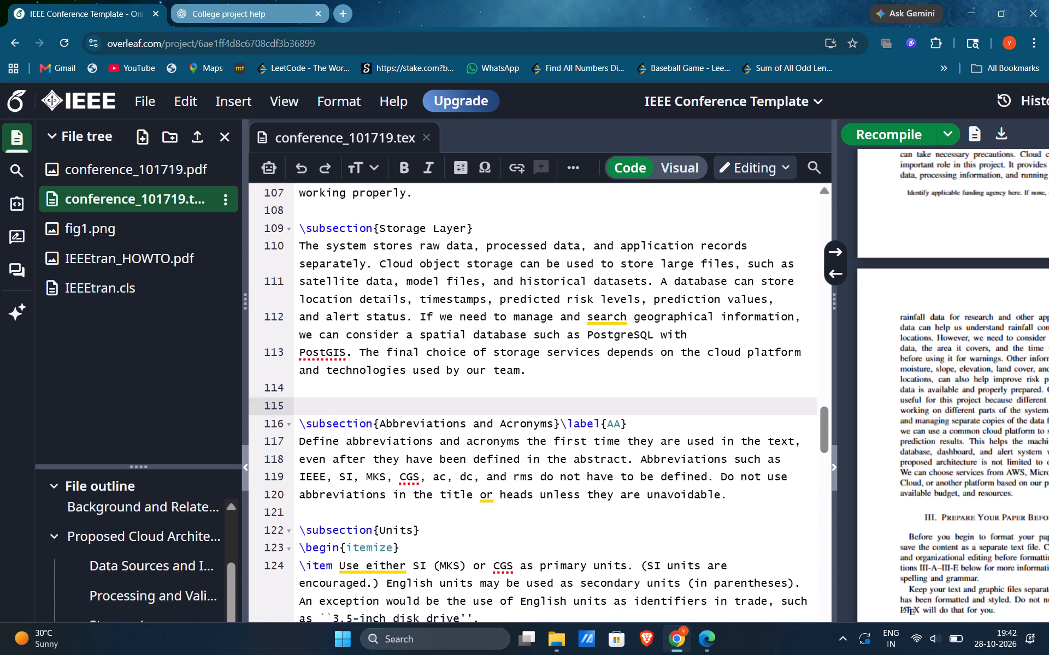
scroll(644, 526, "down", 1)
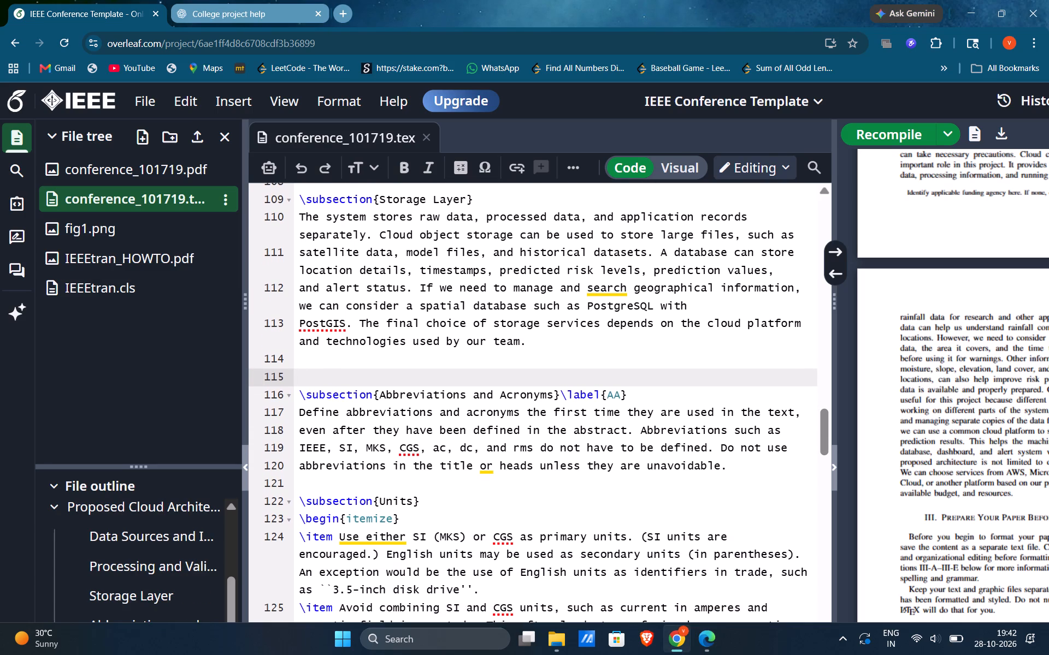
scroll(596, 530, "down", 4)
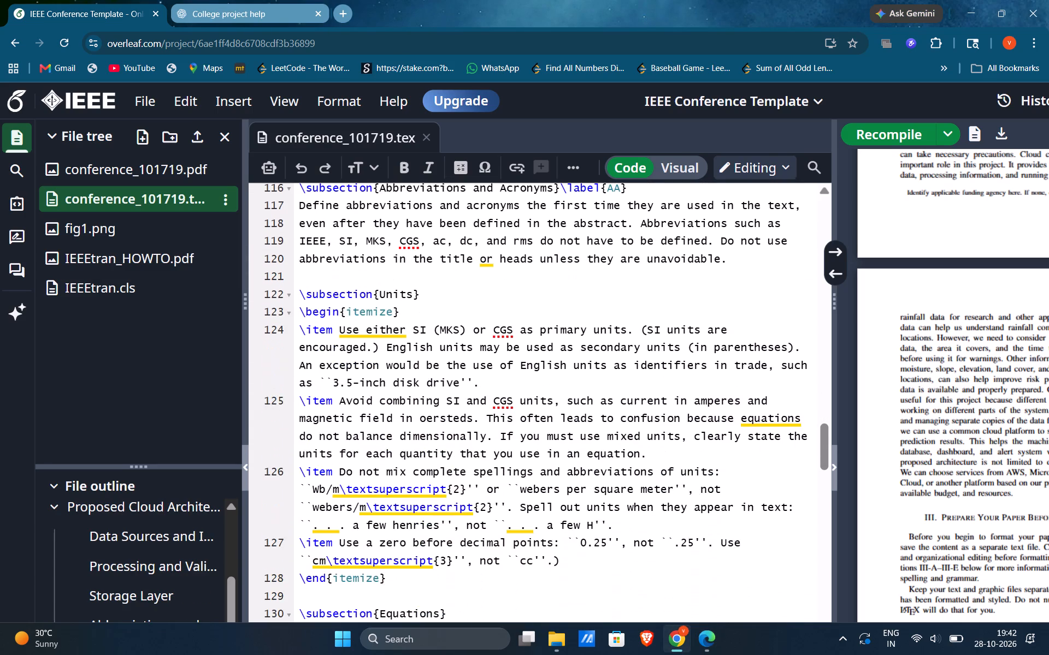
scroll(596, 530, "down", 2)
scroll(596, 530, "up", 1)
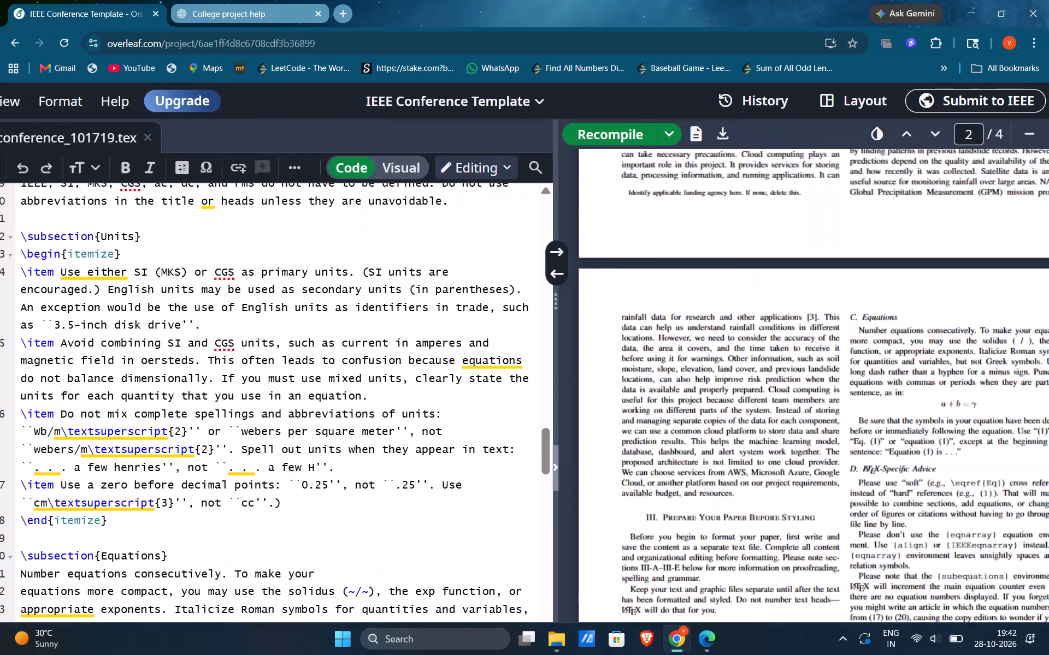
scroll(721, 518, "down", 2)
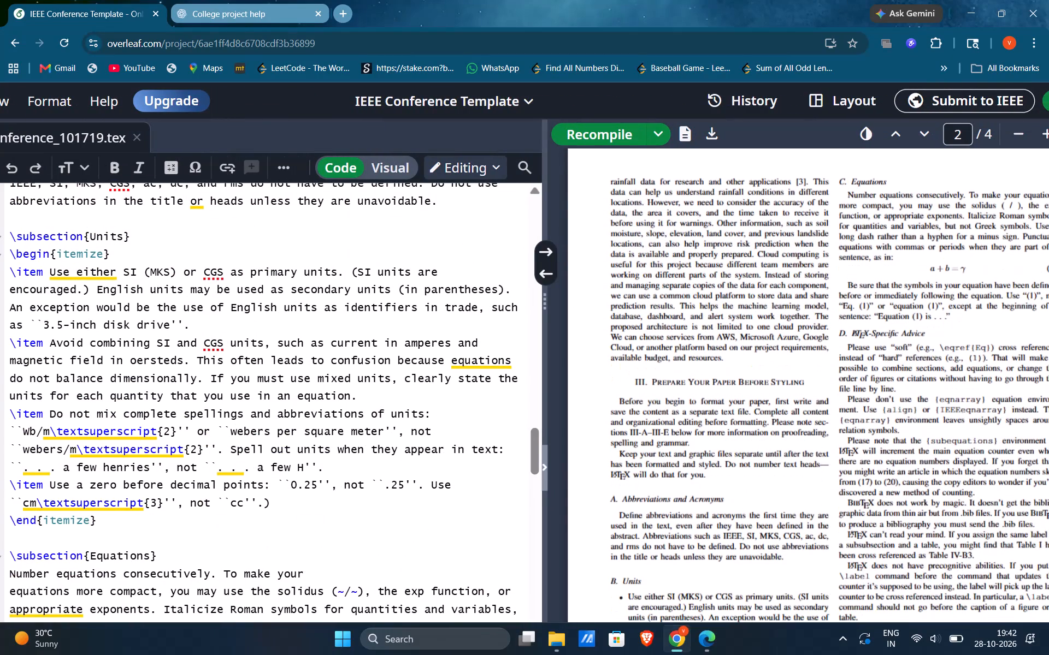
scroll(721, 518, "down", 3)
scroll(721, 518, "up", 1)
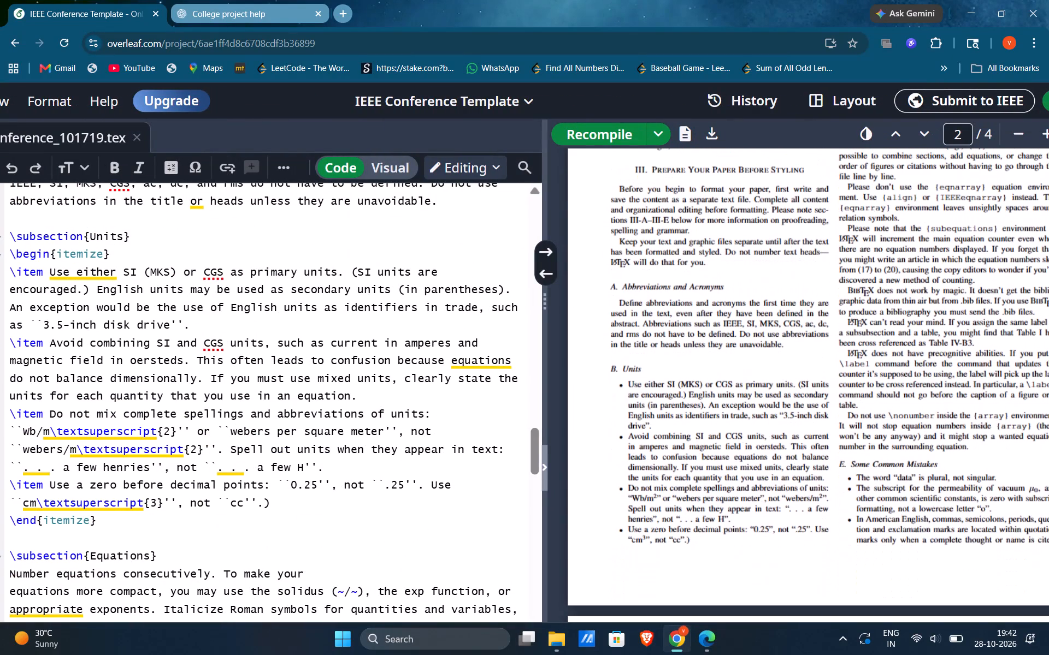
scroll(721, 518, "up", 1)
scroll(721, 518, "right", 2)
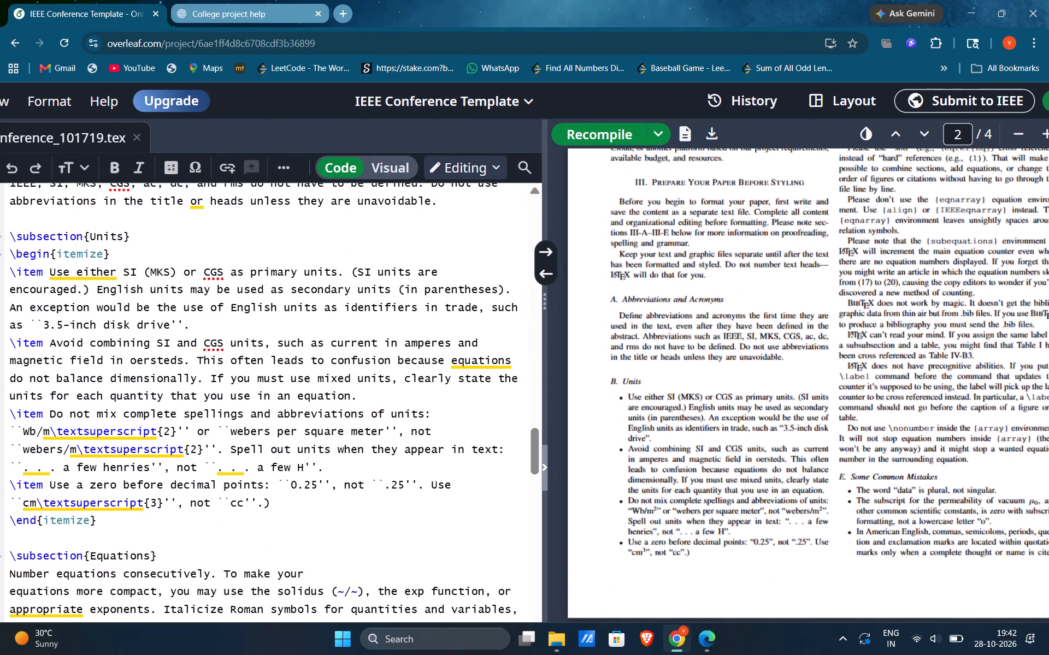
scroll(220, 519, "right", 4)
scroll(220, 519, "up", 6)
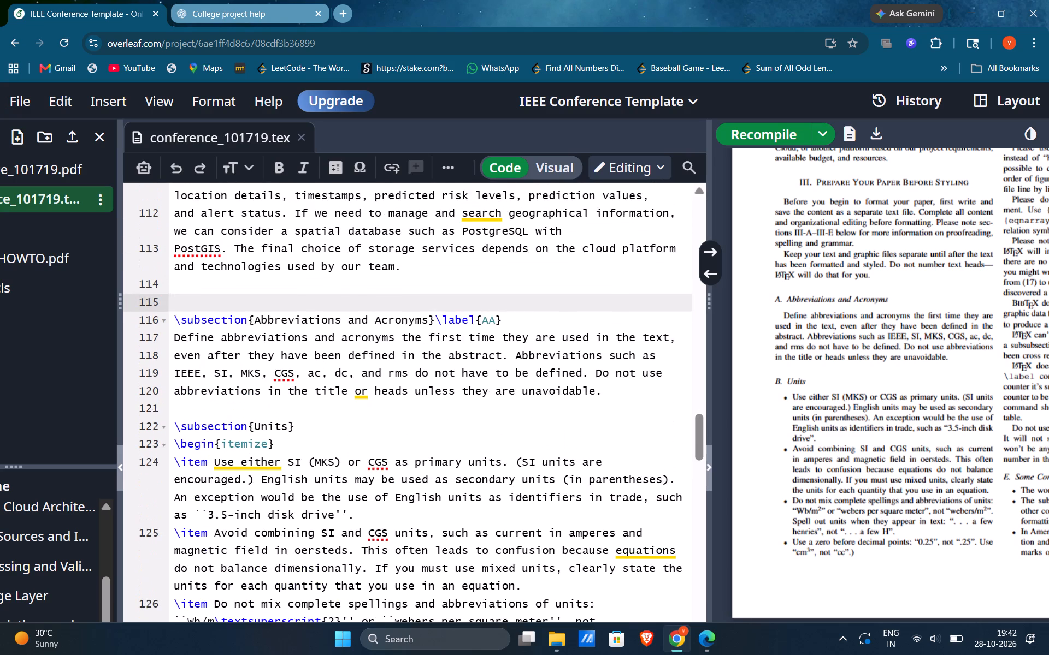
scroll(220, 519, "up", 1)
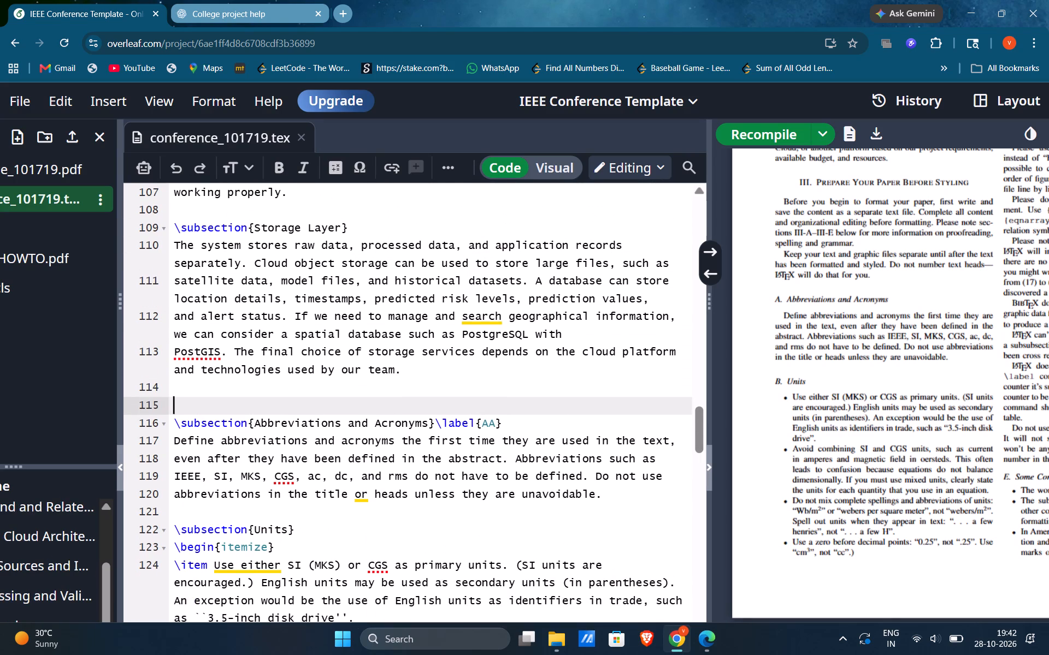
Delete the template's Abbreviations and Acronyms subsection, including its heading, label and paragraph, below the Storage Layer text.
left_click_drag(624, 496, 185, 437)
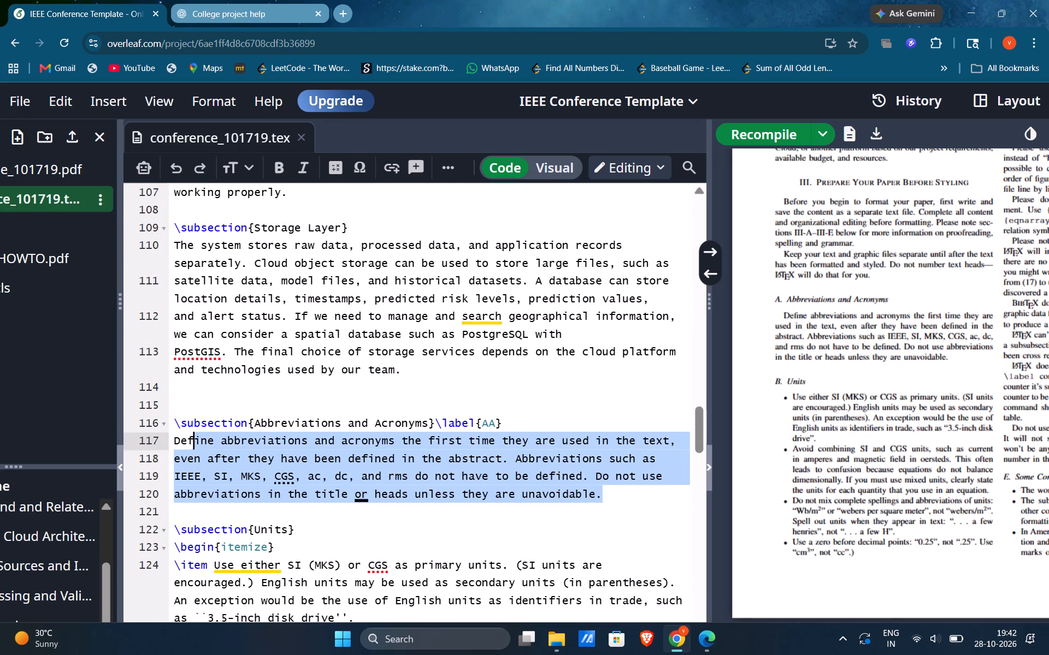
left_click_drag(185, 437, 165, 426)
key("BackSpace")
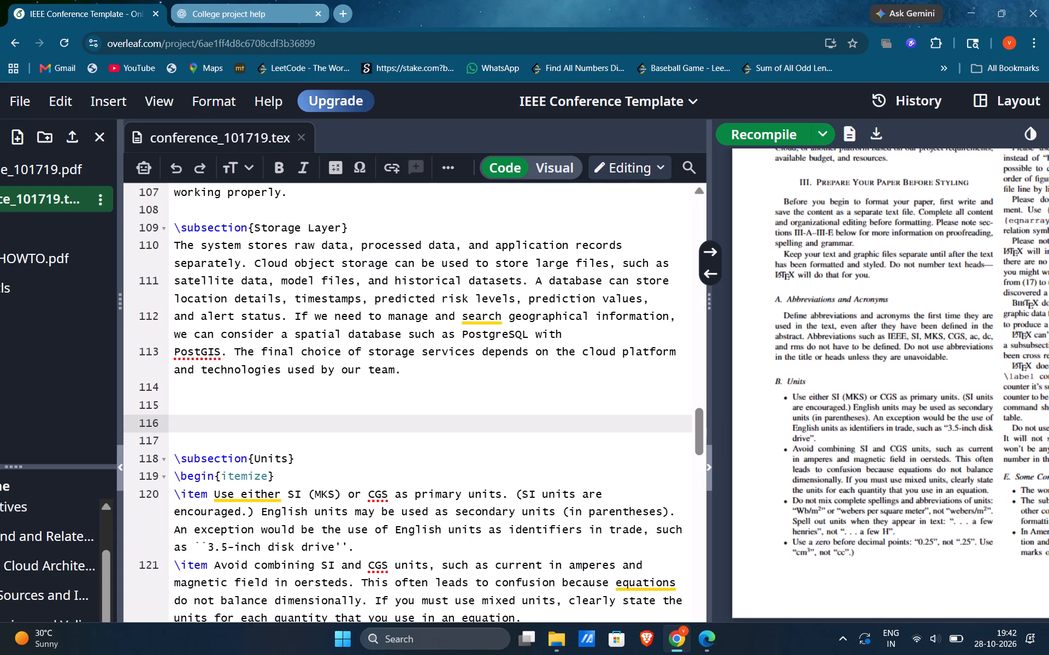
Review the source PDF's remaining sections from Deployment, Security, and Operations through the References, and return to the Overleaf editor.
scroll(245, 460, "down", 1)
scroll(320, 404, "down", 1)
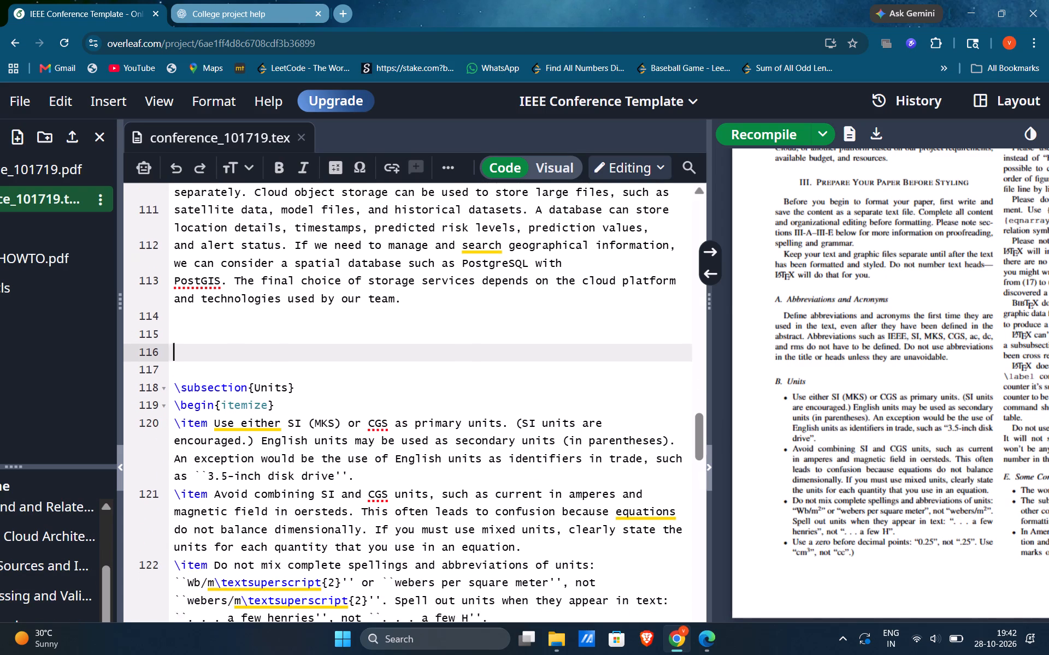
scroll(320, 404, "down", 1)
key("alt+Tab")
scroll(460, 467, "down", 7)
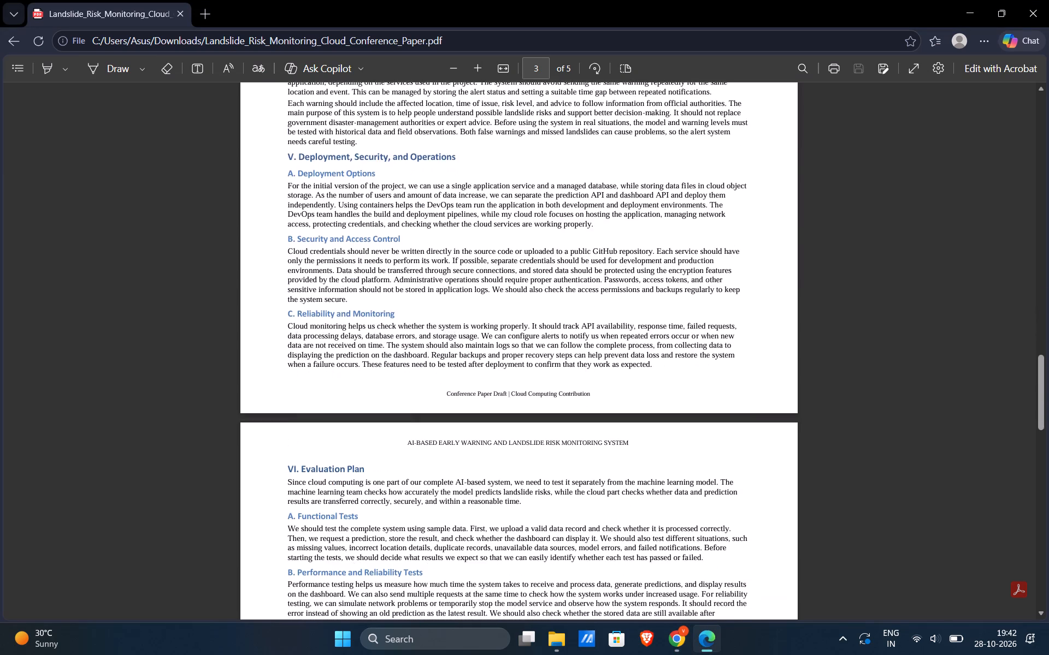
scroll(460, 467, "down", 7)
scroll(460, 467, "up", 5)
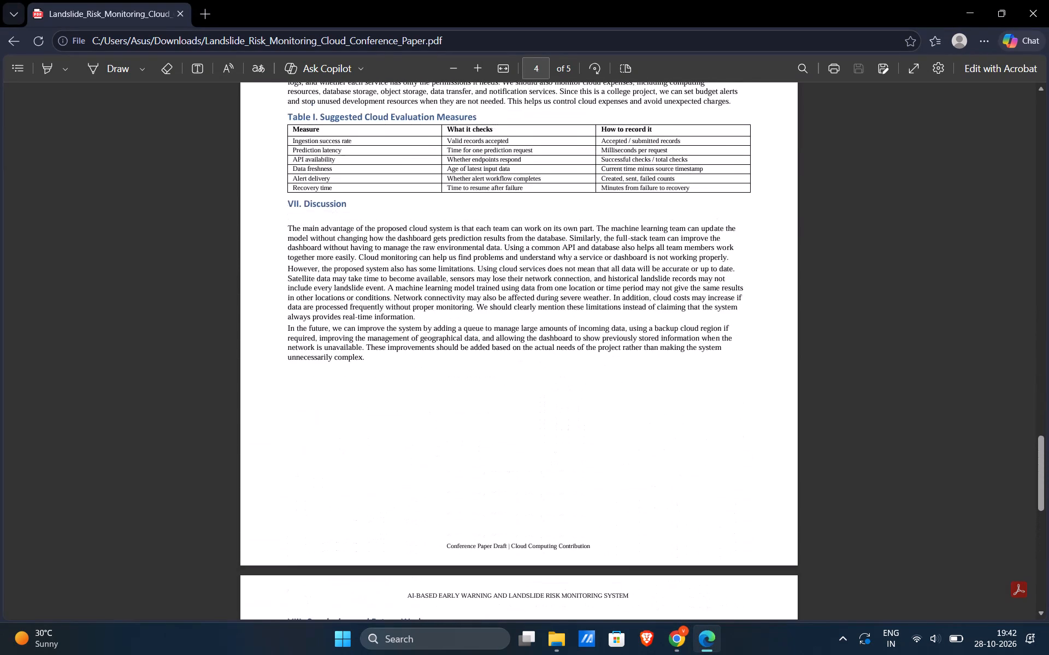
scroll(460, 467, "down", 4)
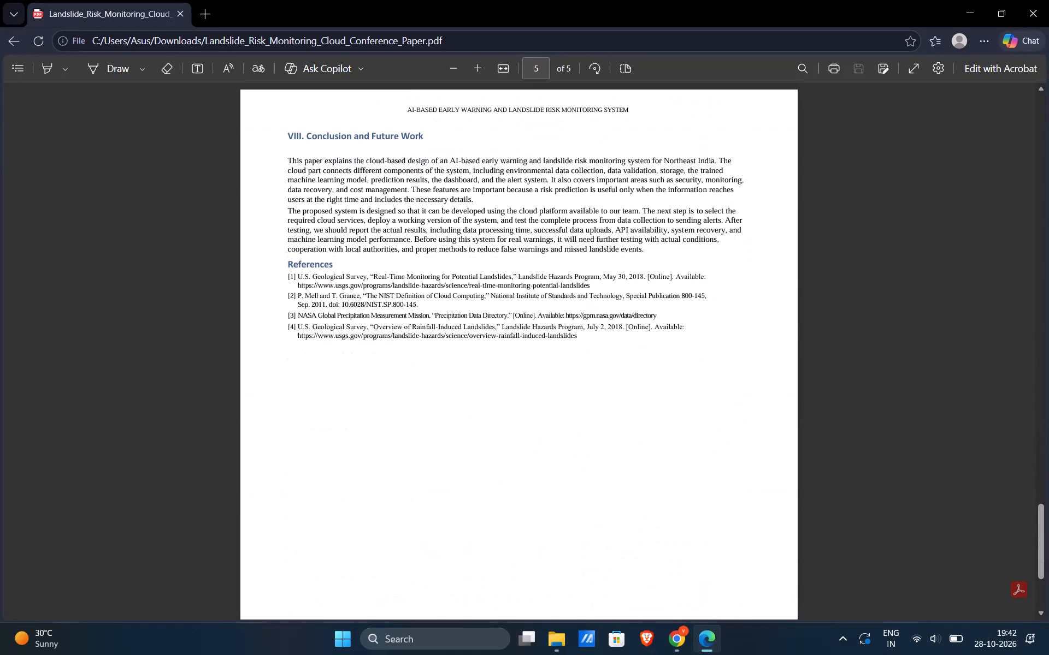
scroll(460, 467, "up", 3)
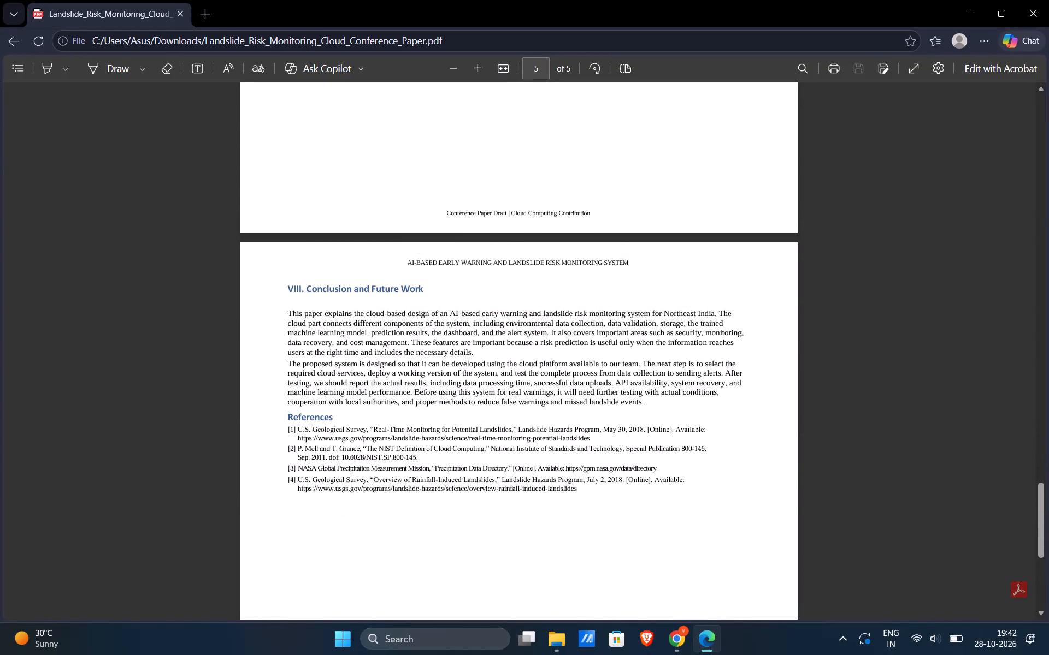
key("alt+Tab")
Comment out the template's Units subsection, from its heading through the end of the itemized list.
scroll(307, 454, "down", 1)
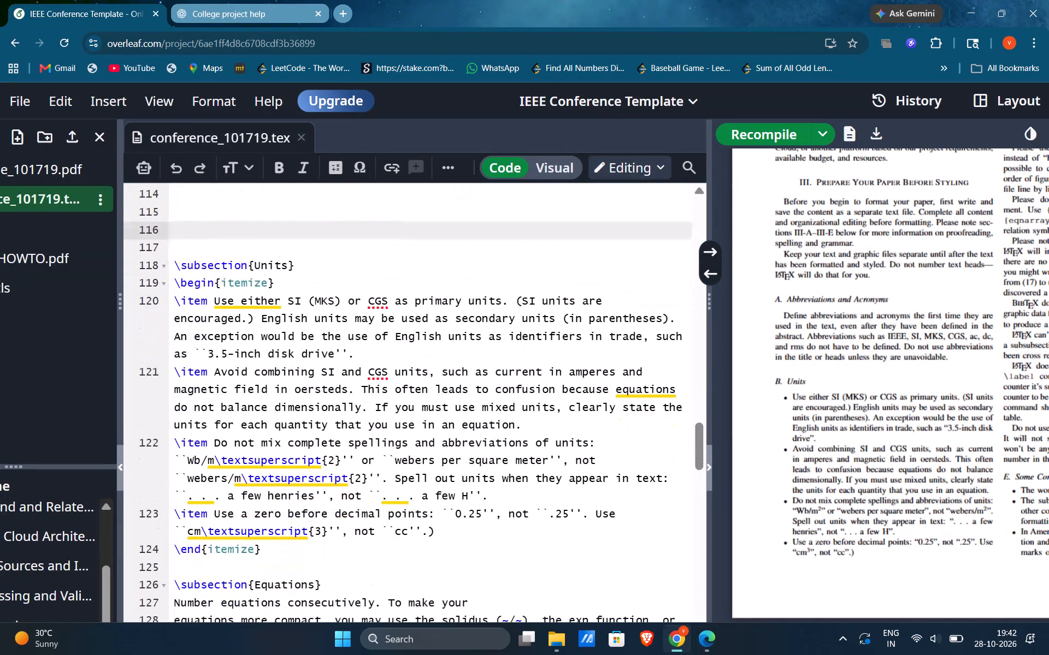
scroll(307, 454, "down", 1)
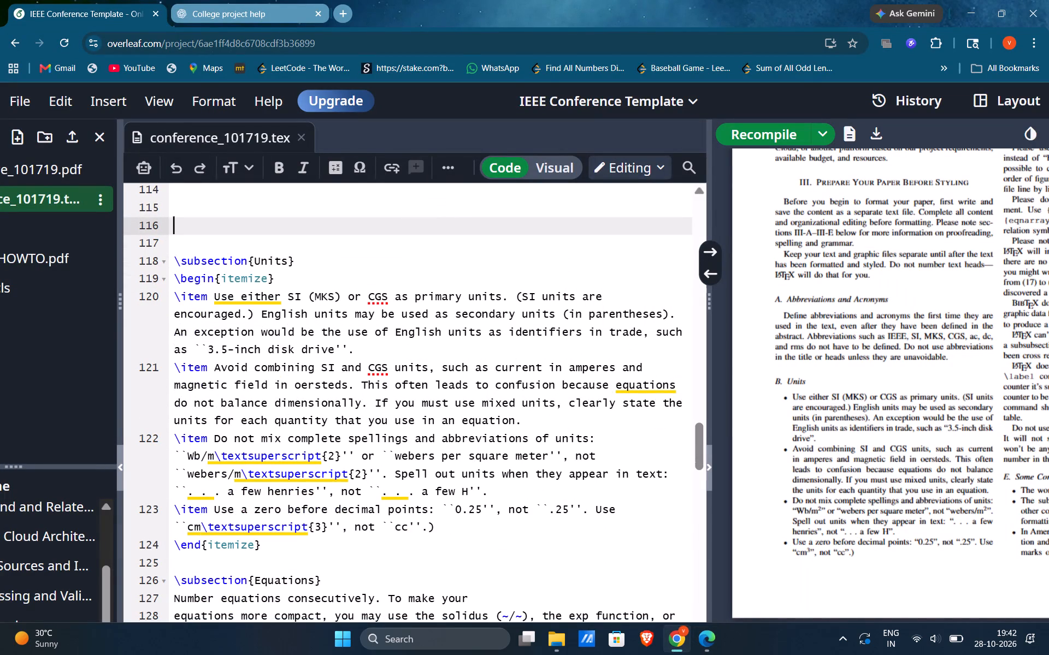
left_click_drag(184, 239, 272, 471)
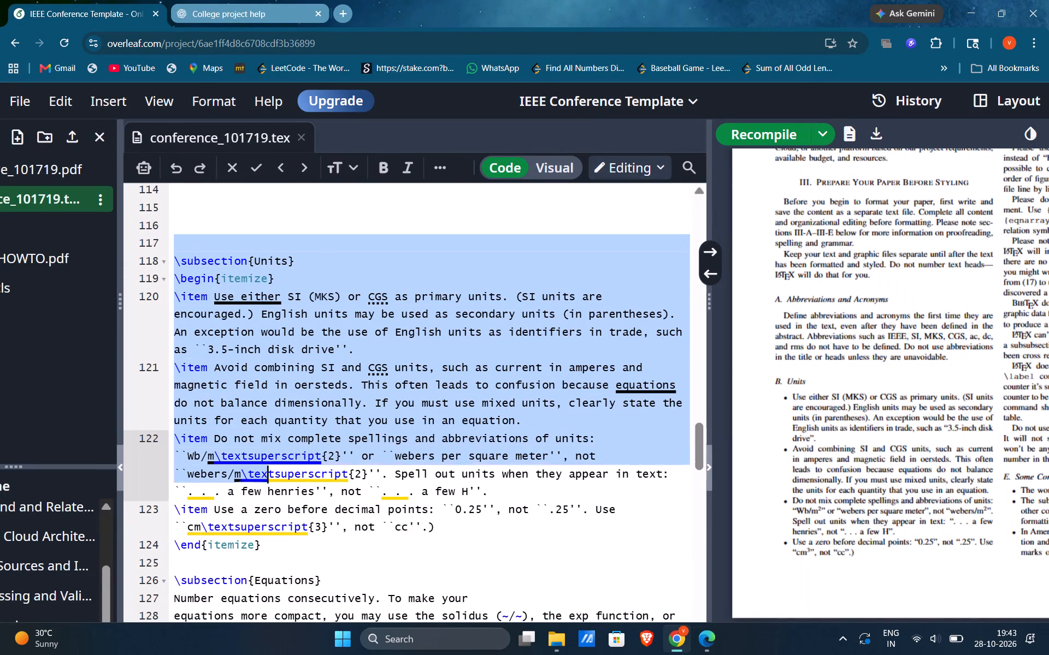
left_click_drag(272, 471, 311, 556)
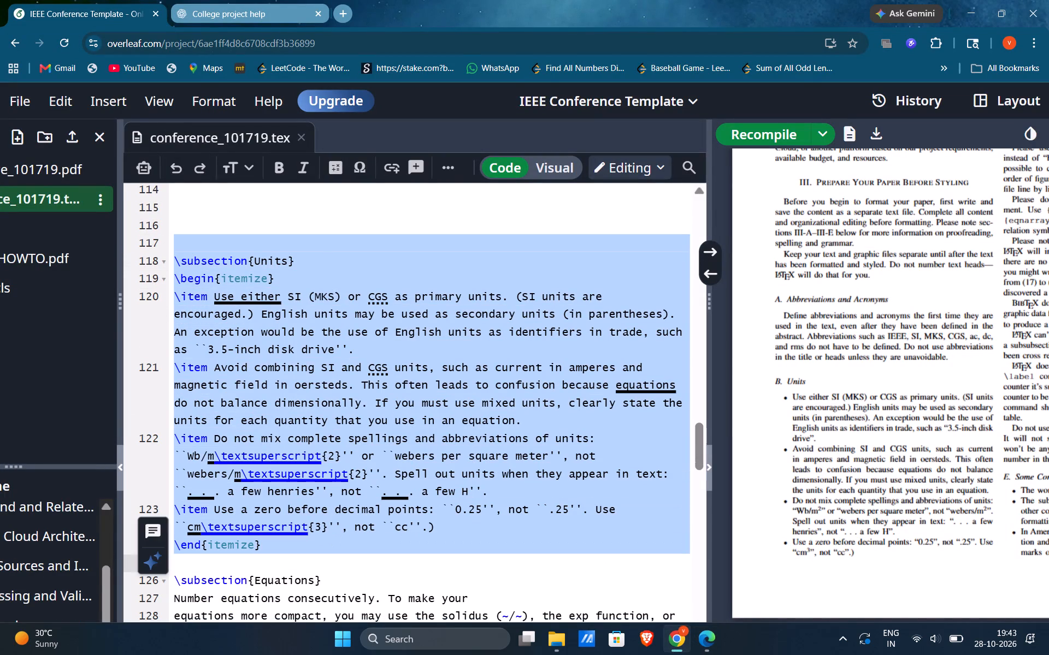
key("ctrl+slash")
left_click(297, 547)
Comment out the template's Equations subsection, including its introductory text, the sample equation and the "Be sure that the symbols" paragraph.
scroll(369, 579, "down", 1)
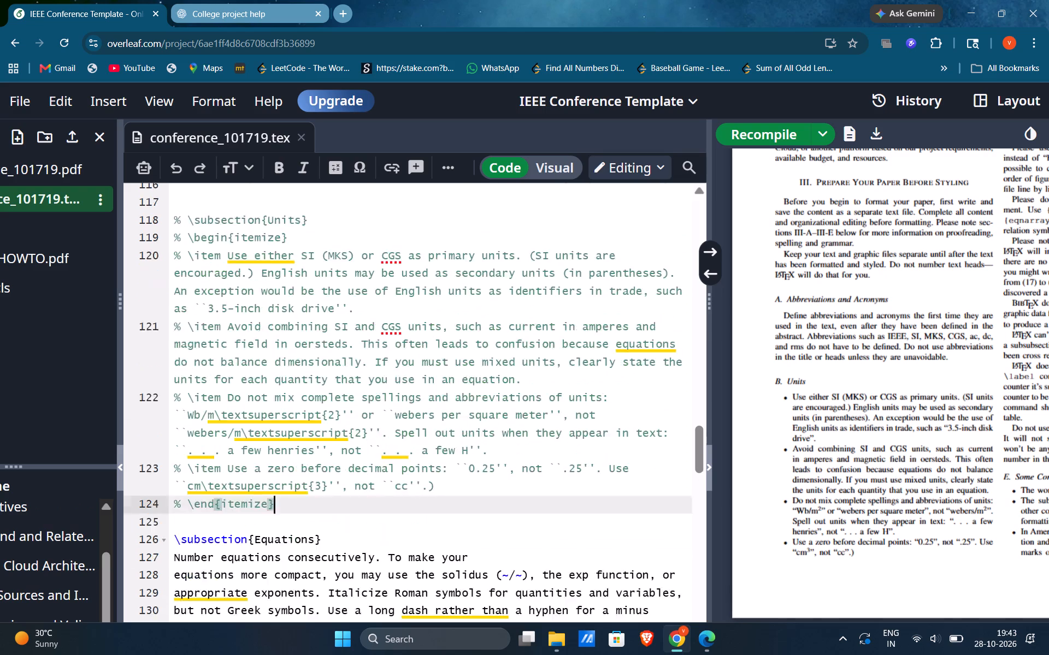
scroll(369, 579, "down", 2)
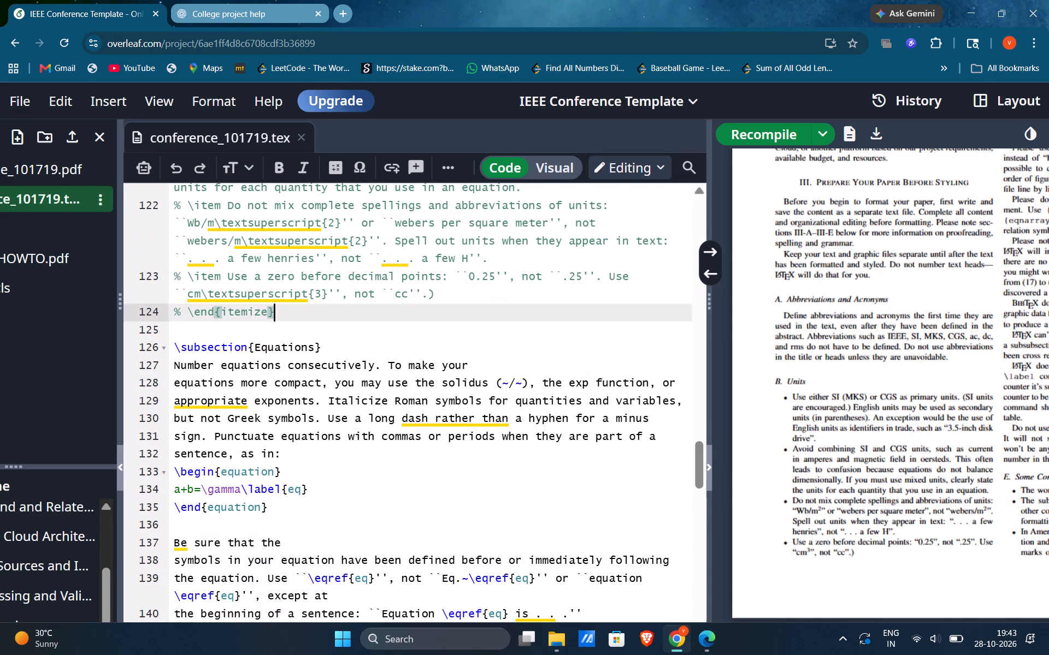
scroll(307, 539, "down", 2)
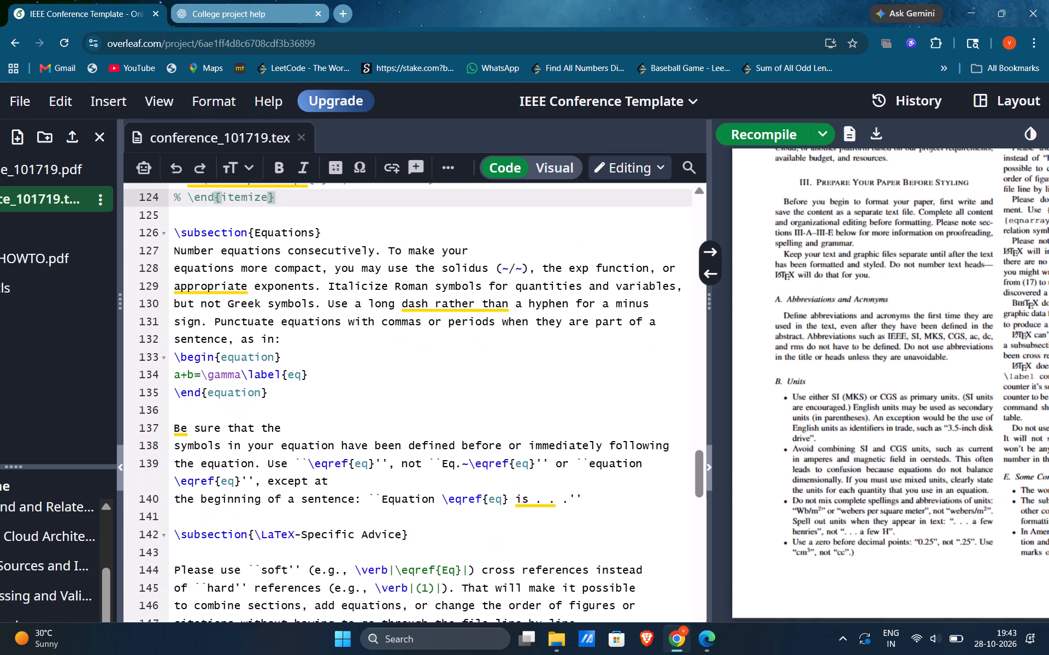
scroll(307, 539, "down", 1)
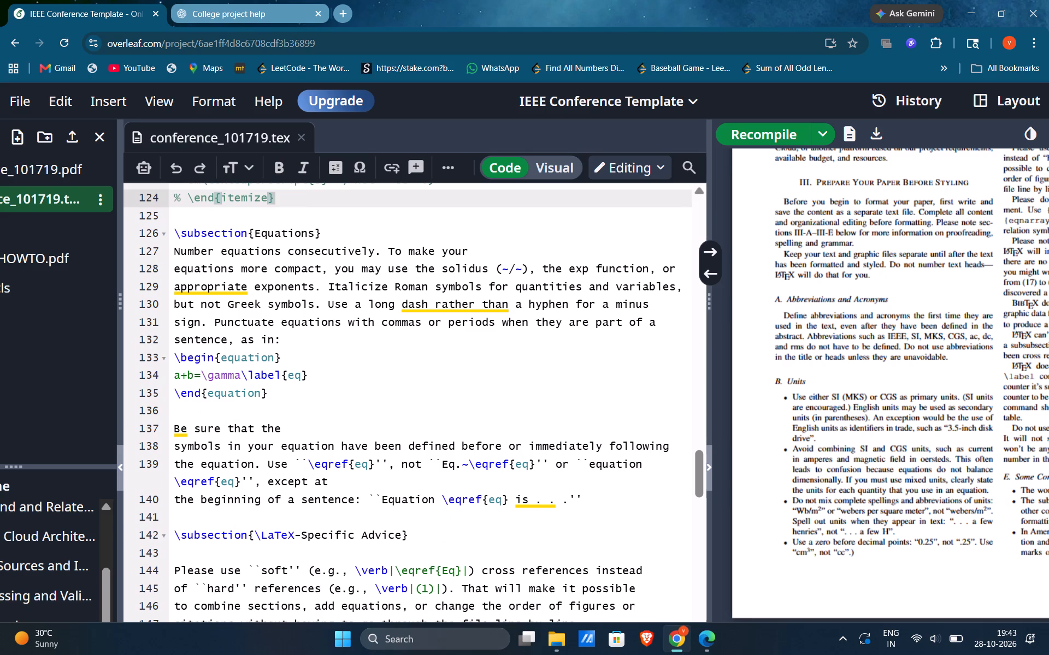
left_click_drag(275, 410, 170, 237)
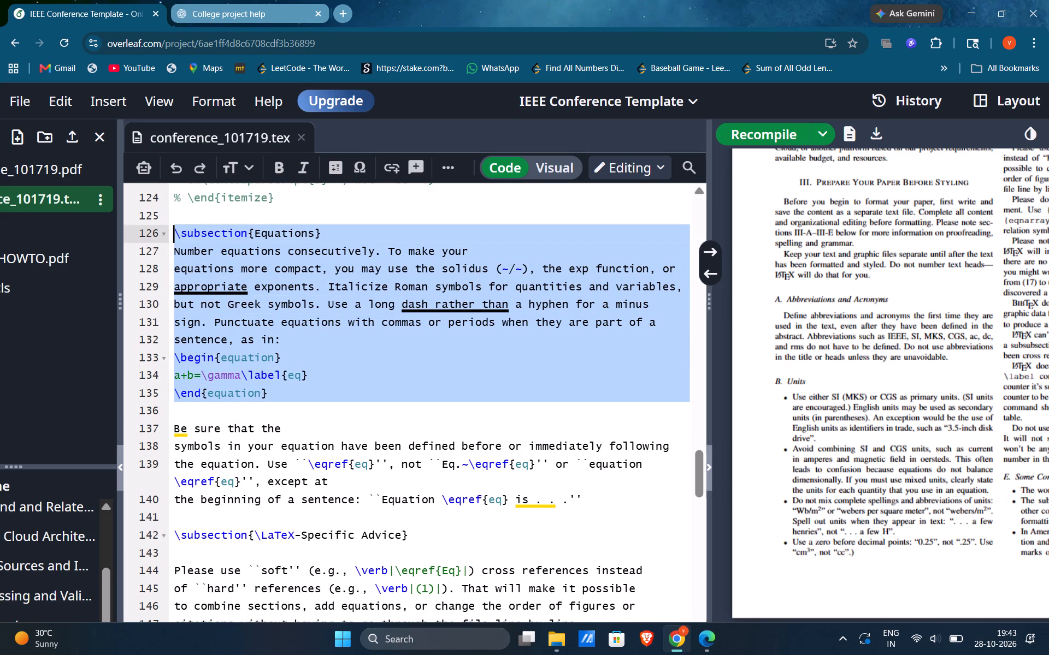
key("ctrl+slash")
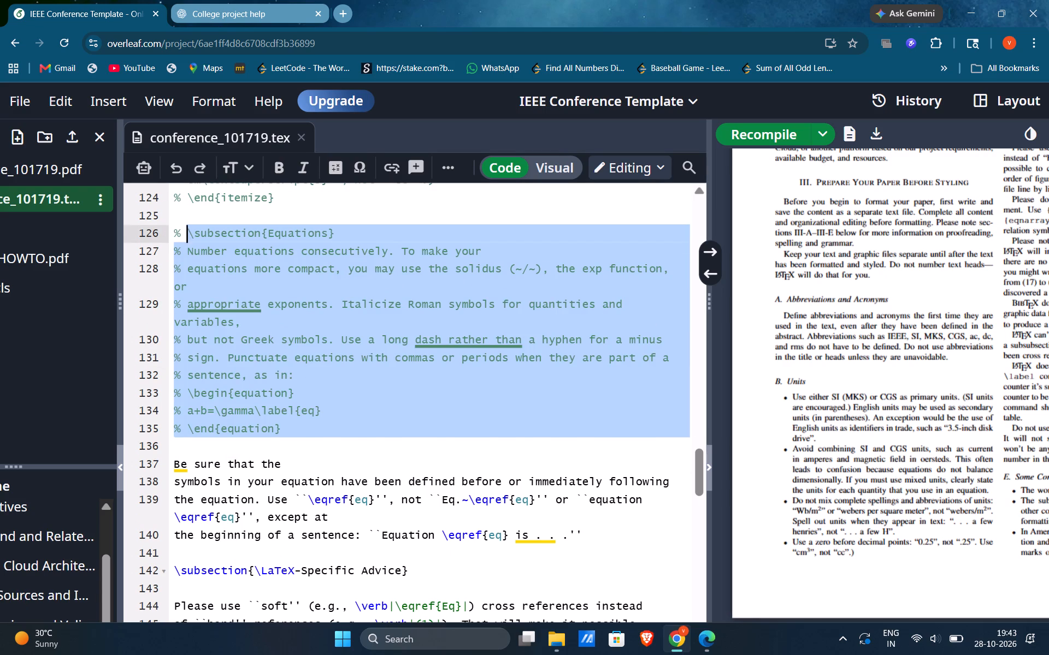
left_click(337, 461)
scroll(381, 535, "down", 1)
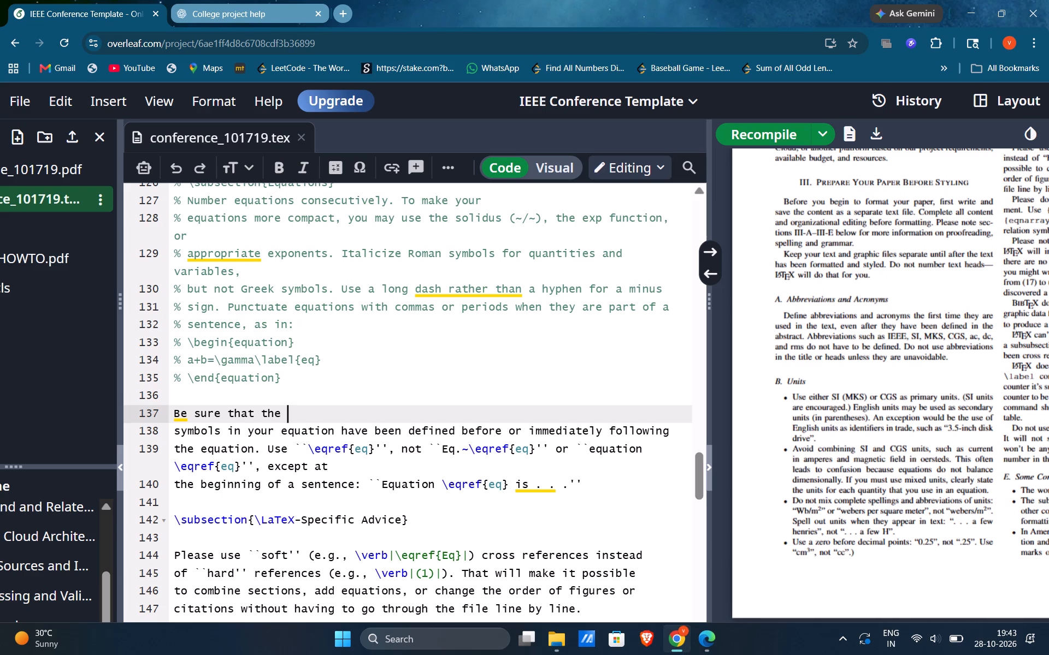
left_click_drag(480, 502, 174, 407)
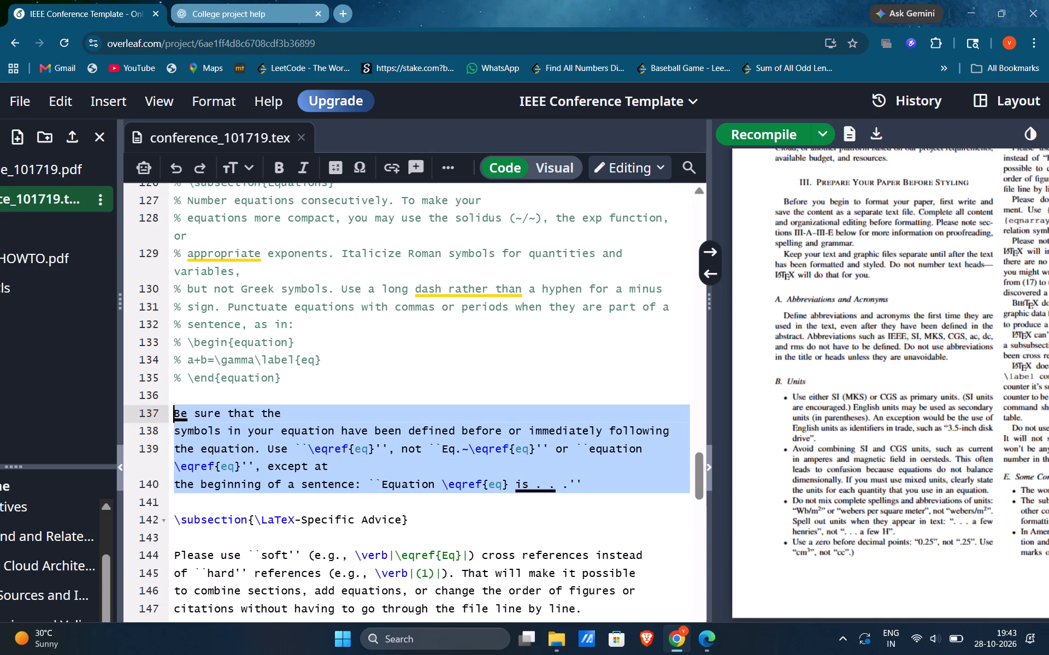
key("ctrl+slash")
left_click(439, 537)
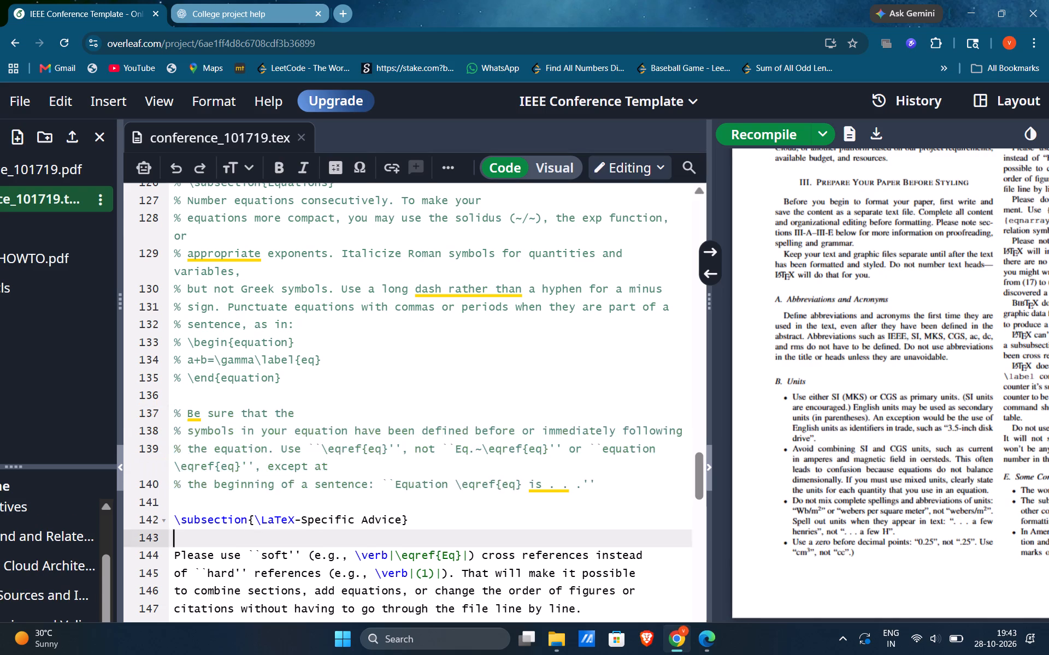
Examine the remaining LaTeX-Specific Advice template text and the Proposed Cloud Architecture subsections already inserted in the source.
scroll(439, 537, "down", 5)
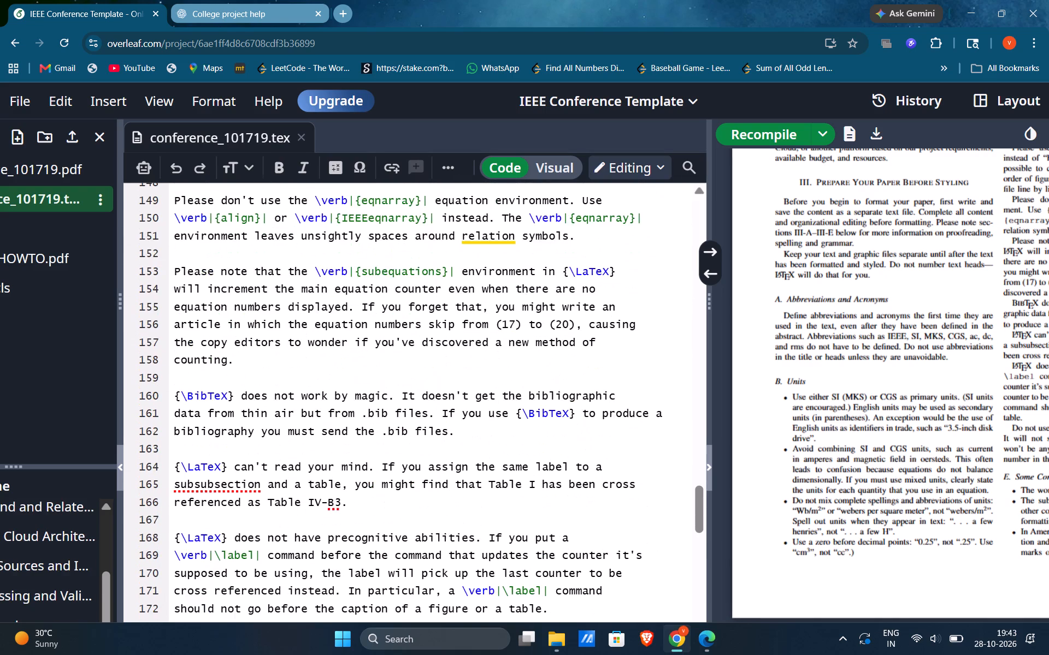
scroll(439, 537, "down", 3)
scroll(439, 537, "up", 7)
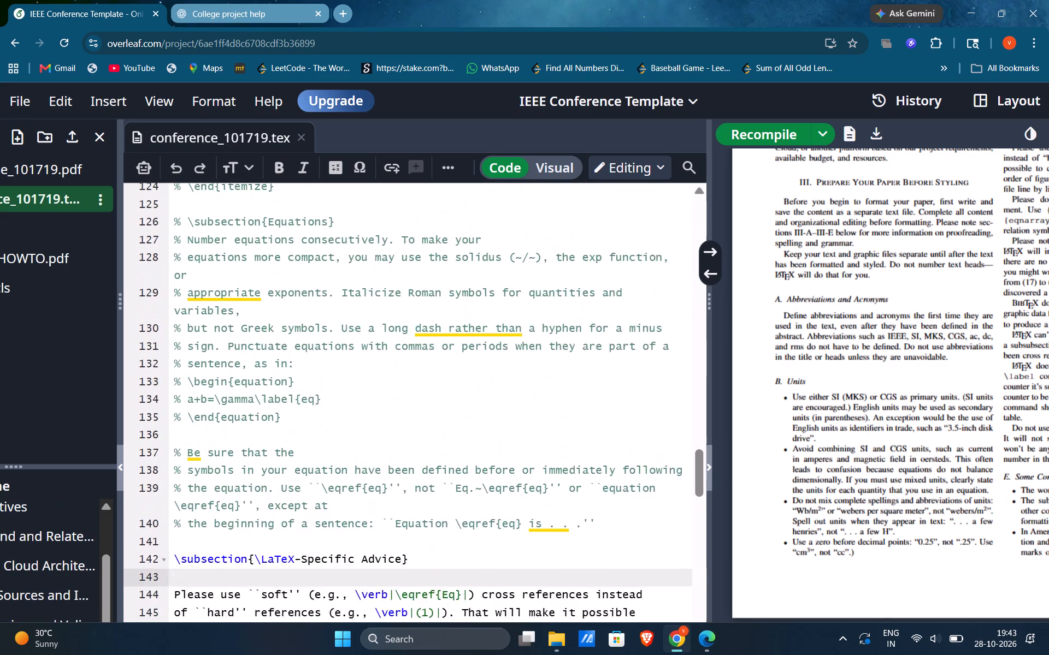
scroll(439, 537, "up", 7)
scroll(439, 537, "right", 1)
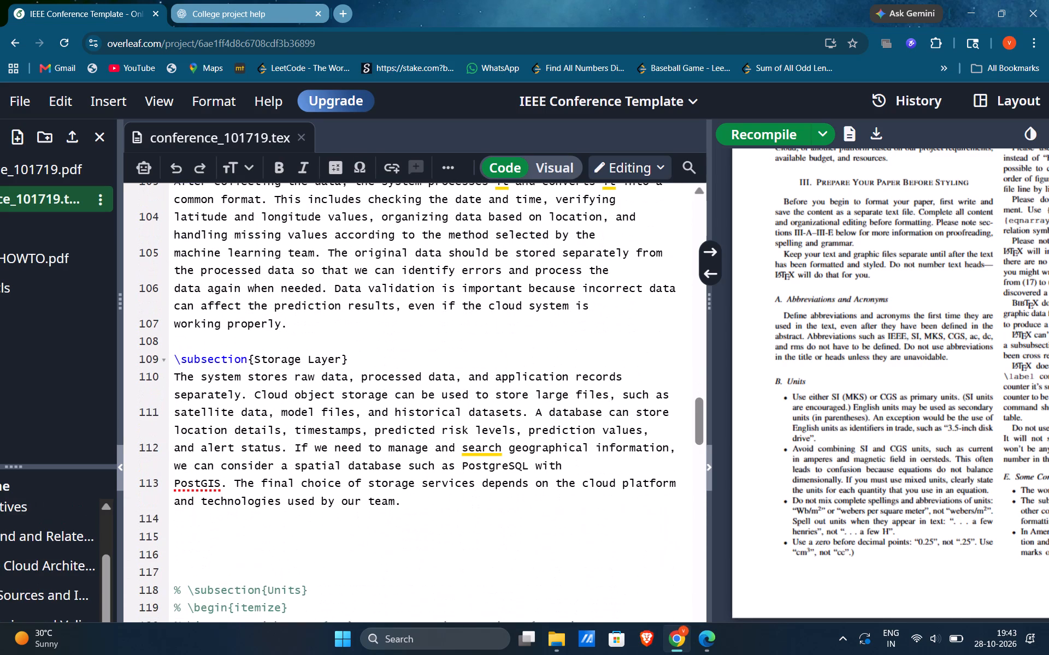
scroll(280, 407, "up", 8)
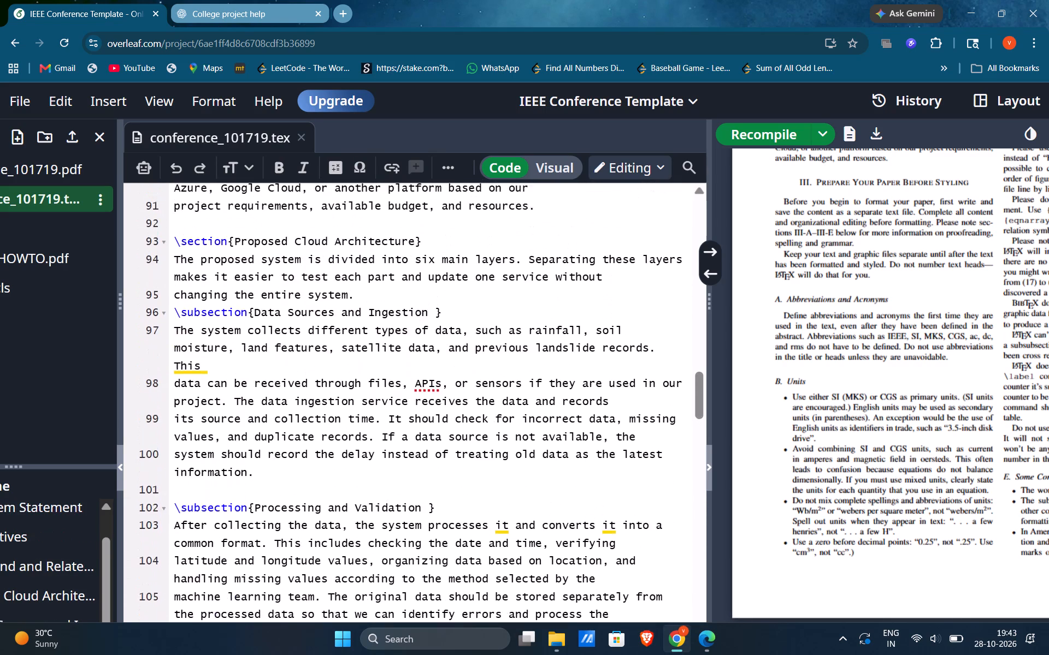
scroll(280, 407, "up", 2)
scroll(248, 452, "down", 2)
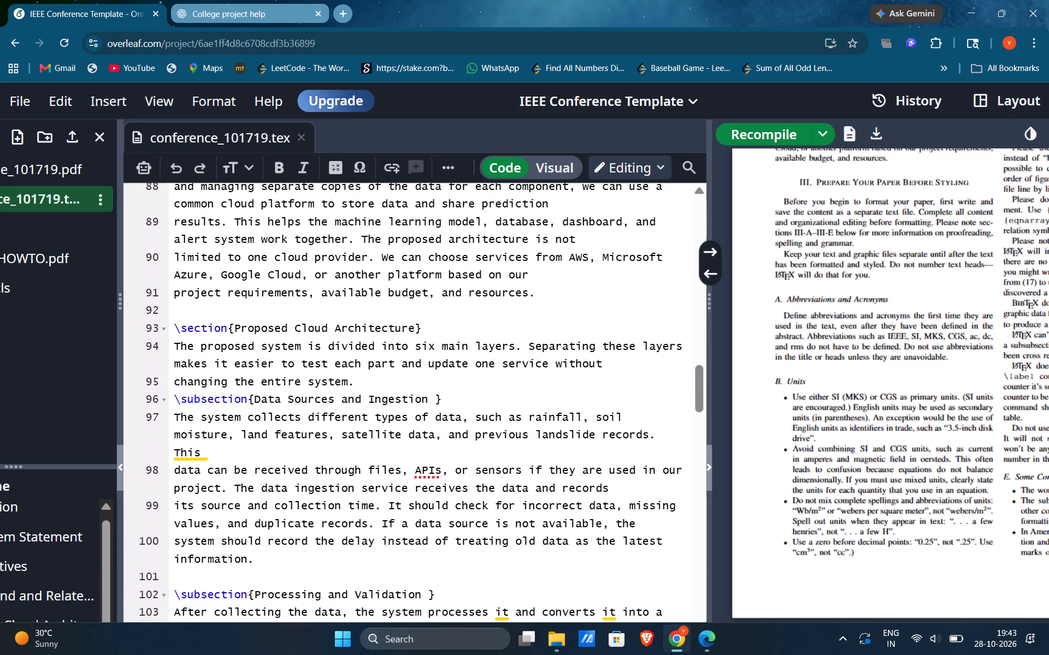
key("alt+Tab")
scroll(355, 405, "up", 10)
key("alt+Tab")
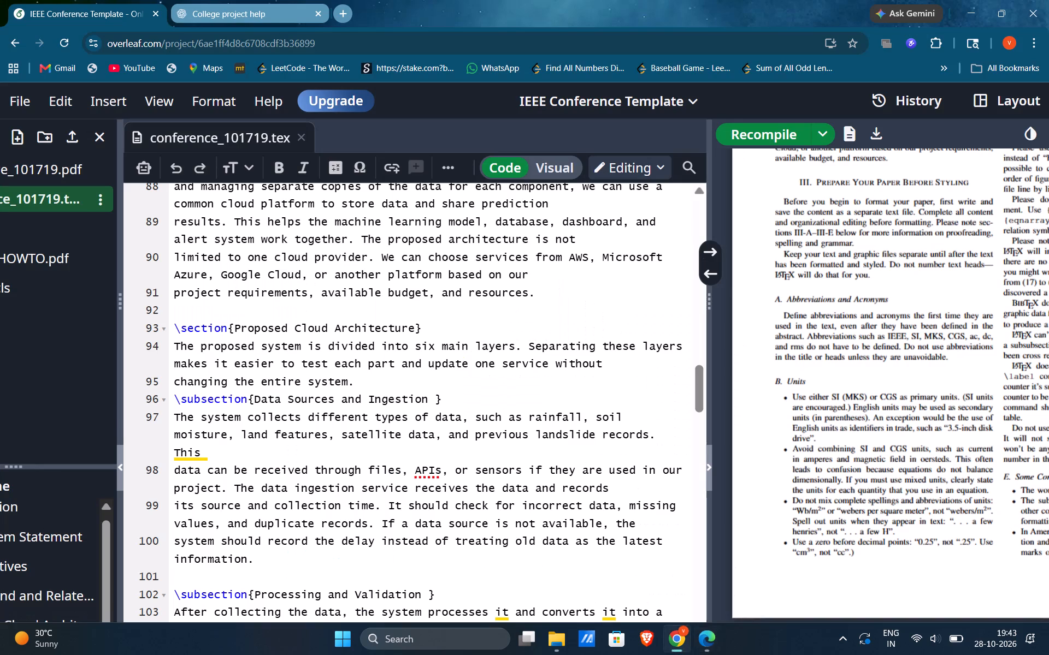
Recompile the paper to update the preview.
left_click(739, 128)
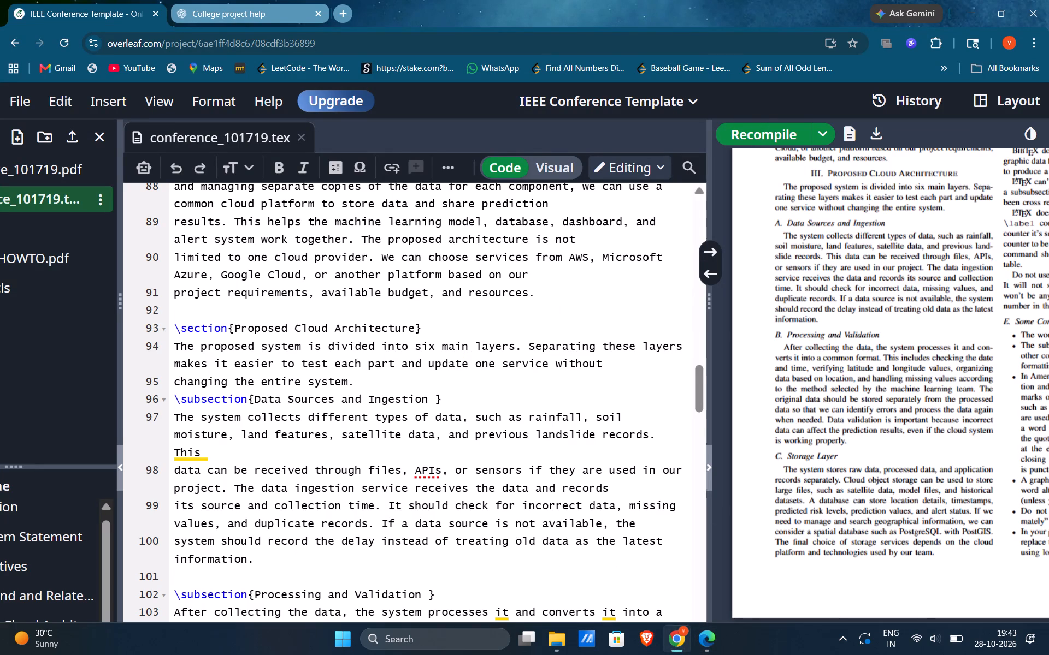
Insert a blank line between the Proposed Cloud Architecture introduction and the Data Sources and Ingestion subsection heading.
left_click(392, 380)
key("Return")
scroll(805, 397, "left", 4)
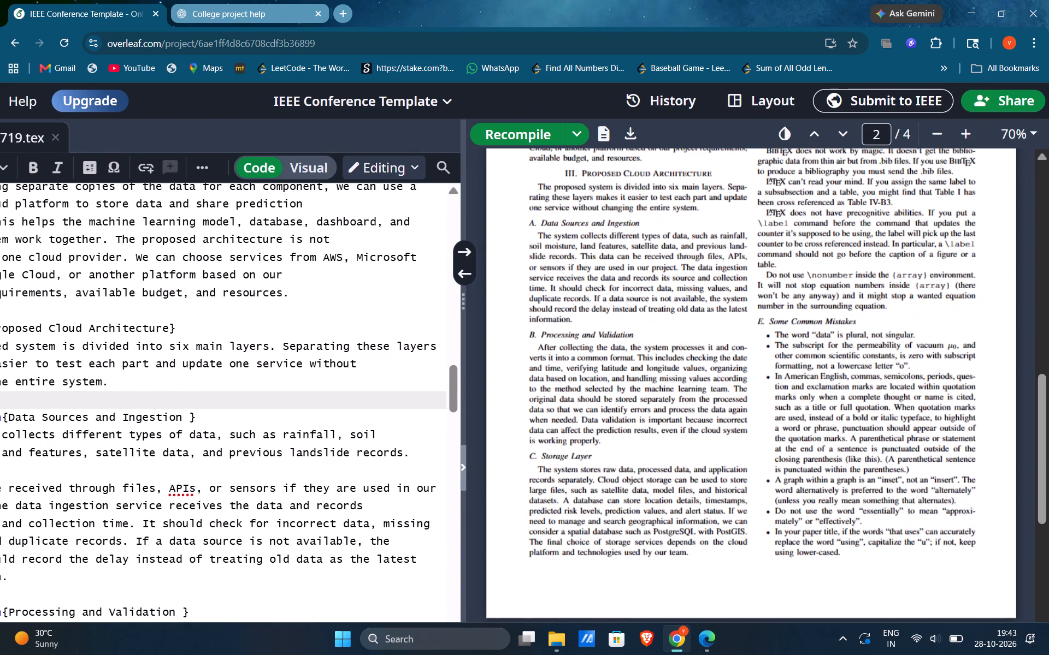
scroll(805, 397, "up", 7)
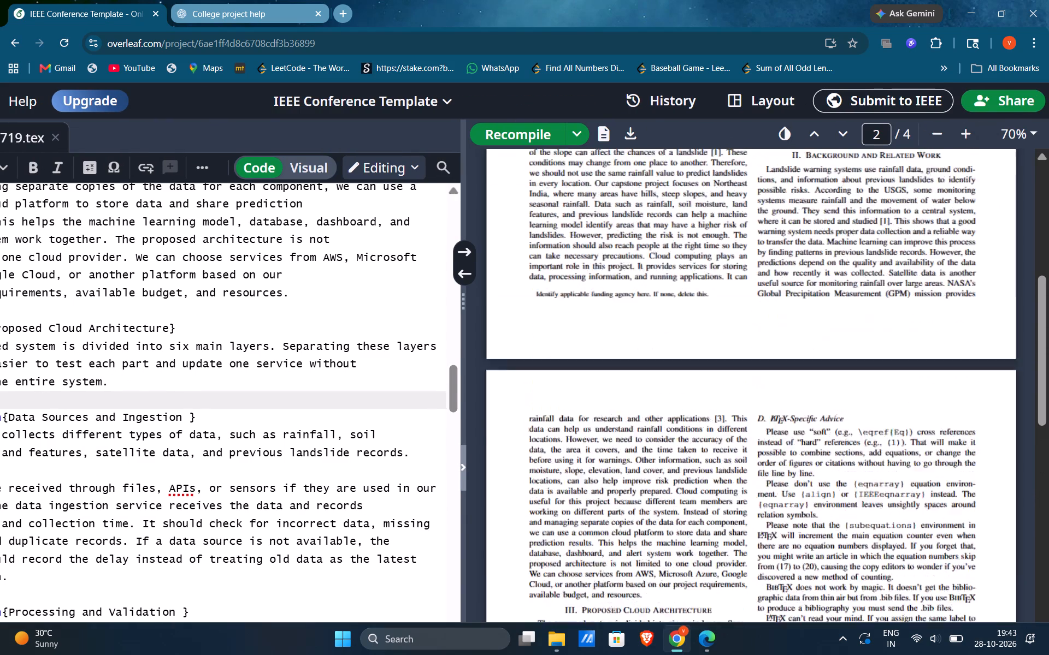
scroll(805, 397, "up", 8)
scroll(805, 397, "down", 7)
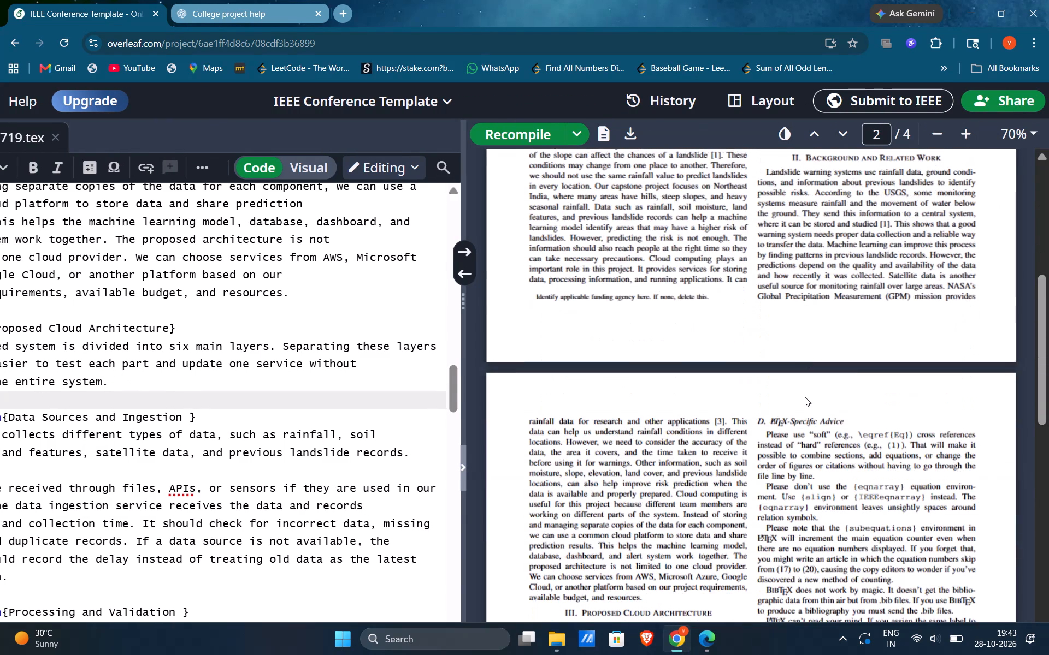
scroll(805, 397, "down", 4)
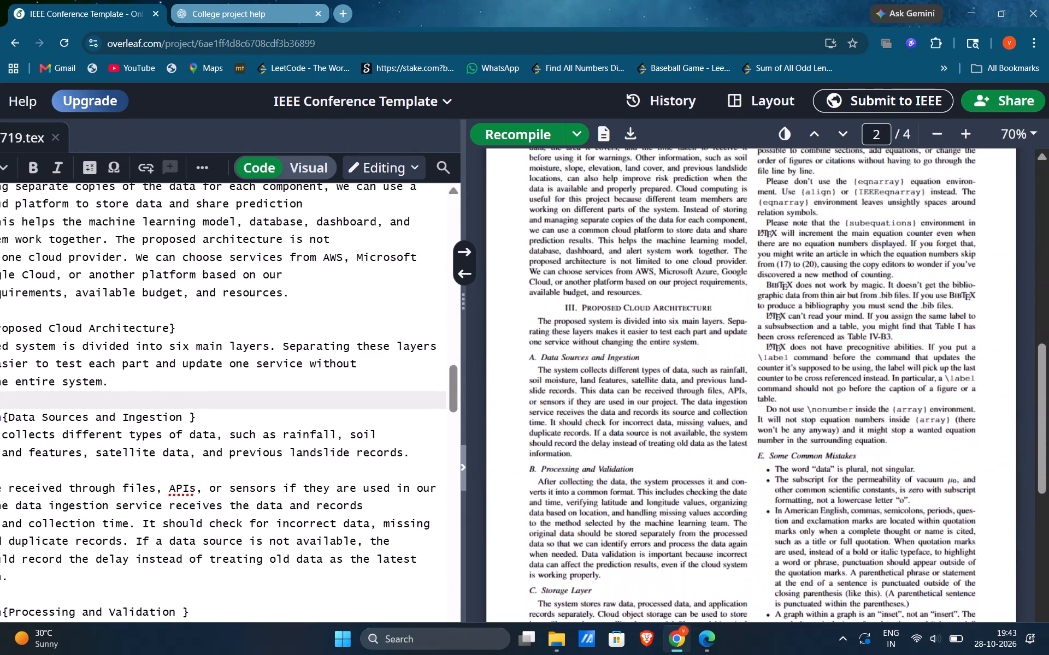
scroll(805, 397, "down", 1)
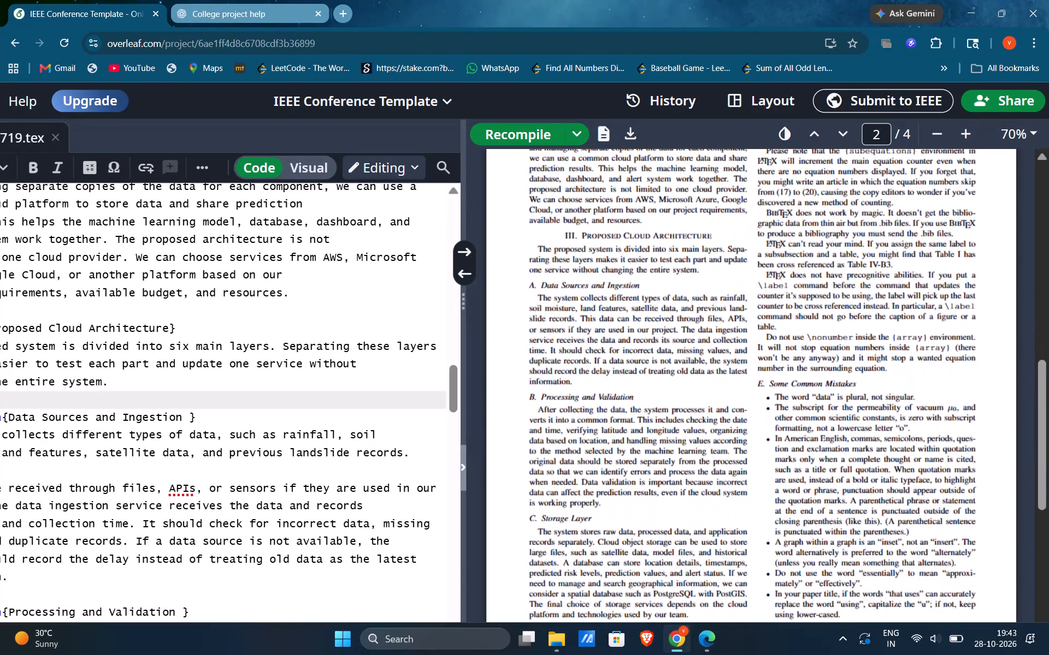
scroll(805, 397, "down", 1)
scroll(805, 397, "up", 4)
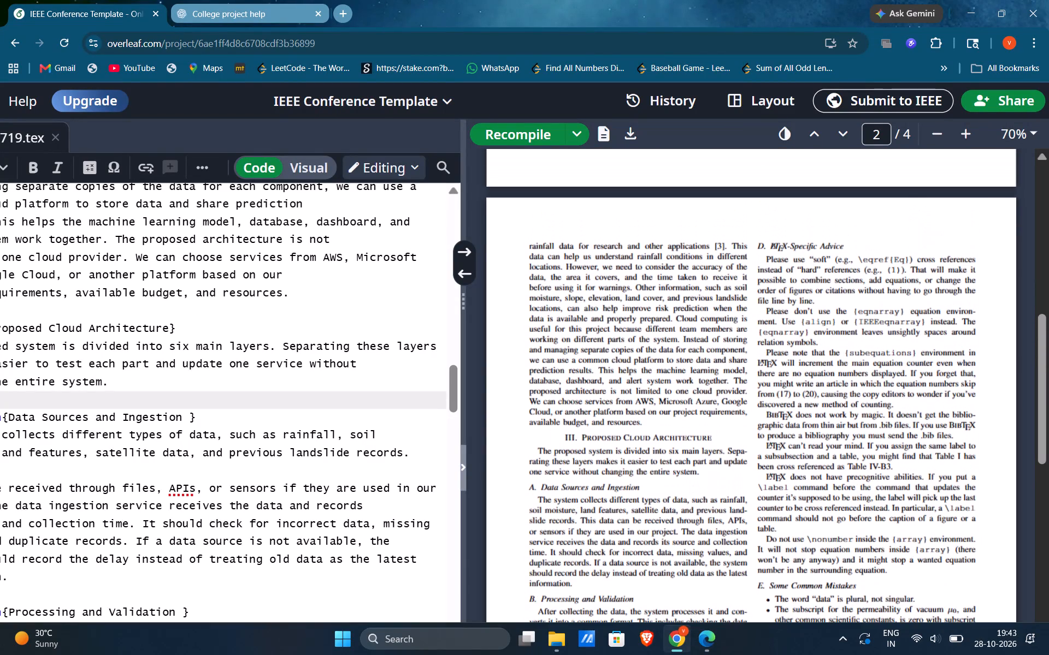
scroll(805, 397, "down", 4)
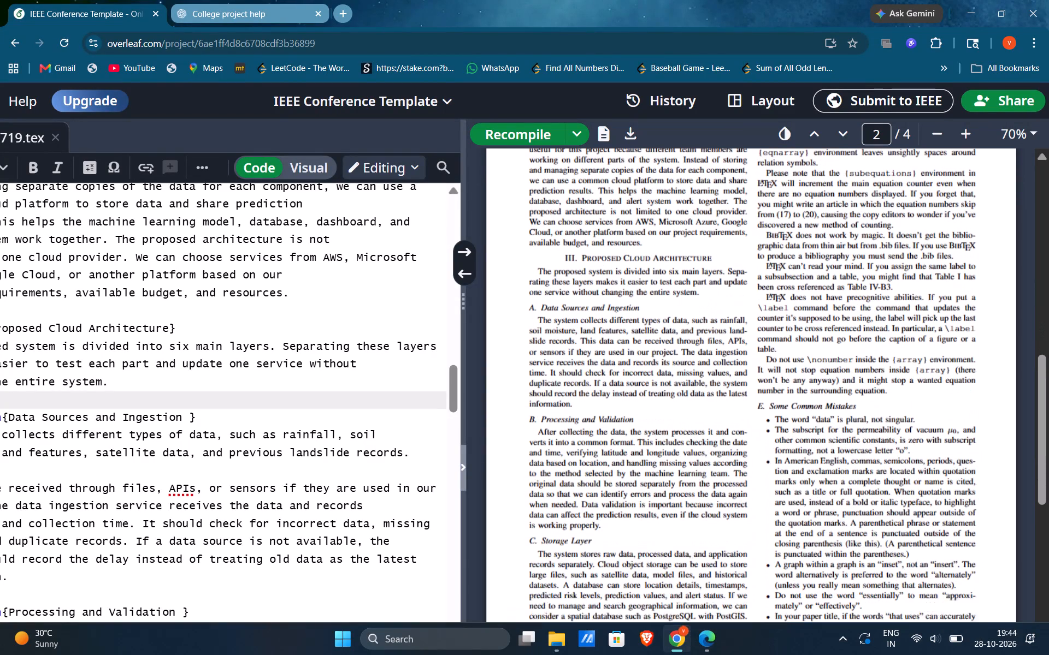
scroll(805, 397, "down", 3)
scroll(805, 397, "up", 1)
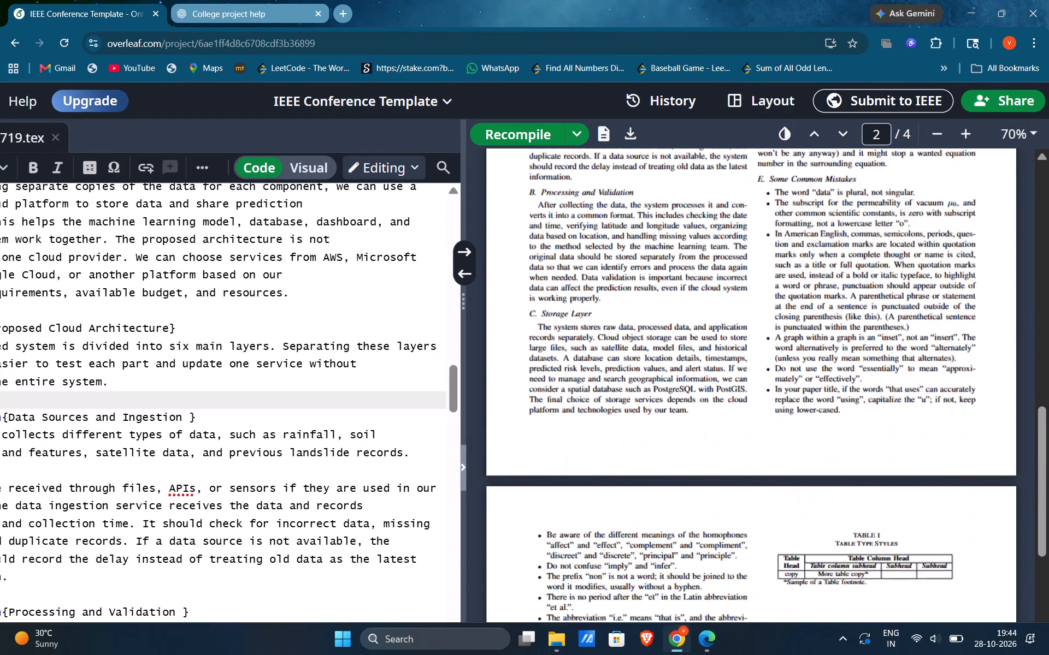
Examine the Proposed Cloud Architecture section in the source, down to the blank lines after the Storage Layer subsection.
scroll(805, 397, "up", 2)
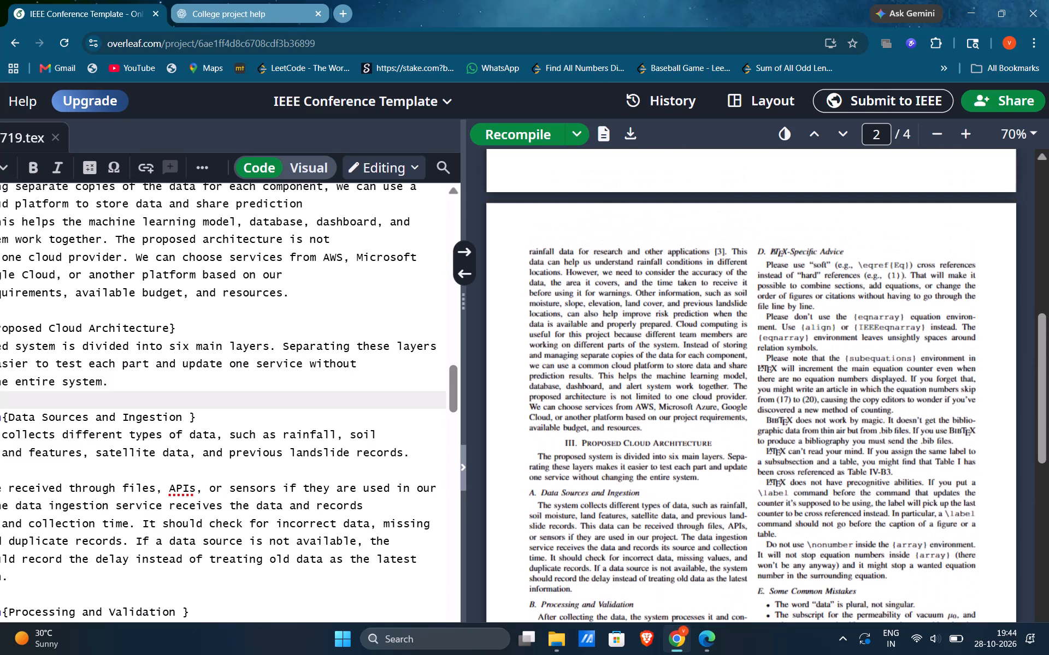
scroll(327, 402, "right", 4)
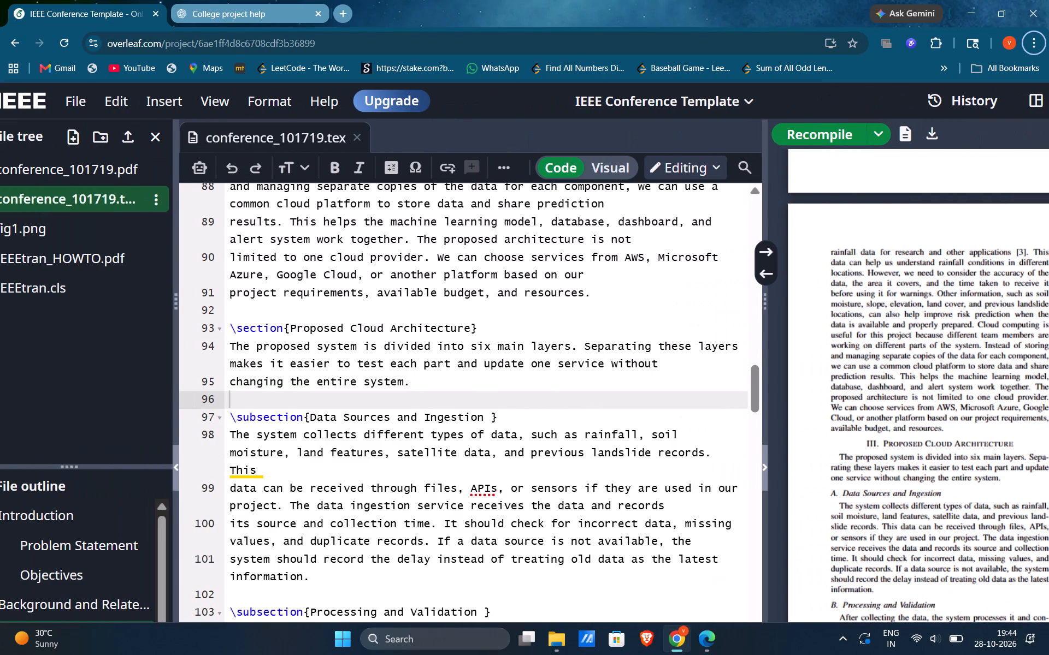
scroll(327, 402, "up", 4)
scroll(327, 402, "down", 4)
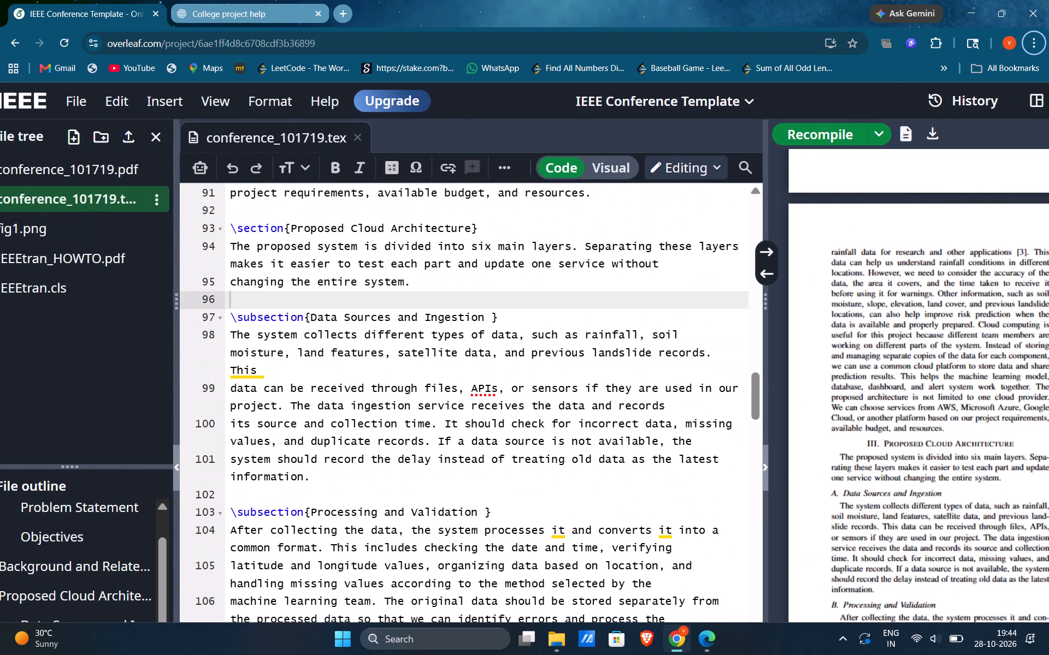
scroll(323, 515, "down", 2)
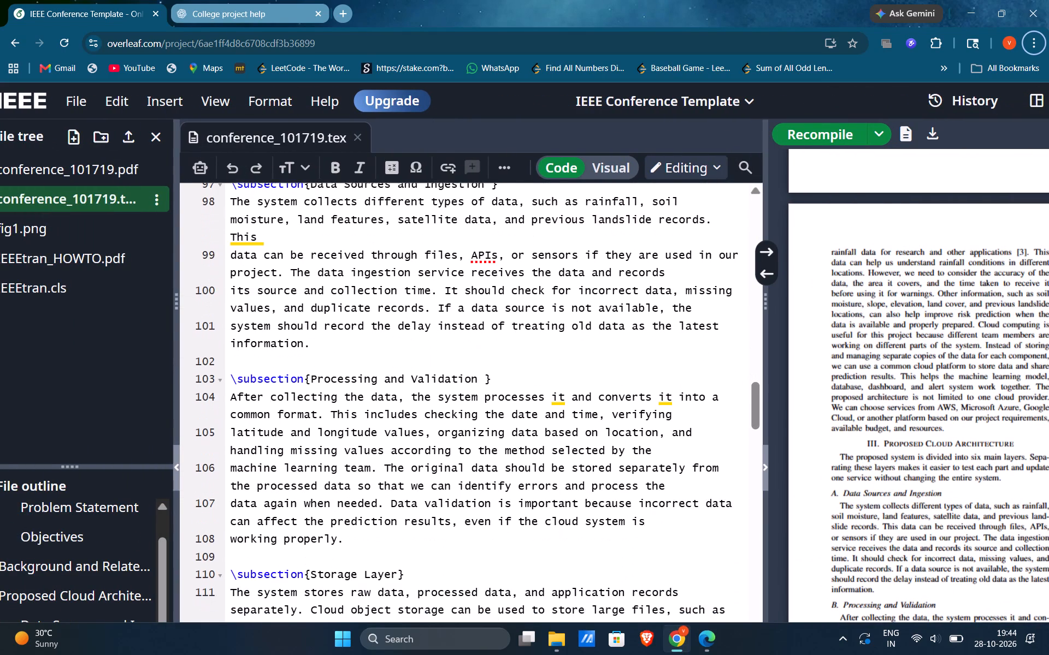
scroll(323, 515, "down", 2)
scroll(387, 531, "down", 2)
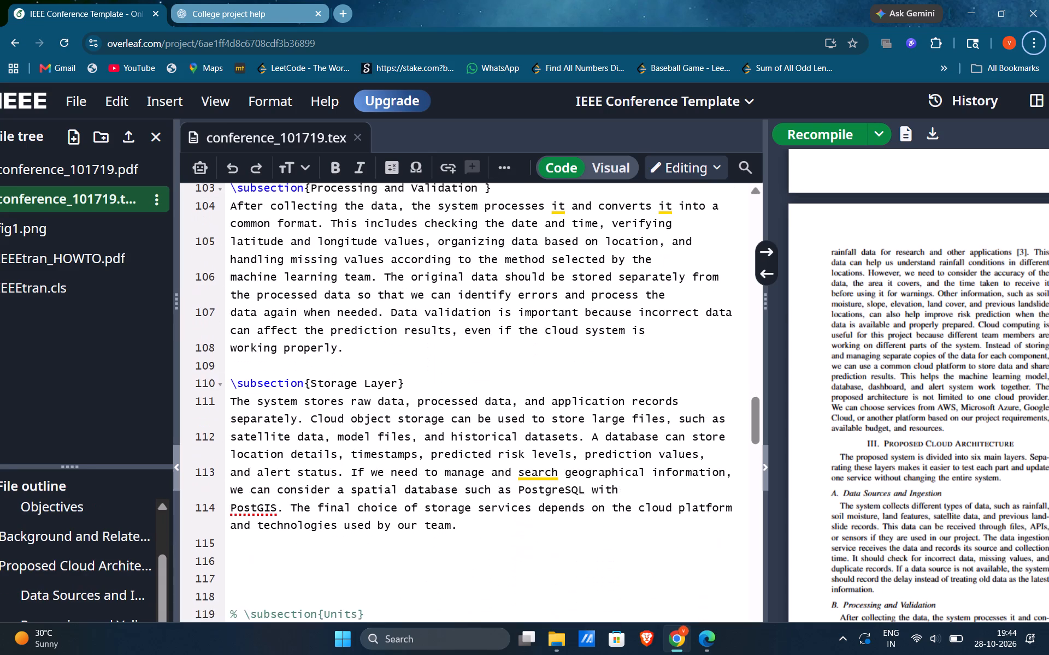
scroll(387, 531, "down", 2)
left_click(292, 427)
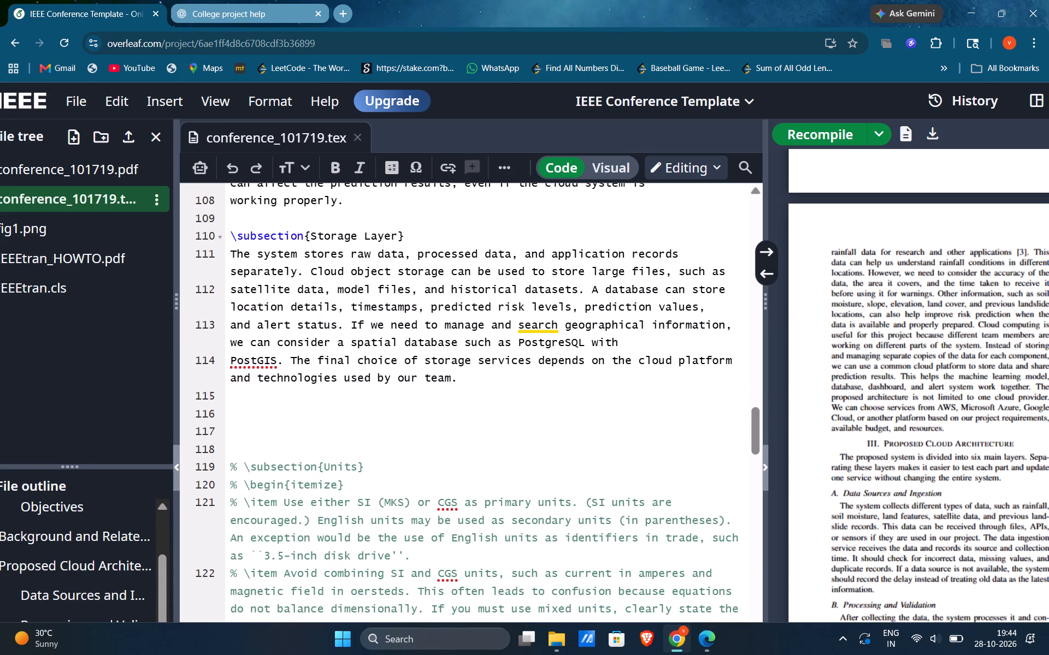
Duplicate the Proposed Cloud Architecture section heading and its introduction into the blank lines after the Storage Layer subsection.
scroll(292, 427, "up", 9)
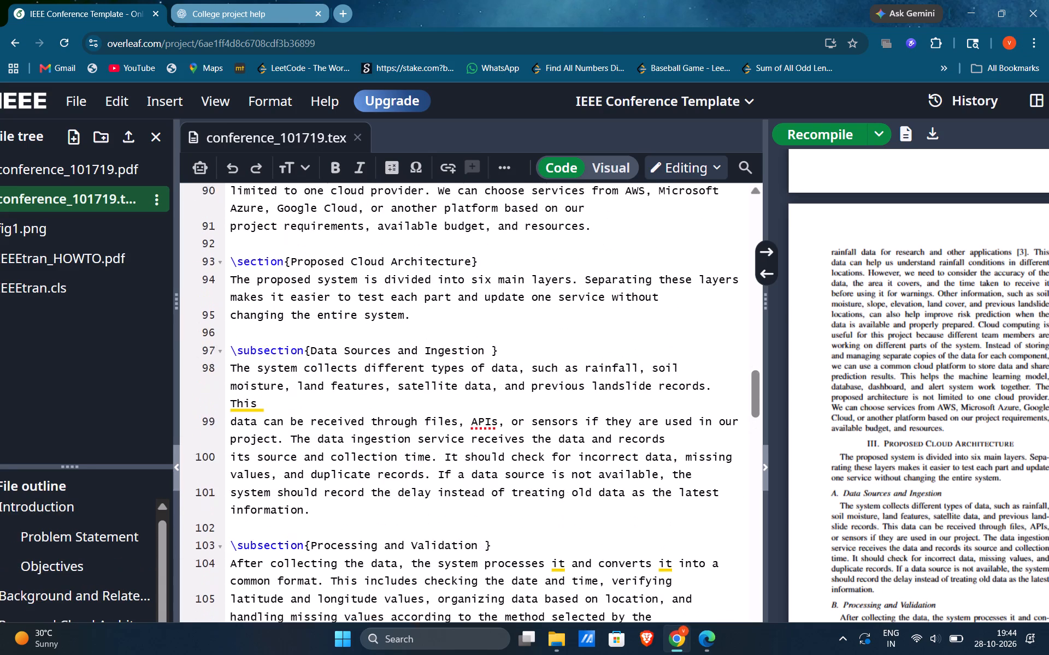
scroll(292, 427, "up", 1)
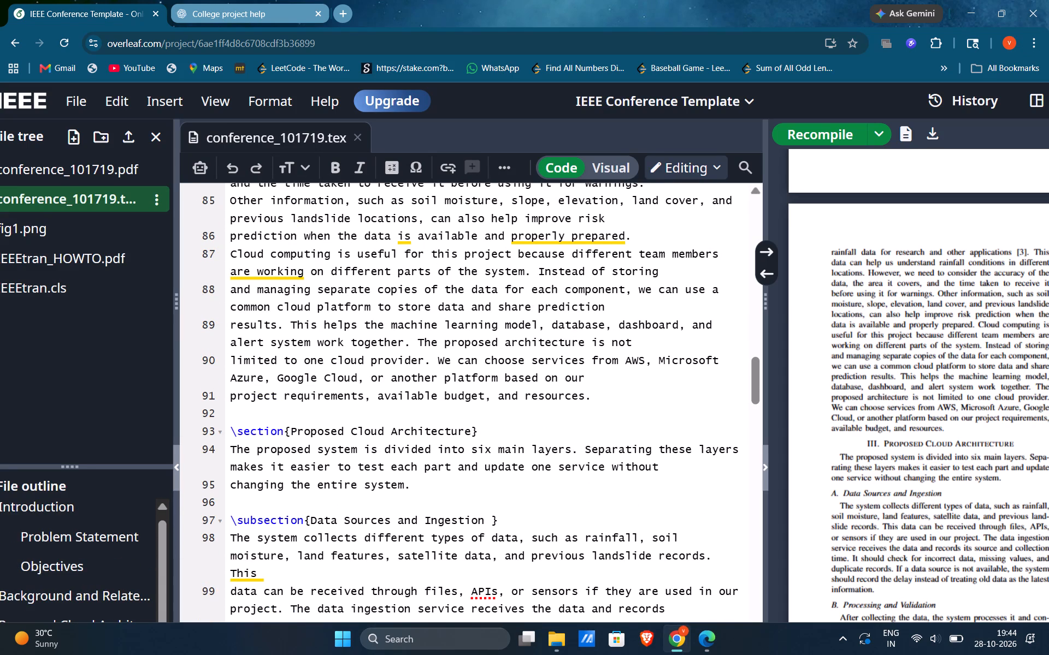
left_click_drag(421, 489, 225, 429)
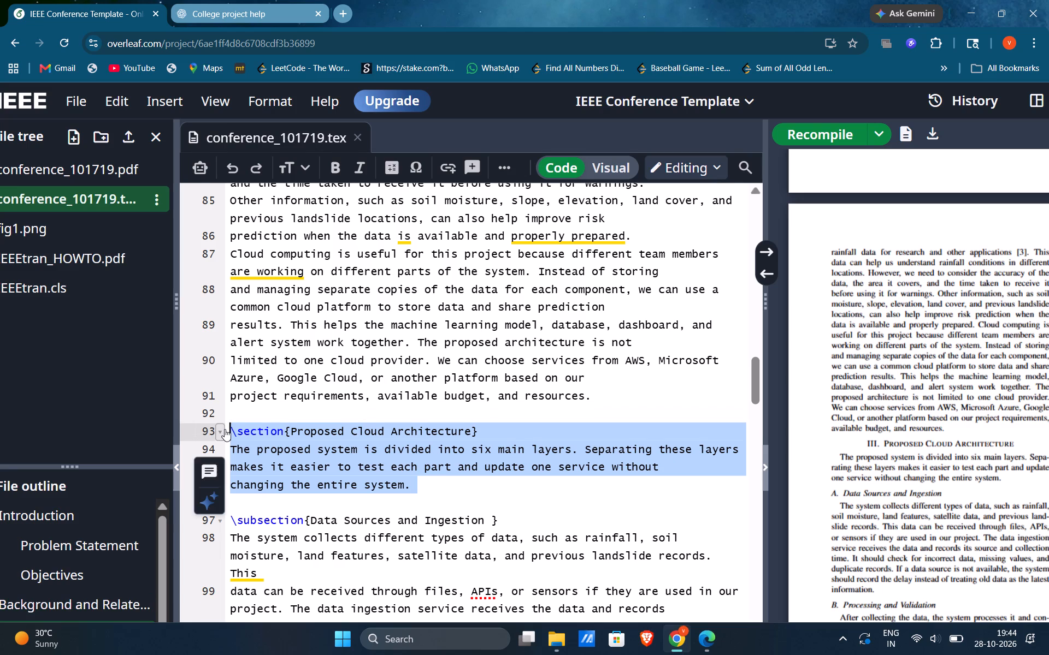
key("ctrl+c")
scroll(225, 429, "down", 5)
scroll(347, 508, "down", 1)
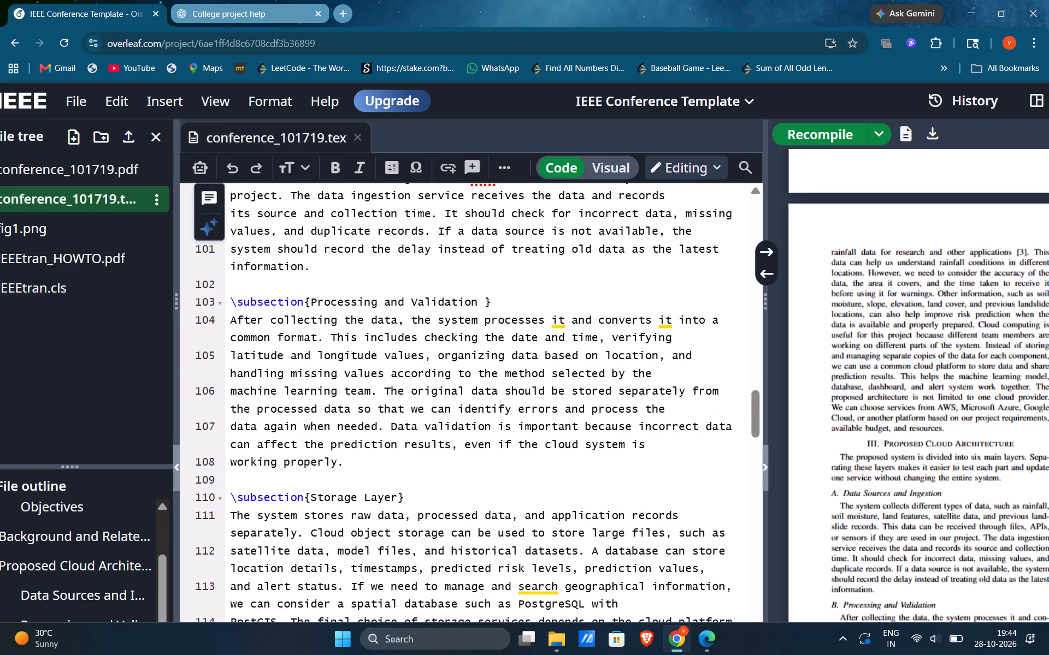
scroll(347, 508, "down", 2)
left_click(286, 459)
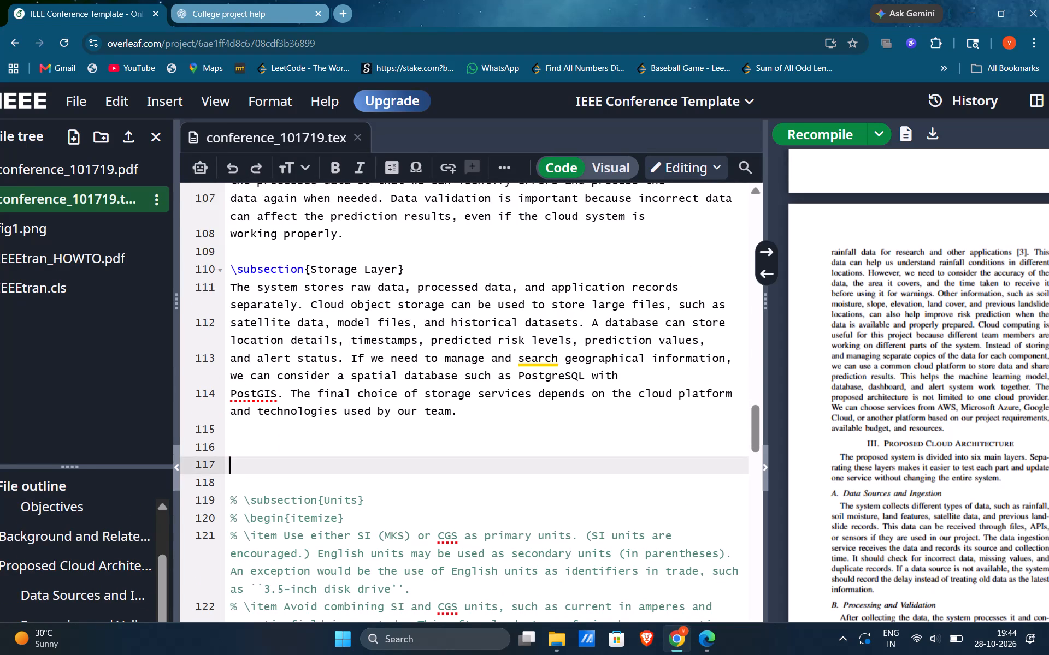
key("ctrl+v")
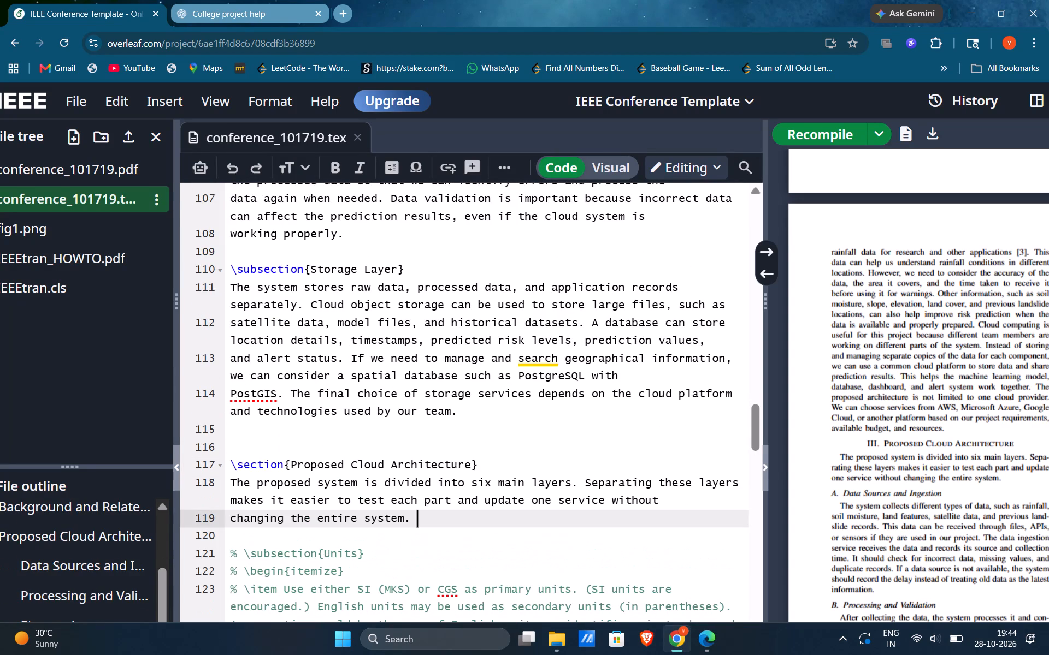
Replace the duplicated section's title with "Model Integration and Risk Information Delivery" copied from the PDF draft, without a leading space.
key("alt+Tab")
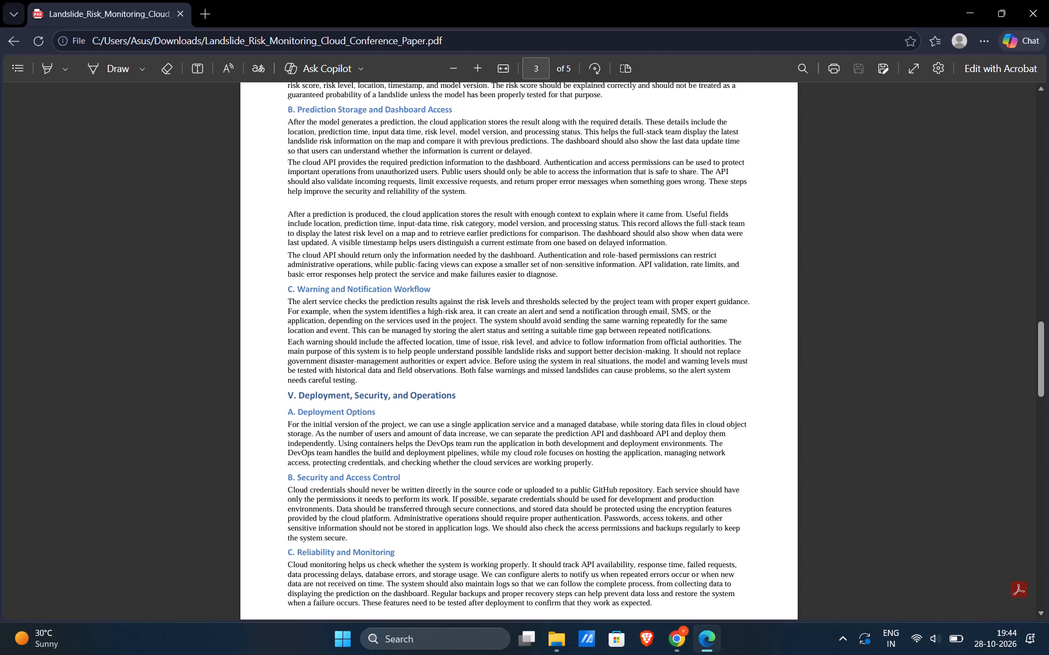
scroll(360, 360, "up", 5)
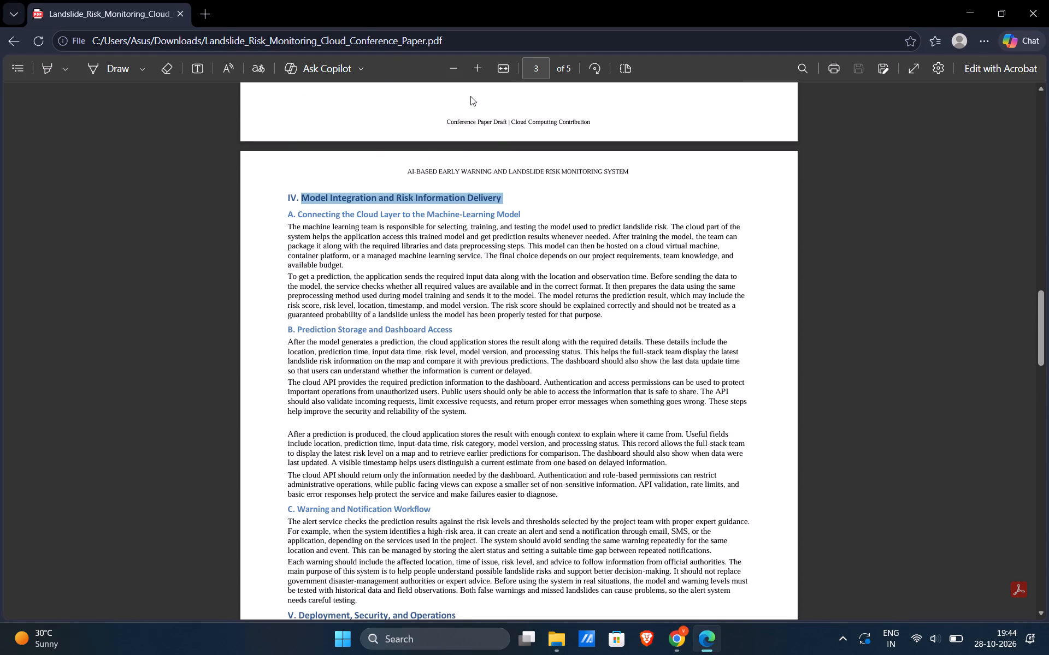
left_click(511, 194)
left_click_drag(511, 194, 359, 203)
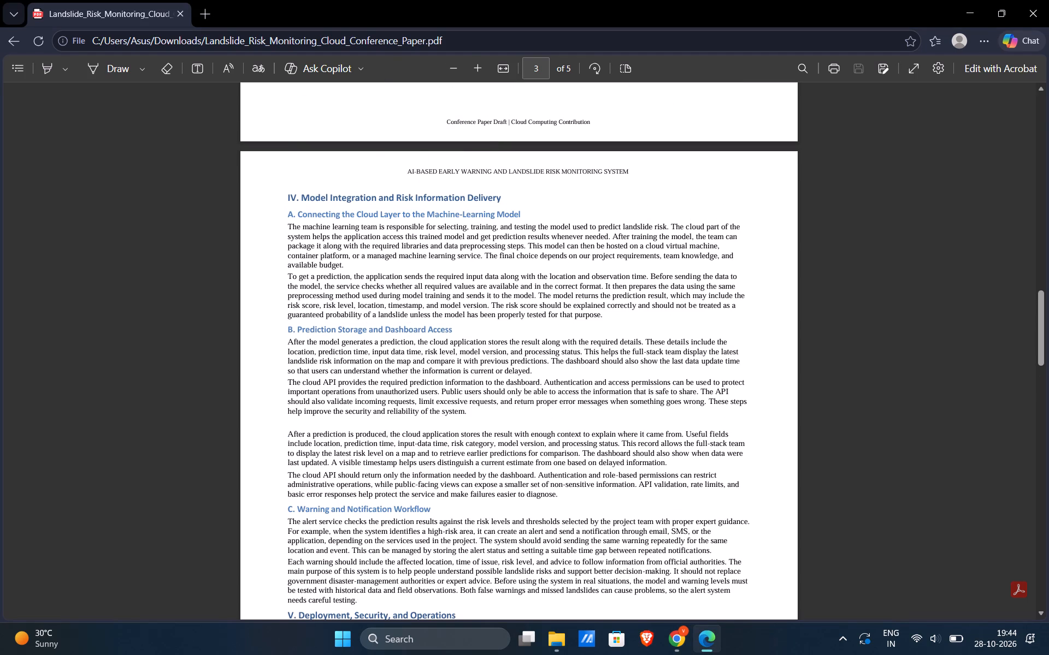
left_click_drag(359, 203, 300, 199)
left_click_drag(300, 199, 370, 197)
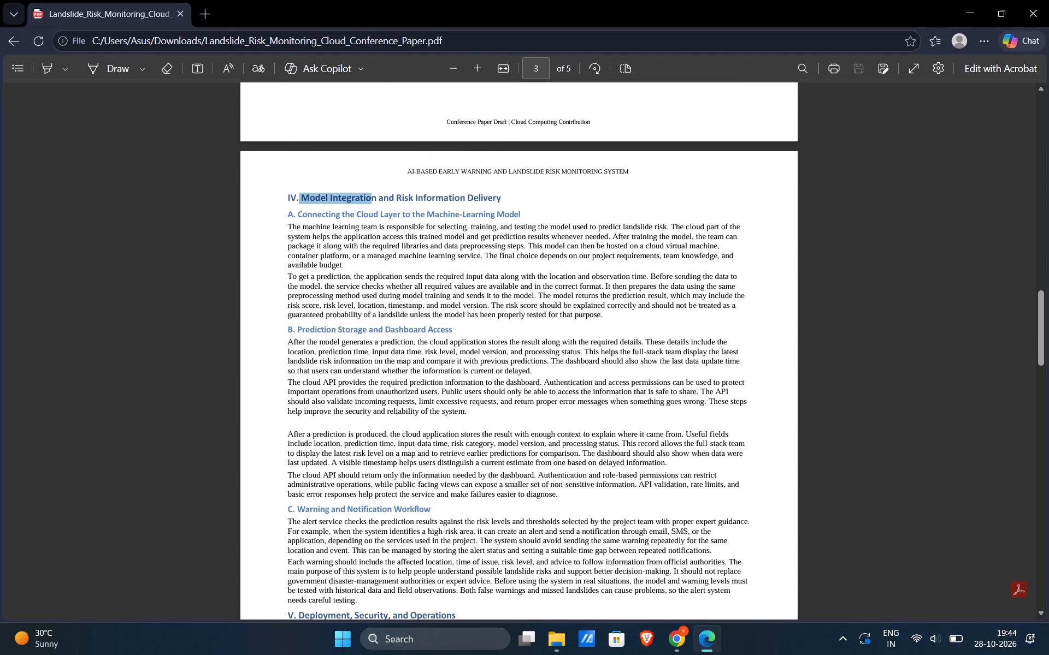
left_click_drag(370, 197, 507, 197)
key("ctrl+c")
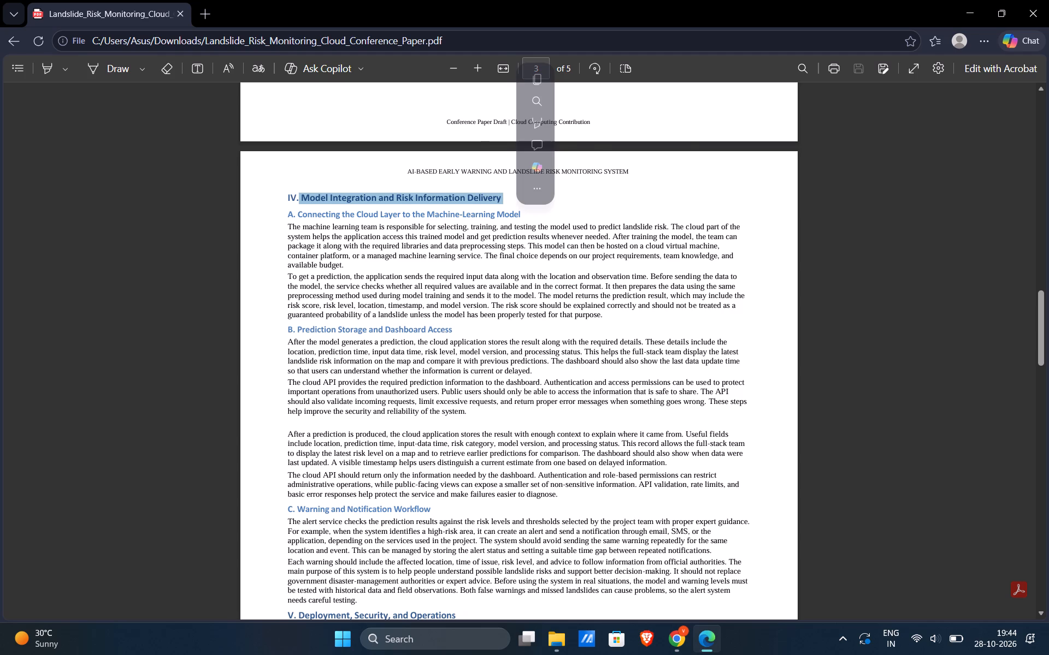
key("alt+Tab")
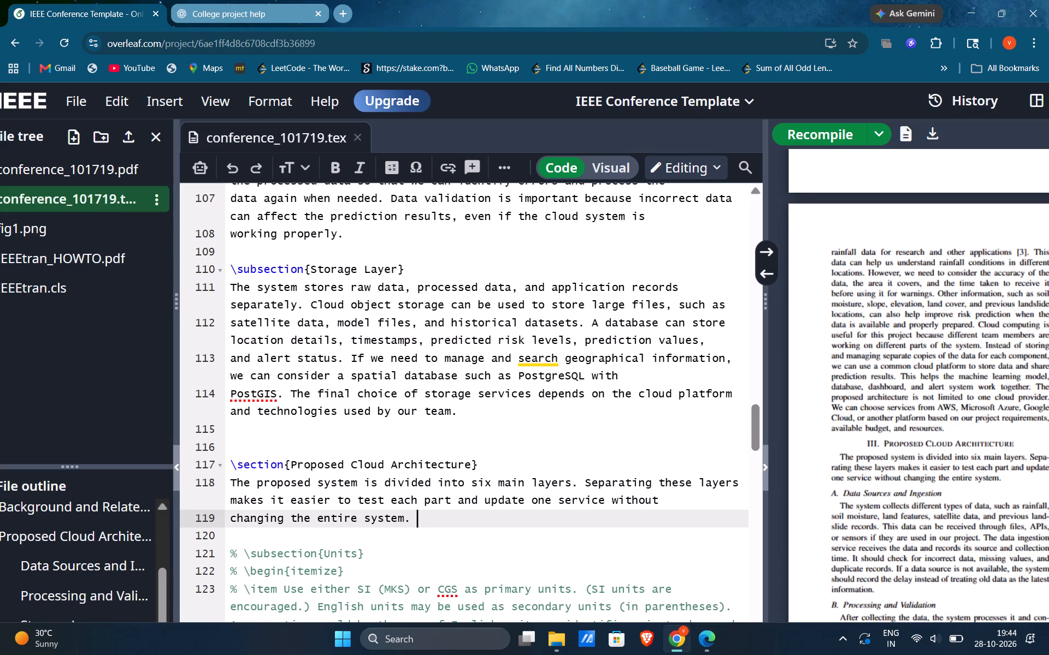
left_click_drag(469, 464, 313, 466)
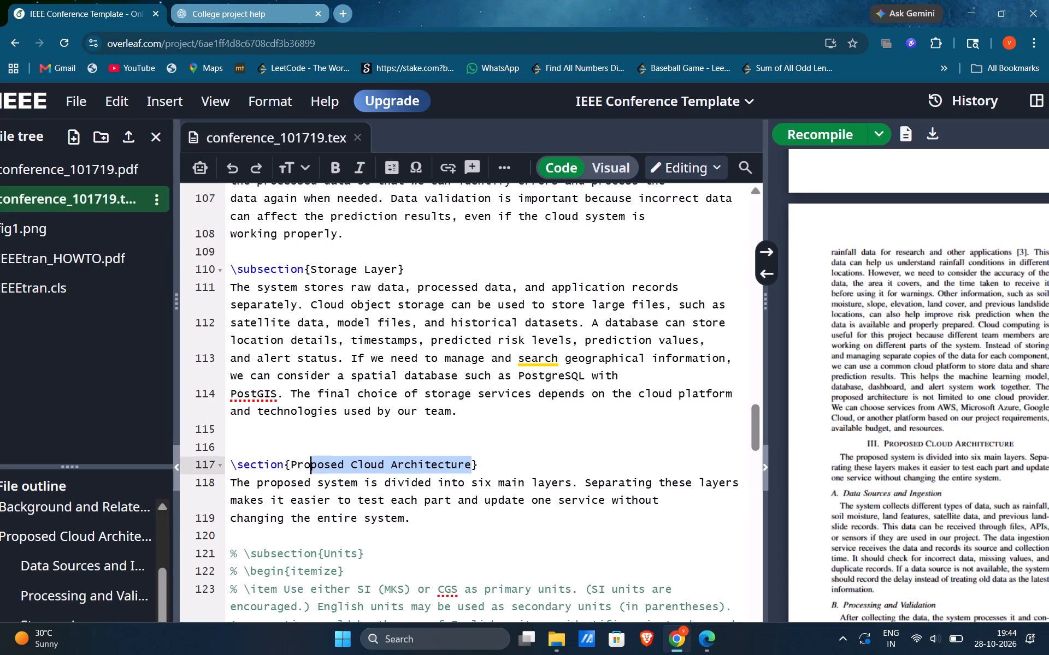
left_click_drag(313, 466, 291, 467)
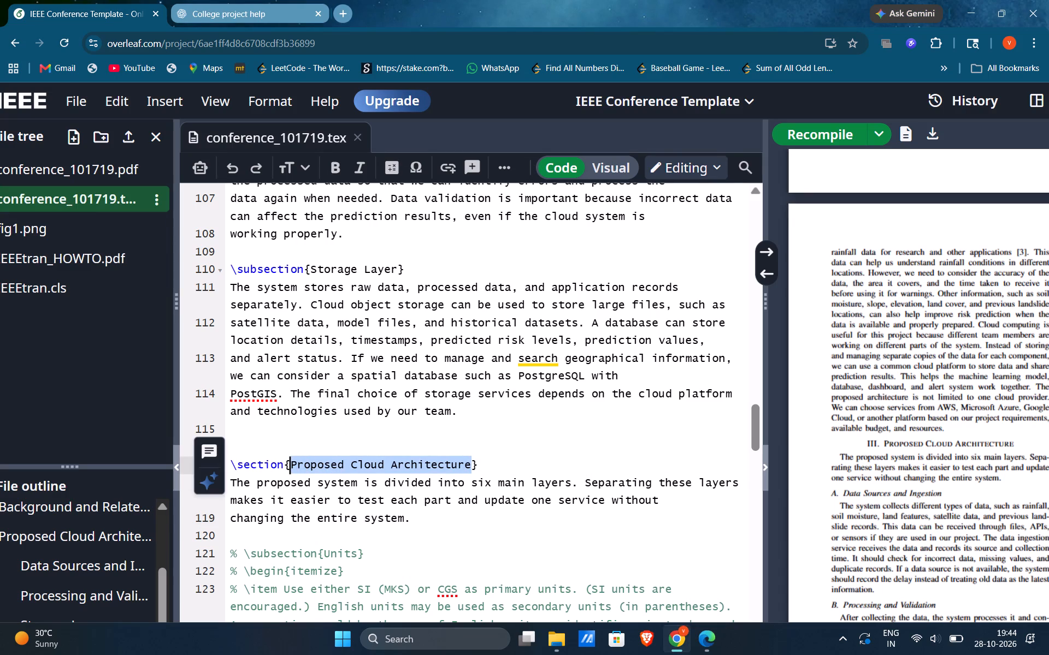
key("ctrl+v")
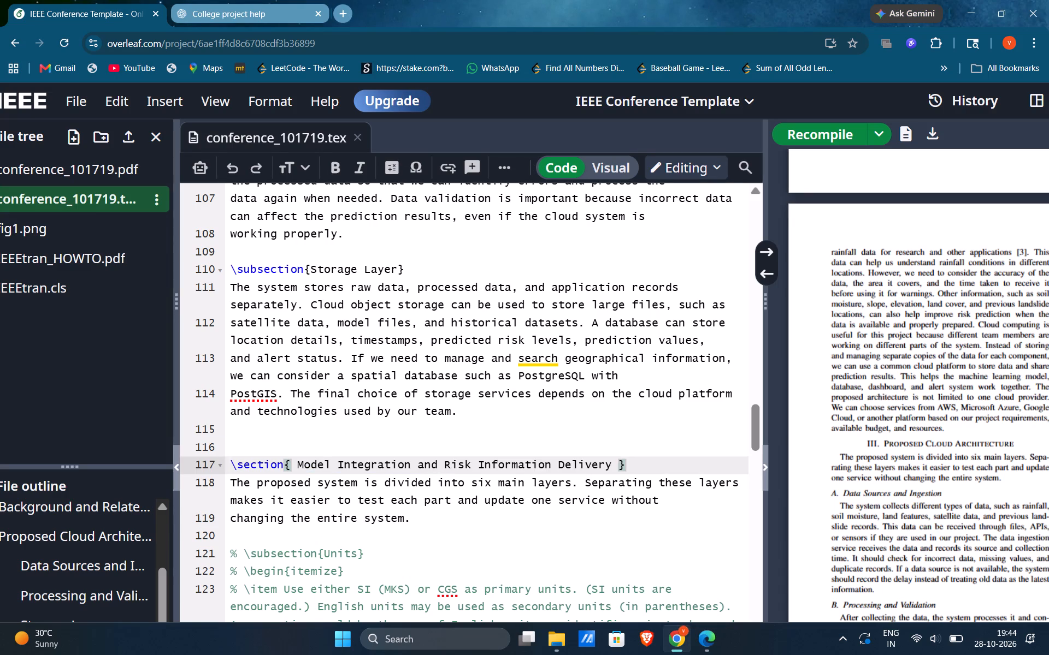
left_click(298, 465)
key("BackSpace")
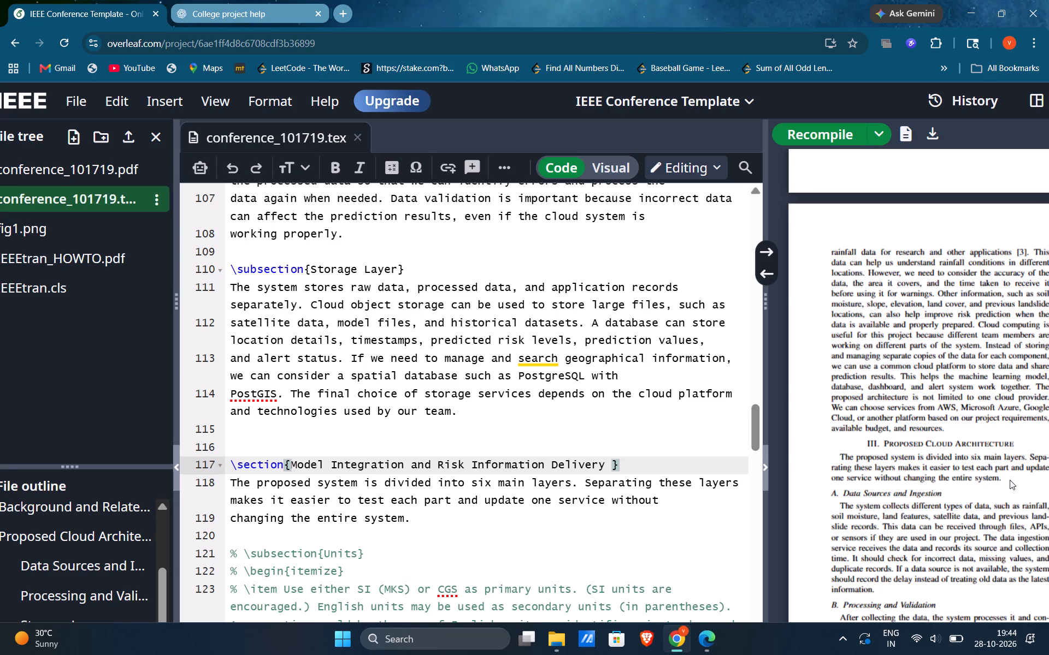
Examine the leftover template content in the compiled preview and locate the source of its common-mistakes list.
scroll(944, 437, "left", 4)
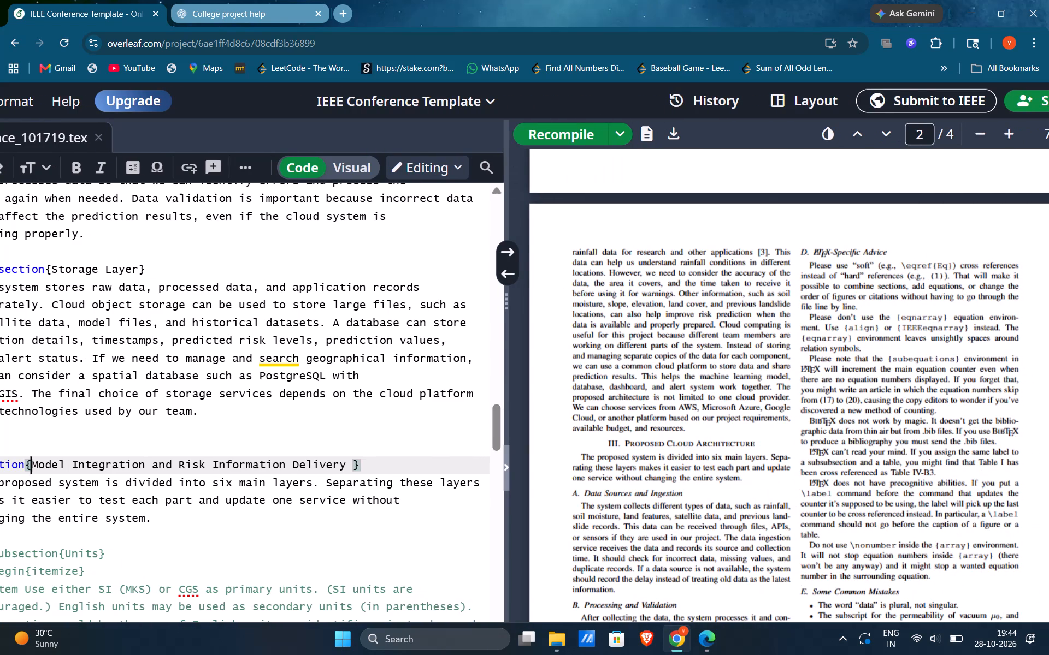
scroll(832, 514, "down", 2)
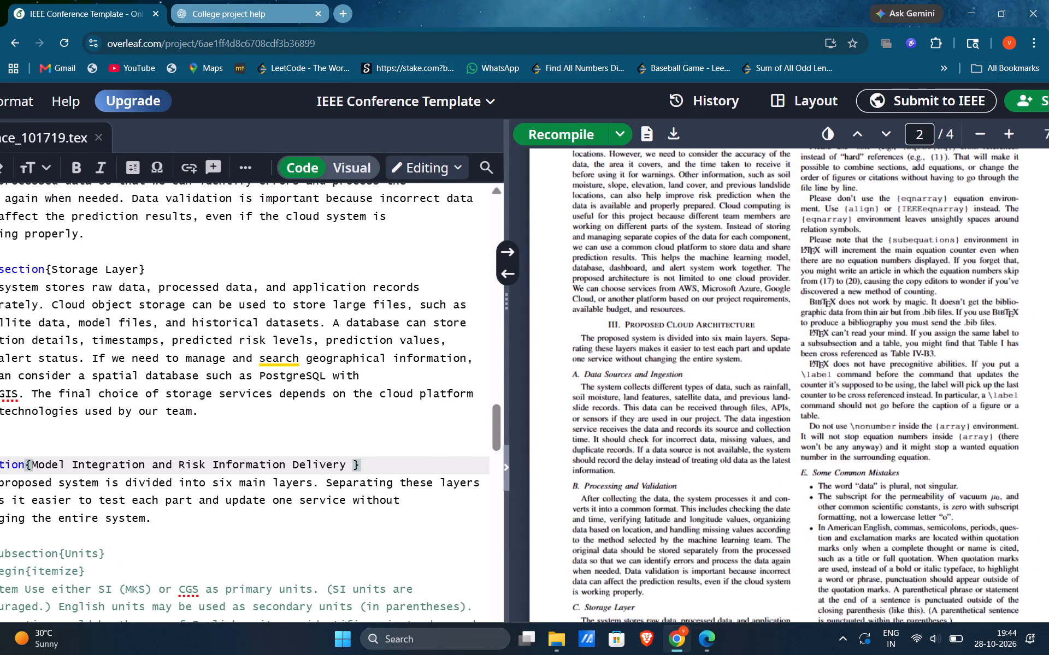
scroll(832, 514, "down", 4)
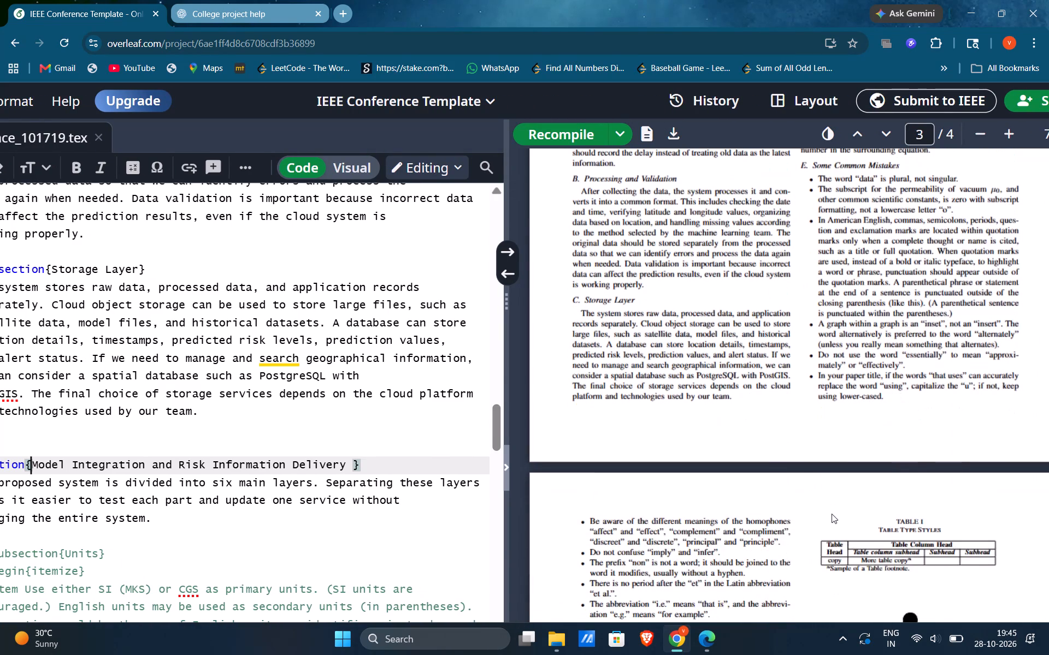
scroll(832, 514, "down", 2)
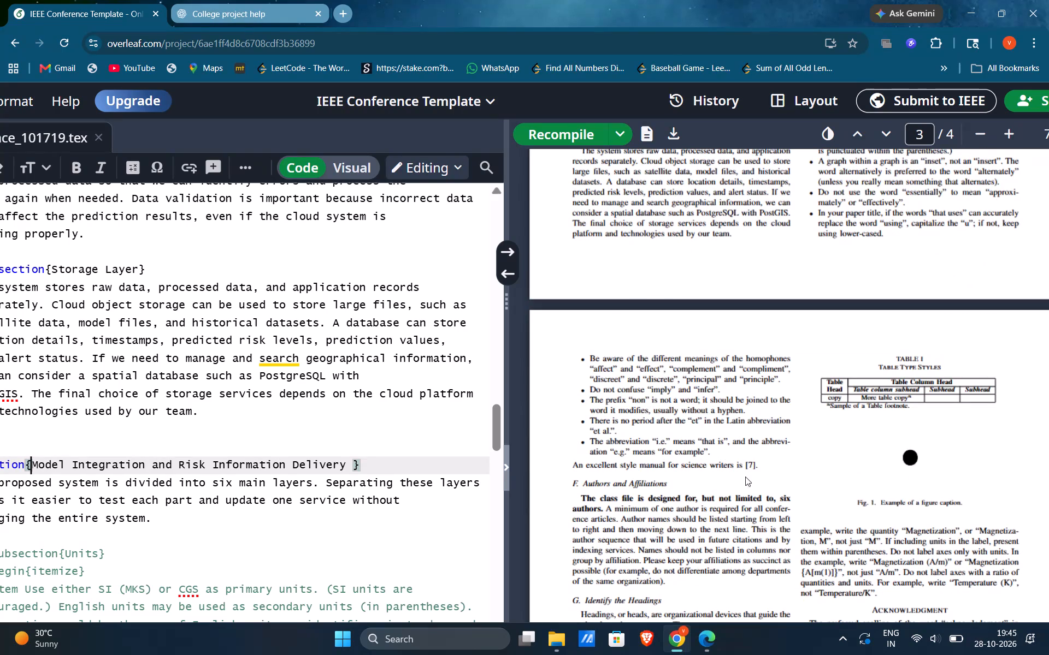
double_click(745, 465)
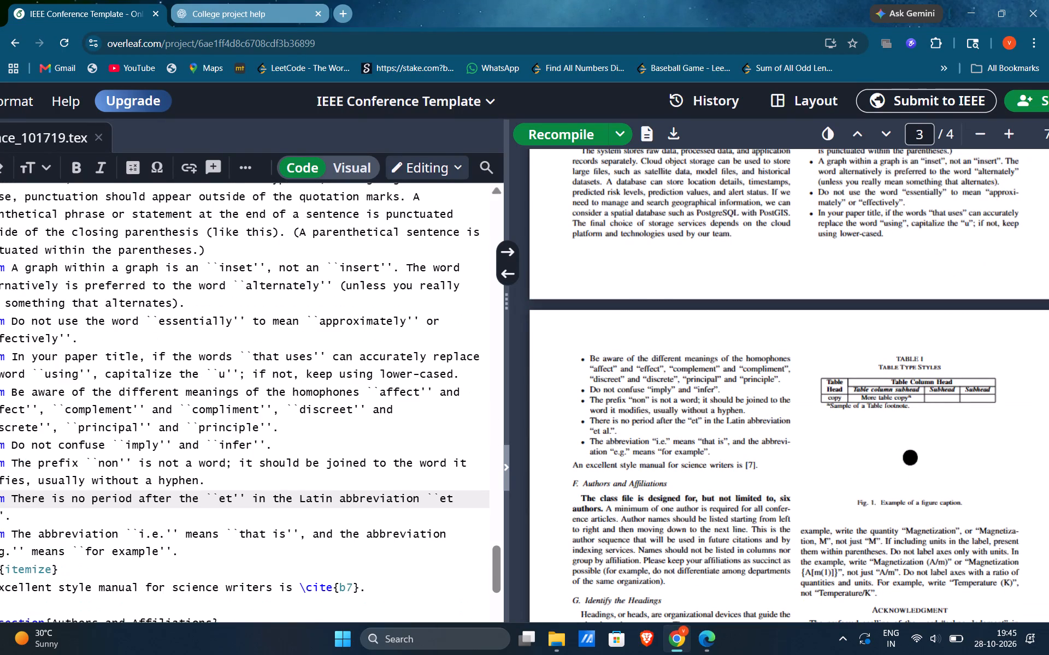
scroll(186, 493, "right", 2)
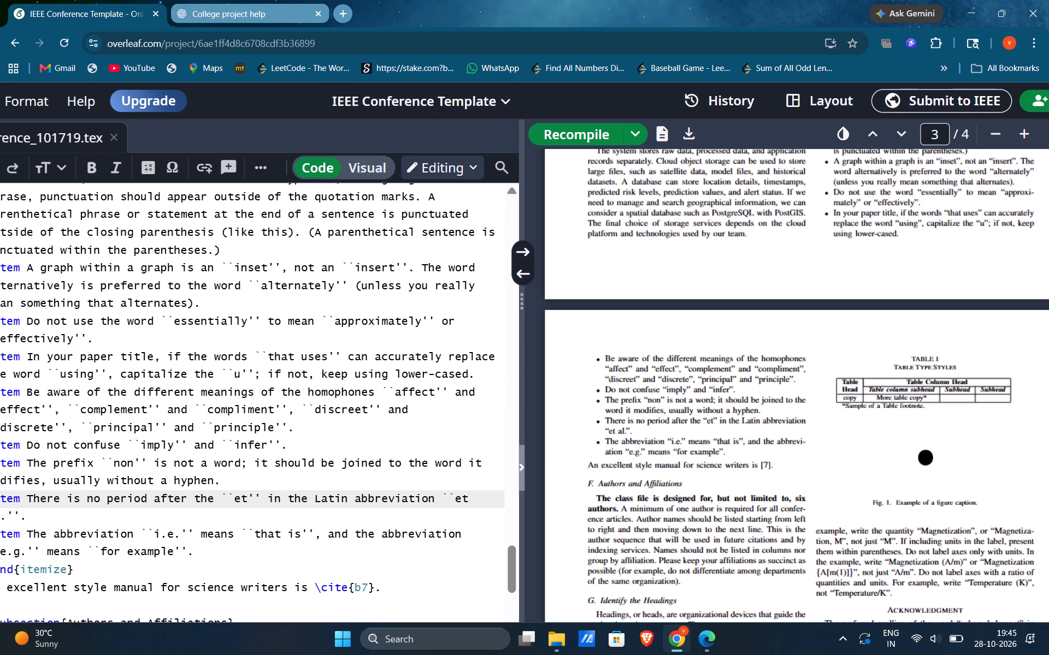
scroll(683, 309, "up", 14)
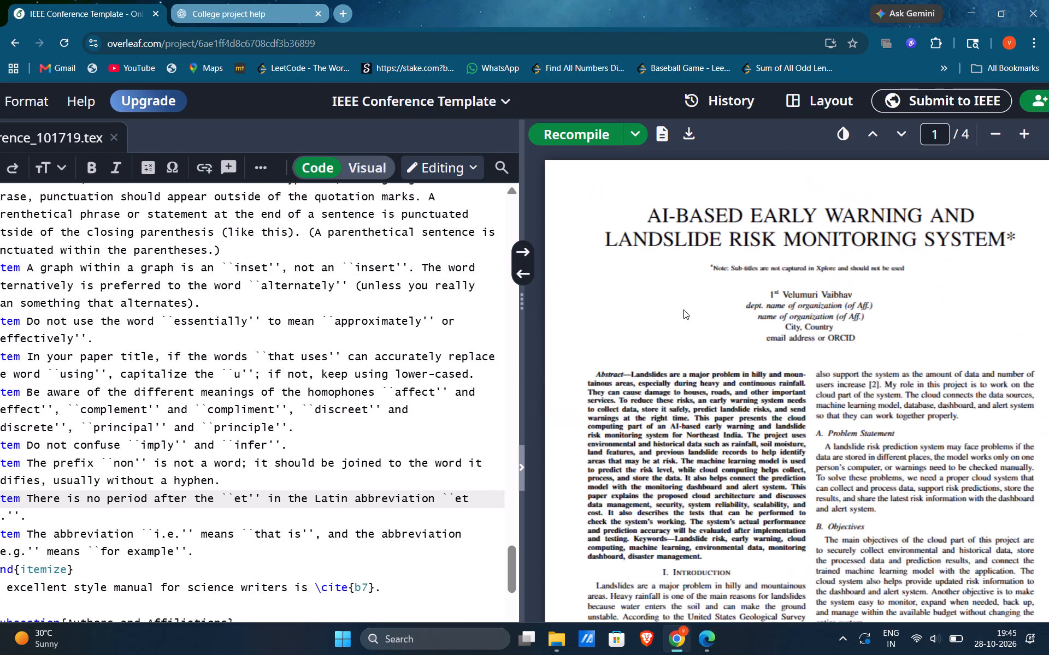
scroll(683, 309, "up", 4)
scroll(222, 326, "up", 16)
scroll(222, 326, "right", 1)
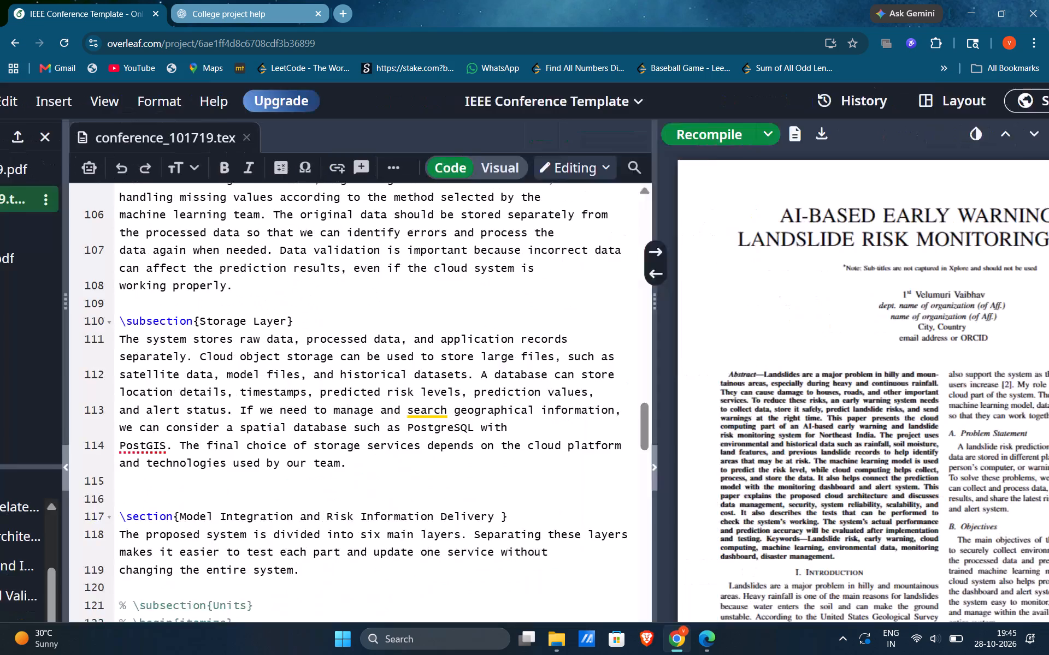
scroll(222, 326, "right", 1)
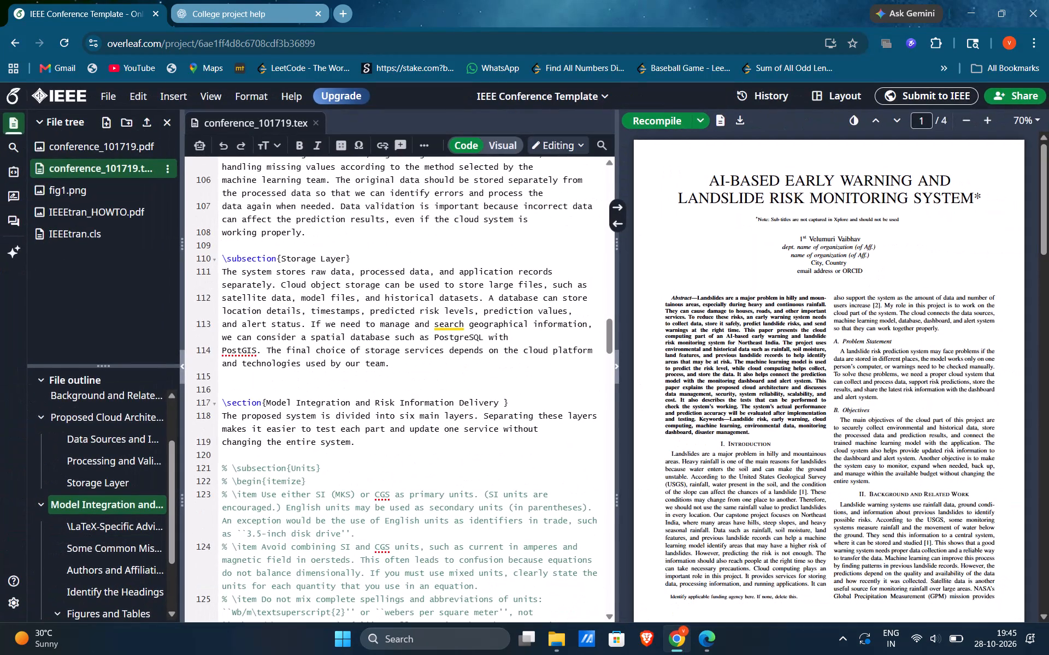
Duplicate the Storage Layer subsection heading below the introduction of the Model Integration and Risk Information Delivery section.
key("alt+Tab")
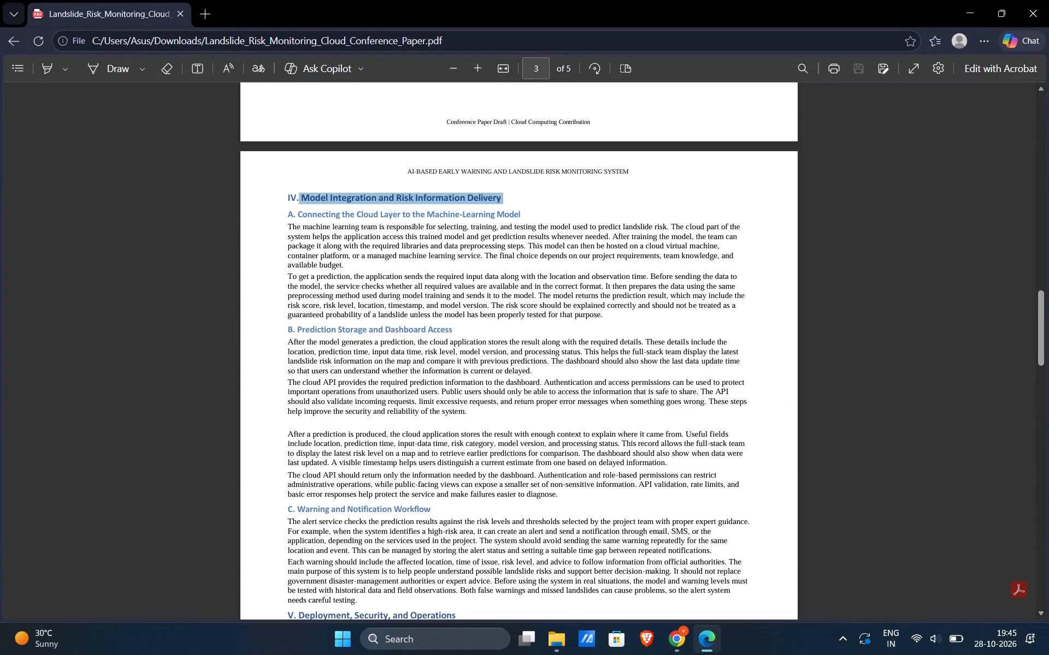
left_click_drag(297, 213, 322, 214)
key("alt+Tab")
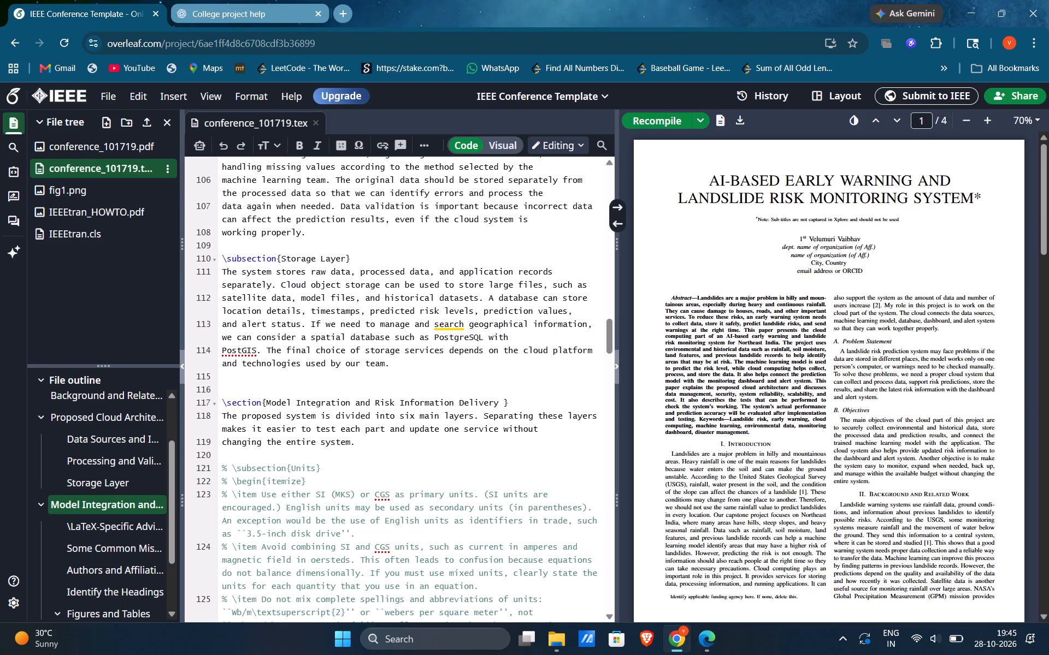
left_click_drag(352, 266, 287, 261)
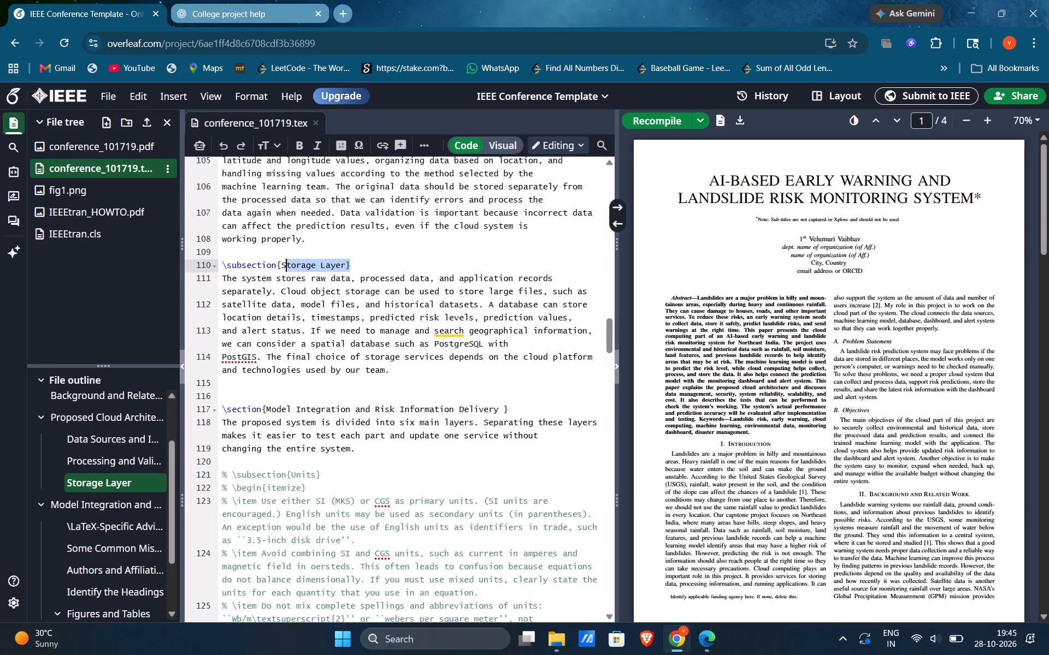
left_click_drag(287, 261, 221, 265)
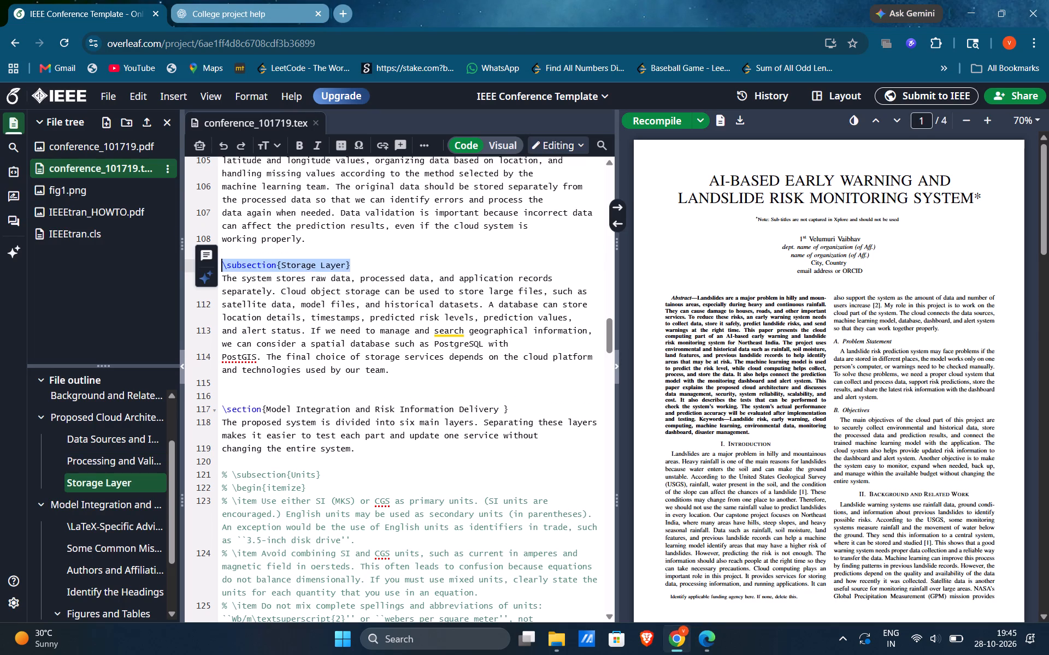
key("ctrl+c")
left_click(404, 449)
key("Return")
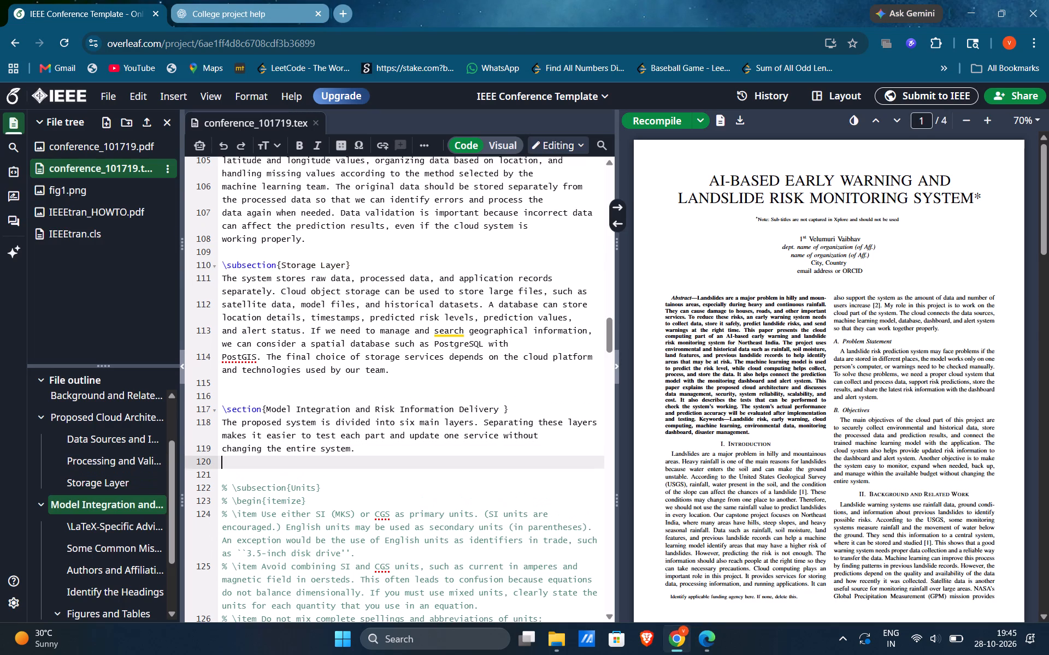
key("Return")
key("ctrl+v")
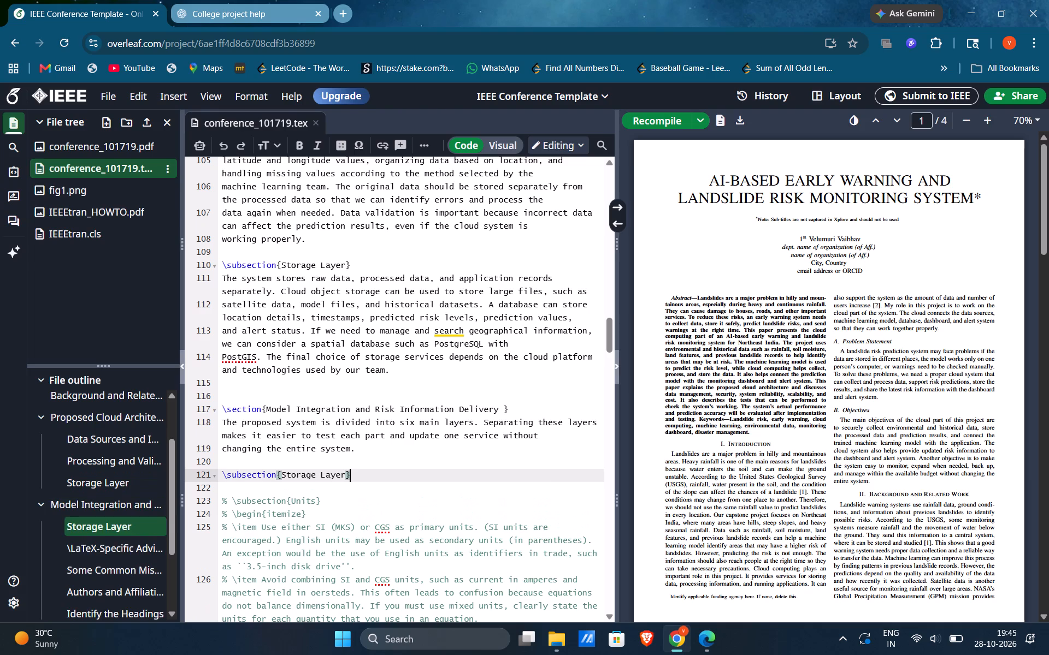
Replace the duplicated heading's title with "Connecting the Cloud Layer to the Machine-Learning Model" copied from the PDF draft, without a trailing space.
key("alt+Tab")
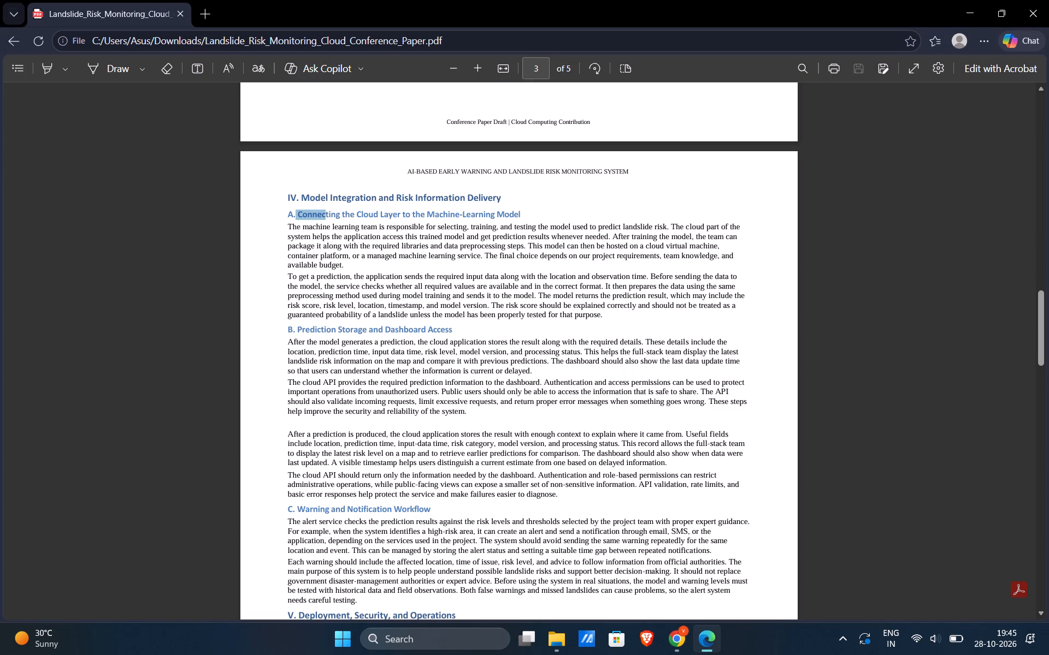
left_click_drag(521, 214, 293, 219)
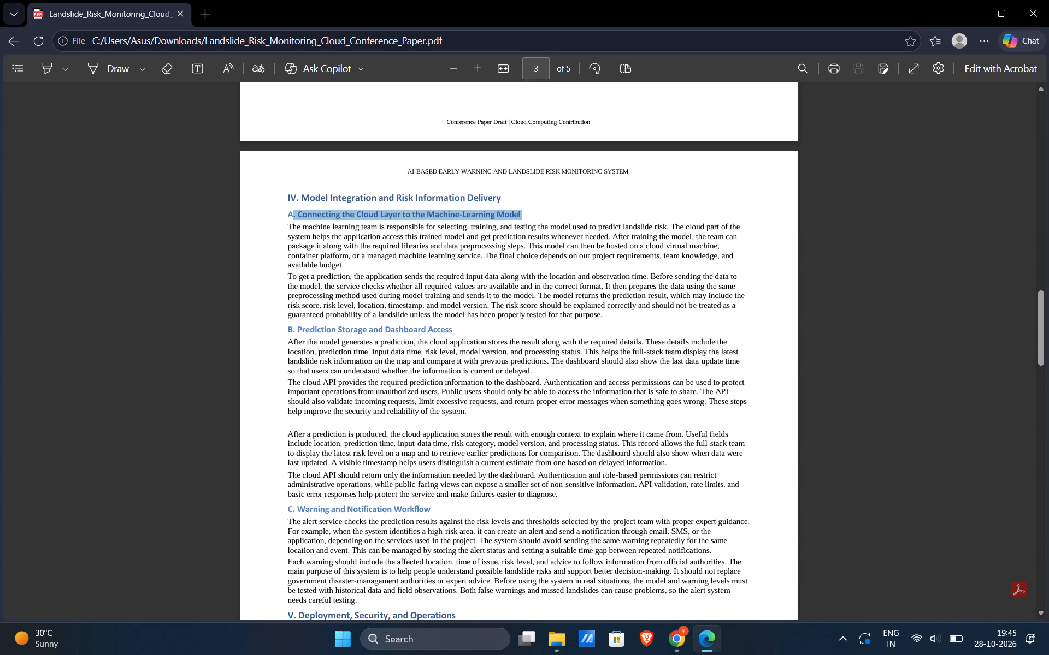
left_click_drag(293, 219, 297, 219)
key("ctrl+c")
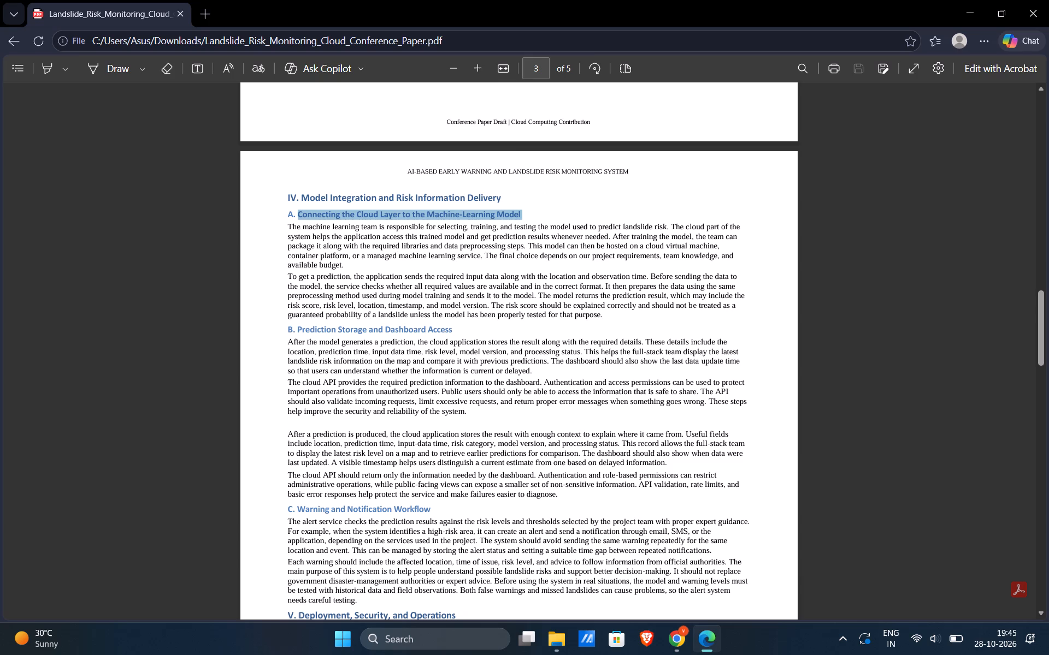
key("alt+Tab")
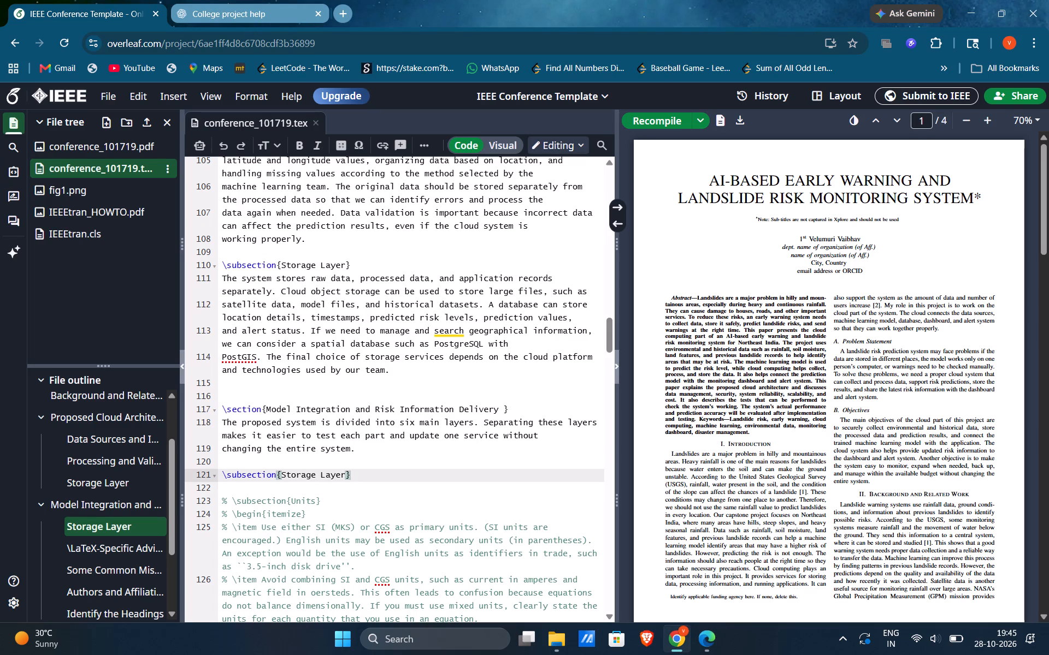
left_click(342, 478)
key("Right")
key("BackSpace")
key("BackSpace")
key("BackSpace")
key("BackSpace")
key("BackSpace")
key("BackSpace")
key("BackSpace")
key("BackSpace")
key("BackSpace")
key("BackSpace")
key("BackSpace")
key("BackSpace")
key("BackSpace")
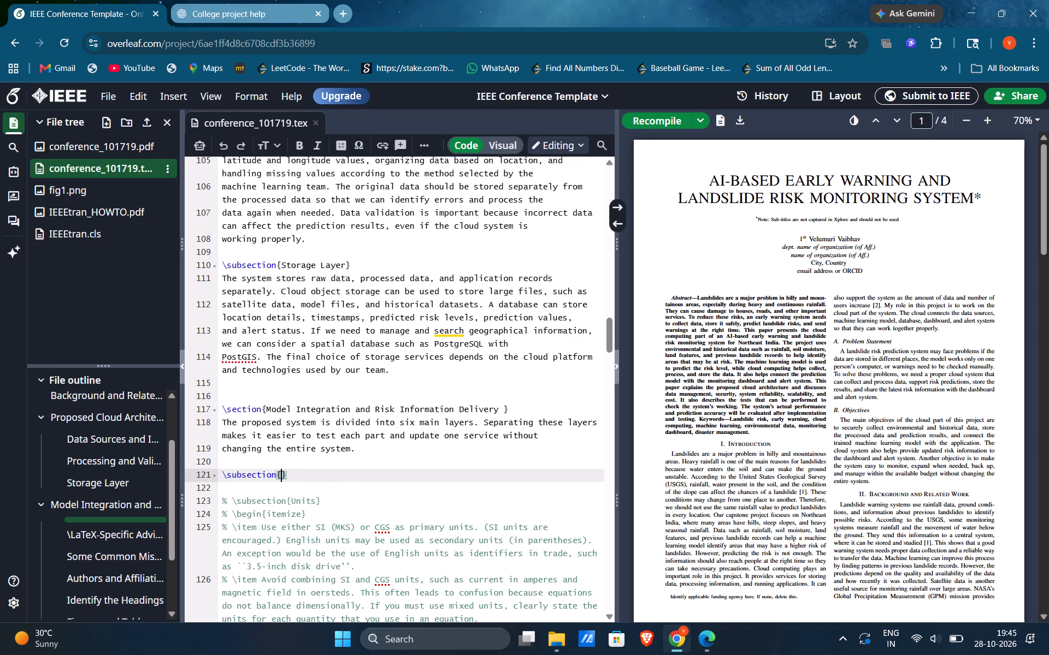
key("ctrl+v")
key("BackSpace")
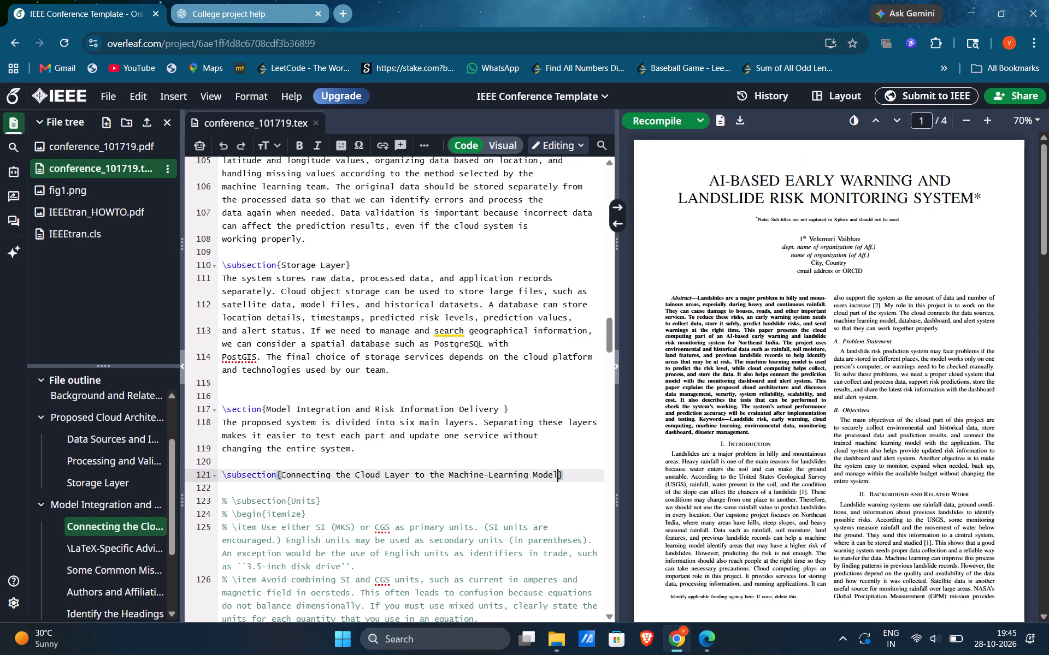
Insert the PDF draft's two paragraphs on connecting the cloud layer to the machine-learning model beneath that subsection heading.
key("Right")
key("Return")
key("alt+Tab")
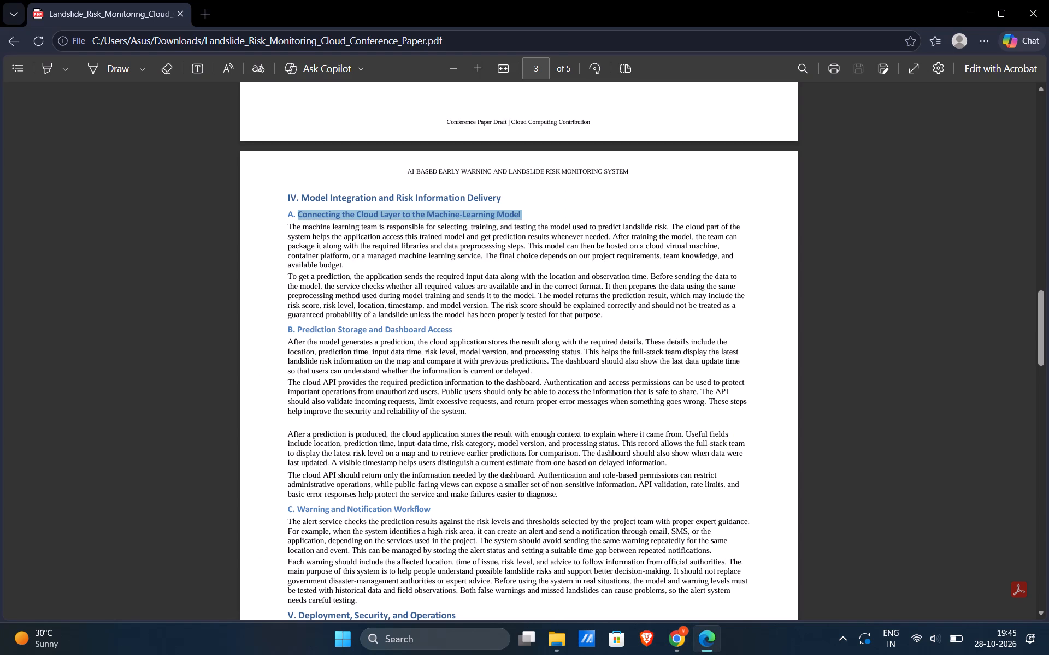
left_click_drag(283, 224, 620, 321)
key("ctrl+c")
key("alt+Tab")
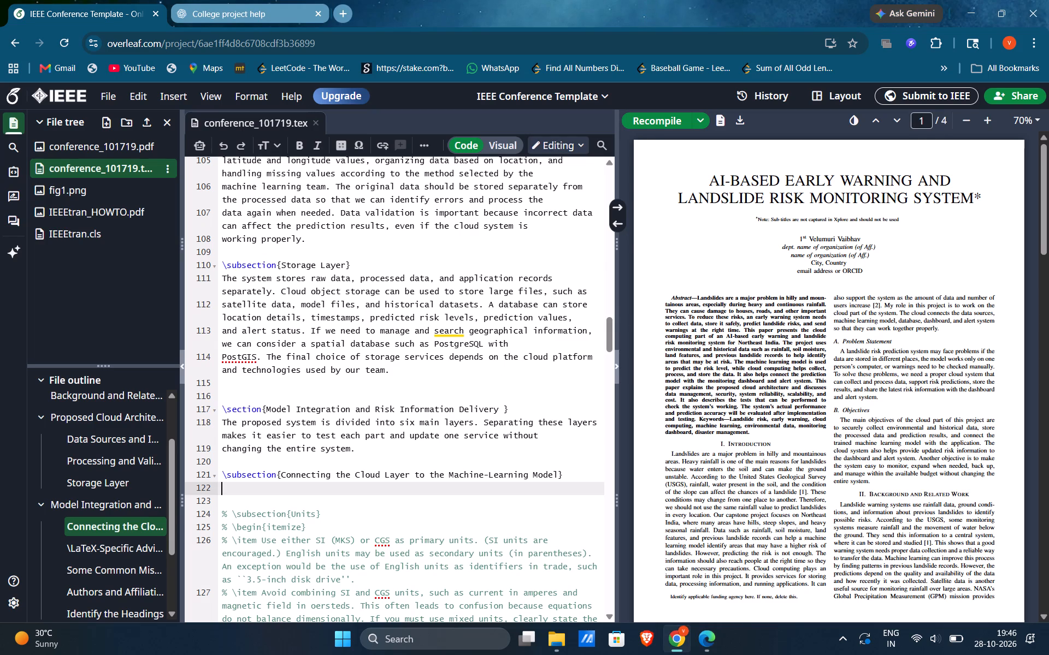
key("ctrl+v")
Duplicate the Connecting the Cloud Layer to the Machine-Learning Model subsection heading below that subsection's text, separated by a blank line.
scroll(266, 539, "down", 1)
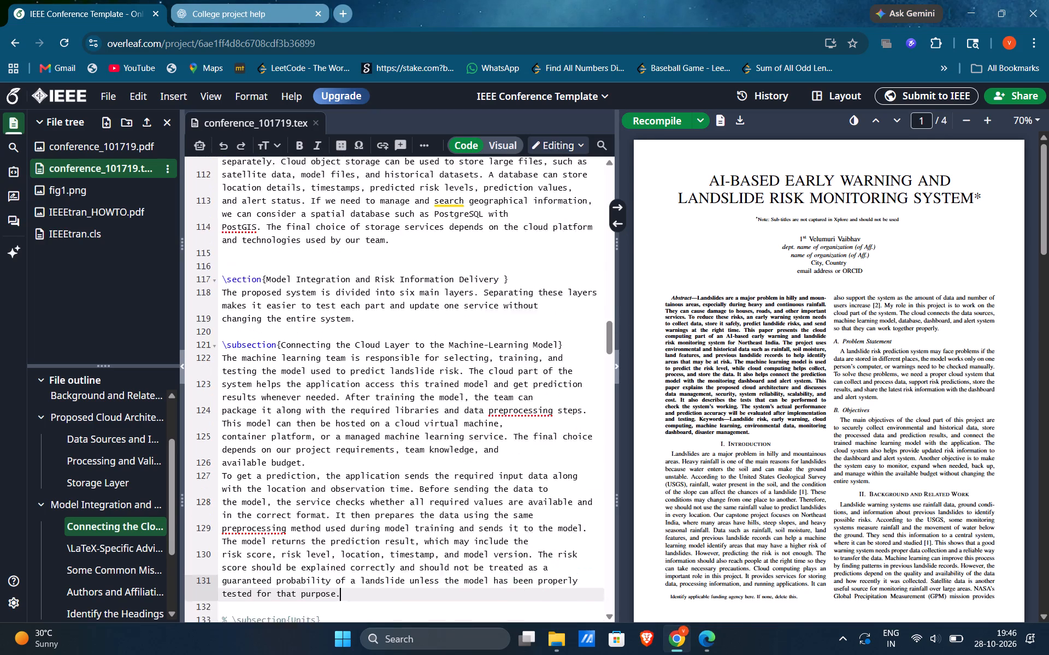
scroll(266, 539, "down", 1)
key("Return")
key("Return")
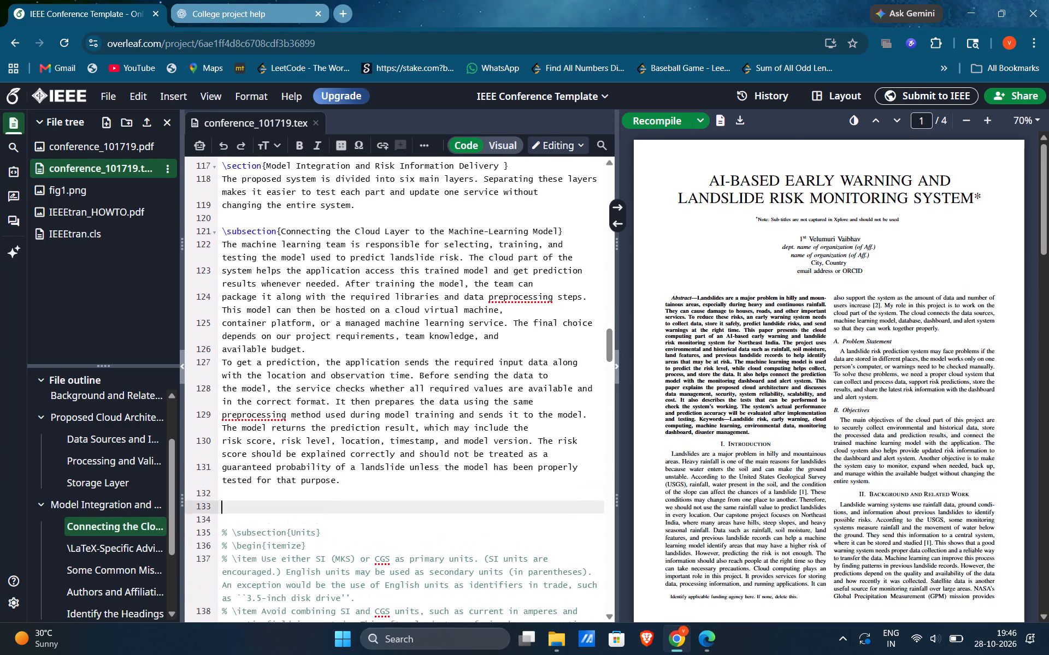
triple_click(233, 234)
key("ctrl+c")
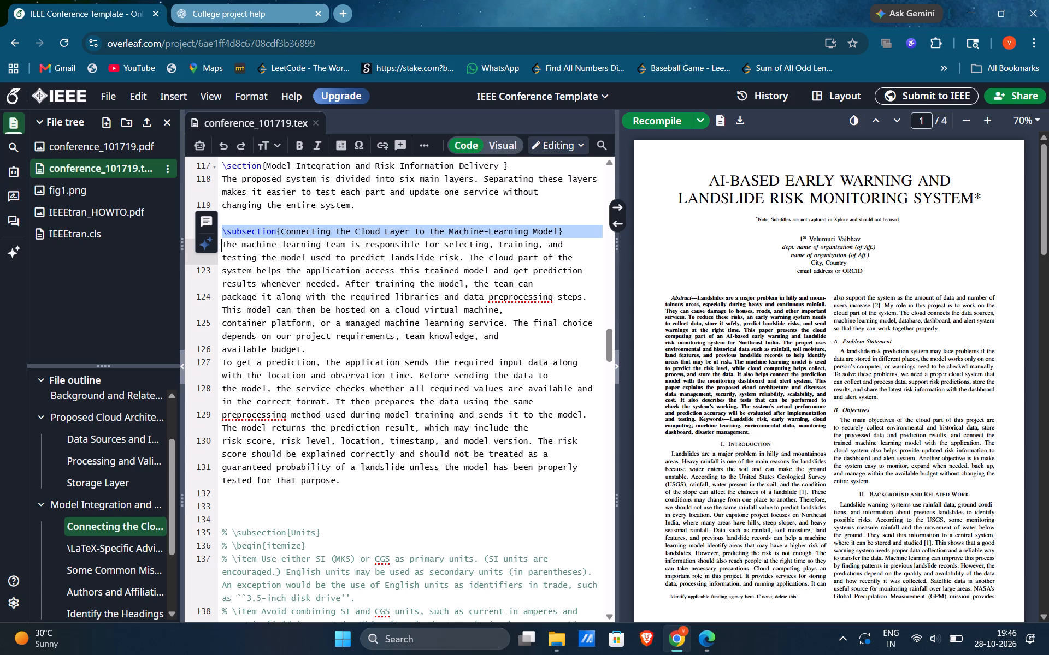
left_click(255, 508)
key("ctrl+v")
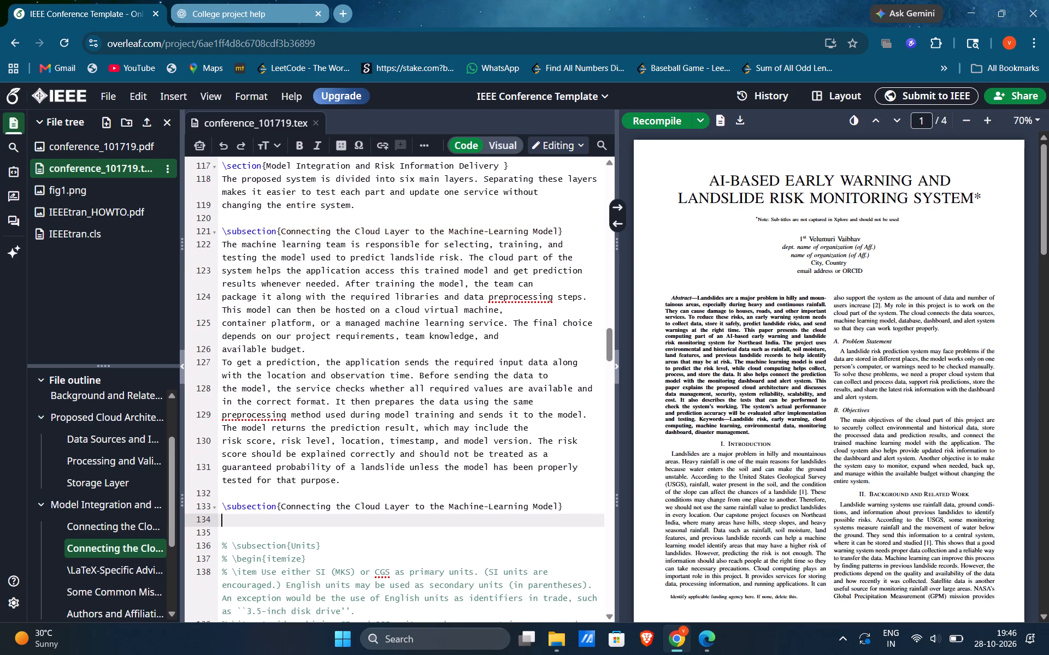
Replace the duplicated heading's title with "Prediction Storage and Dashboard Access" copied from the PDF draft, without a trailing space.
left_click_drag(282, 505, 549, 515)
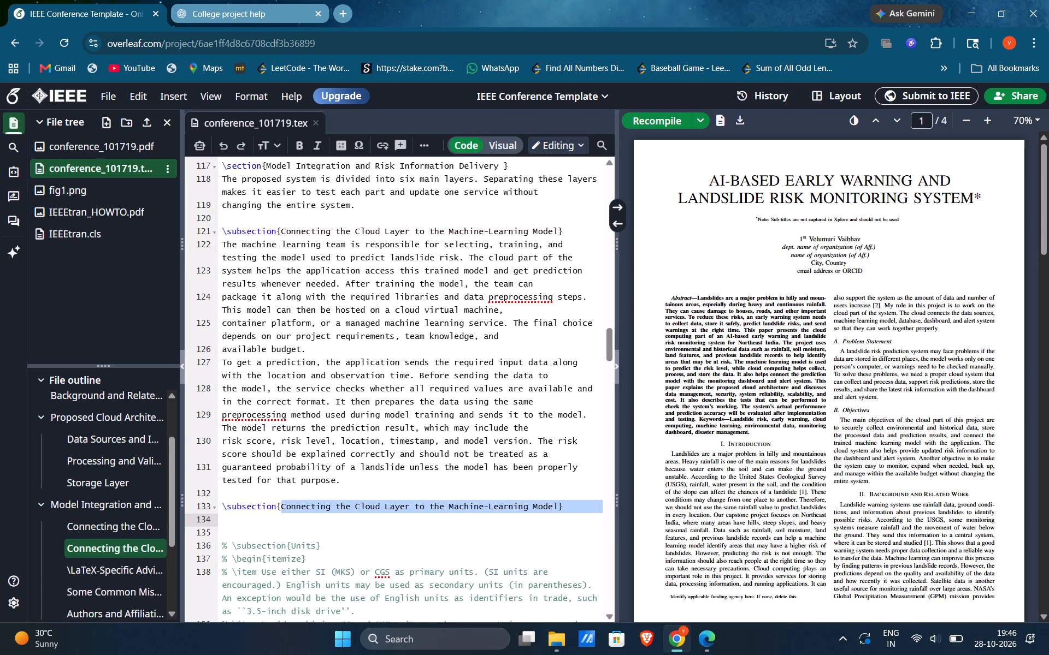
left_click_drag(549, 515, 558, 511)
key("BackSpace")
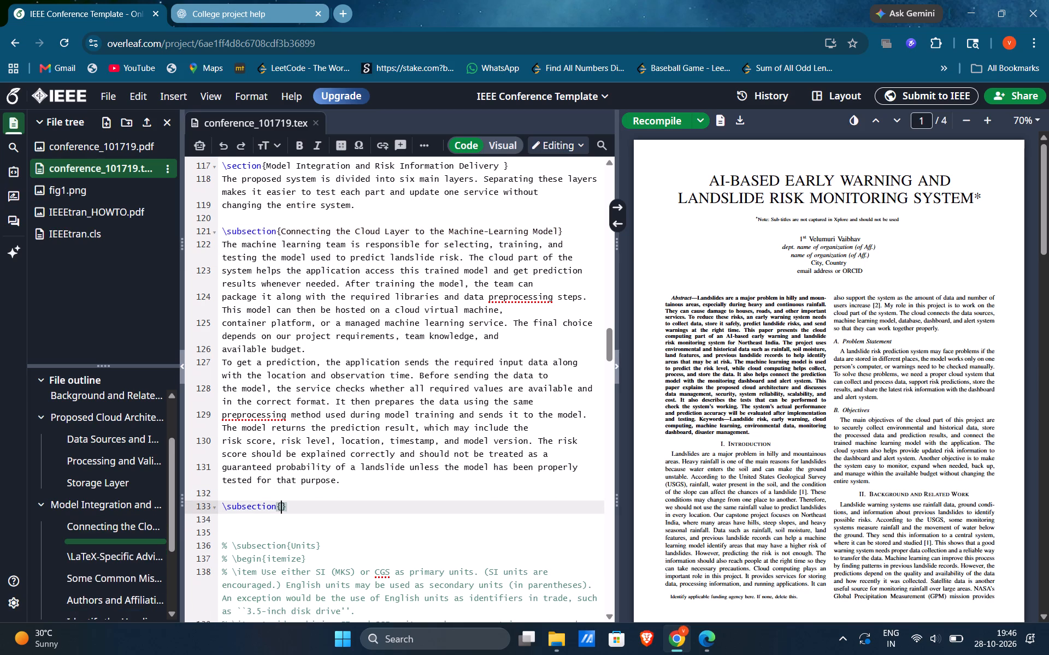
key("alt+Tab")
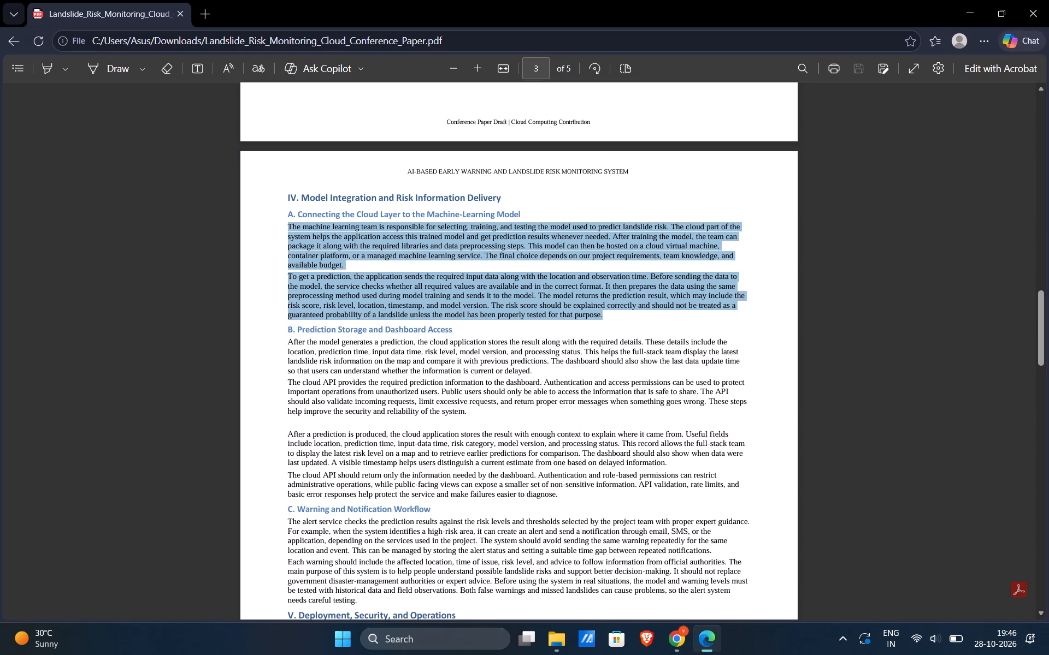
left_click_drag(297, 328, 447, 330)
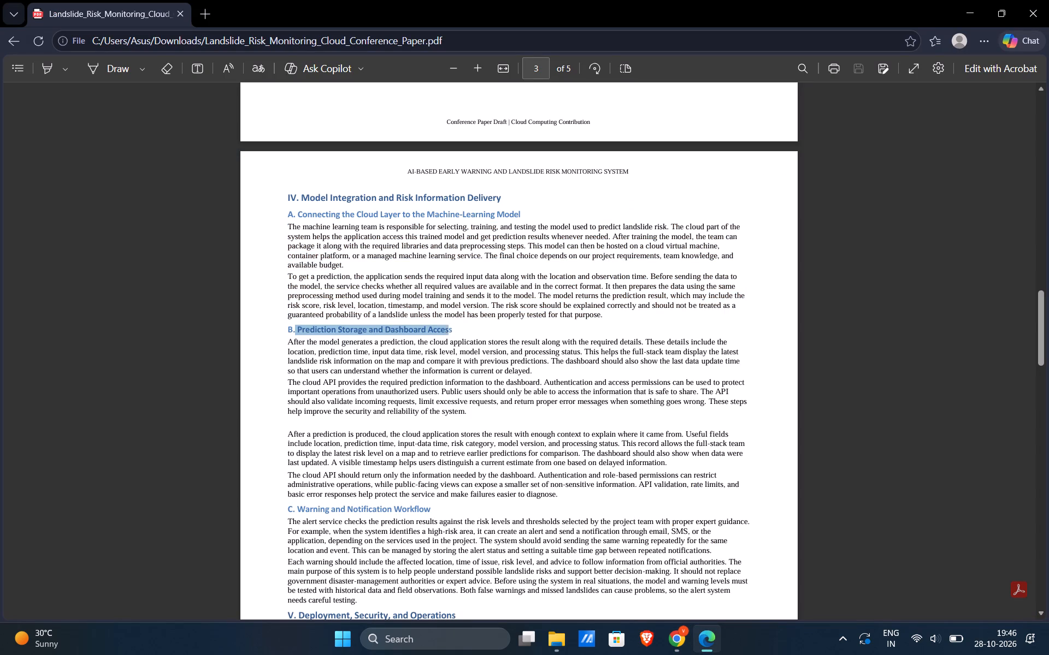
left_click_drag(447, 330, 455, 330)
key("ctrl+c")
key("alt+Tab")
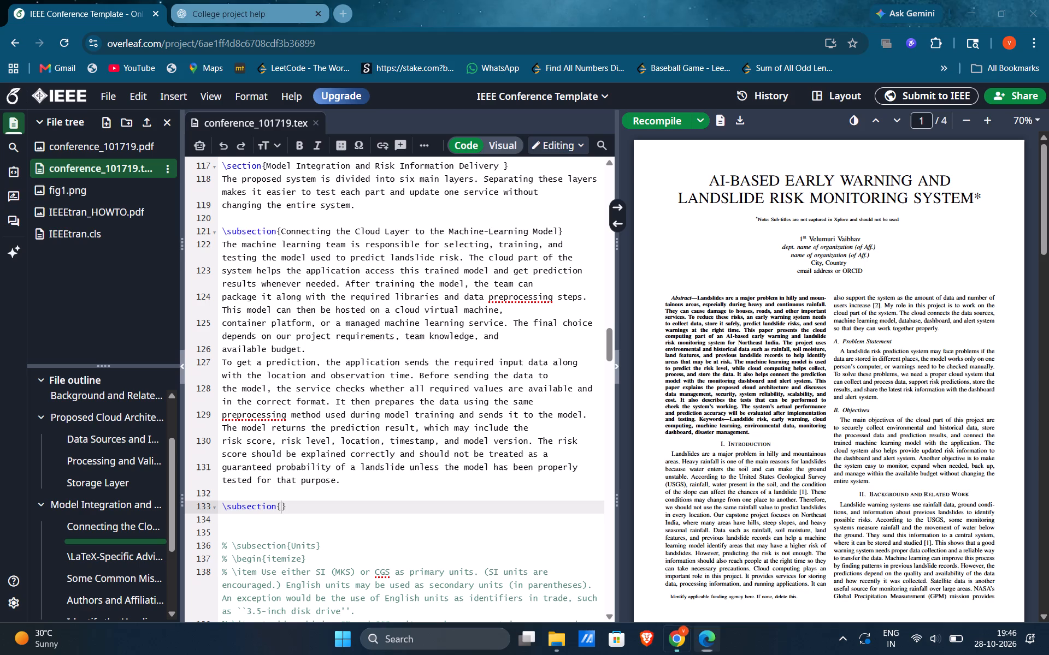
key("ctrl+v")
key("Right")
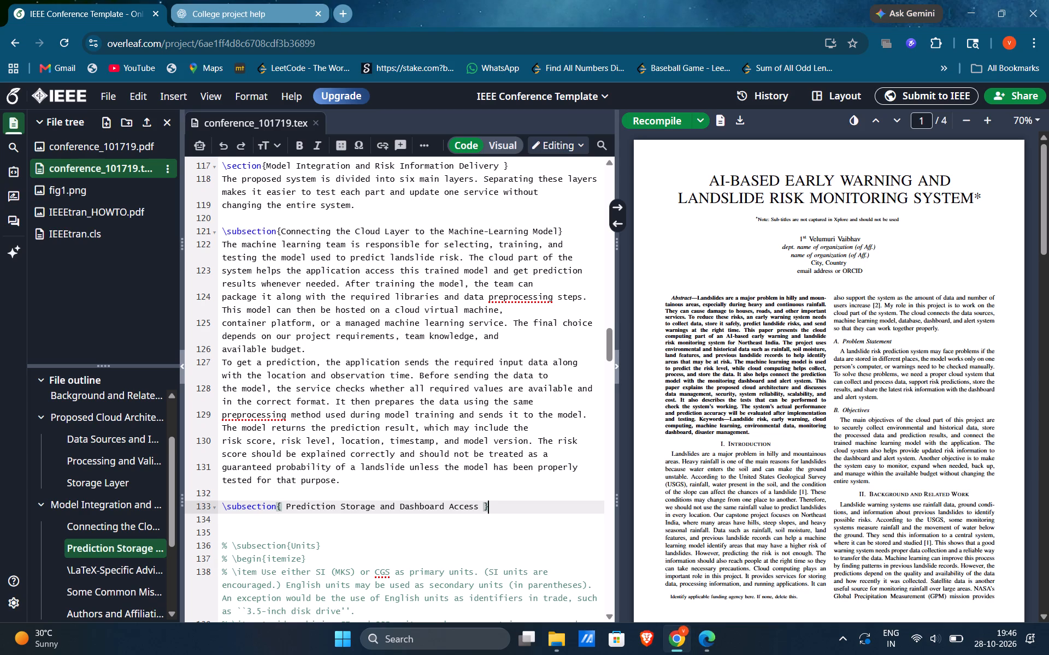
key("Left")
key("BackSpace")
Insert all the PDF draft's Prediction Storage and Dashboard Access paragraphs beneath the matching subsection heading.
key("Right")
key("Return")
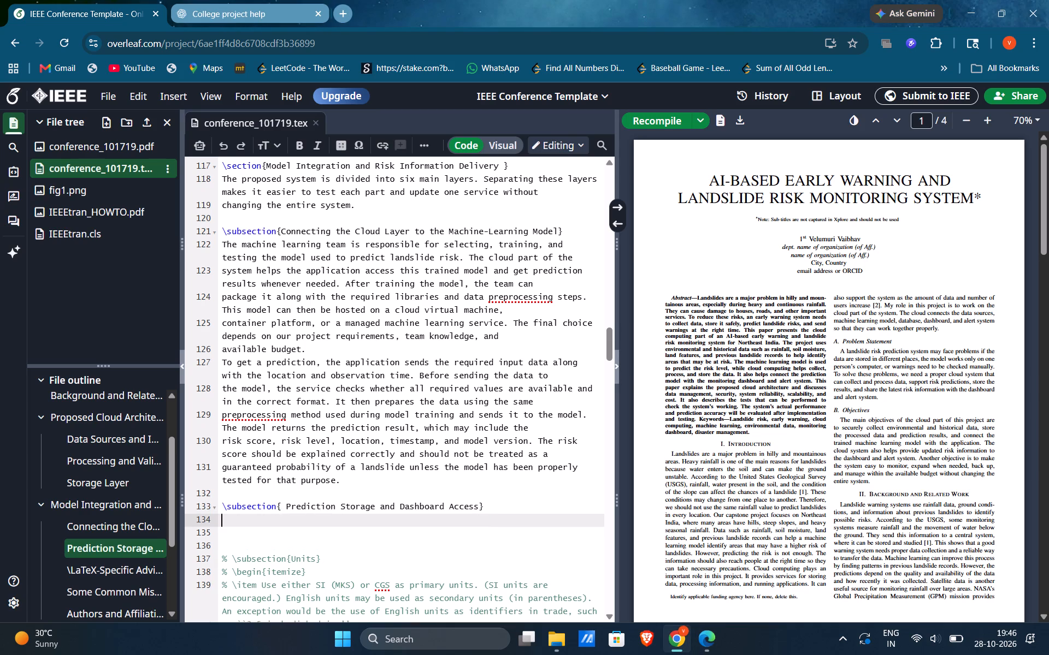
key("alt+Tab")
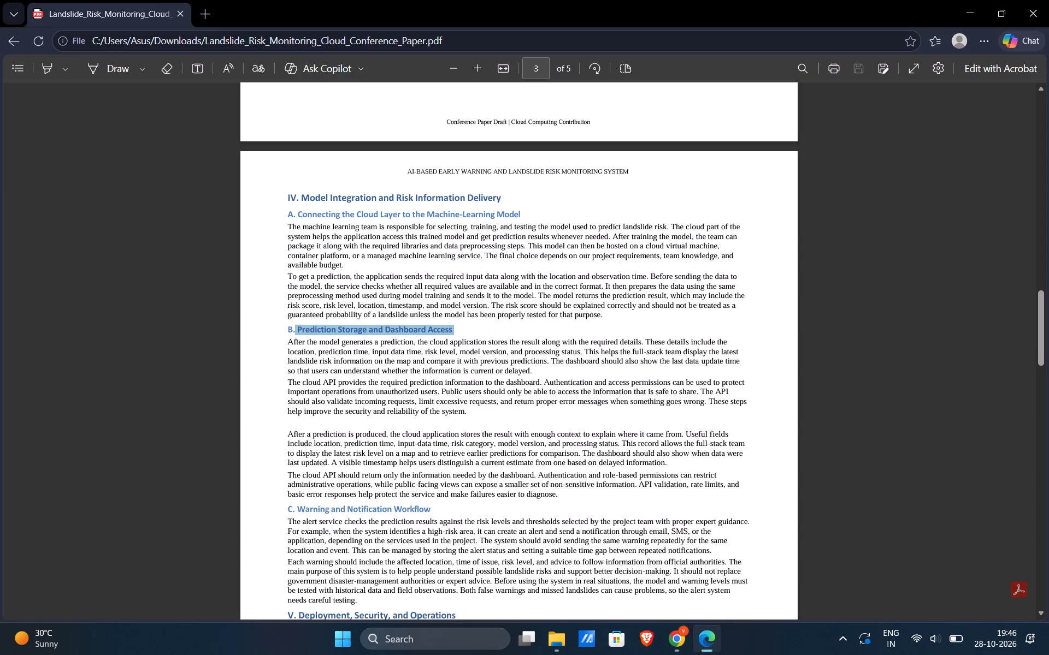
left_click_drag(286, 341, 599, 519)
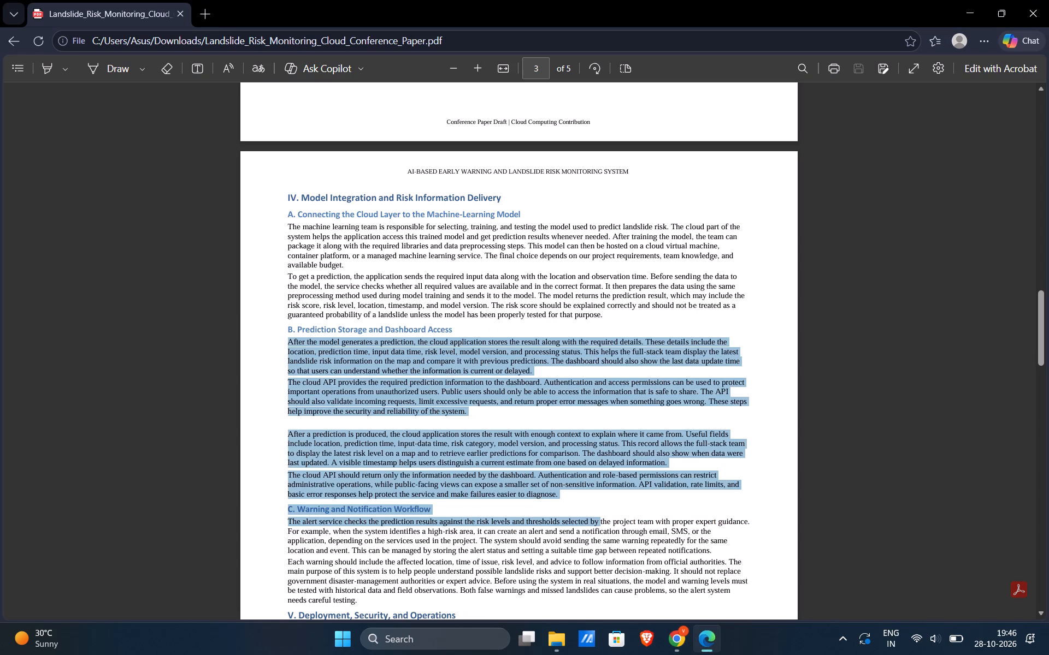
left_click_drag(599, 519, 568, 499)
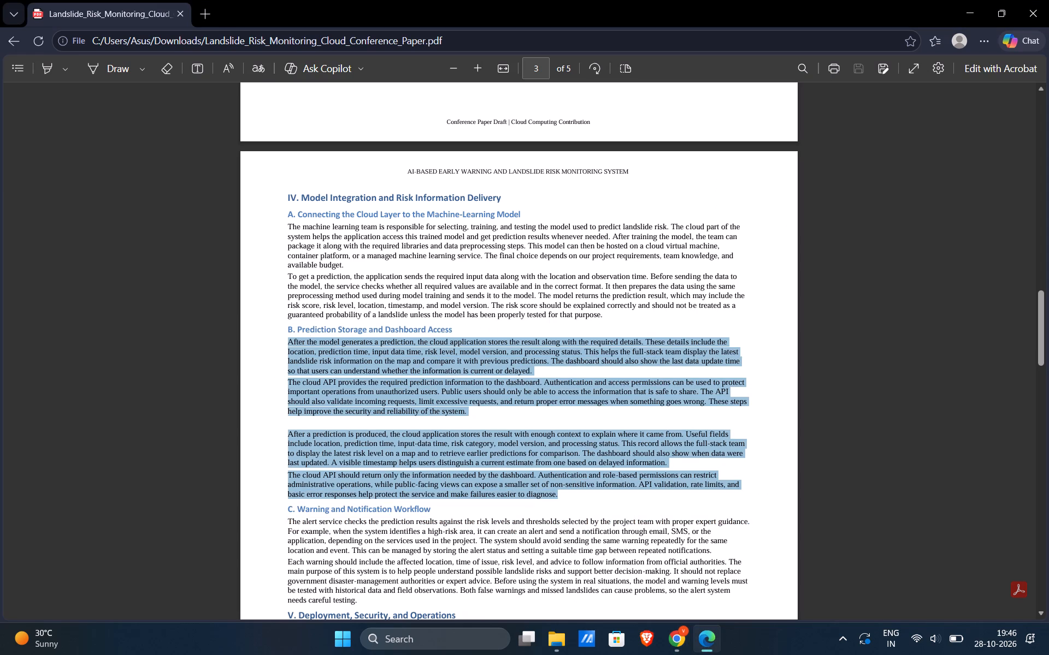
left_click_drag(568, 499, 569, 498)
key("ctrl+c")
key("alt+Tab")
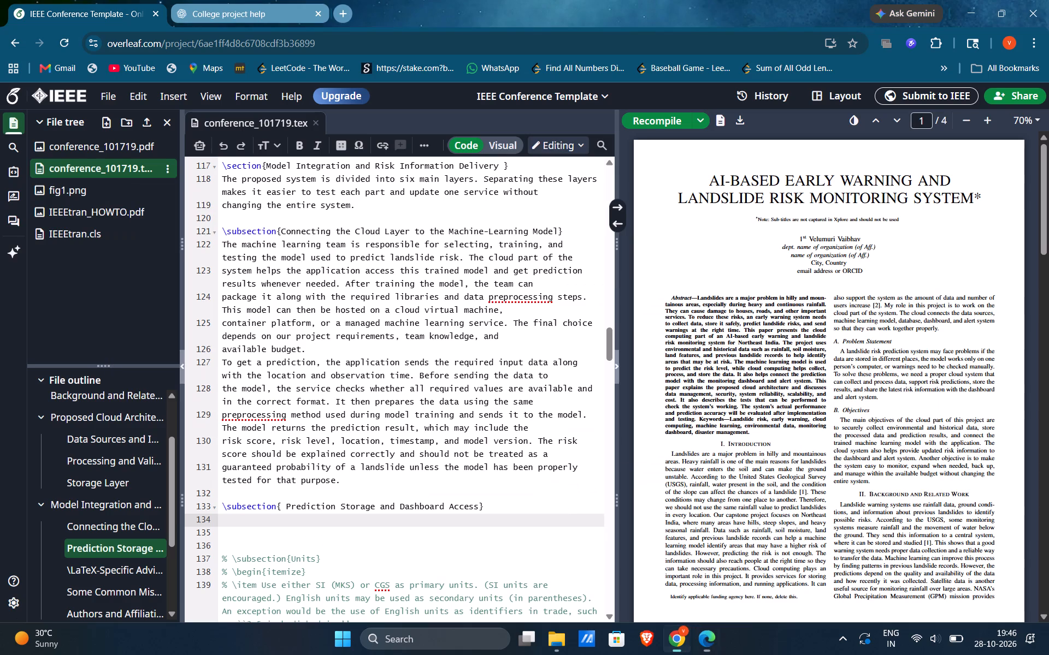
key("ctrl+v")
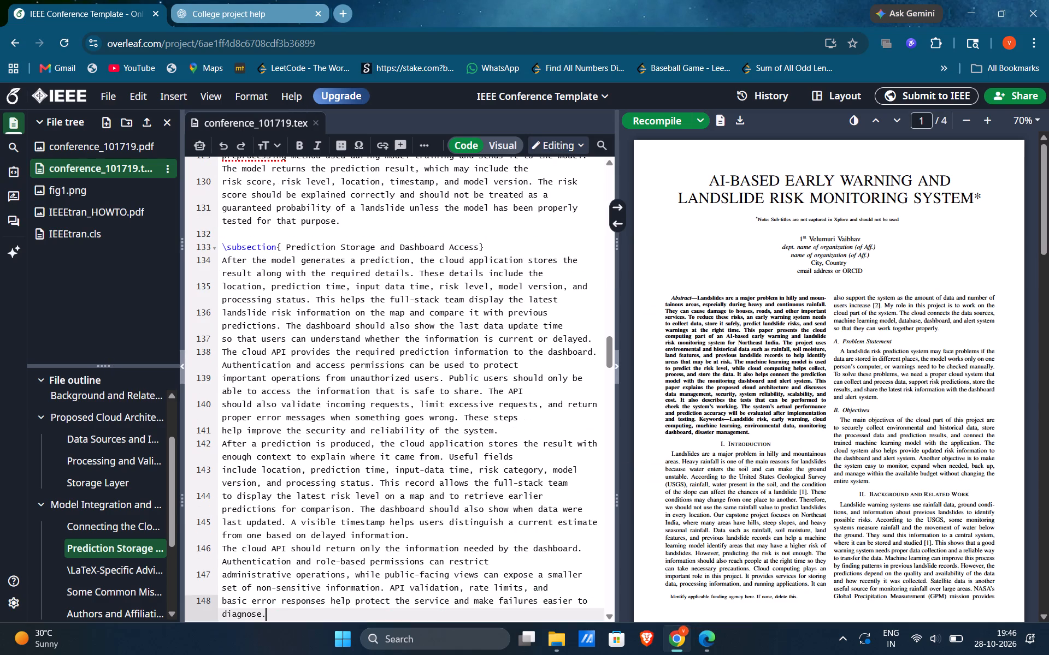
Duplicate the Prediction Storage and Dashboard Access subsection heading below that subsection's text, separated by a blank line.
triple_click(341, 249)
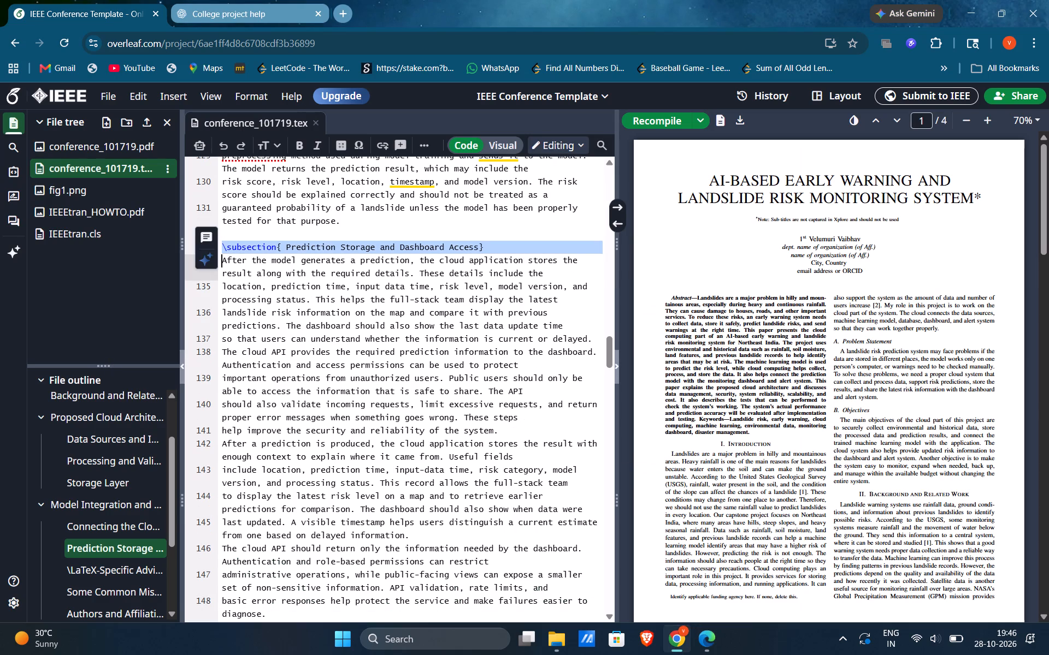
key("ctrl+c")
scroll(387, 388, "down", 2)
left_click(269, 497)
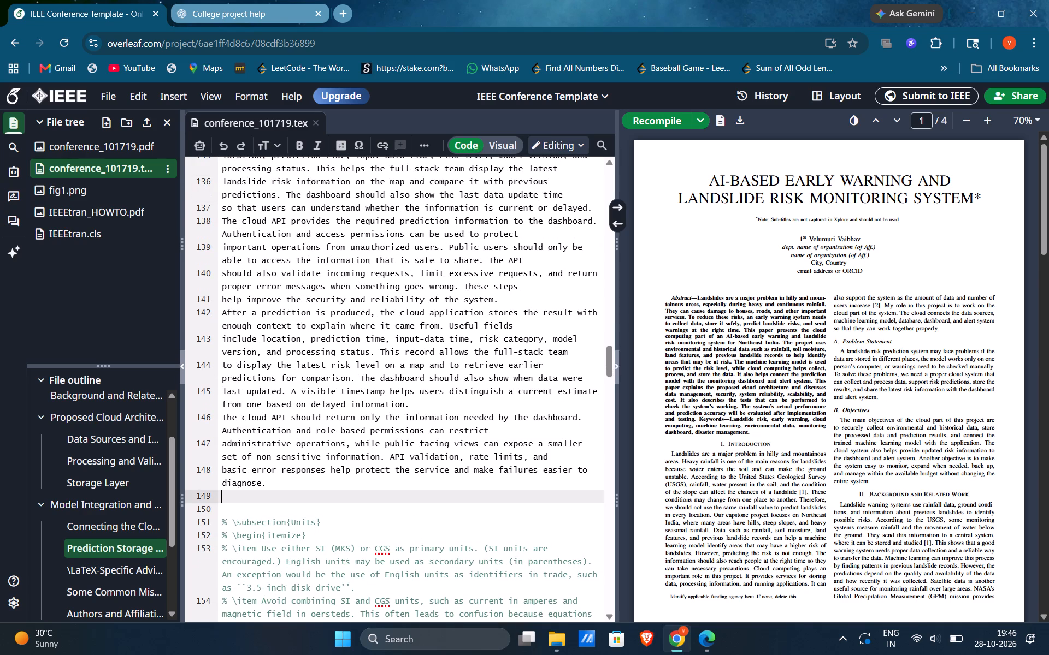
left_click(272, 505)
key("ctrl+v")
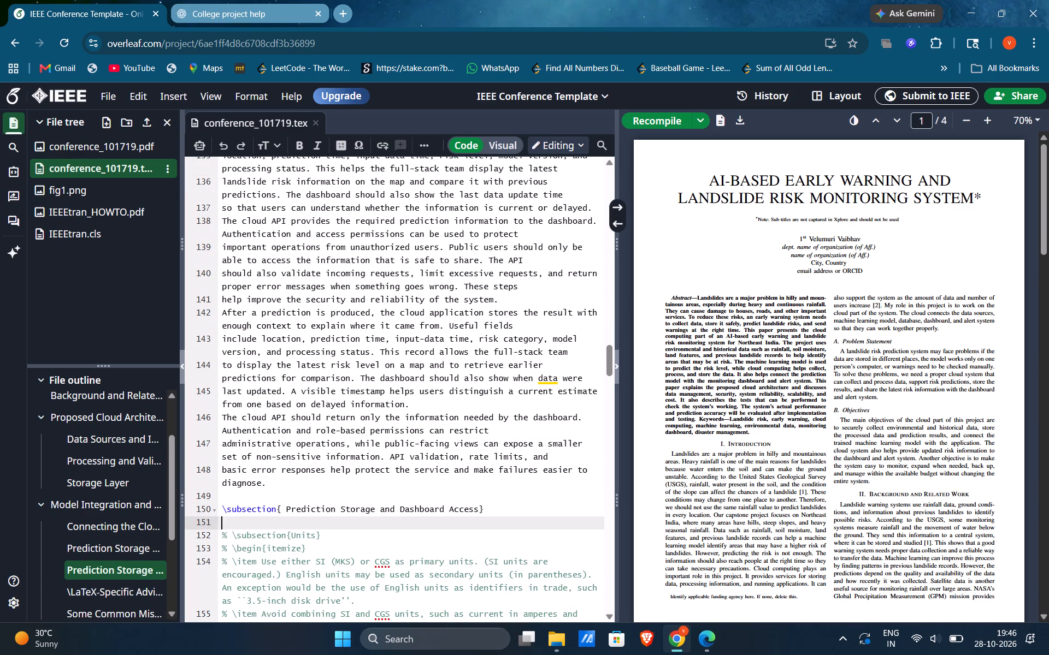
Replace the duplicated heading's title with "Warning and Notification Workflow" copied from the PDF draft.
left_click(479, 511)
key("BackSpace")
key("BackSpace")
key("BackSpace")
key("BackSpace")
key("BackSpace")
key("BackSpace")
key("BackSpace")
key("BackSpace")
key("BackSpace")
key("BackSpace")
key("BackSpace")
key("BackSpace")
key("BackSpace")
key("BackSpace")
key("BackSpace")
key("BackSpace")
key("BackSpace")
key("BackSpace")
key("BackSpace")
key("BackSpace")
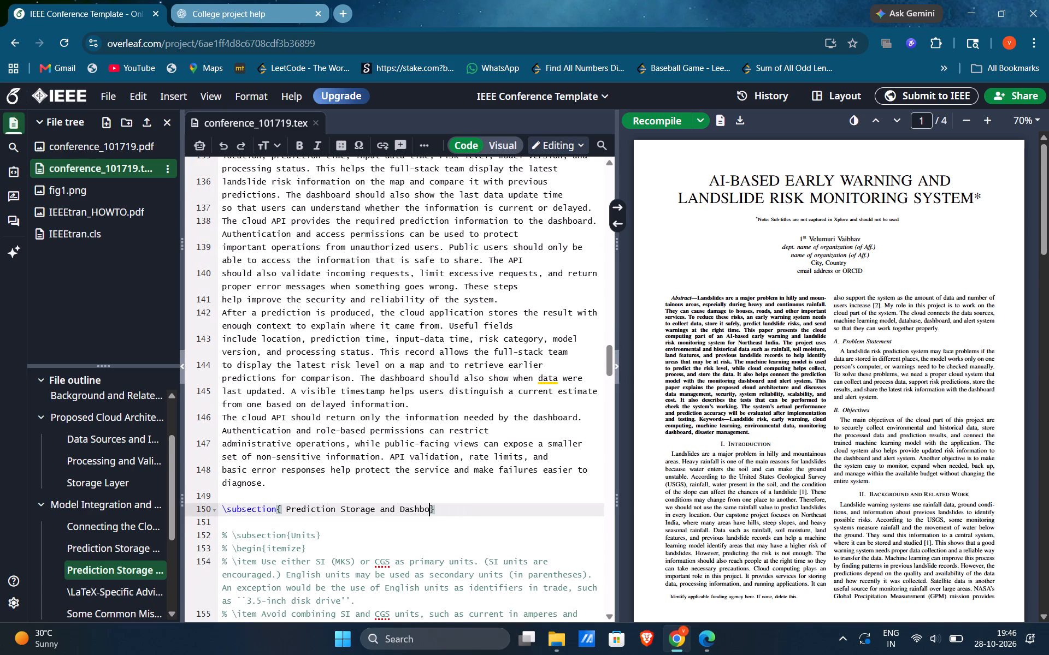
key("BackSpace")
key("BackSpace")
key("BackSpace")
key("alt+Tab")
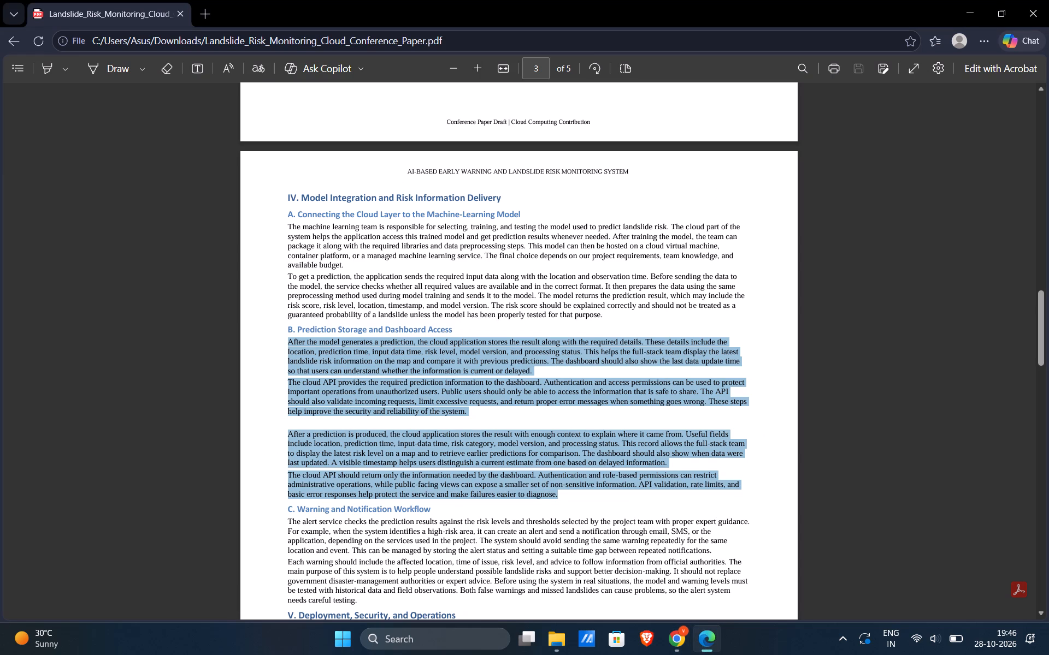
left_click_drag(431, 510, 293, 505)
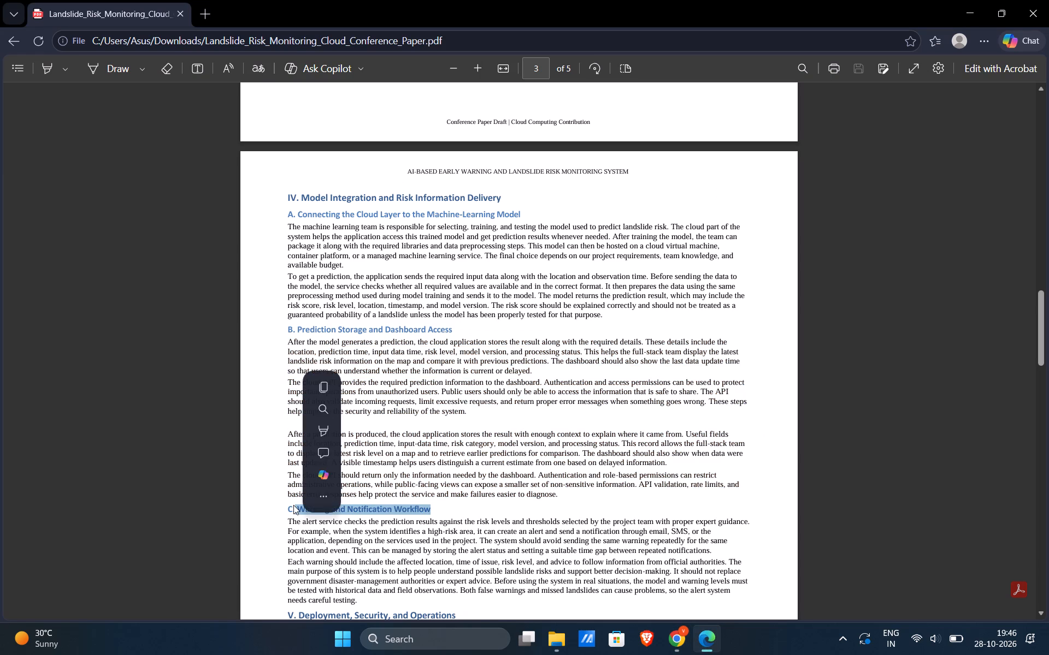
key("ctrl+c")
key("alt+Tab")
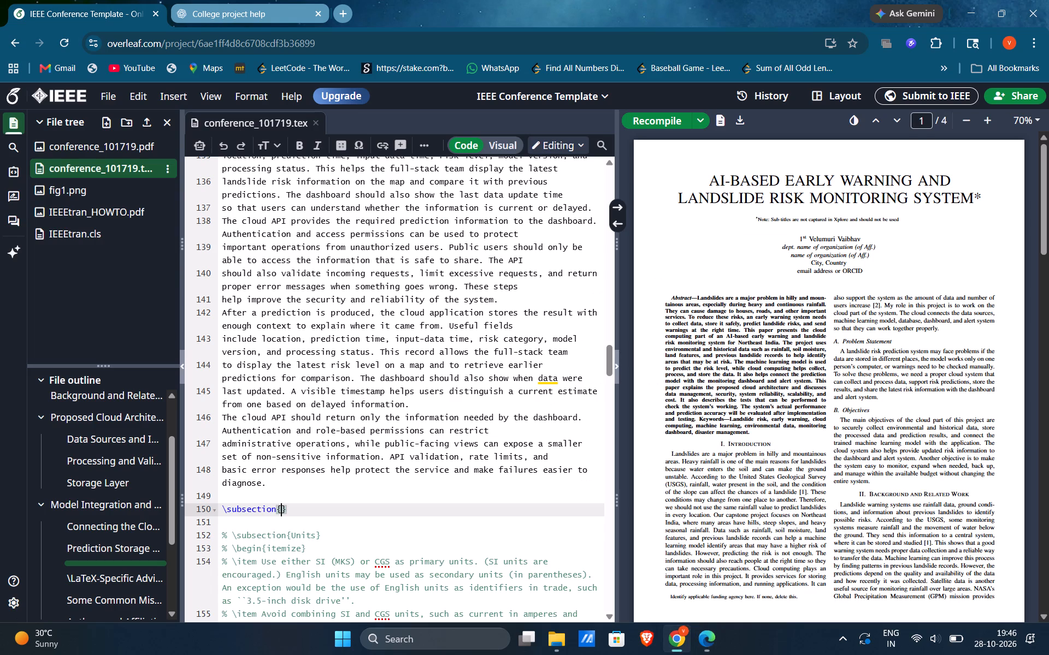
key("ctrl+v")
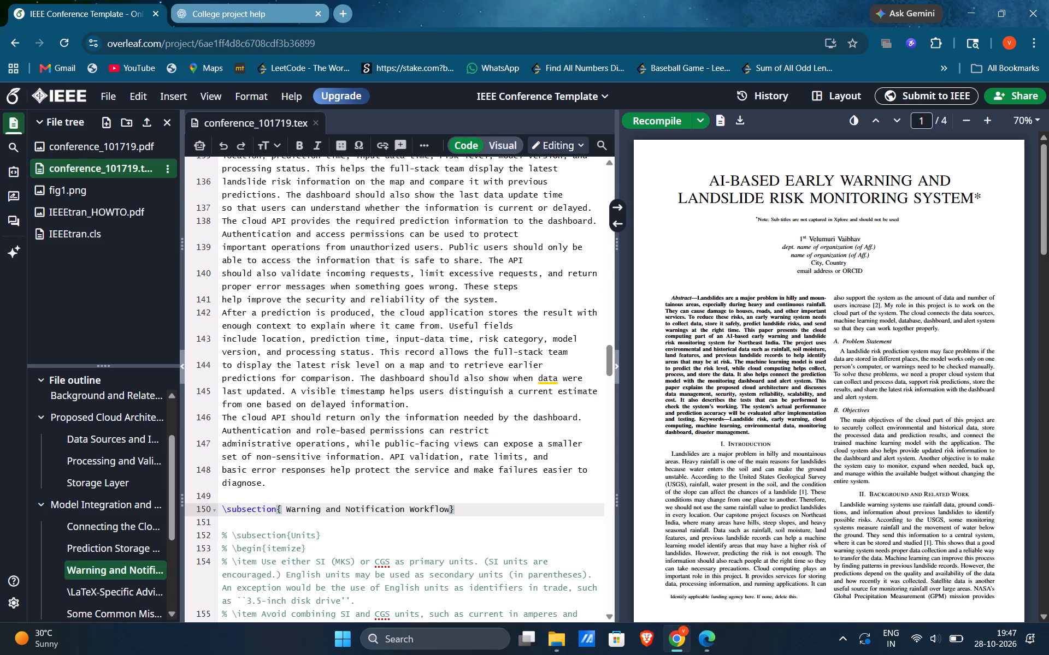
Insert the PDF draft's two Warning and Notification Workflow paragraphs beneath the matching subsection heading, followed by blank lines.
key("Right")
key("Return")
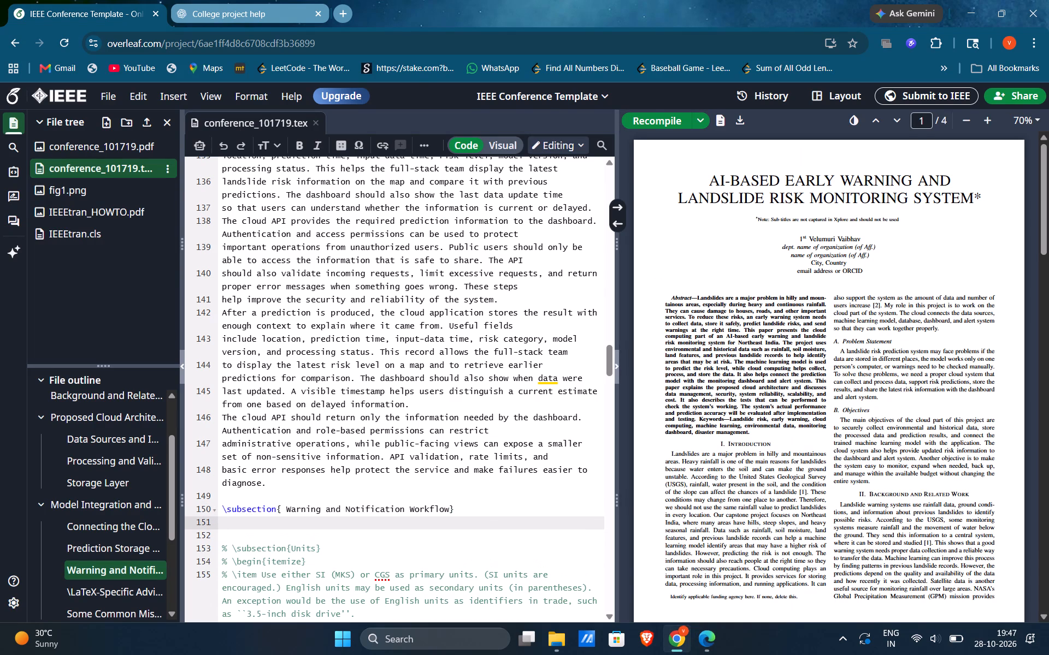
key("alt+Tab")
scroll(305, 541, "down", 2)
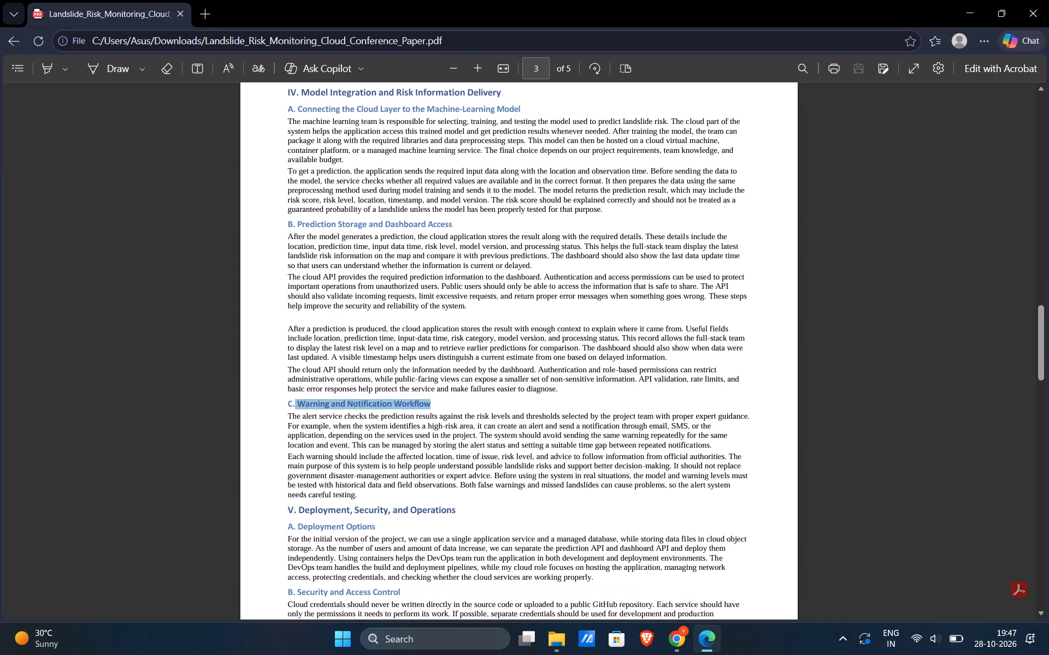
left_click_drag(366, 493, 275, 414)
key("ctrl+c")
key("alt+Tab")
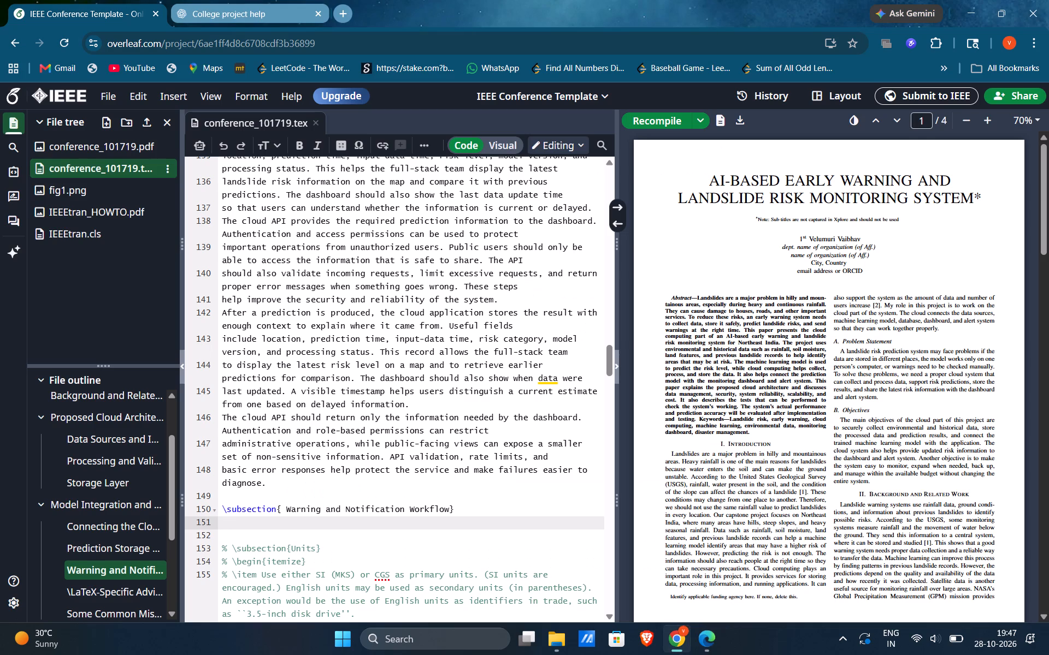
key("ctrl+v")
key("Return")
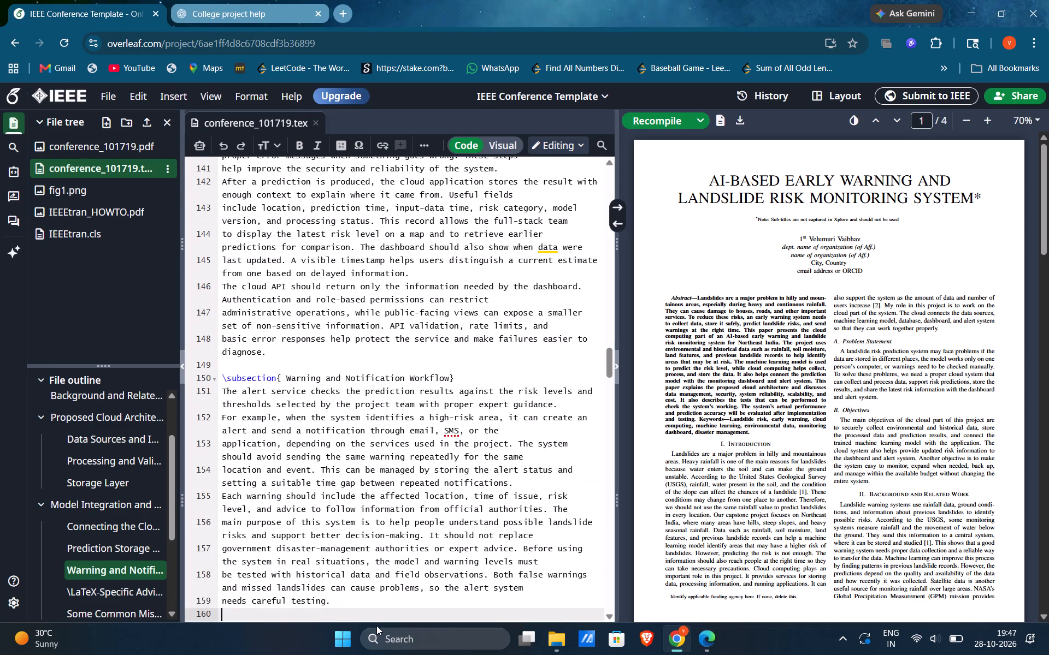
key("Return")
Duplicate the Proposed Cloud Architecture heading, its introduction and the Data Sources and Ingestion subsection below the Warning and Notification Workflow text.
scroll(313, 576, "down", 2)
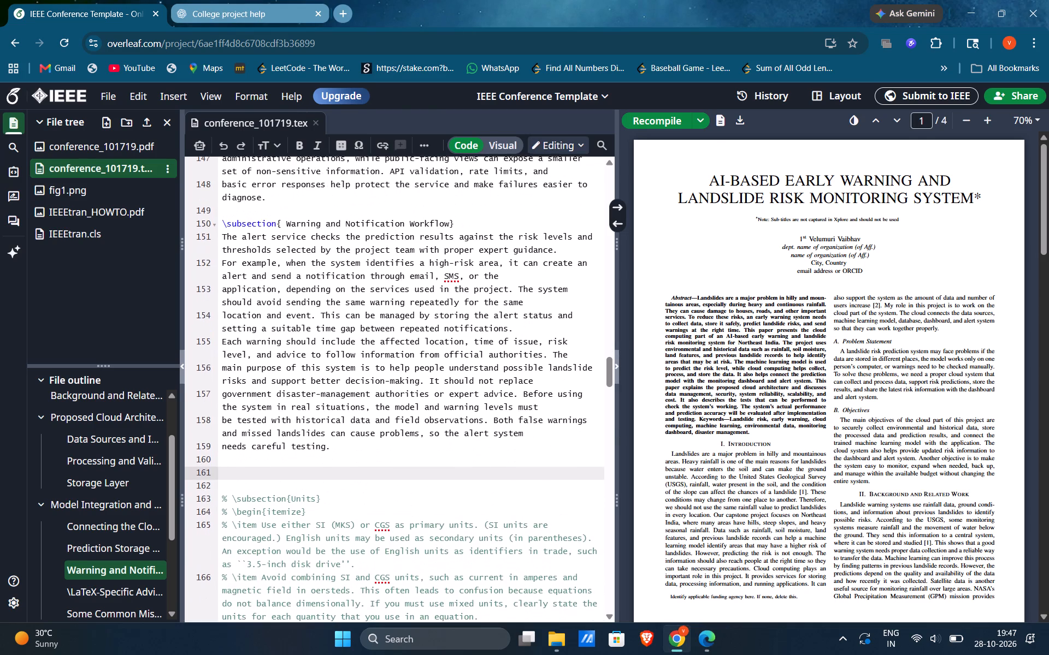
key("alt+Tab")
key("alt+Tab")
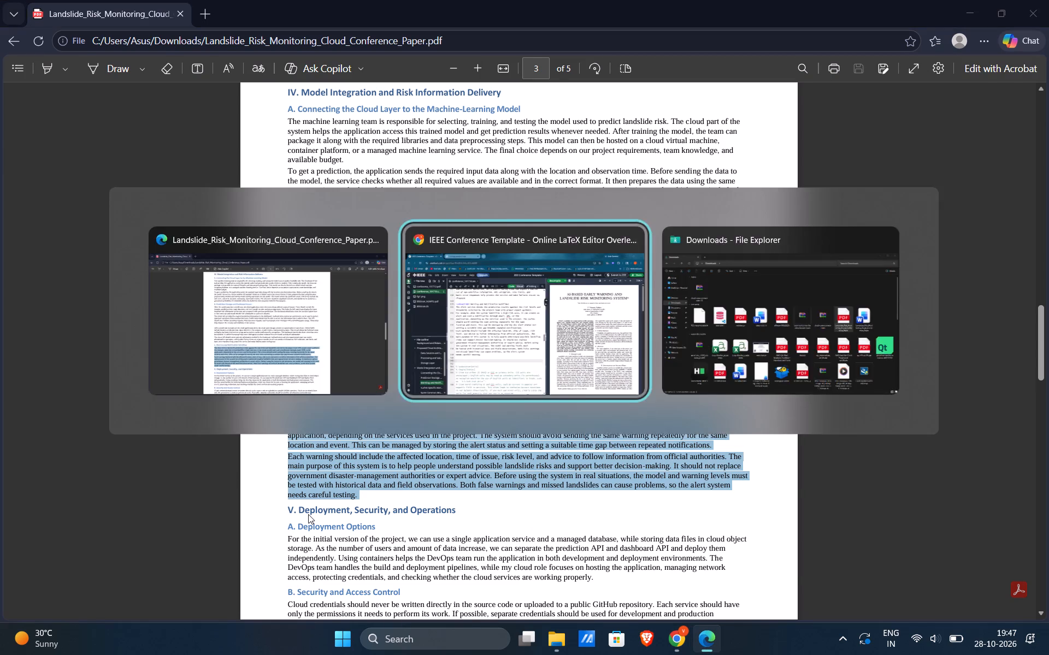
key("alt+Tab")
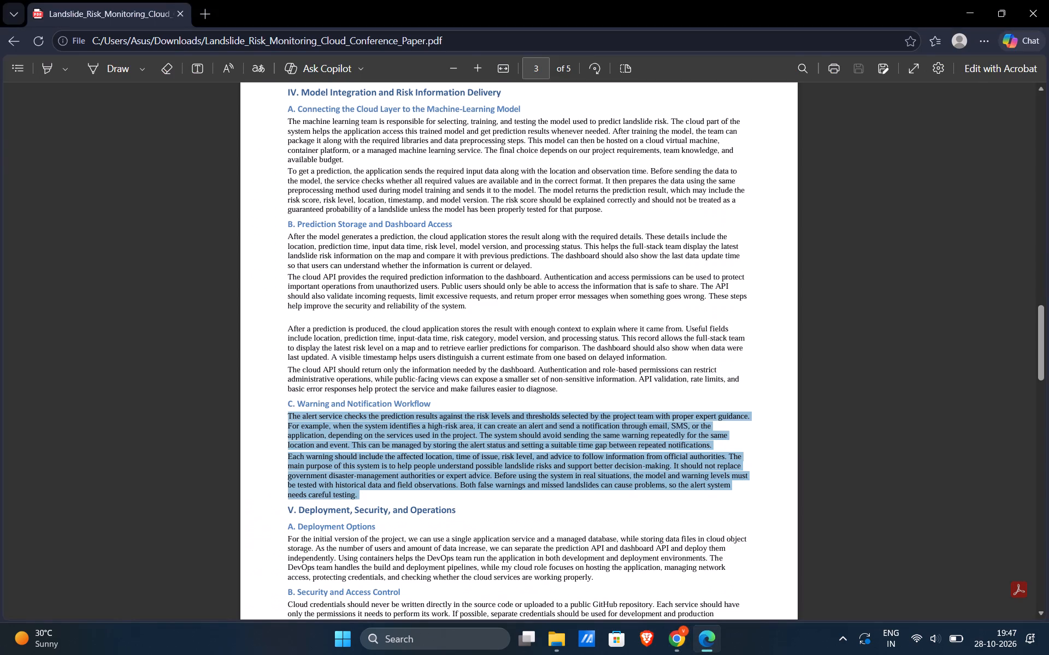
key("alt+Tab")
scroll(330, 421, "up", 7)
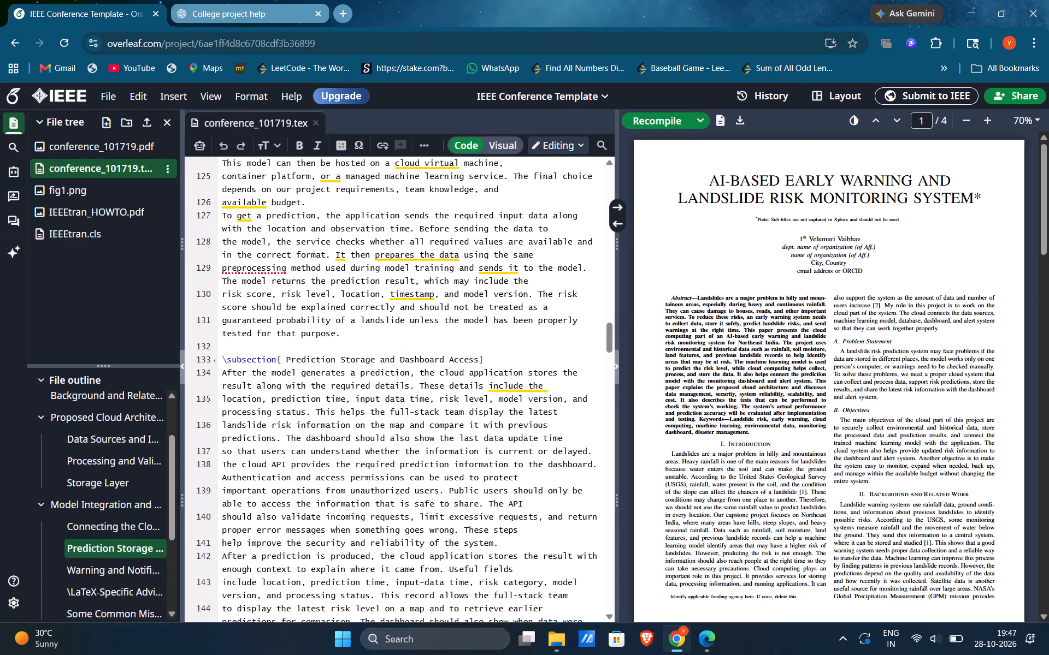
scroll(330, 421, "up", 5)
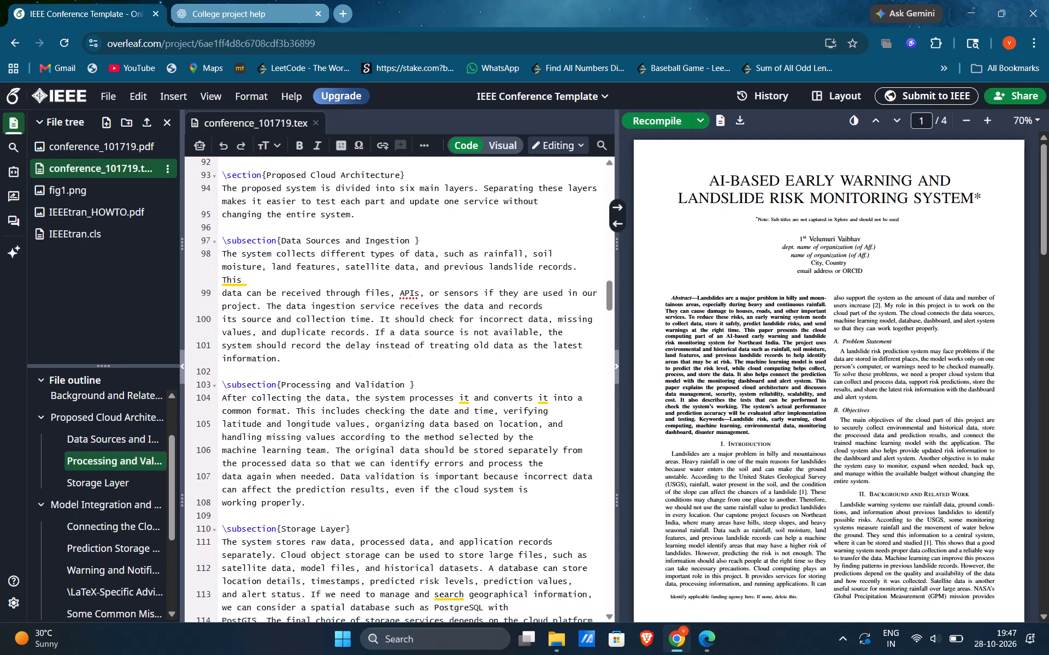
scroll(330, 421, "up", 2)
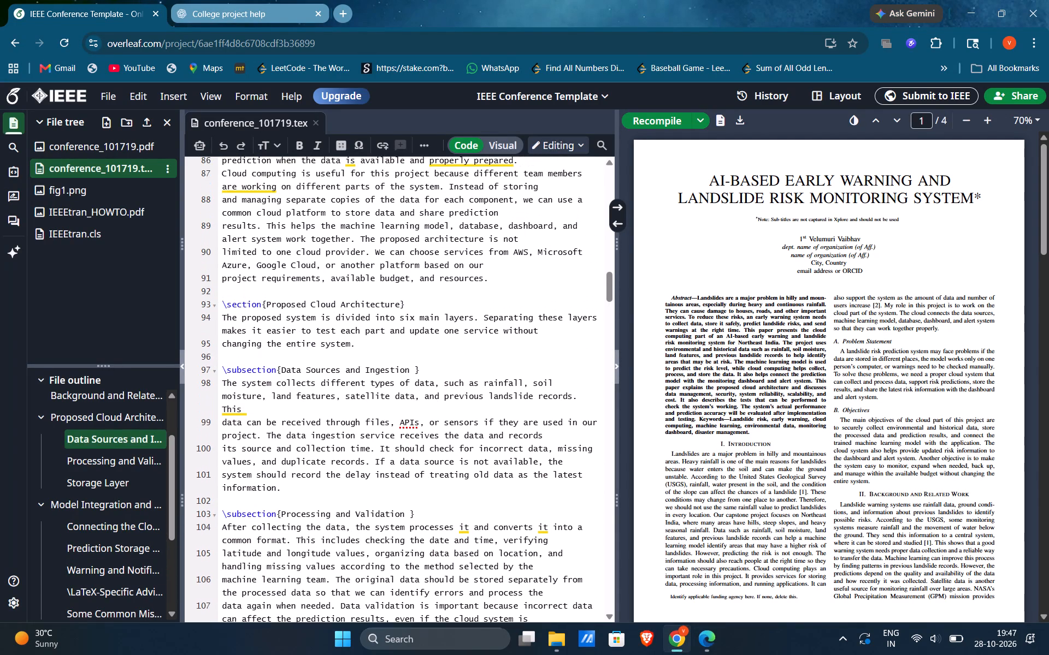
scroll(330, 421, "up", 1)
left_click_drag(375, 352, 250, 313)
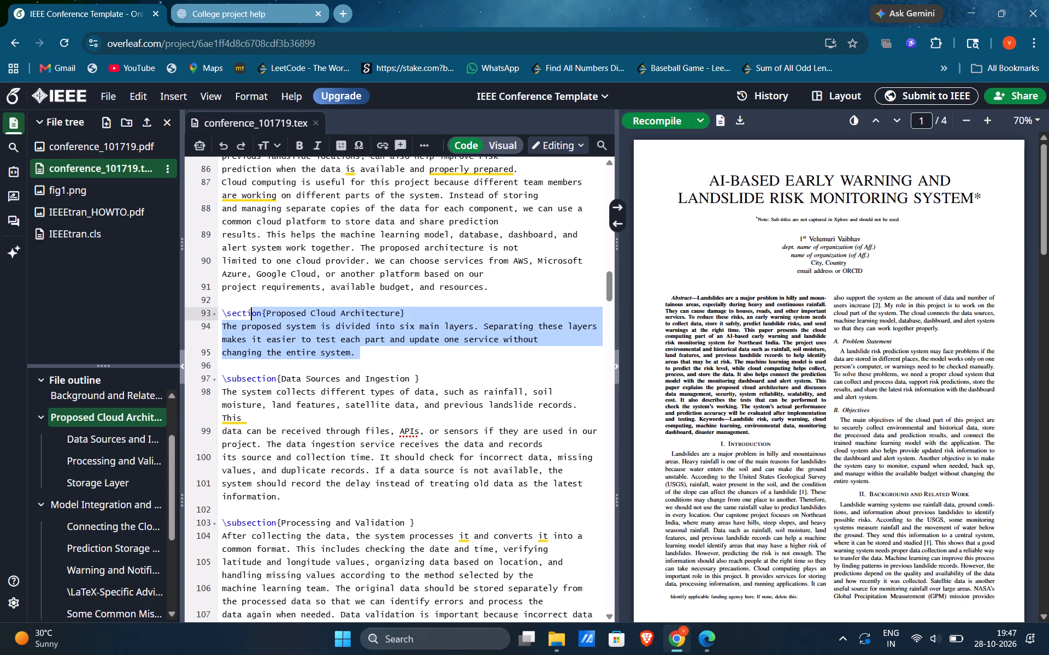
left_click_drag(250, 313, 327, 349)
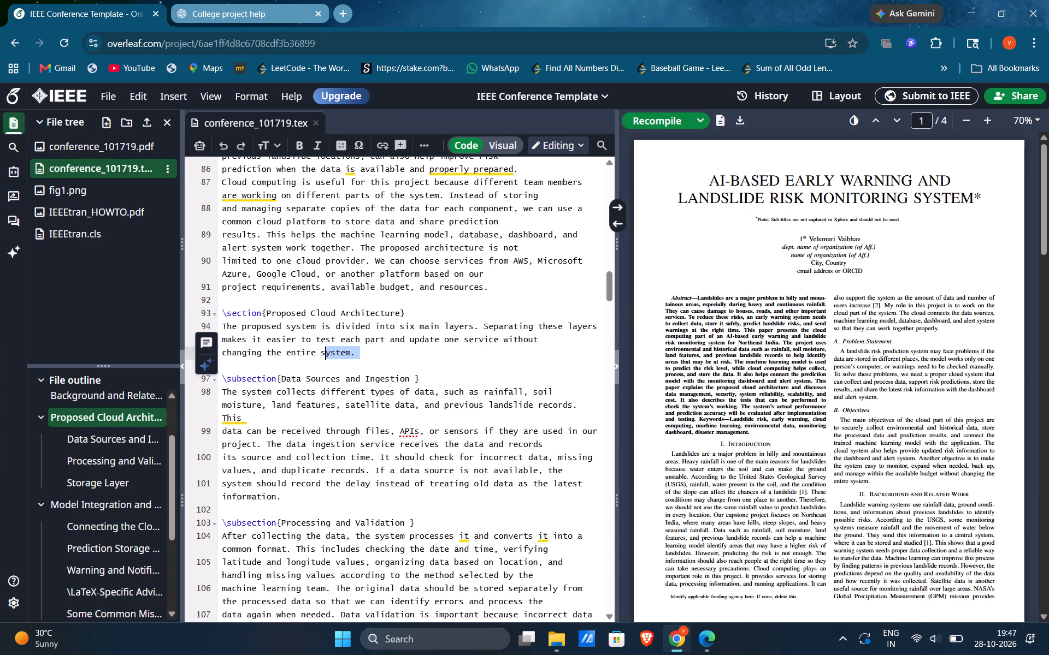
left_click_drag(292, 497, 215, 312)
key("ctrl+c")
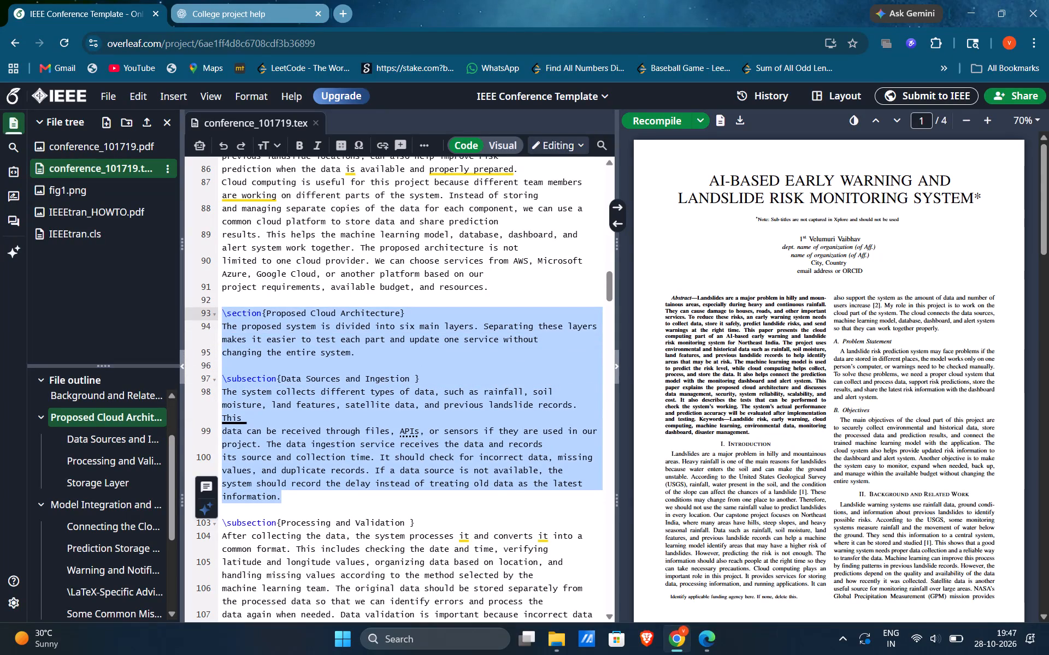
left_click(366, 457)
scroll(366, 457, "down", 8)
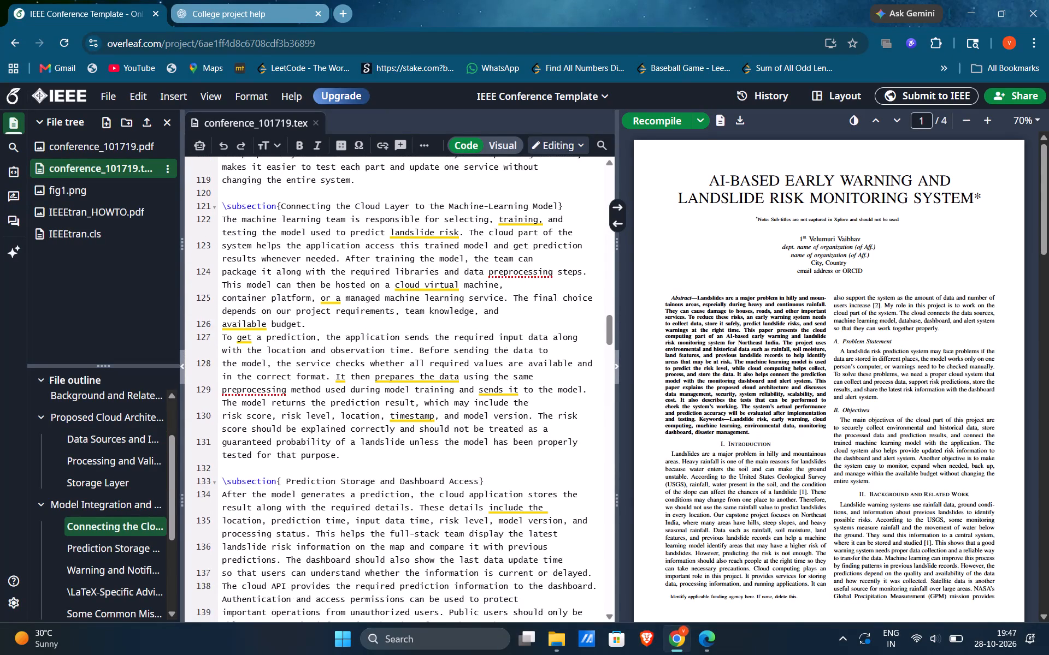
scroll(366, 457, "down", 8)
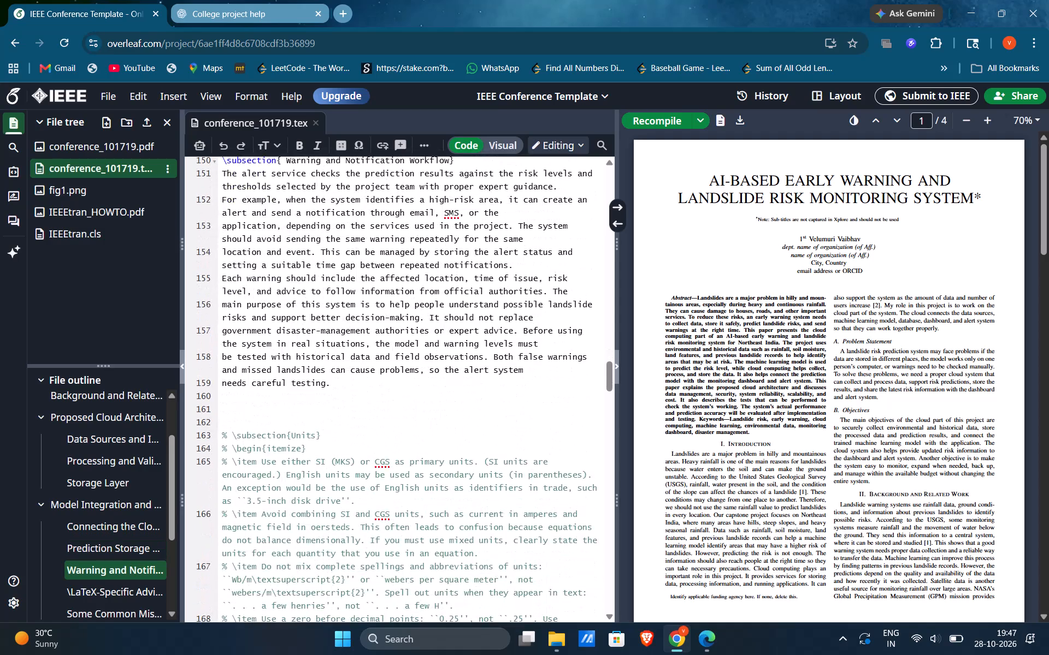
left_click(284, 414)
key("Return")
key("ctrl+v")
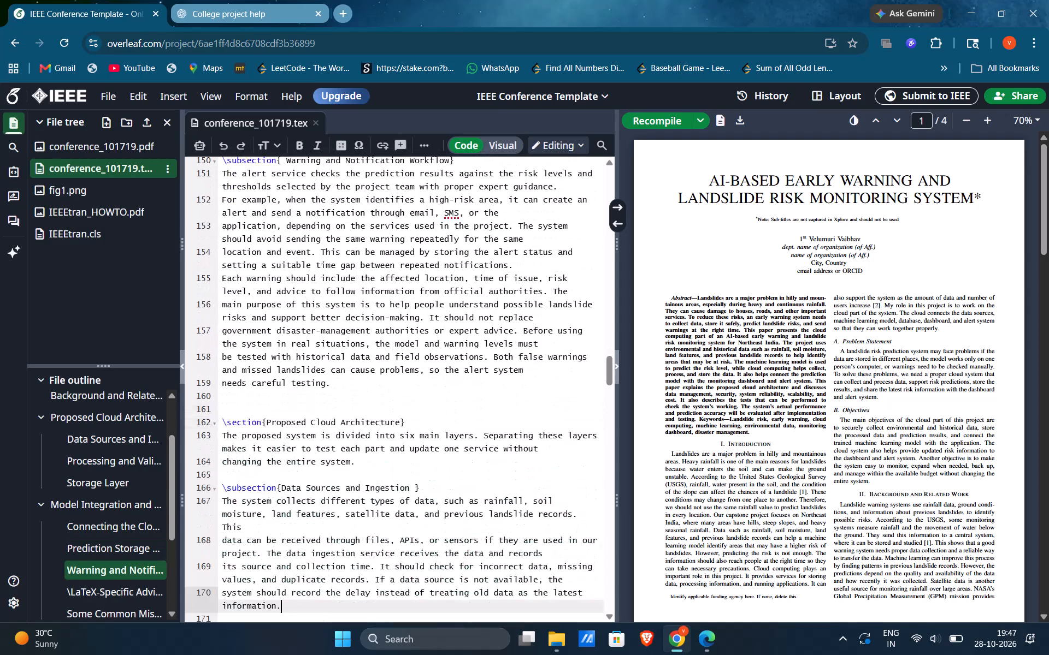
Replace the duplicated section heading's title with "Deployment, Security, and Operations" copied from the PDF draft.
left_click(396, 423)
key("alt+Tab")
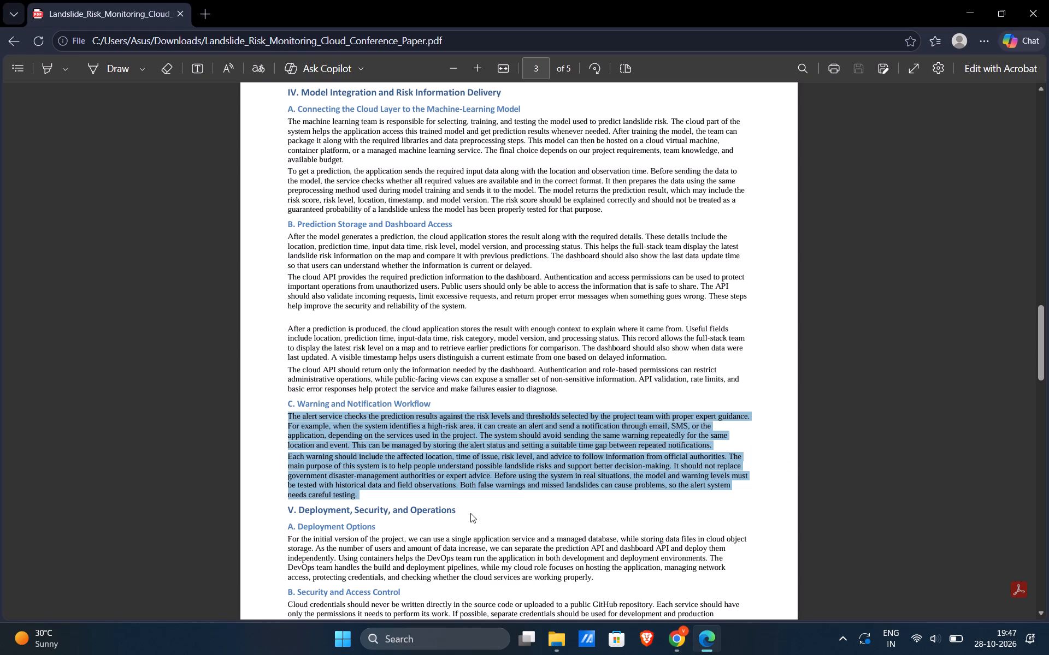
left_click_drag(461, 508, 296, 511)
key("ctrl+c")
key("alt+Tab")
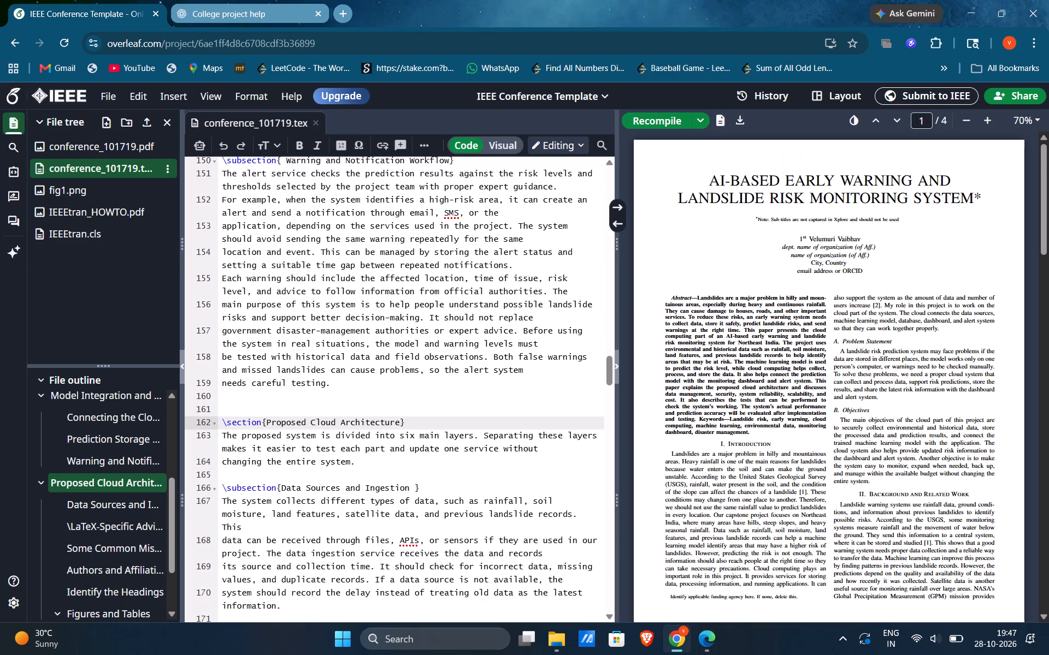
left_click(397, 425)
key("Right")
key("BackSpace")
key("BackSpace")
key("BackSpace")
key("BackSpace")
key("BackSpace")
key("BackSpace")
key("BackSpace")
key("BackSpace")
key("BackSpace")
key("BackSpace")
key("BackSpace")
key("BackSpace")
key("BackSpace")
key("BackSpace")
key("BackSpace")
key("BackSpace")
key("BackSpace")
key("BackSpace")
key("BackSpace")
key("BackSpace")
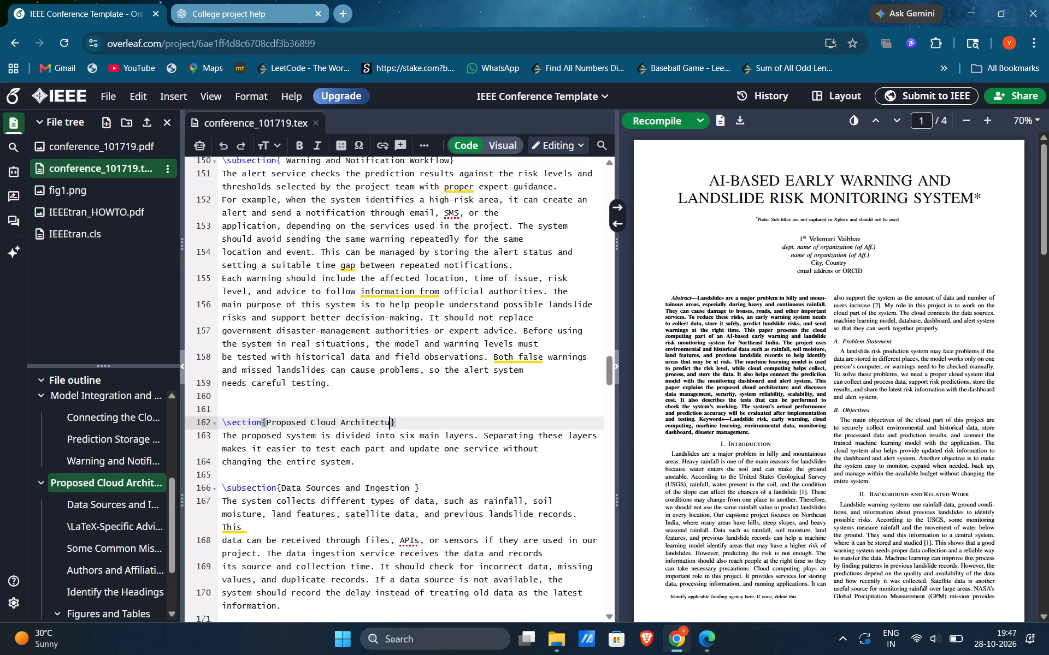
key("BackSpace")
key("BackSpace")
key("BackSpace")
key("BackSpace")
key("BackSpace")
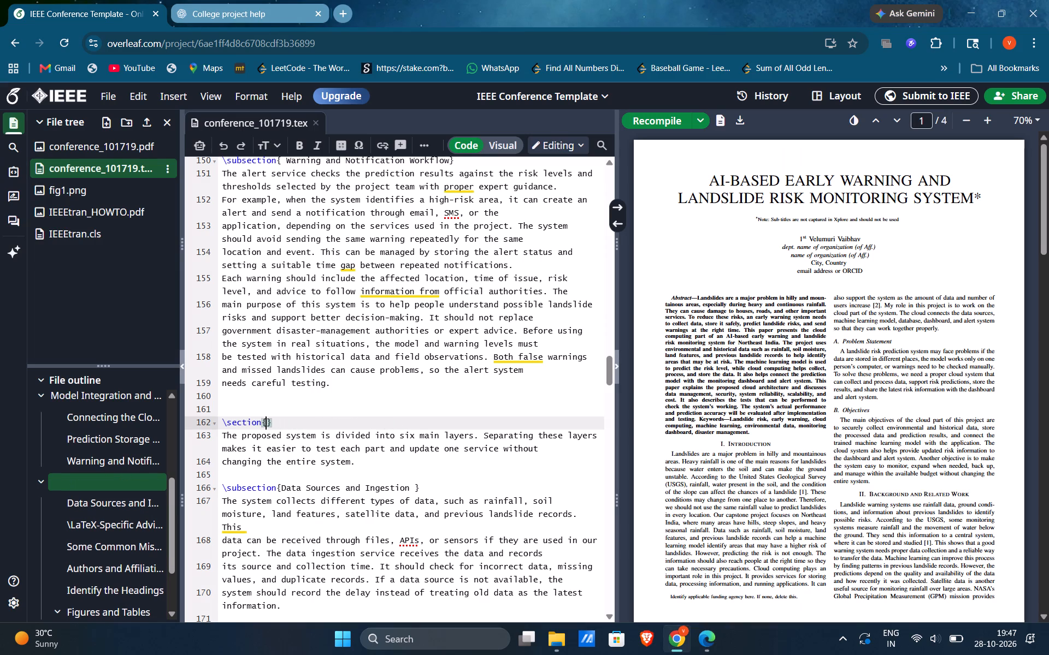
key("ctrl+v")
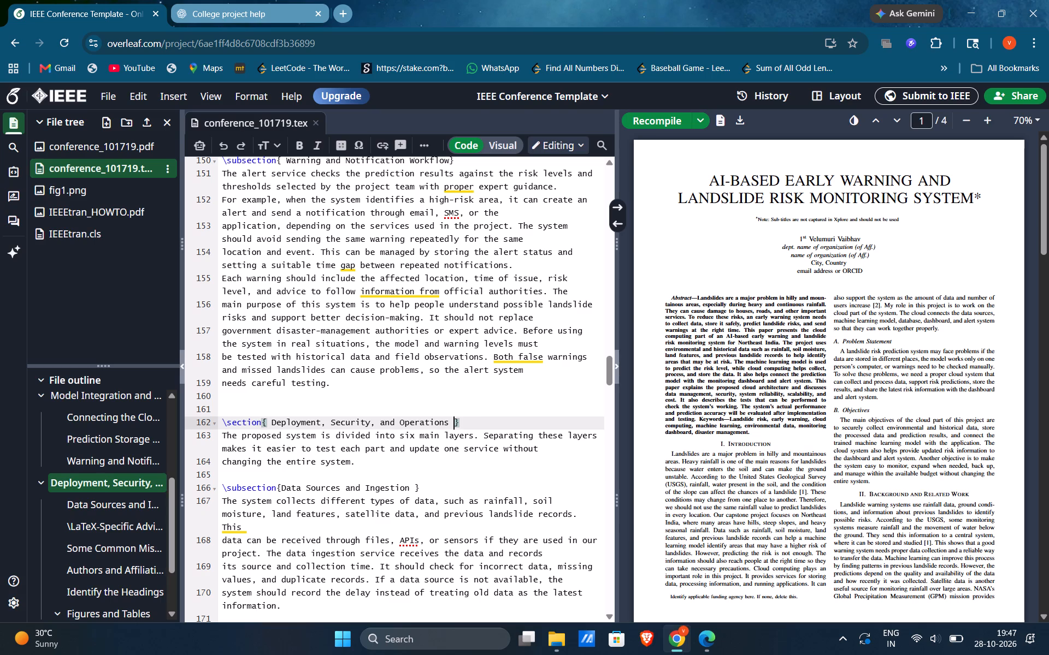
Copy the "Deployment Options" subsection title, without its letter, from the PDF draft and return to the Overleaf source.
key("alt+Tab")
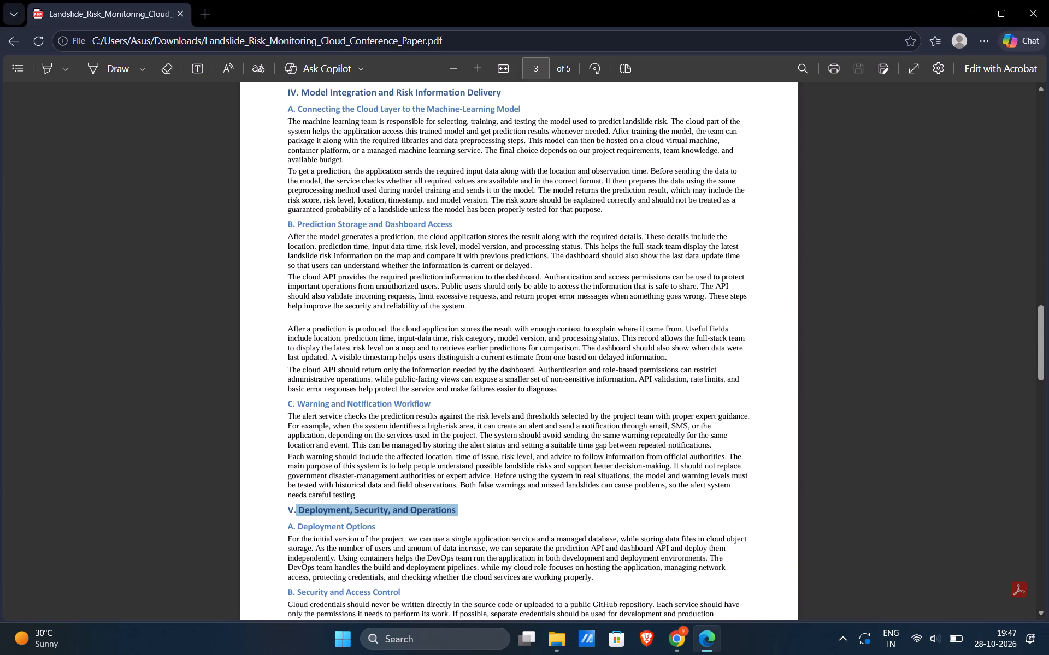
left_click_drag(376, 526, 299, 529)
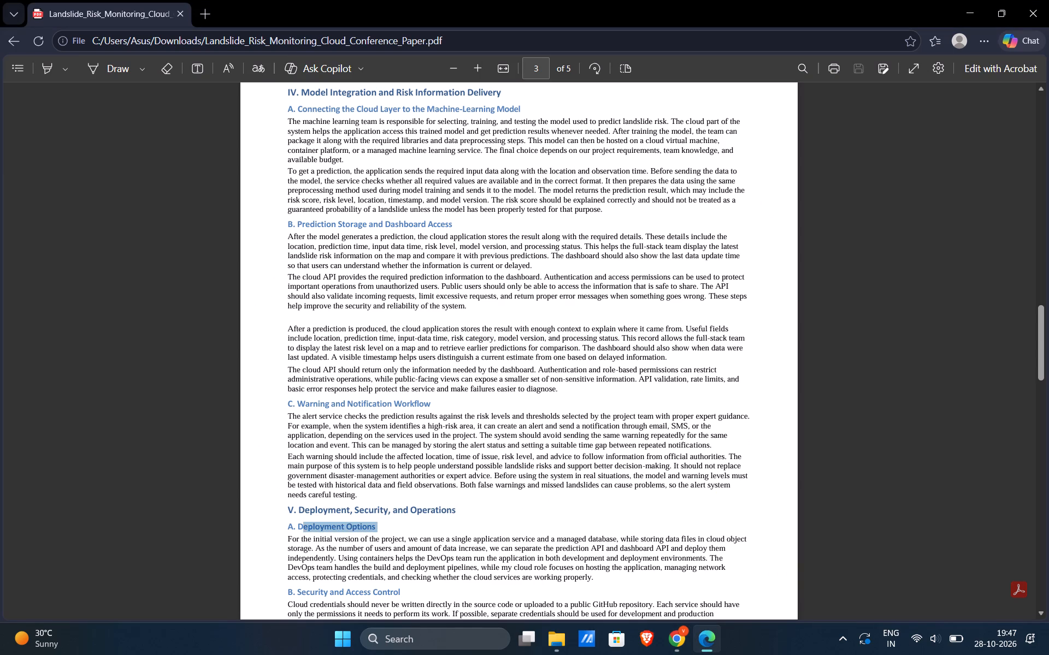
left_click_drag(299, 529, 297, 529)
key("ctrl+c")
key("alt+Tab")
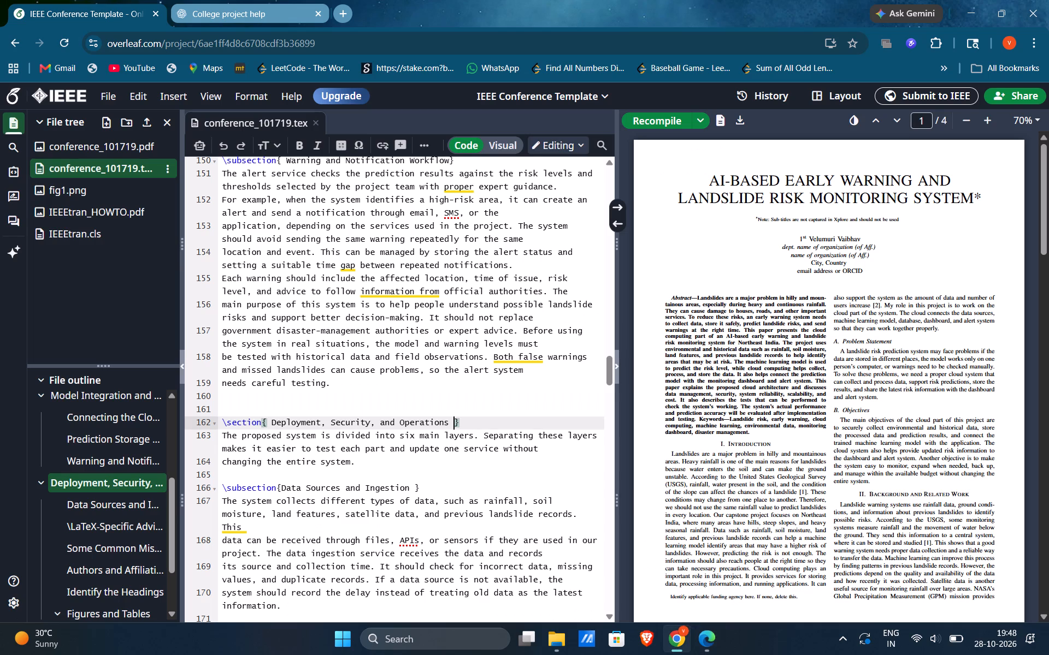
Delete the leftover six-layer introduction paragraph under the Deployment, Security, and Operations section heading.
left_click_drag(371, 463, 218, 433)
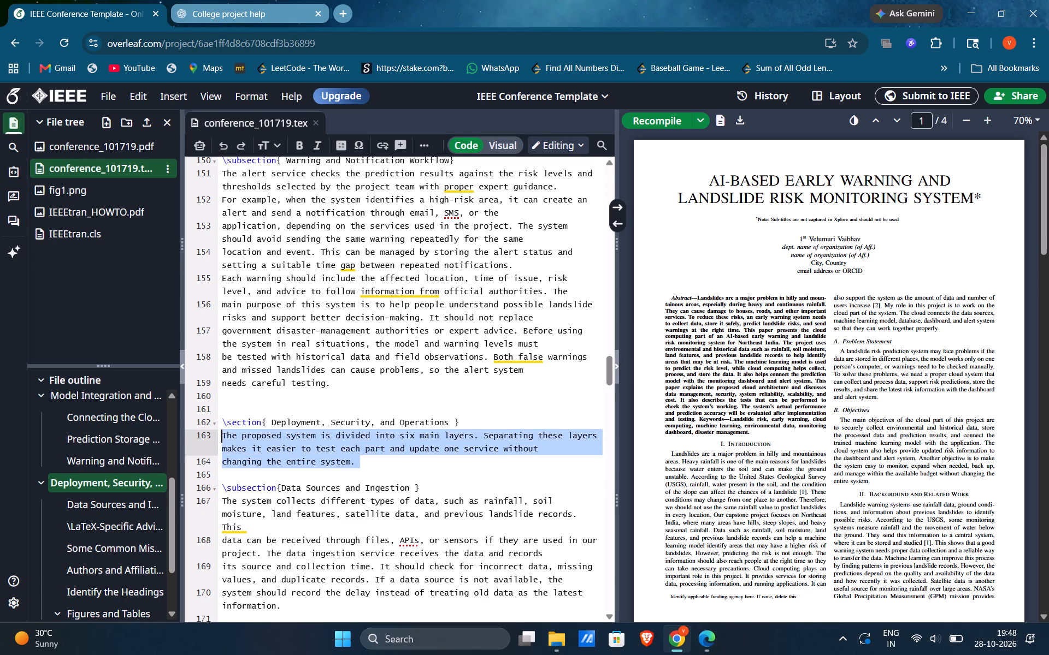
left_click_drag(218, 433, 217, 433)
key("BackSpace")
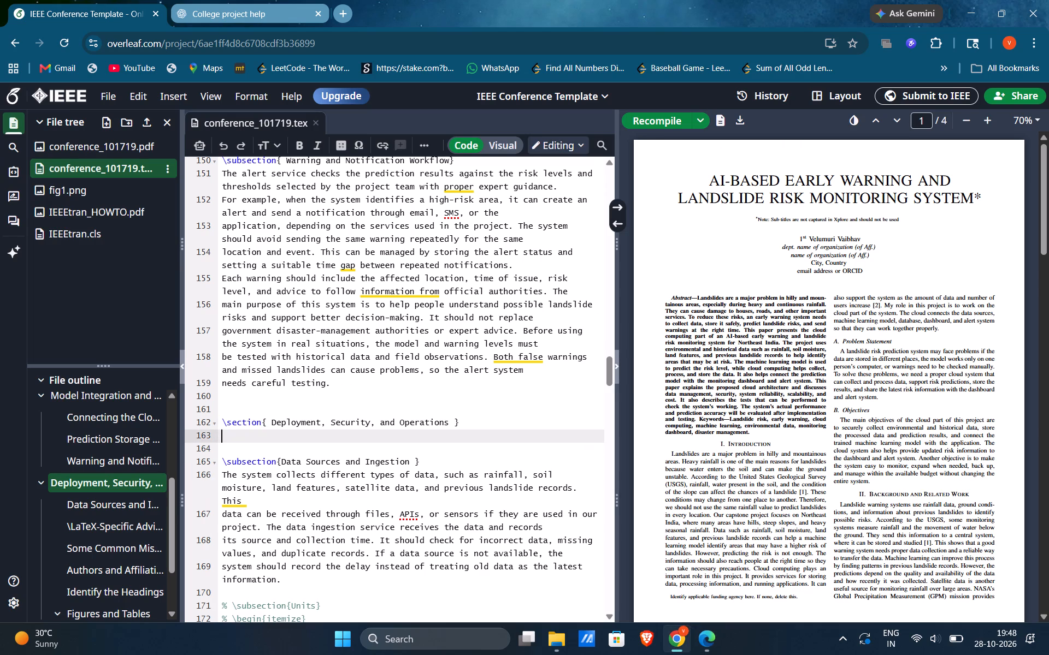
Replace the "Data Sources and Ingestion" title under Deployment, Security, and Operations with the copied "Deployment Options", without a trailing space.
left_click(414, 461)
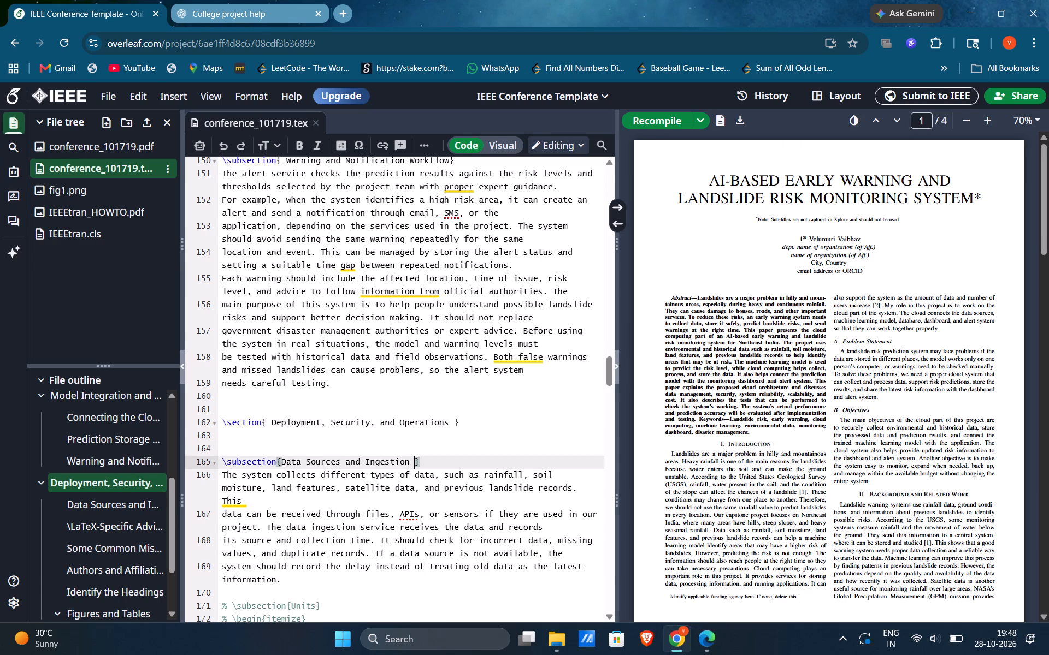
key("BackSpace")
key("BackSpace")
key("BackSpace")
key("BackSpace")
key("BackSpace")
key("BackSpace")
key("BackSpace")
key("BackSpace")
key("BackSpace")
key("BackSpace")
key("BackSpace")
key("BackSpace")
key("BackSpace")
key("BackSpace")
key("BackSpace")
key("BackSpace")
key("BackSpace")
key("BackSpace")
key("BackSpace")
key("BackSpace")
key("BackSpace")
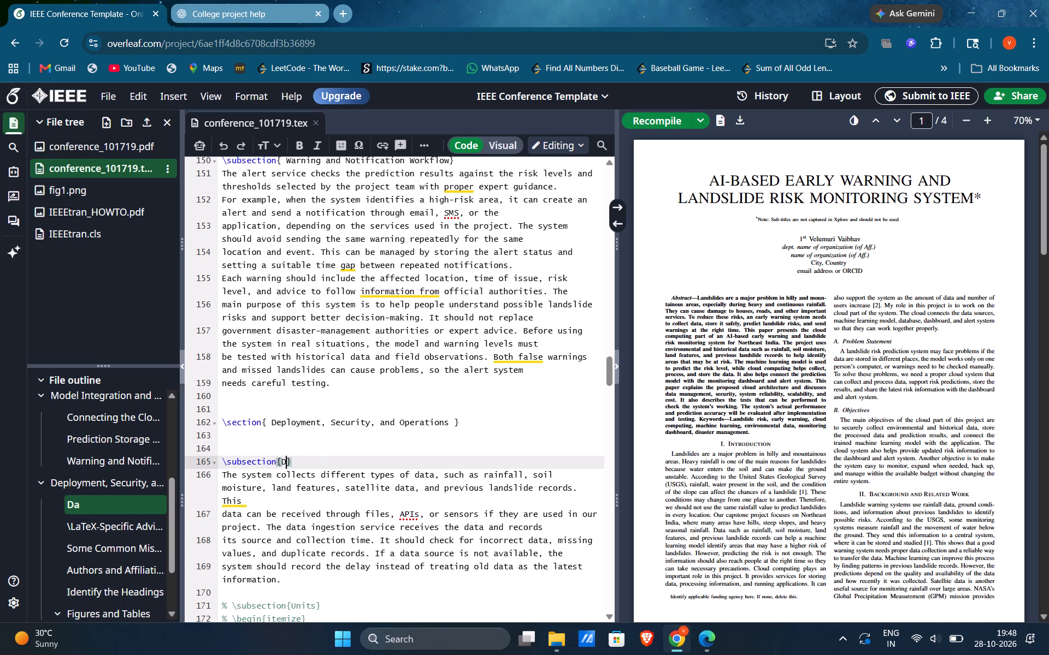
key("BackSpace")
key("ctrl+v")
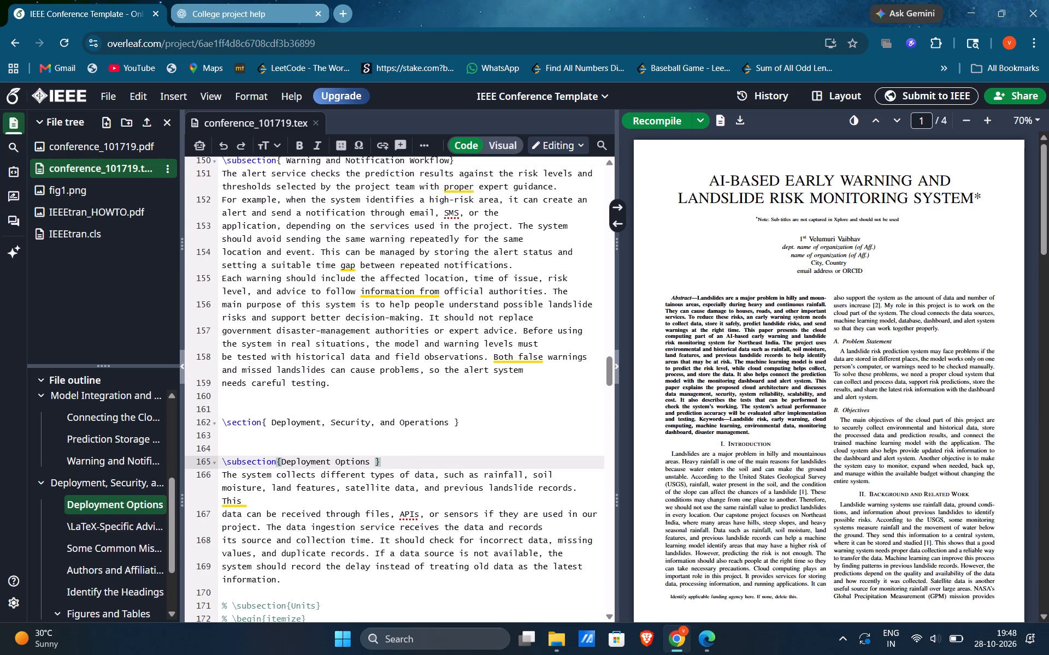
key("BackSpace")
Replace the leftover data ingestion text under the Deployment Options heading with the Deployment Options paragraph from the PDF draft.
key("alt+Tab")
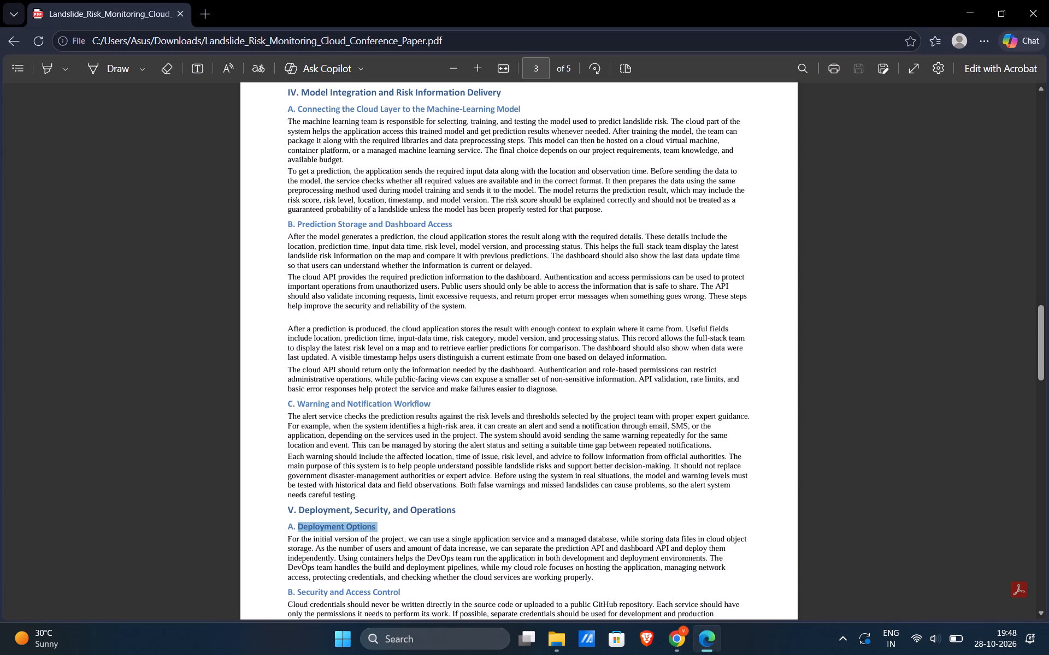
scroll(380, 522, "down", 1)
left_click_drag(284, 468, 655, 509)
key("ctrl+c")
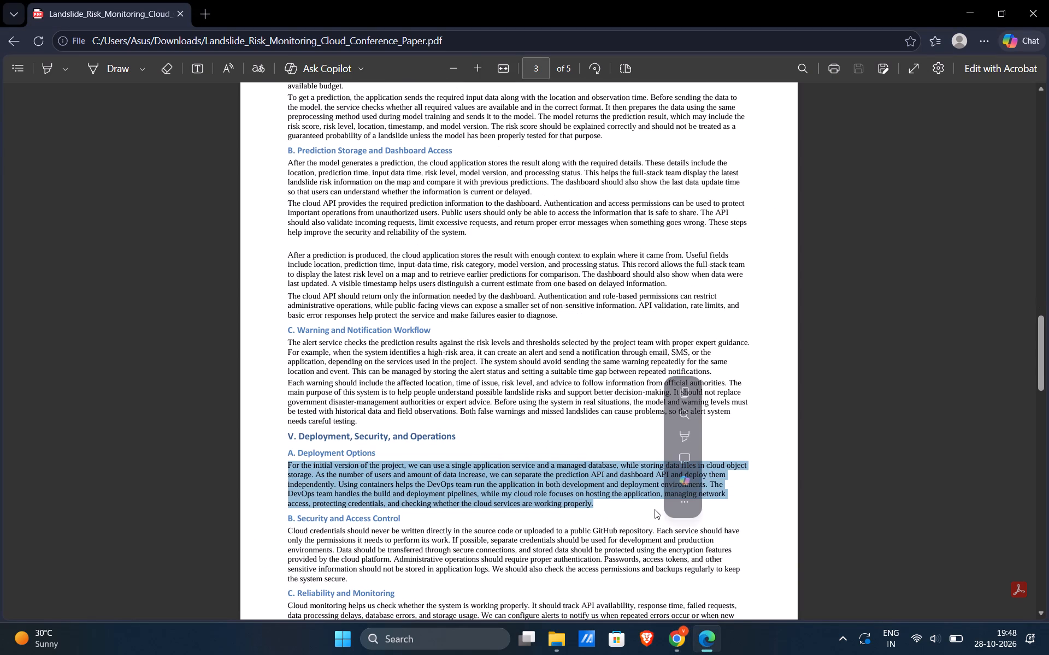
key("alt+Tab")
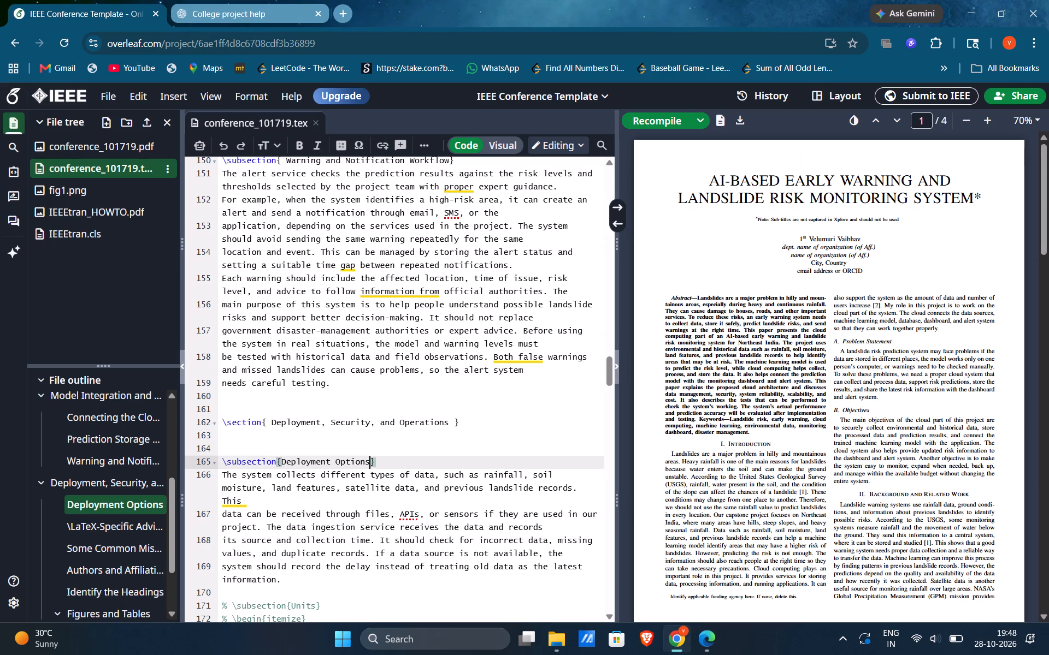
left_click_drag(219, 472, 279, 583)
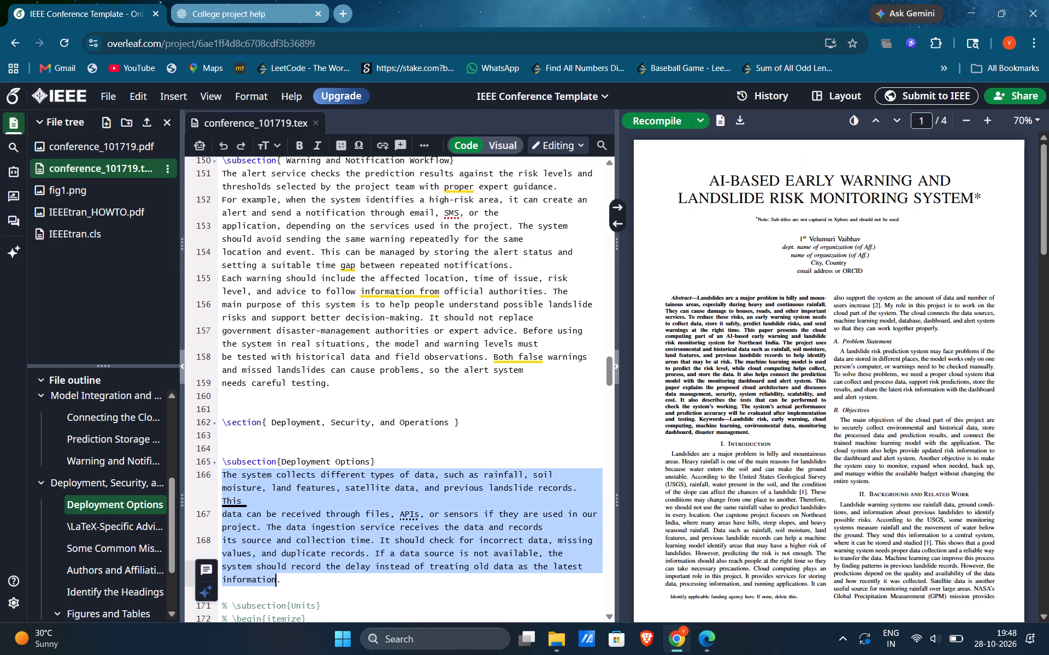
key("ctrl+v")
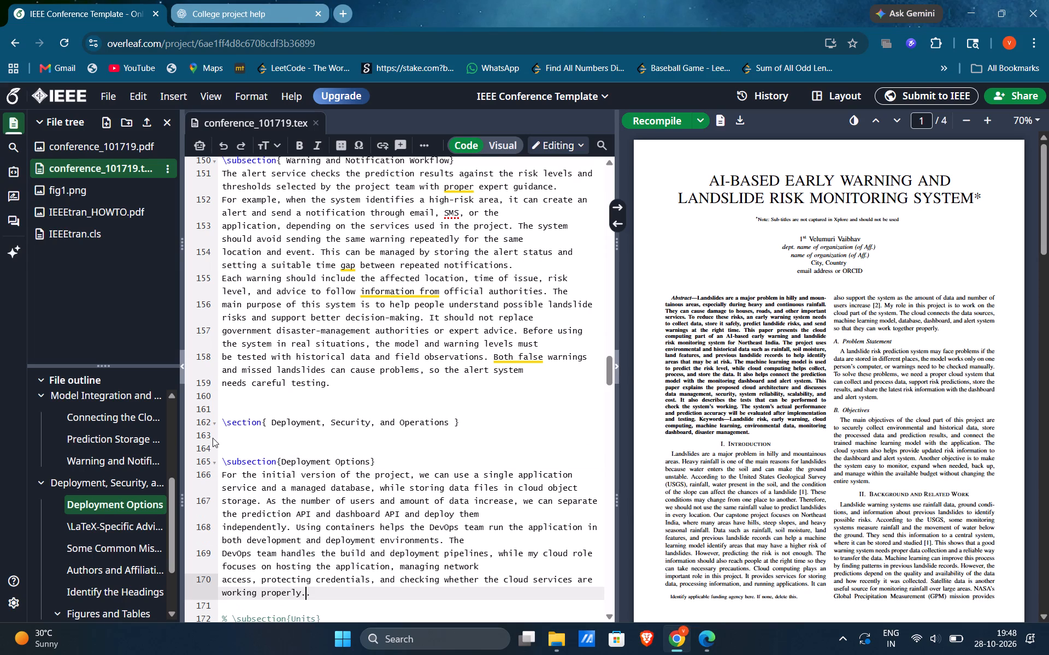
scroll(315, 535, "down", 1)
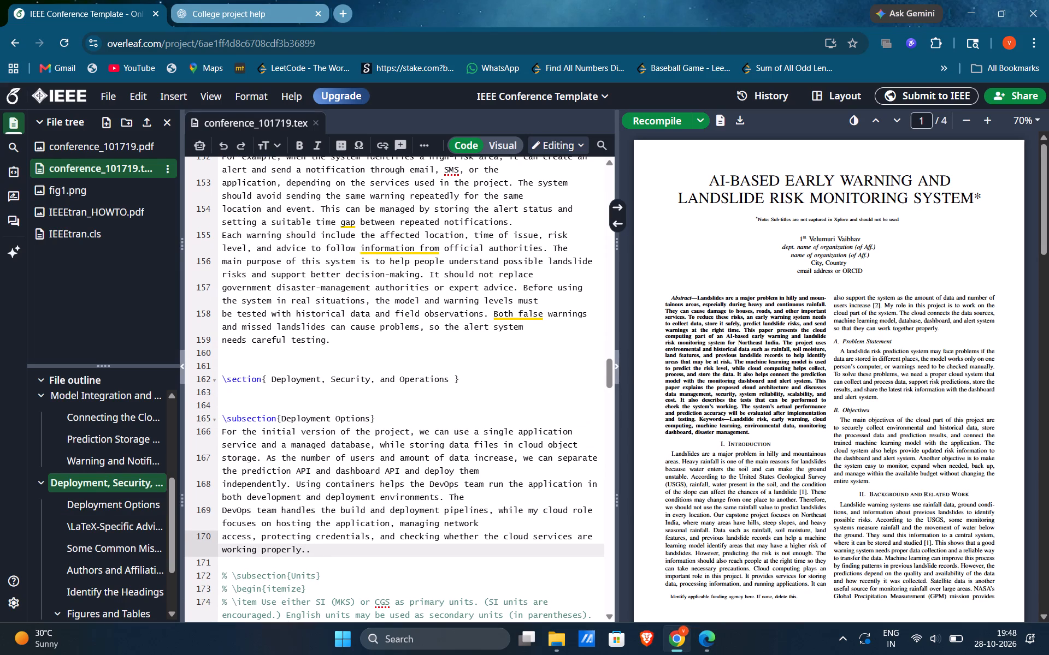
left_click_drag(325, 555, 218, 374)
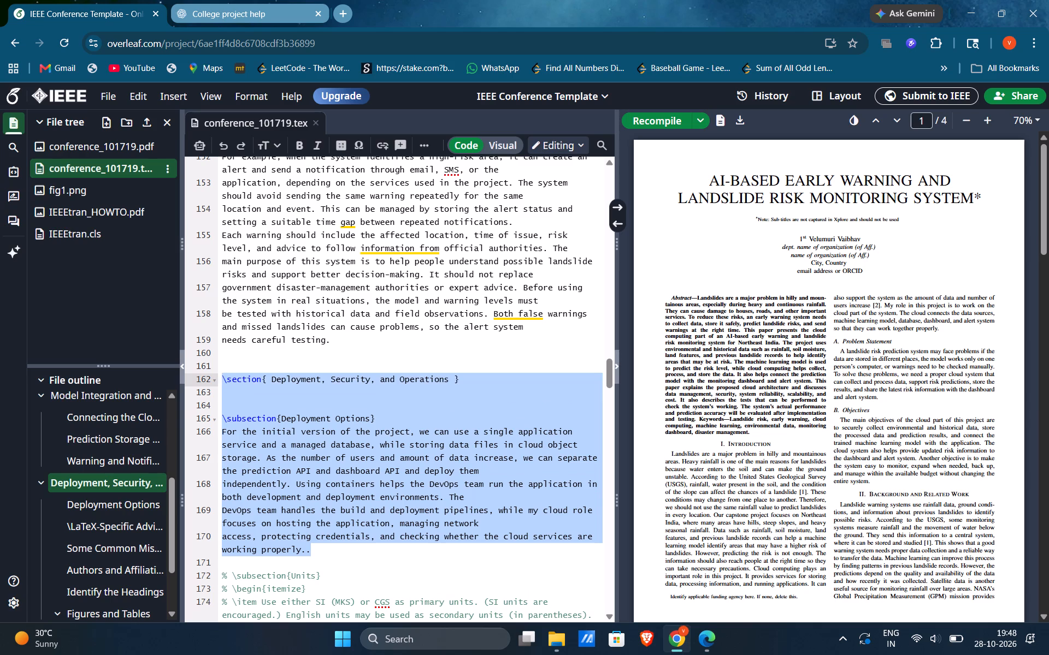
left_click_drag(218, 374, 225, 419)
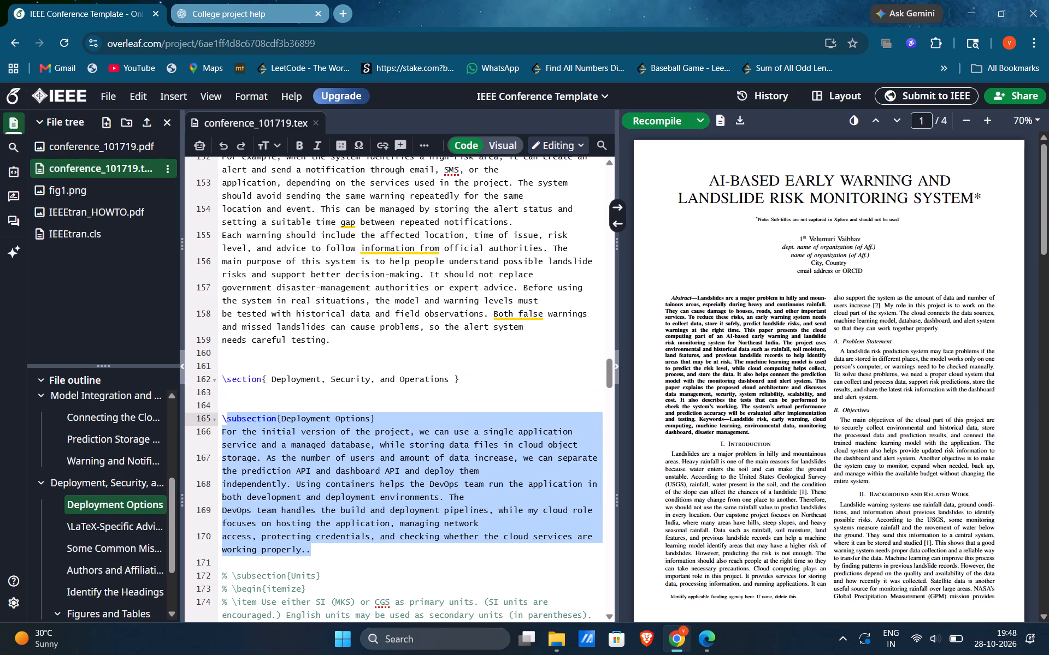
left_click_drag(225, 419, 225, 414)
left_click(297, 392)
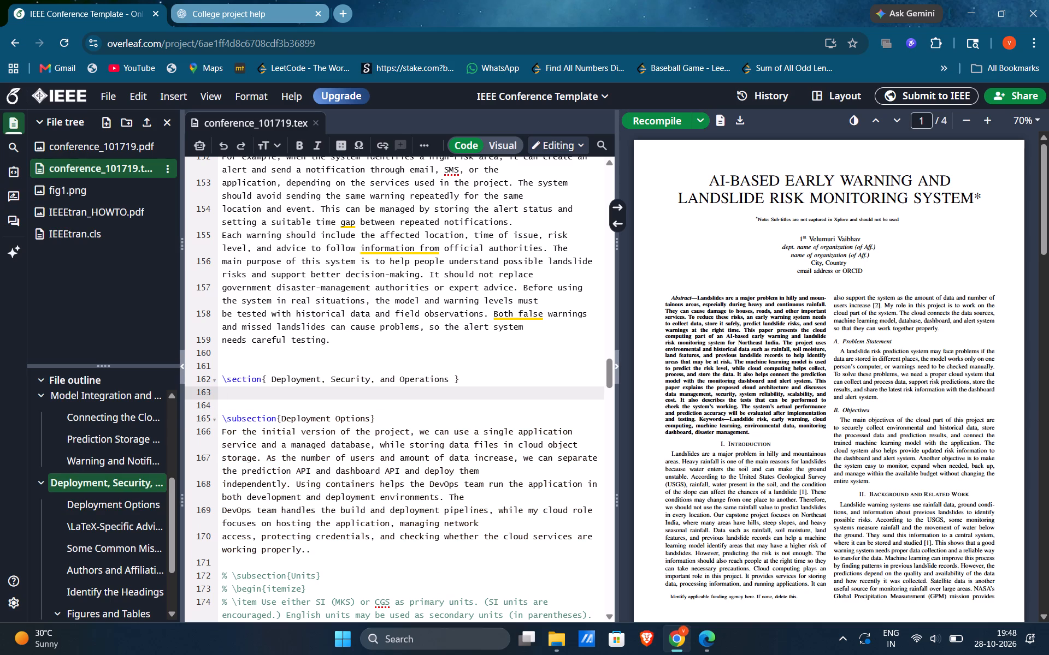
Duplicate the Deployment Options subsection heading below its paragraph, separated by a blank line.
triple_click(355, 418)
key("ctrl+c")
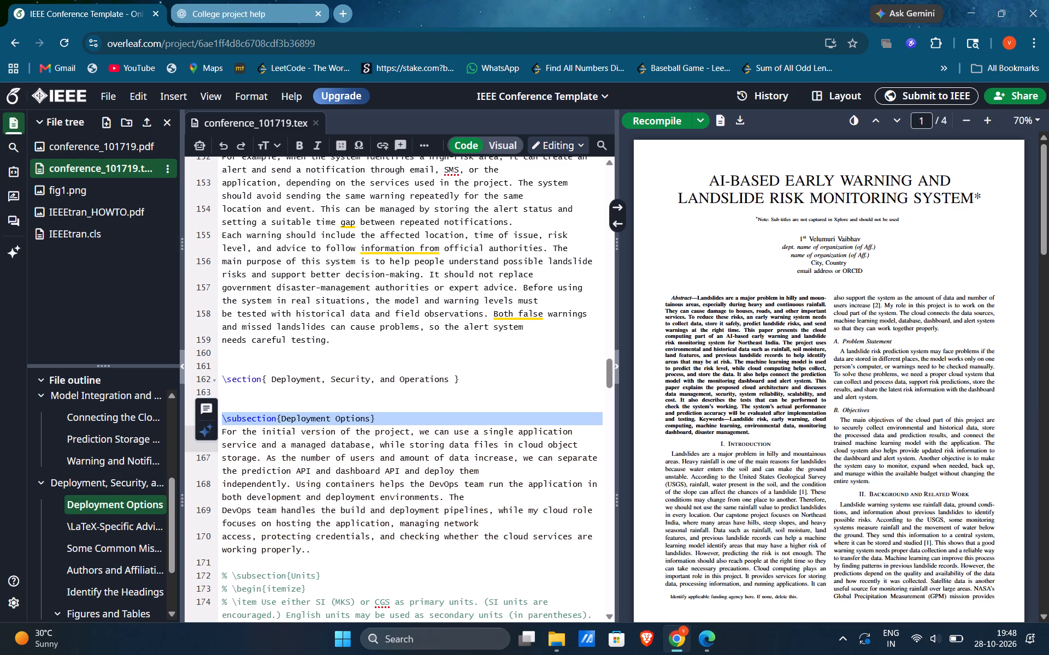
left_click(404, 556)
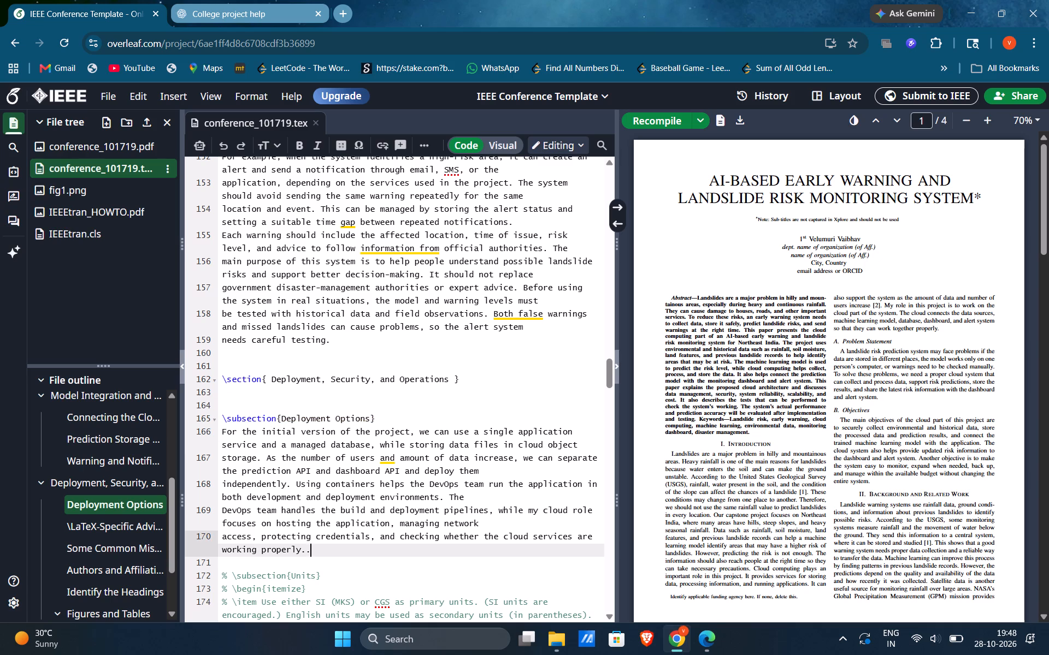
key("Return")
key("Return")
key("ctrl+v")
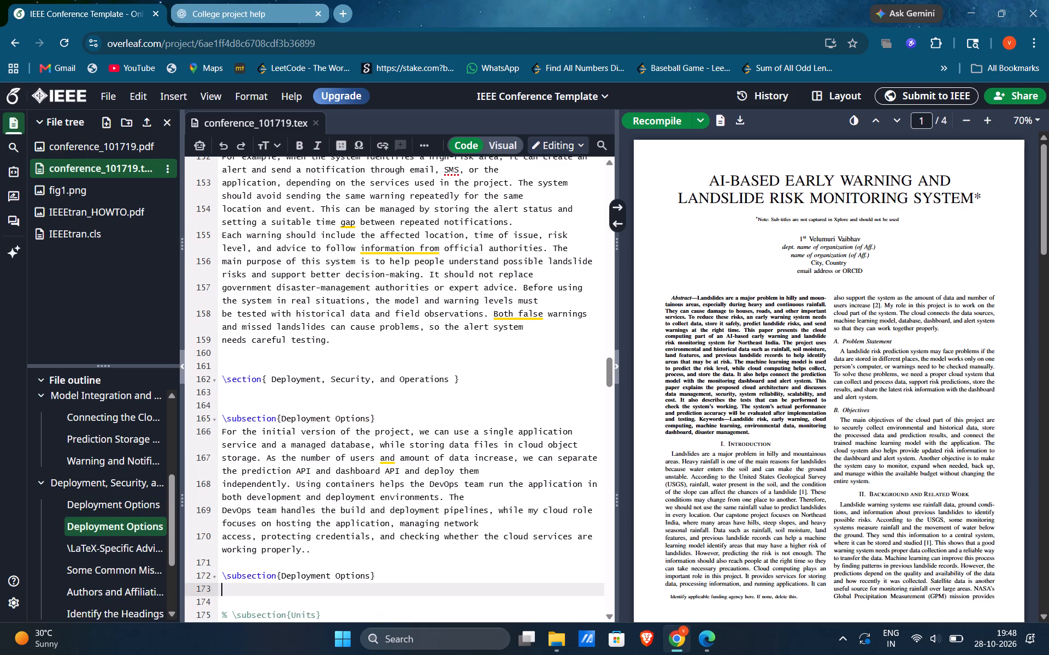
Replace the duplicated heading's title with "Security and Access Control" from the PDF draft, including its initial S.
scroll(368, 557, "down", 1)
left_click(369, 538)
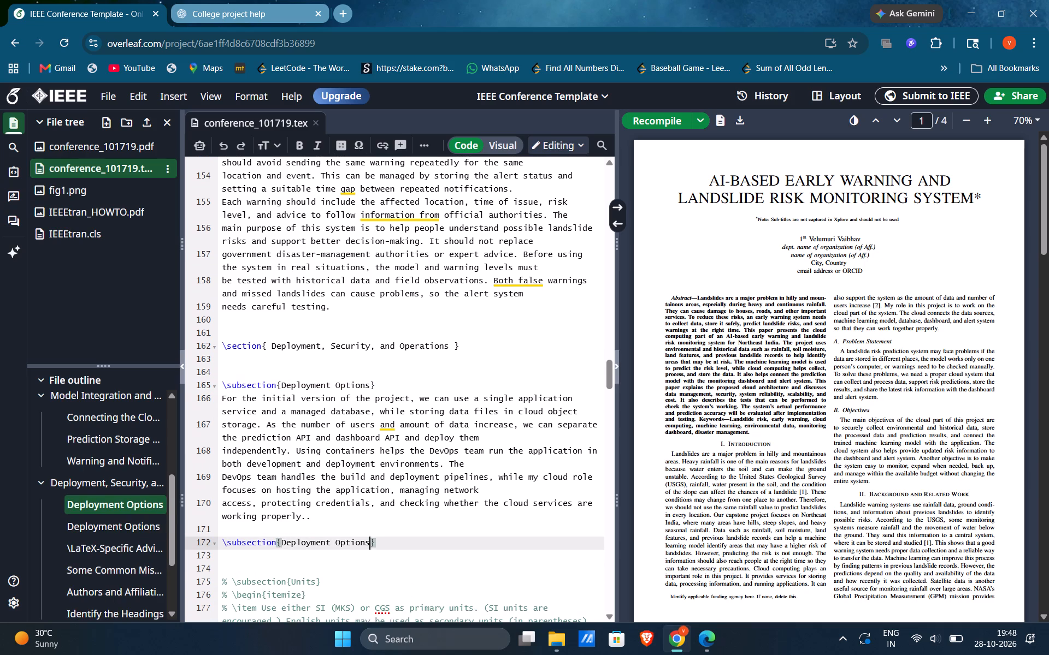
key("BackSpace")
key("BackSpace")
key("BackSpace")
key("BackSpace")
key("BackSpace")
key("BackSpace")
key("BackSpace")
key("BackSpace")
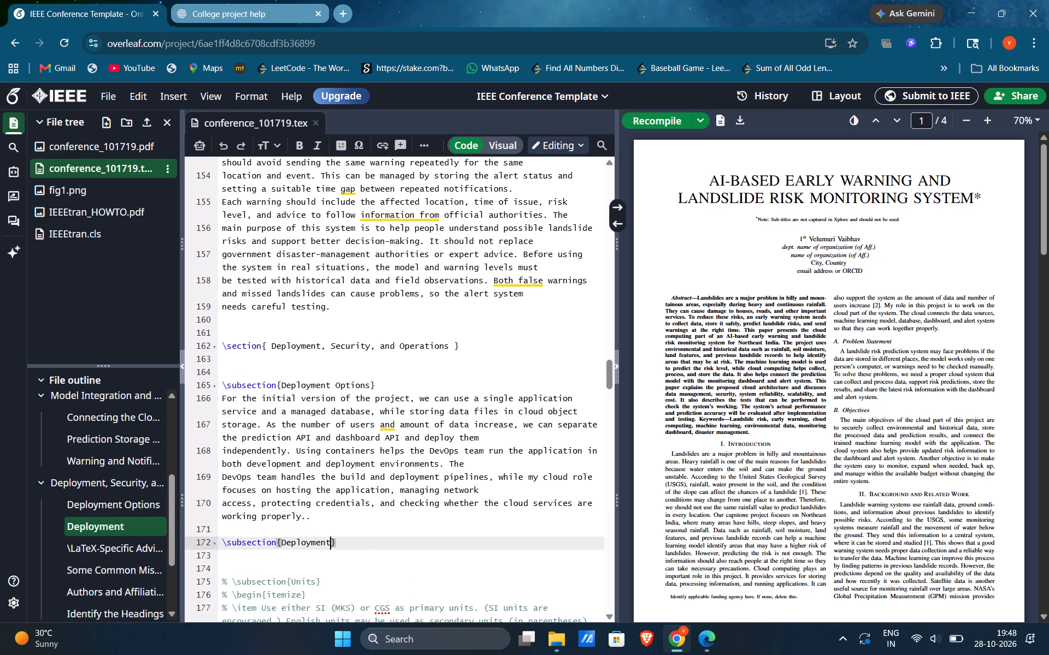
key("BackSpace")
key("BackSpace")
key("BackSpace")
key("BackSpace")
key("BackSpace")
key("BackSpace")
key("BackSpace")
key("BackSpace")
key("BackSpace")
key("BackSpace")
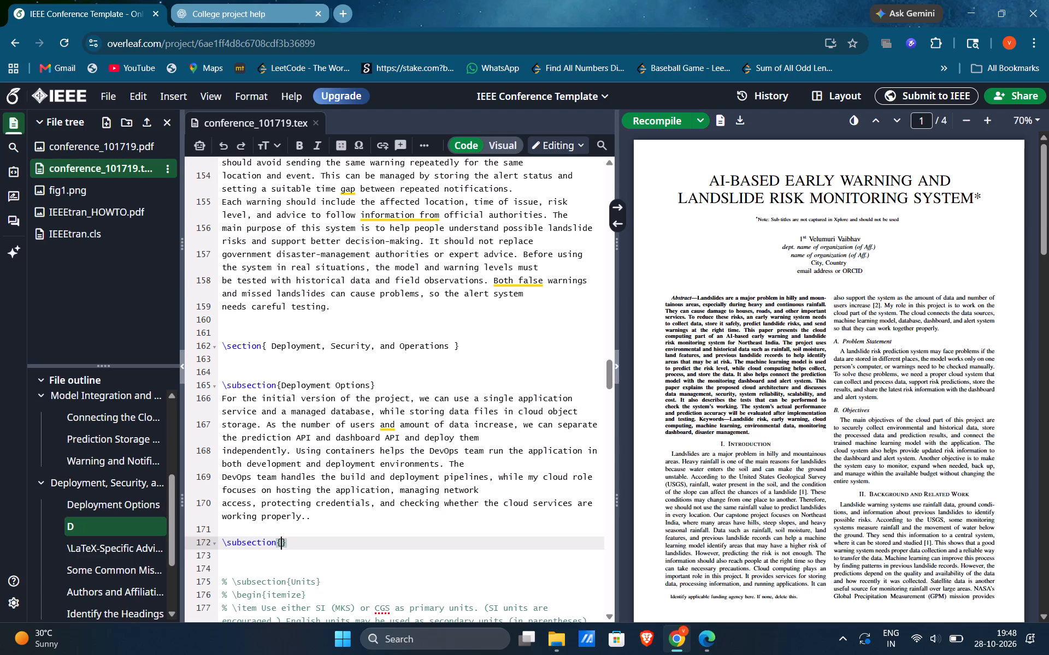
key("alt+Tab")
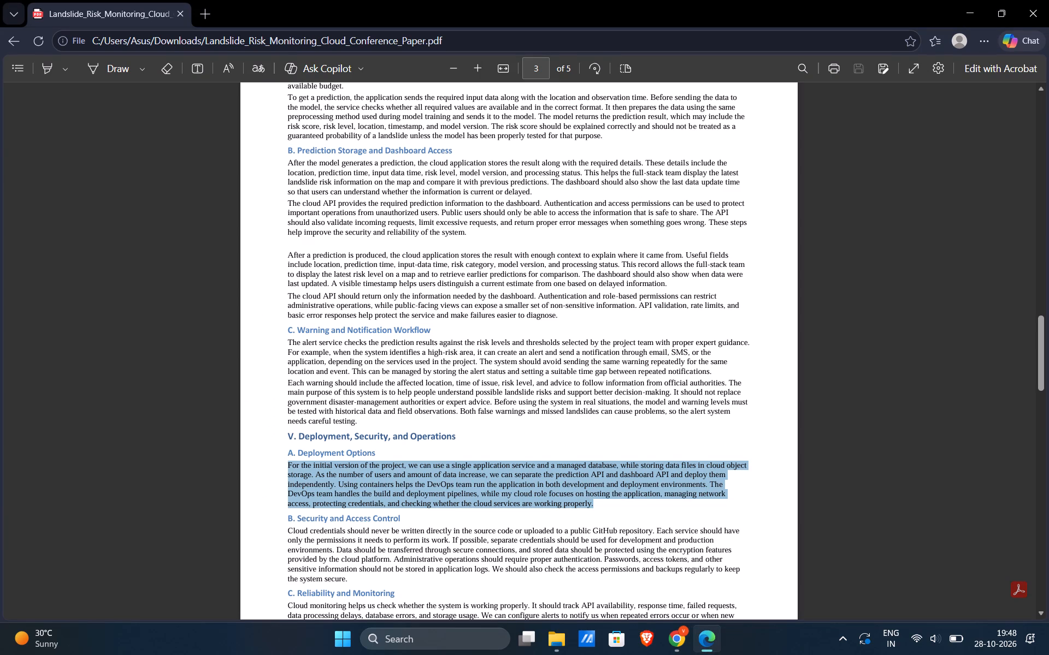
left_click_drag(402, 519, 292, 518)
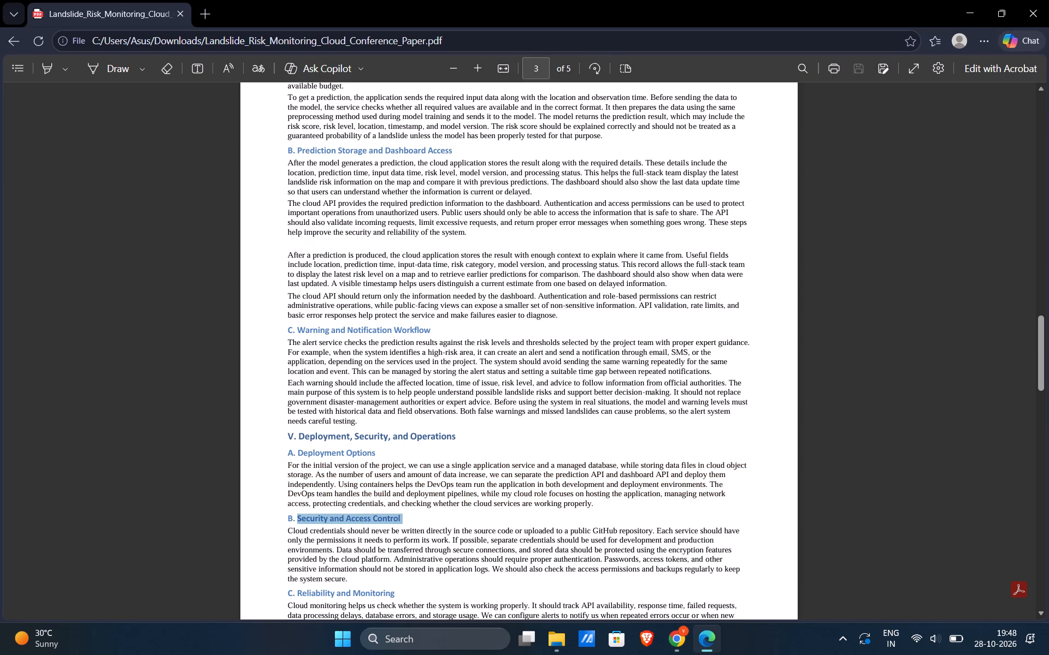
left_click_drag(292, 518, 299, 519)
key("ctrl+c")
key("alt+Tab")
key("ctrl+v")
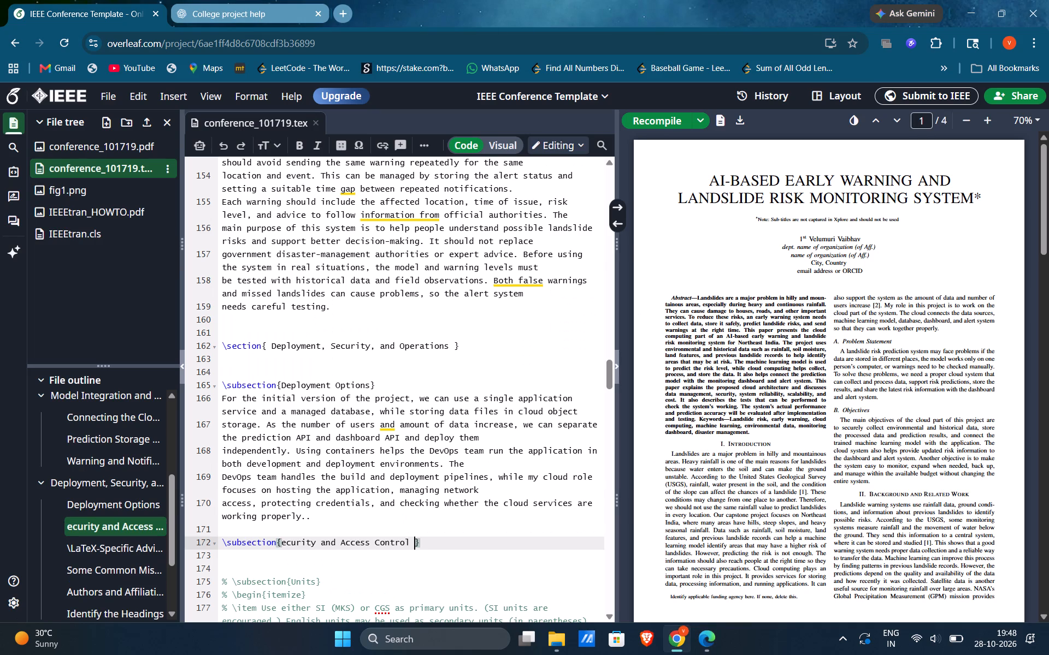
key("Left")
key("Left")
key("Left")
key("Left")
key("Left")
key("Left")
key("Left")
key("Left")
key("Left")
key("Left")
key("Left")
key("Left")
key("Left")
key("Left")
key("Left")
key("Left")
key("Left")
key("Left")
key("Left")
key("Left")
key("Left")
key("Left")
key("Left")
key("Left")
key("shift+s")
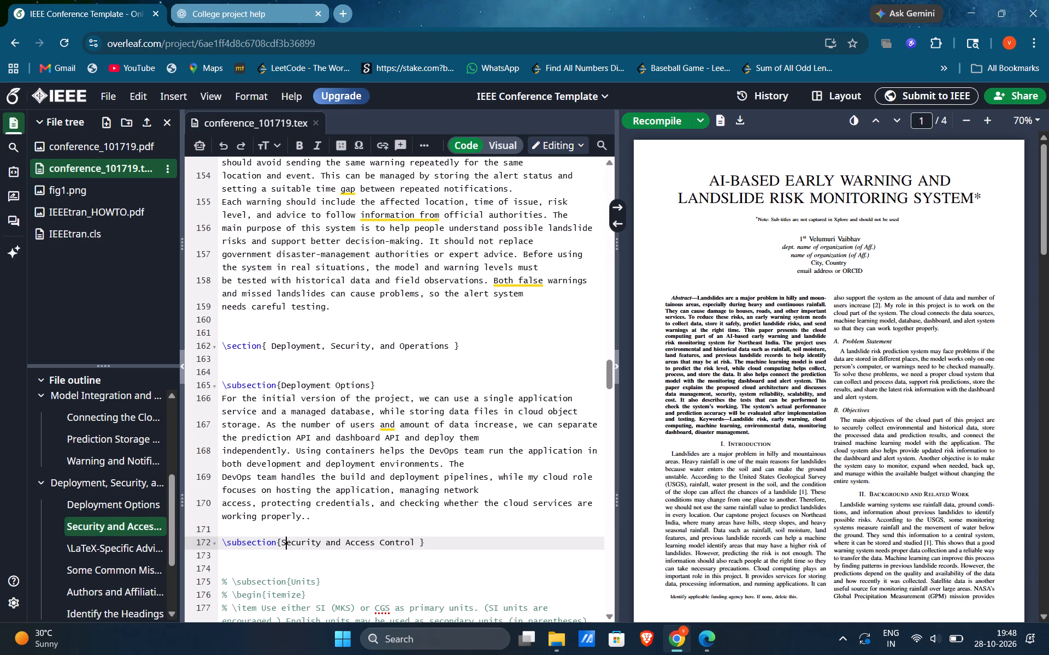
Insert the PDF draft's Security and Access Control paragraph beneath the matching subsection heading, followed by blank lines.
left_click(466, 545)
key("Return")
key("alt+Tab")
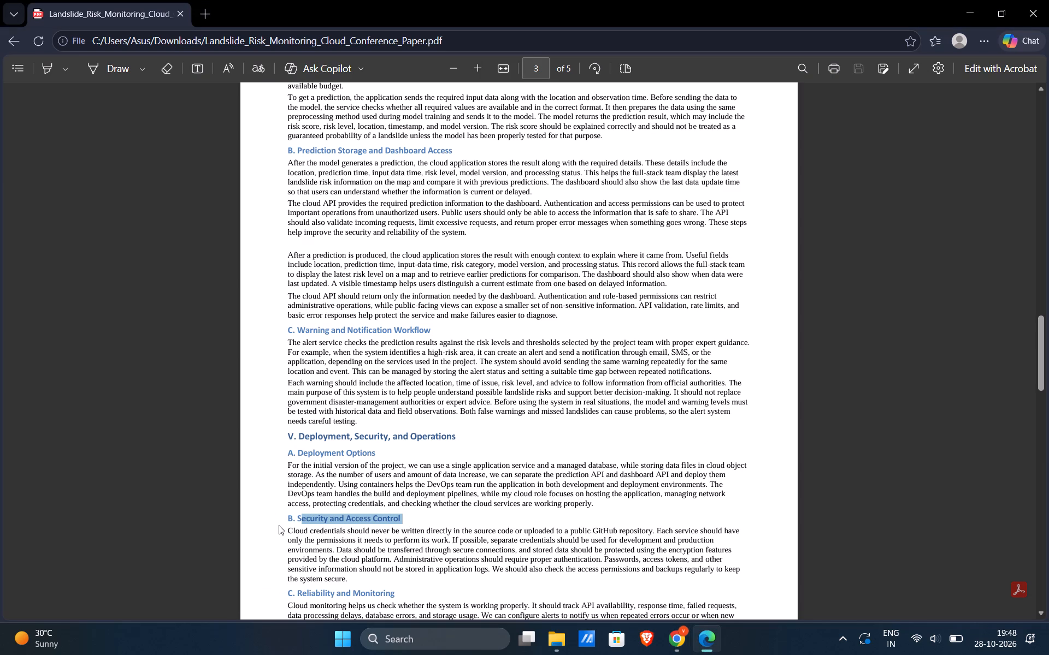
left_click_drag(284, 530, 356, 581)
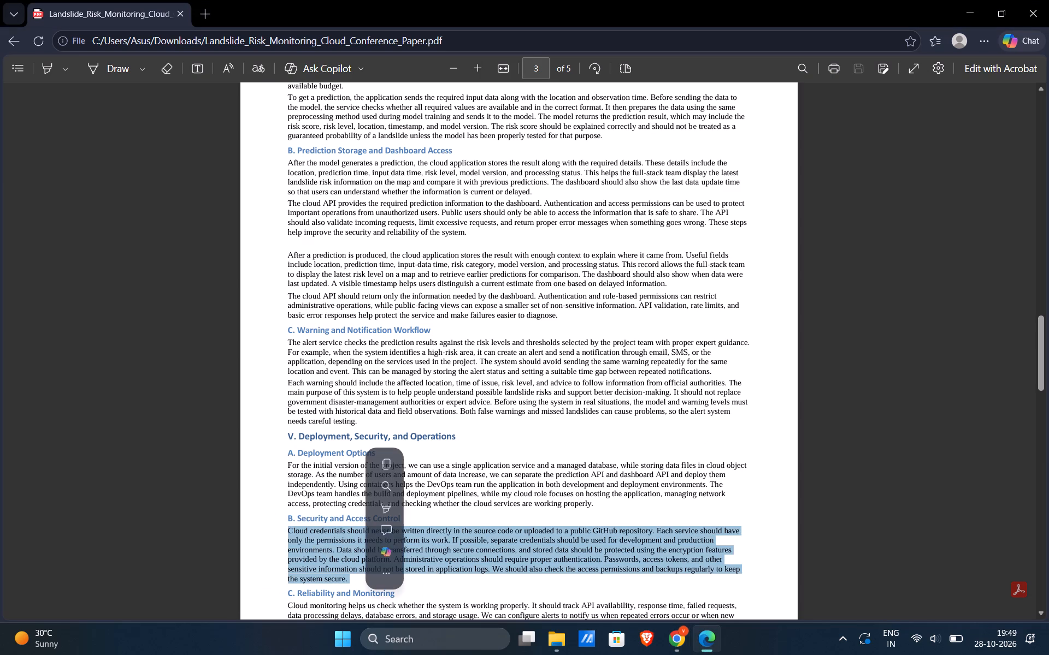
key("ctrl+c")
key("alt+Tab")
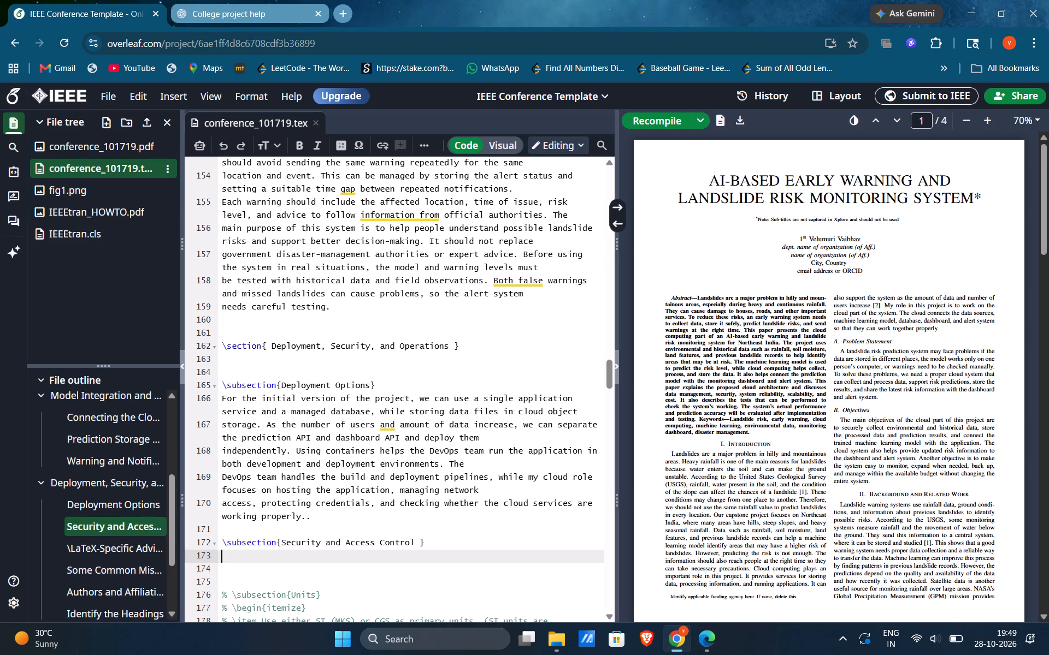
key("ctrl+v")
scroll(330, 552, "down", 1)
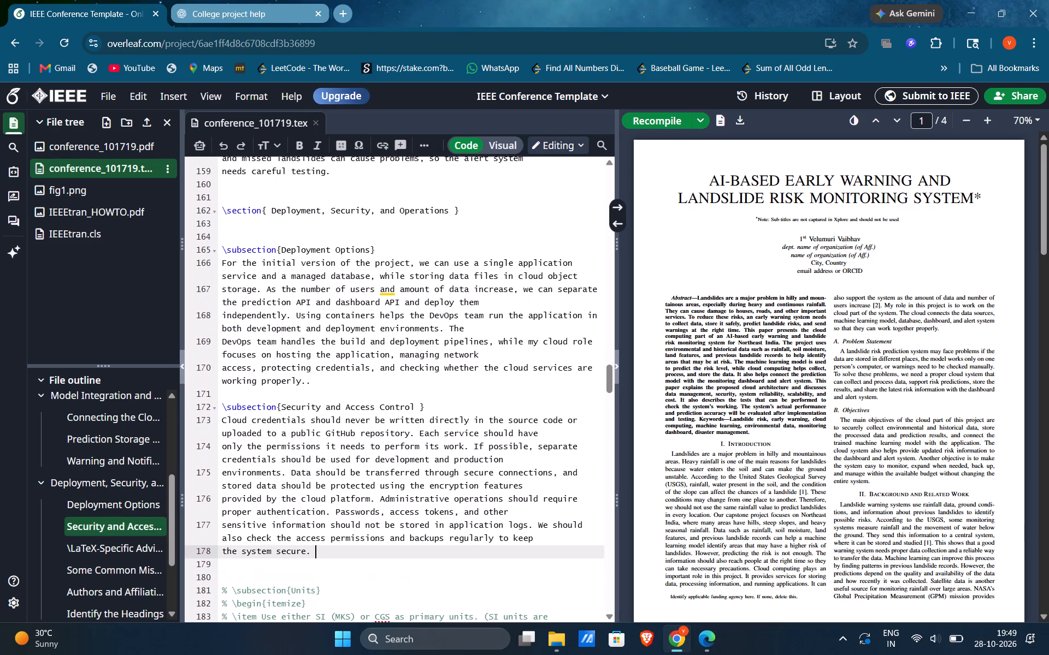
key("Return")
key("Return")
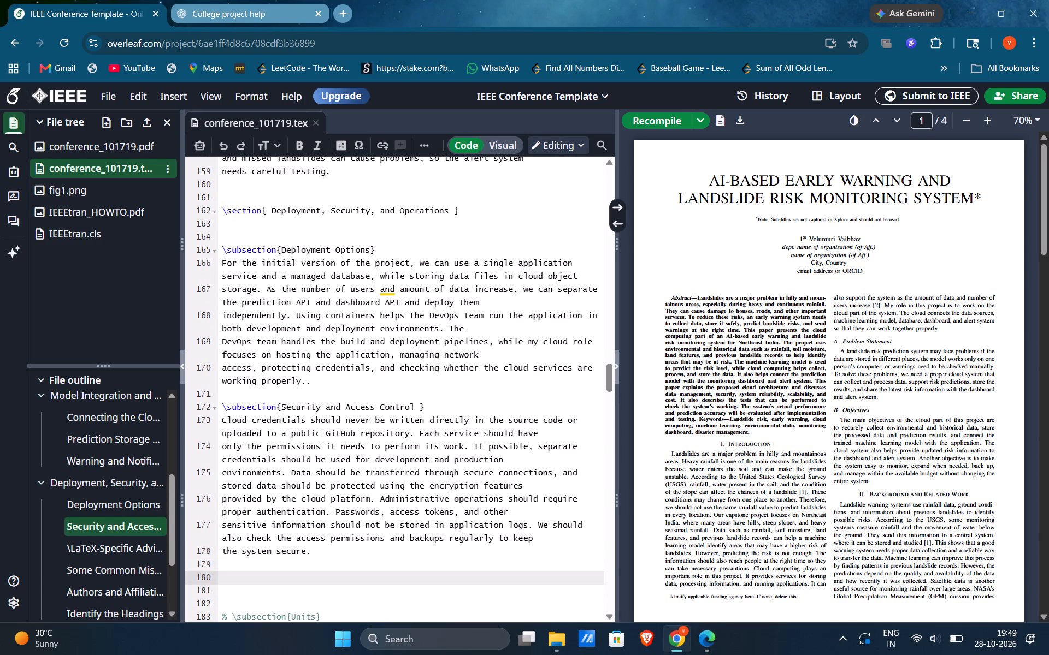
Duplicate the Security and Access Control subsection heading below its paragraph, separated by a blank line.
triple_click(307, 407)
key("ctrl+c")
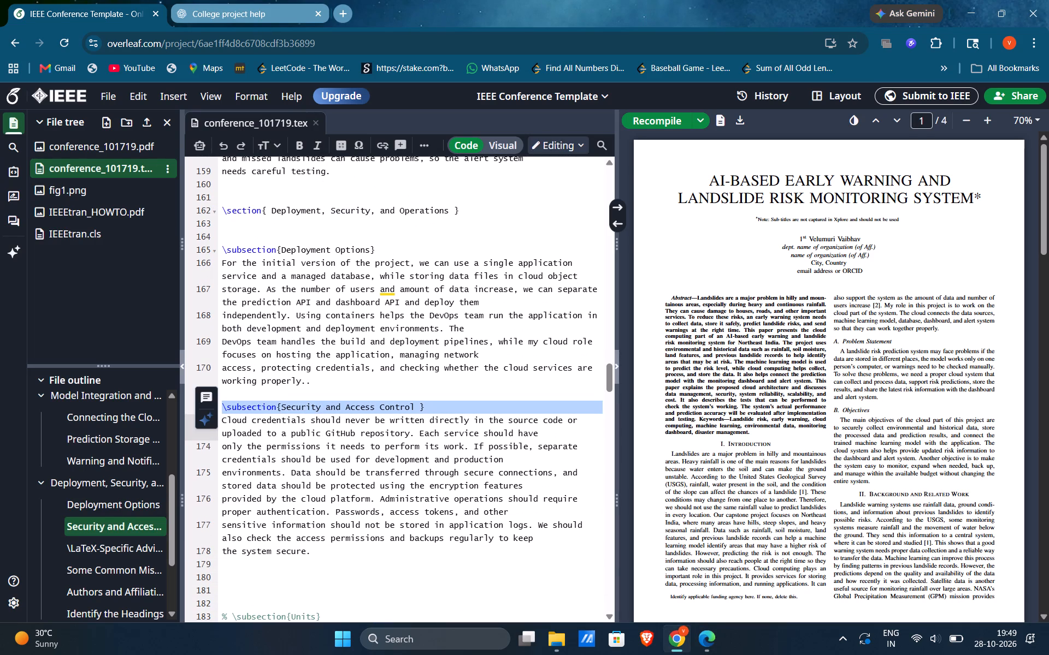
left_click(232, 580)
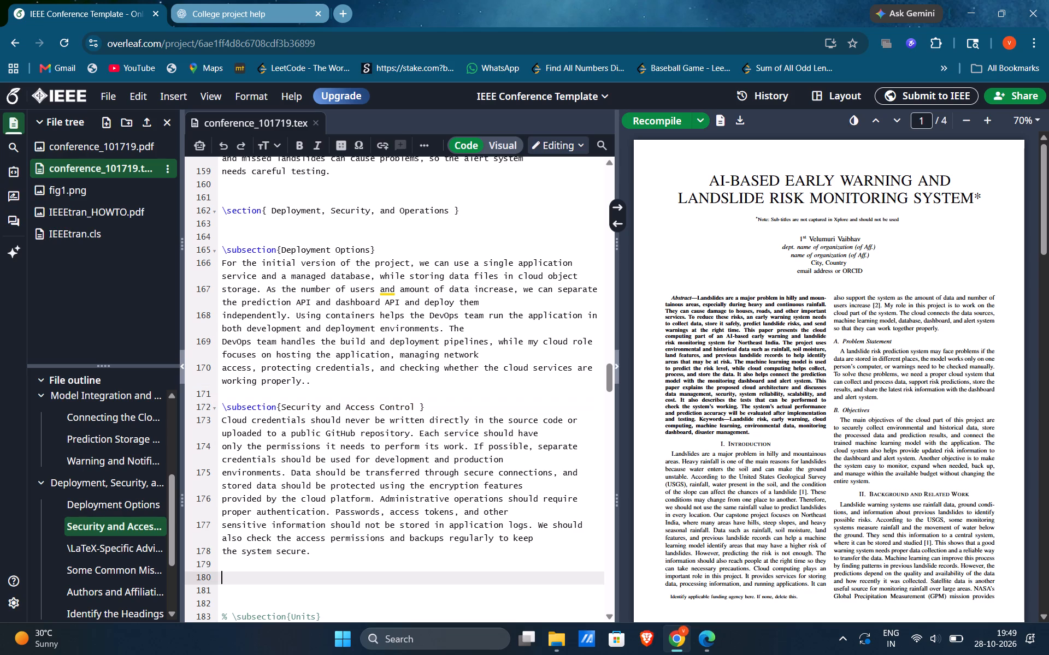
key("ctrl+v")
Replace the duplicated subsection heading's title with "Reliability and Monitoring" from the PDF draft.
key("alt+Tab")
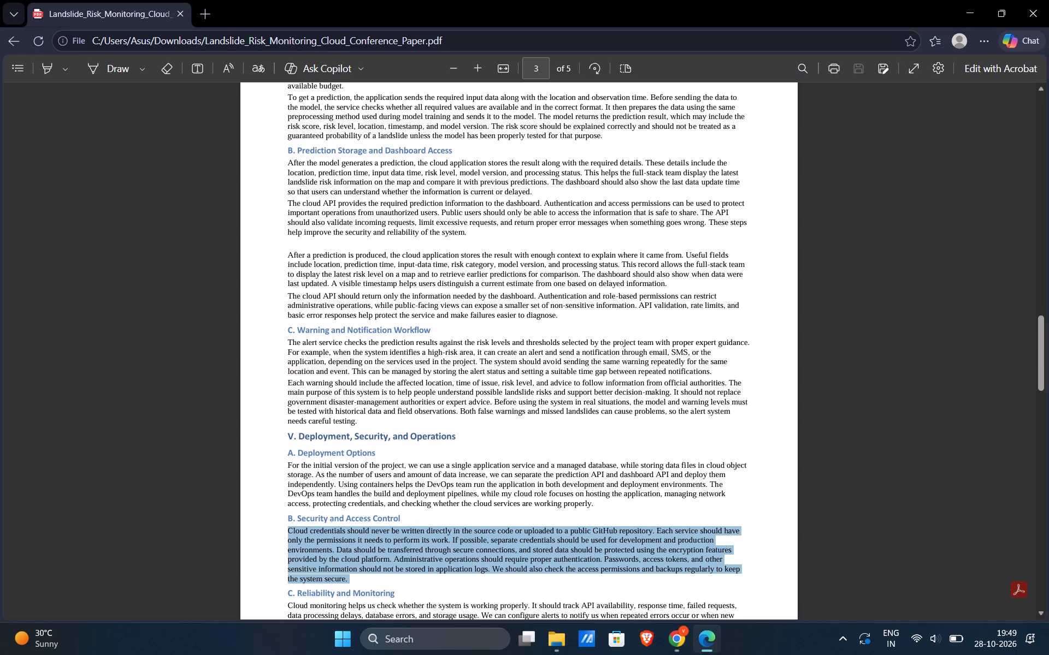
scroll(353, 565, "down", 2)
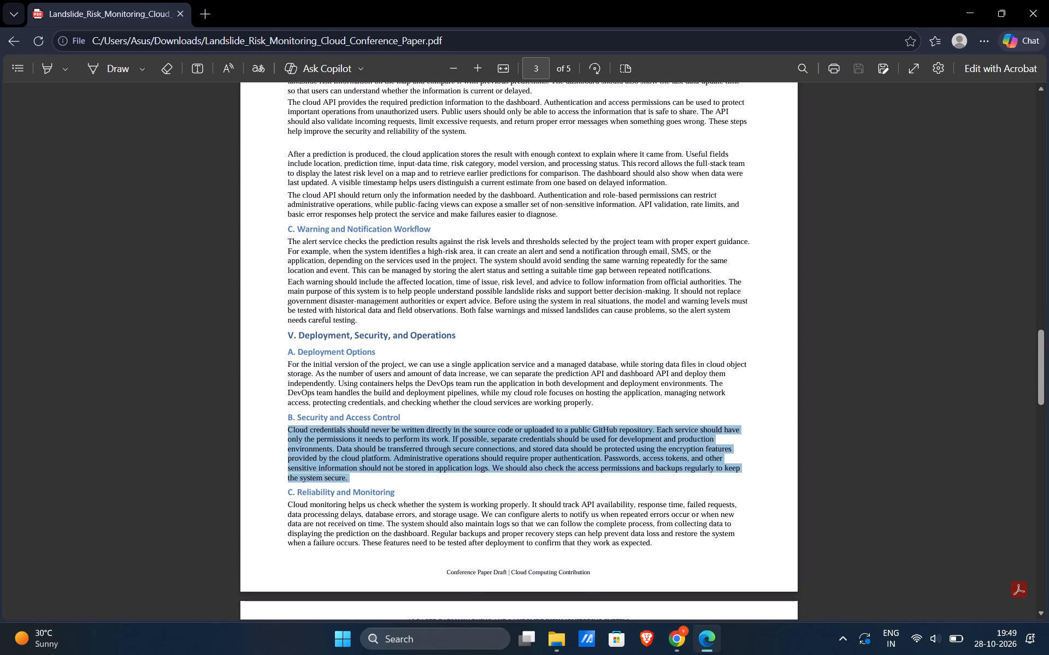
left_click_drag(398, 495, 294, 494)
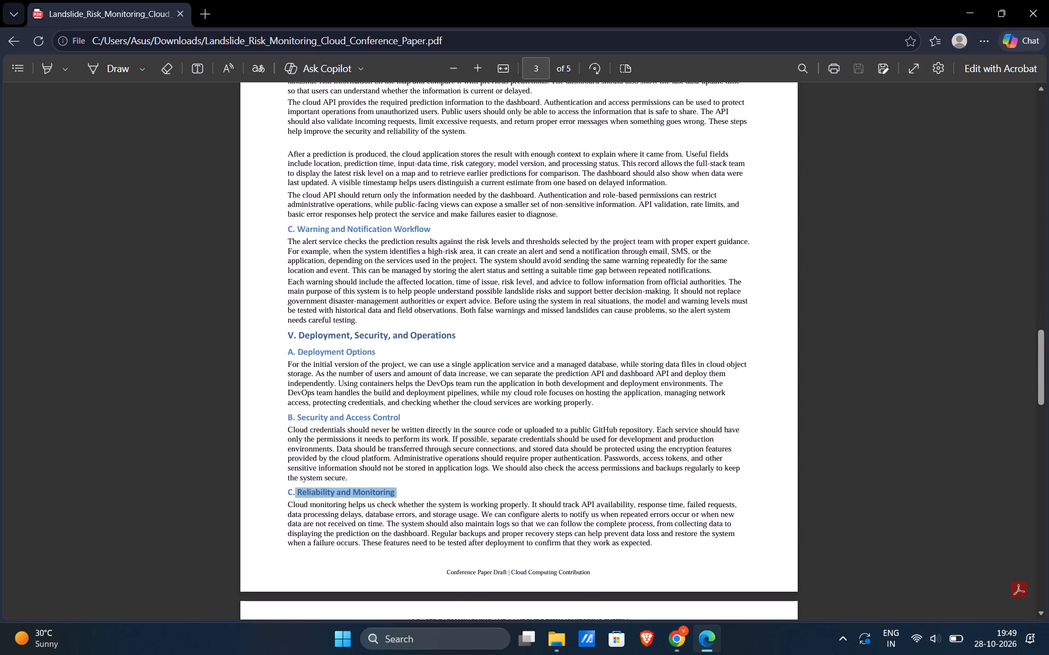
key("ctrl+c")
key("alt+Tab")
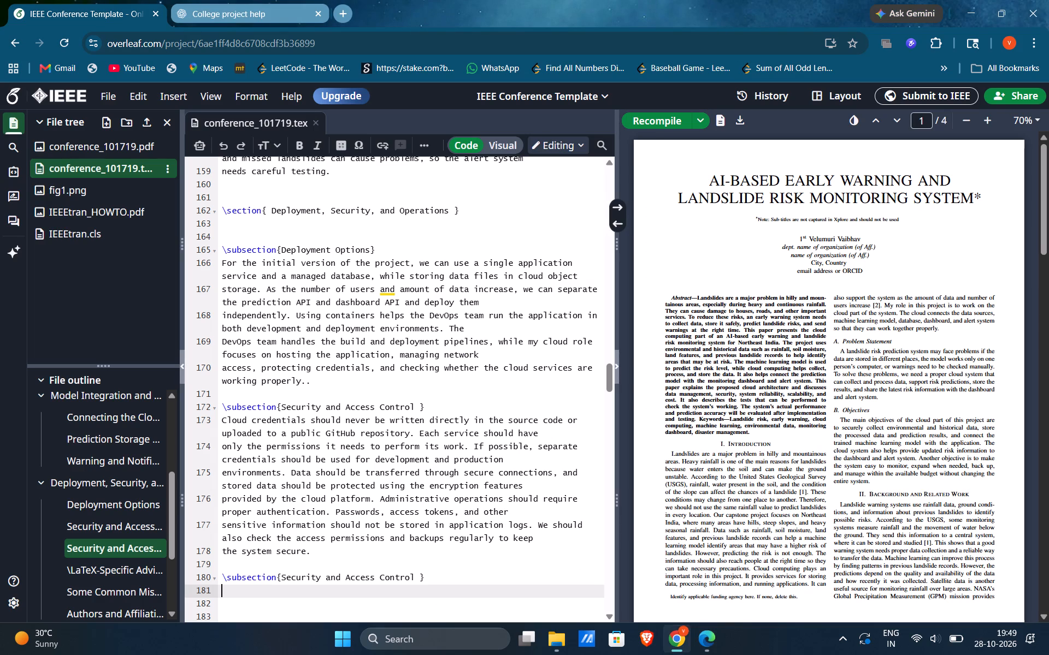
left_click(415, 577)
left_click_drag(415, 577, 301, 581)
key("ctrl+v")
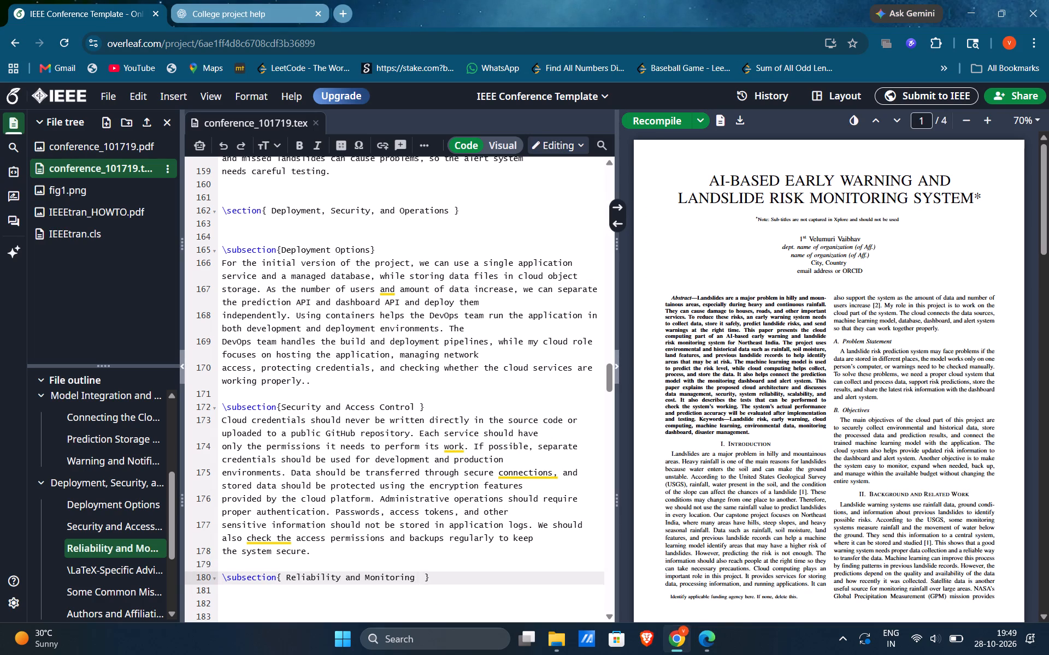
Insert the PDF draft's Reliability and Monitoring paragraph beneath its subsection heading, ending with a period and followed by blank lines.
left_click(455, 581)
key("Return")
key("alt+Tab")
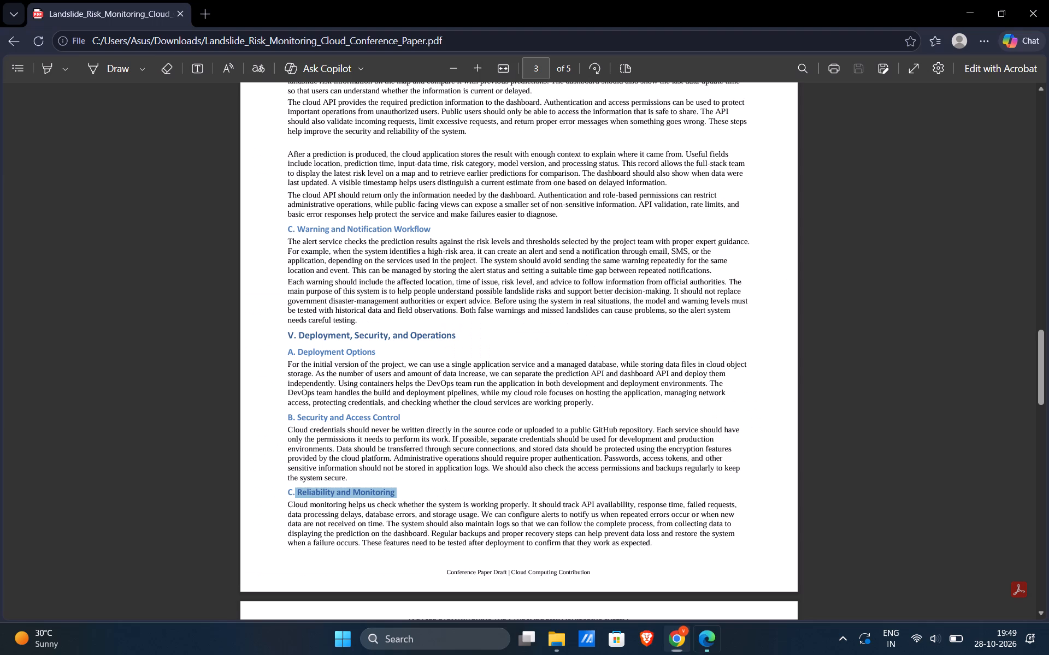
left_click_drag(286, 504, 746, 509)
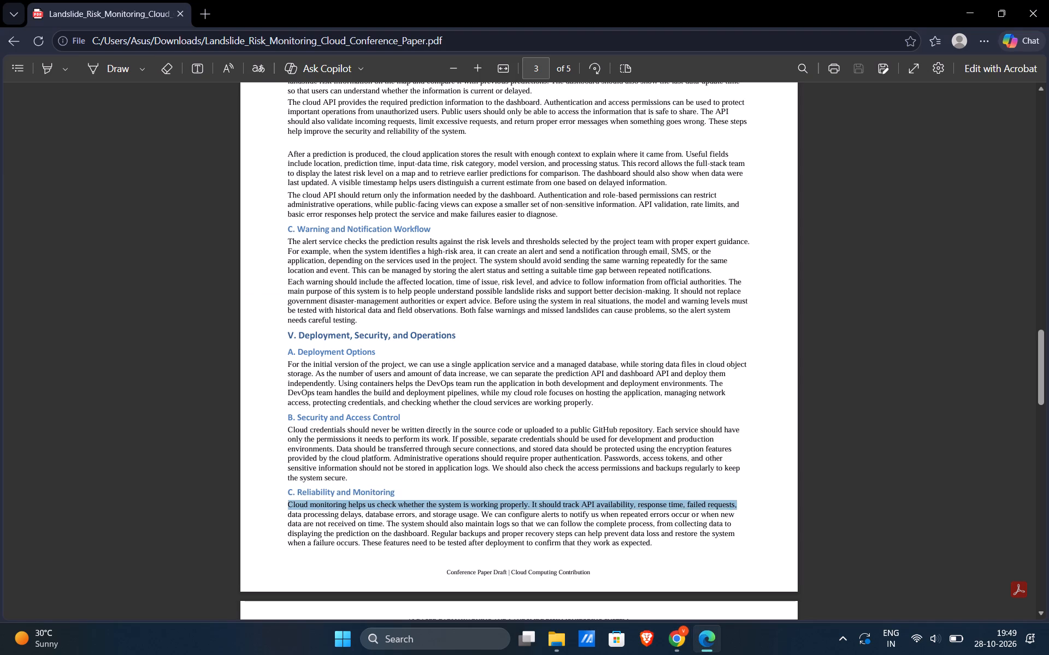
left_click_drag(746, 509, 674, 569)
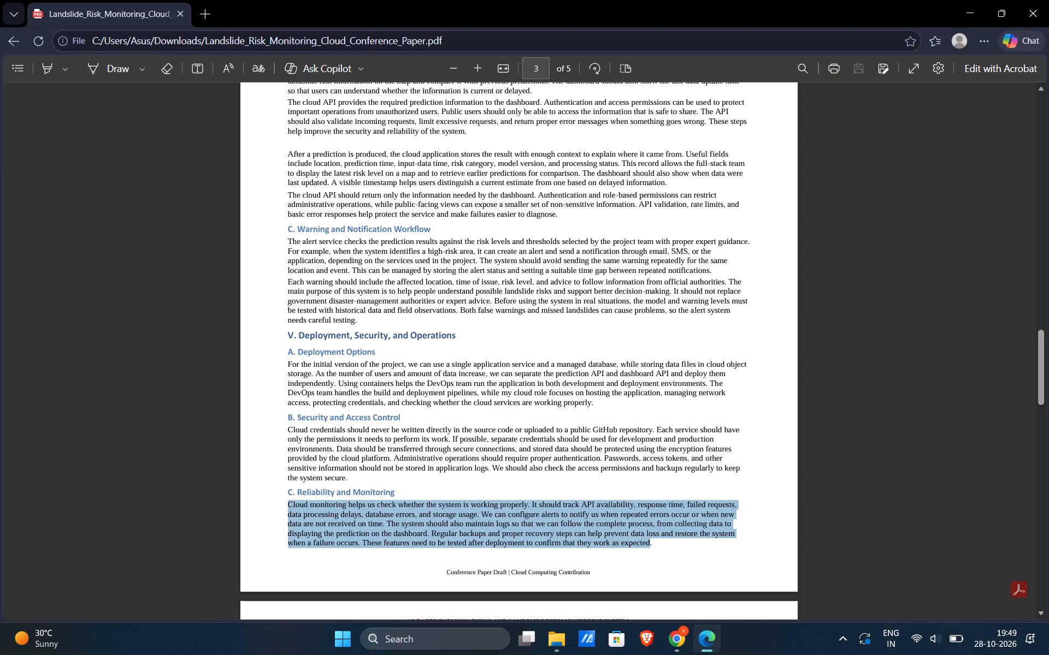
left_click_drag(674, 569, 677, 567)
key("ctrl+c")
key("alt+Tab")
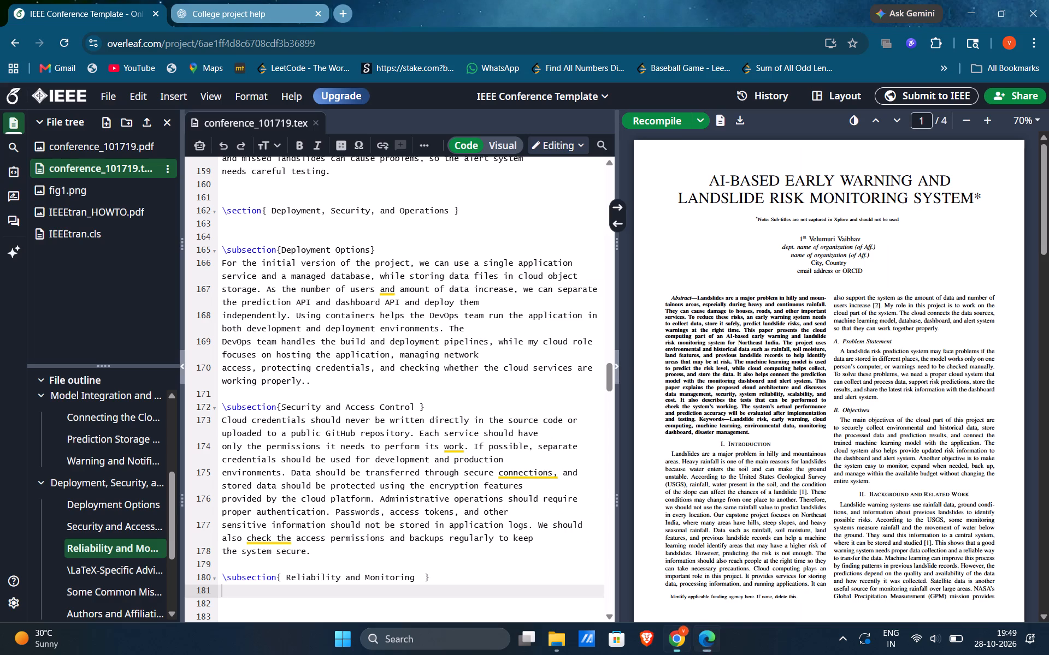
key("ctrl+v")
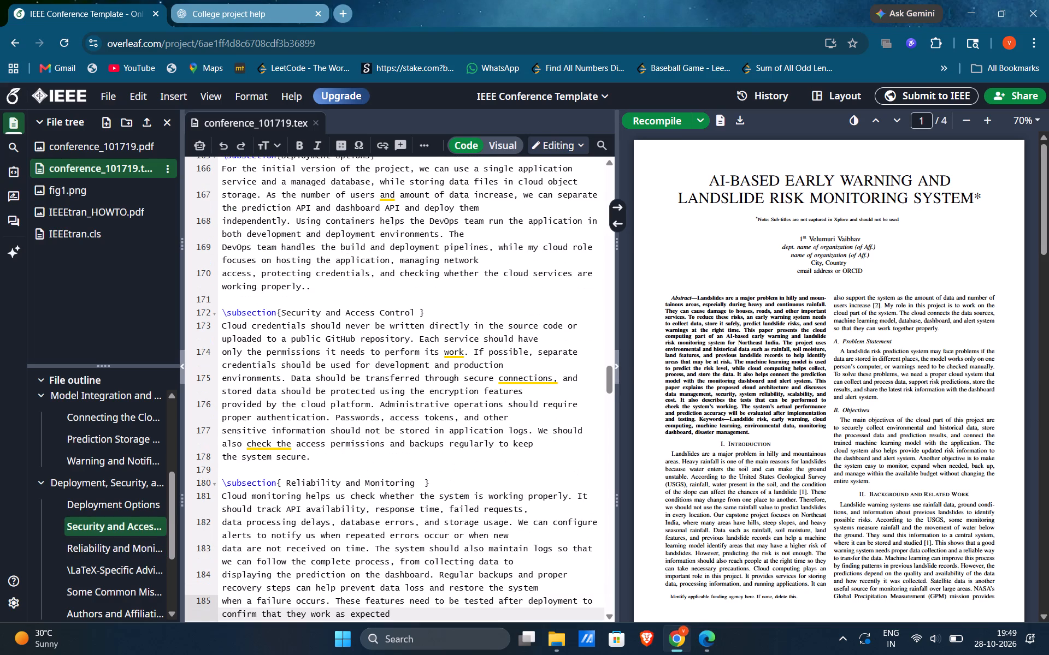
key("period")
scroll(441, 481, "down", 1)
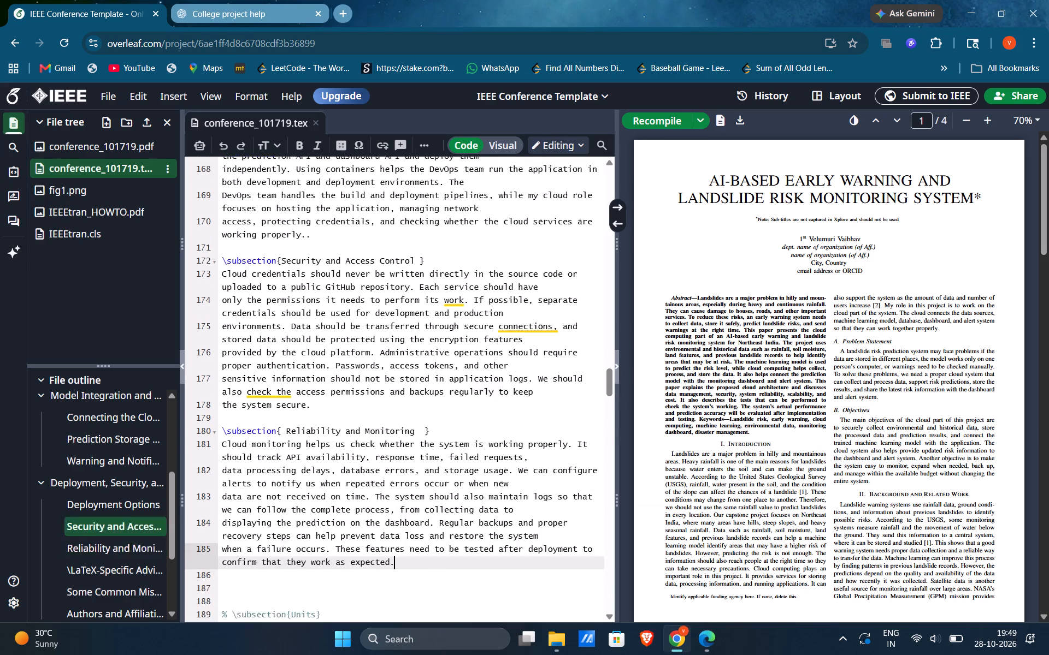
scroll(441, 481, "down", 2)
scroll(441, 481, "up", 1)
key("Return")
key("Return")
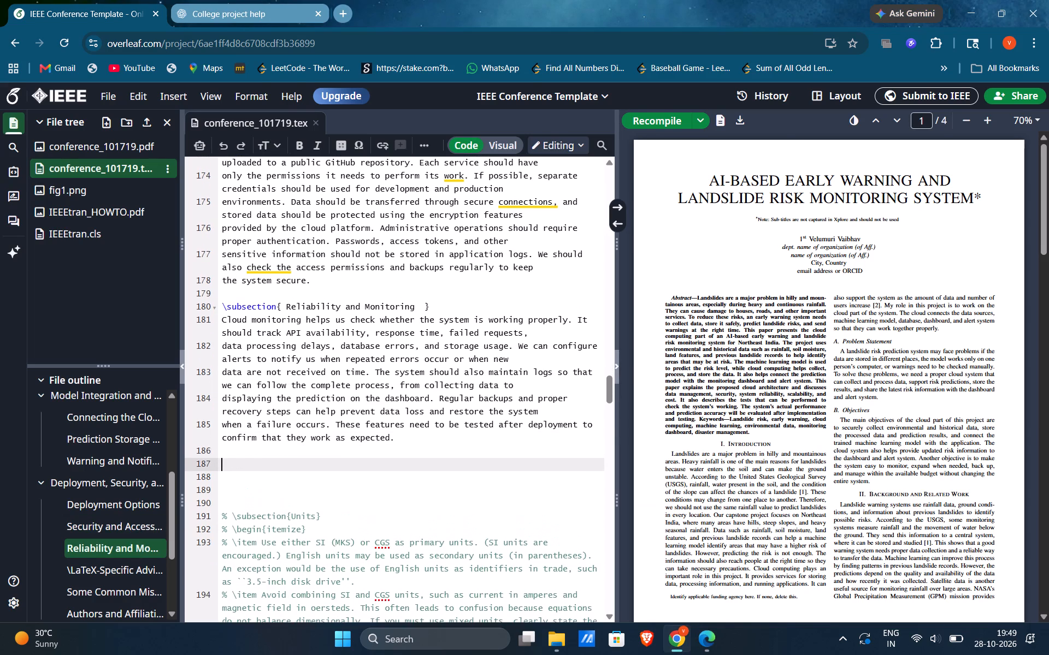
Duplicate the "Deployment, Security, and Operations" section heading below the Reliability and Monitoring paragraph, ready for the PDF draft's next section.
key("alt+Tab")
scroll(403, 505, "down", 4)
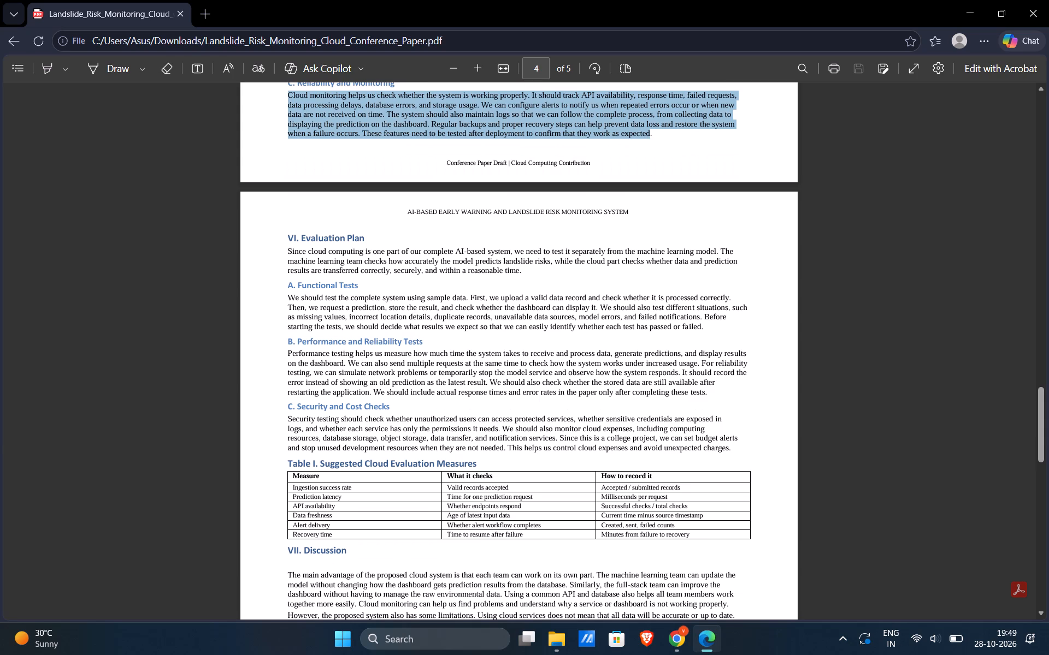
key("alt+Tab")
scroll(405, 376, "up", 7)
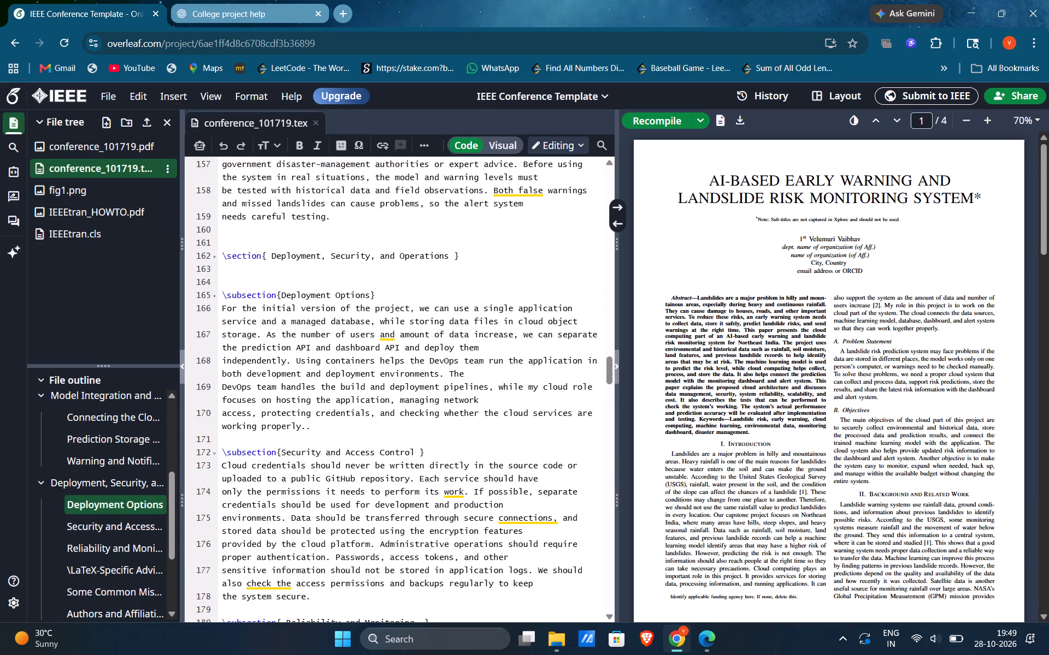
scroll(405, 376, "up", 2)
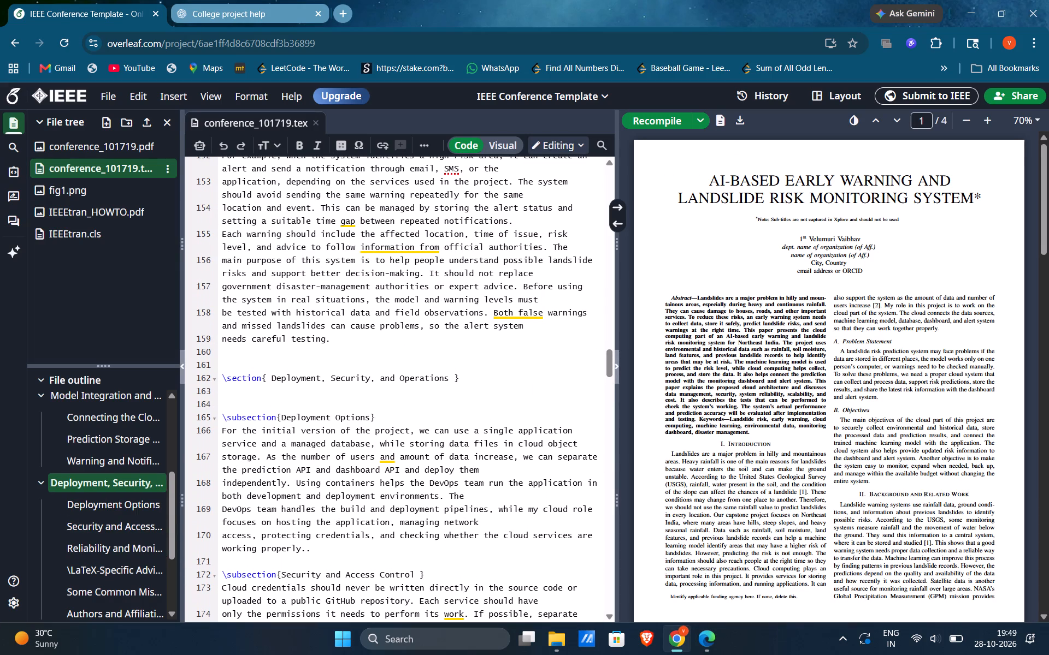
triple_click(396, 376)
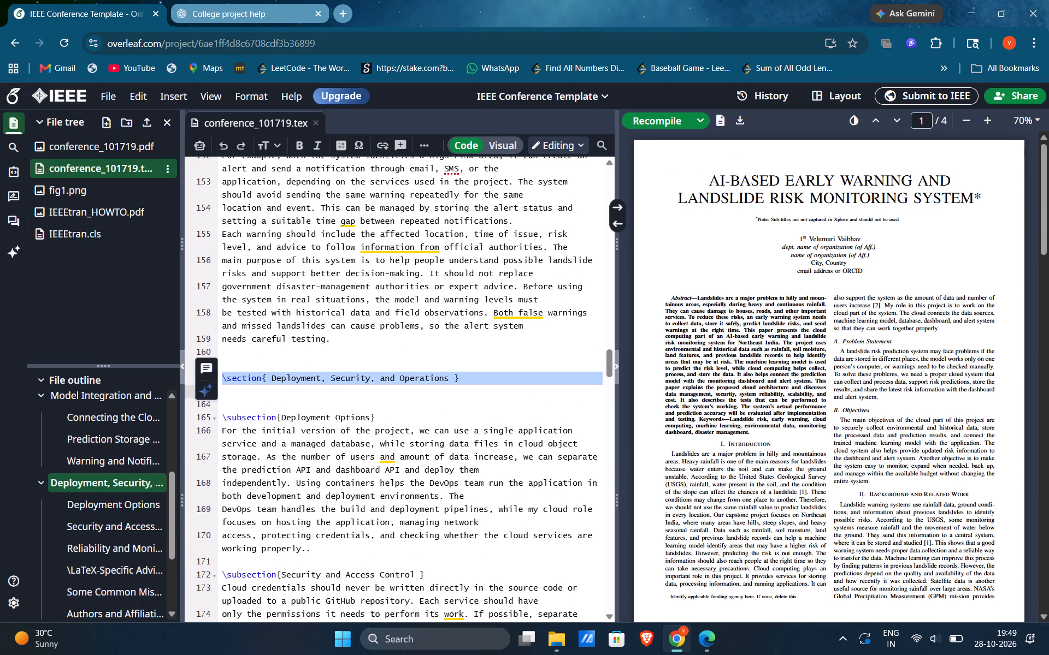
key("ctrl+c")
scroll(396, 376, "down", 6)
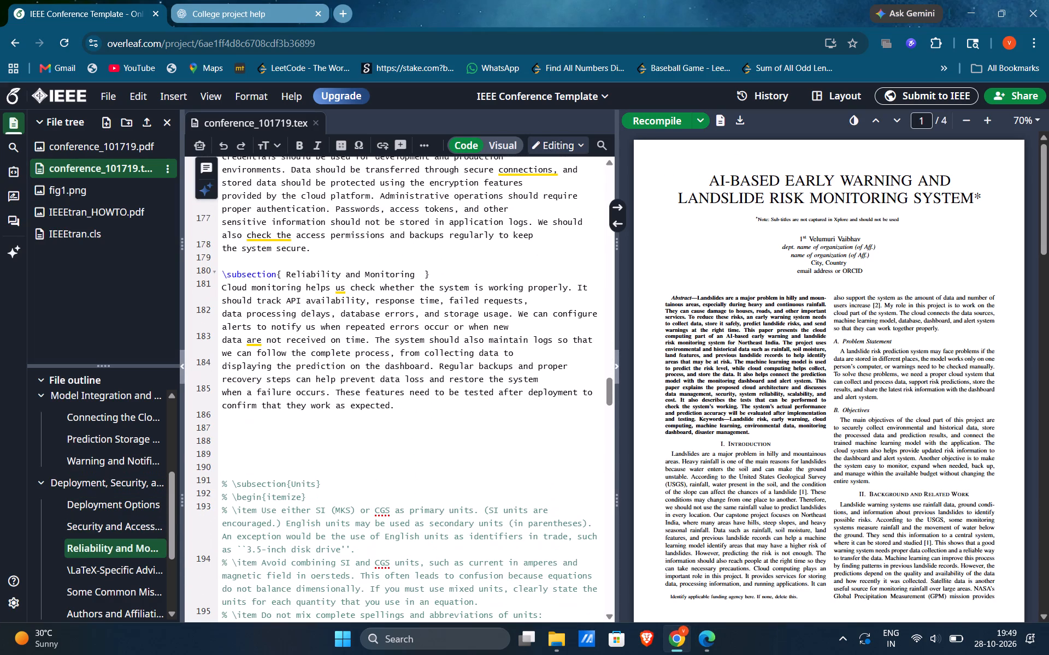
left_click(335, 433)
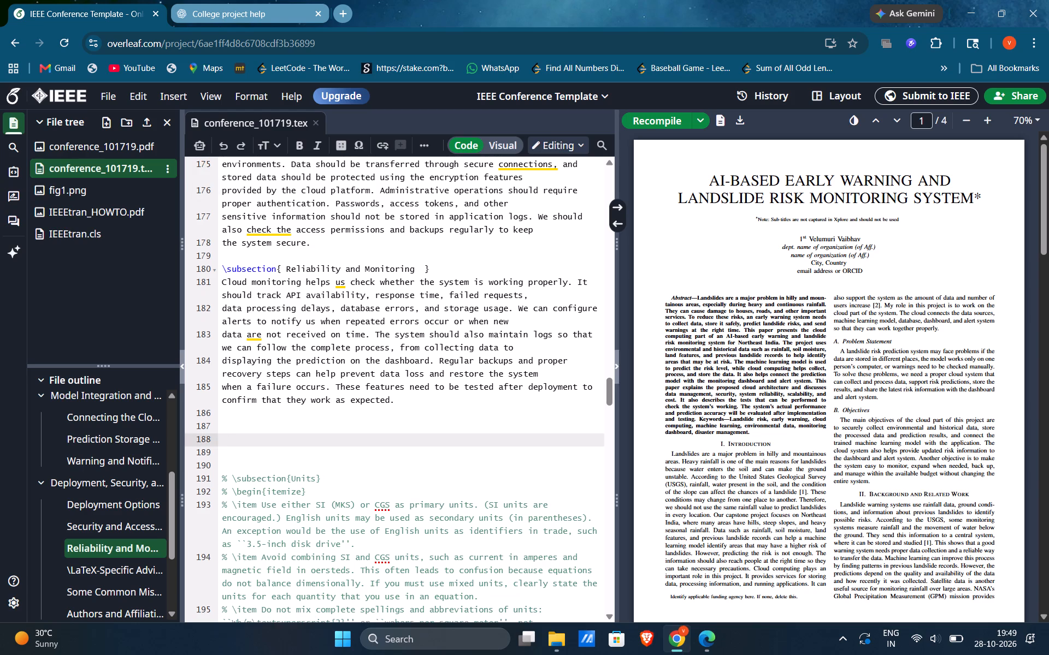
key("ctrl+v")
Replace the duplicated section heading's title with "Evaluation Plan" from the PDF draft.
key("alt+Tab")
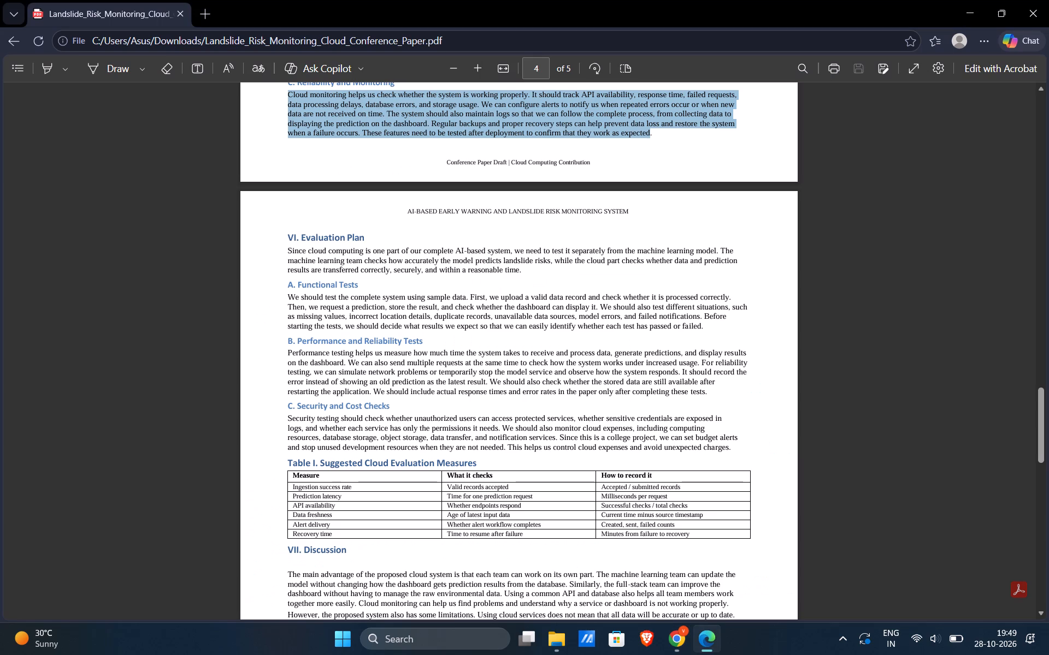
left_click_drag(364, 239, 362, 239)
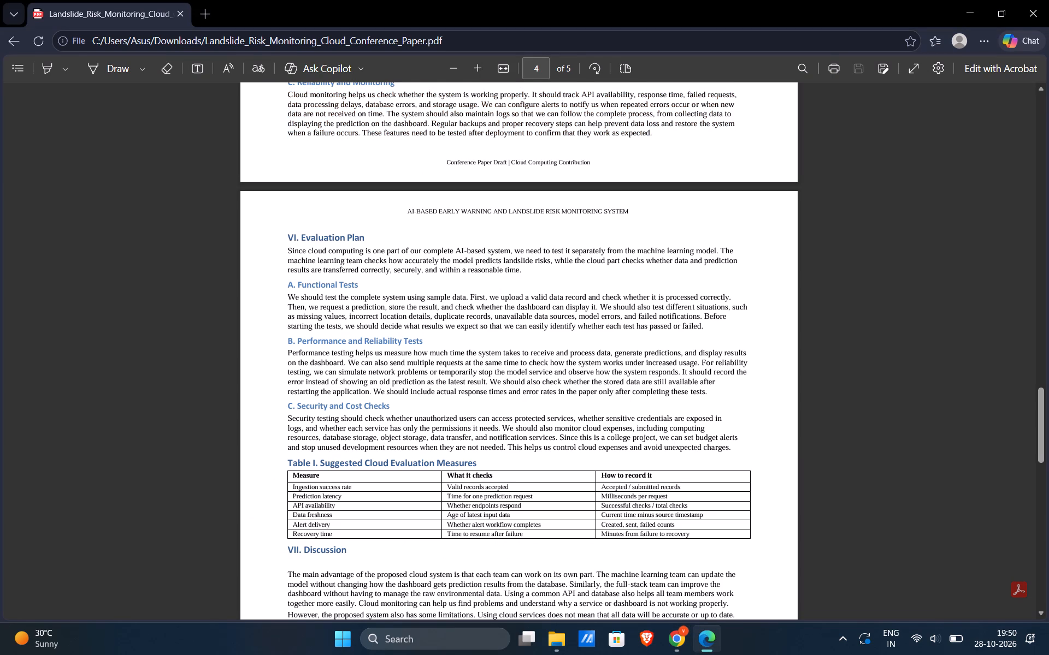
left_click_drag(362, 239, 302, 238)
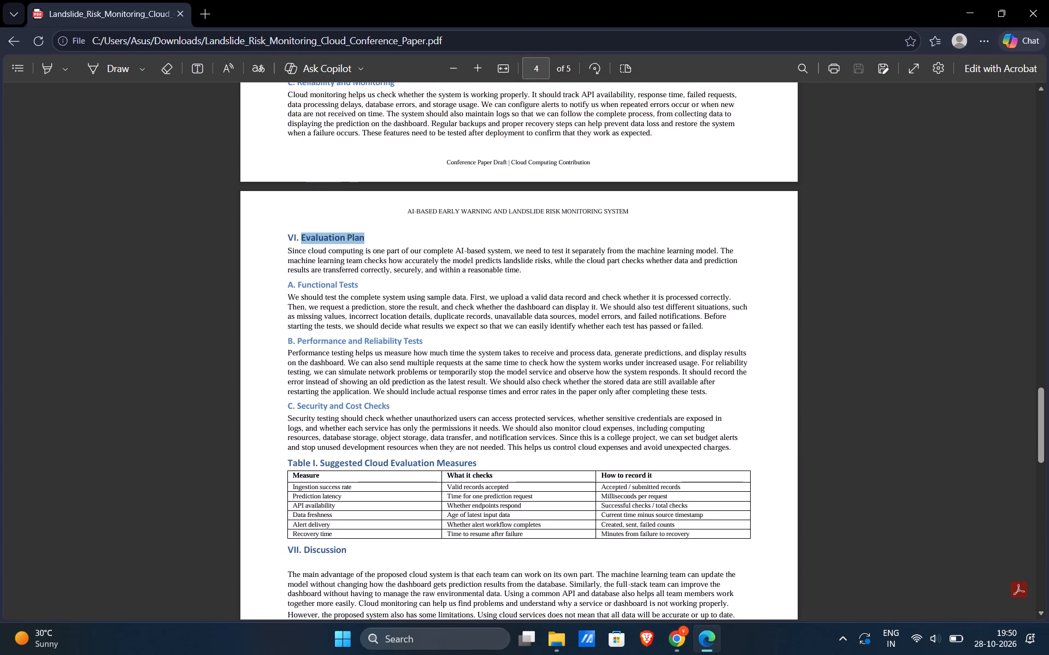
key("ctrl+c")
key("alt+Tab")
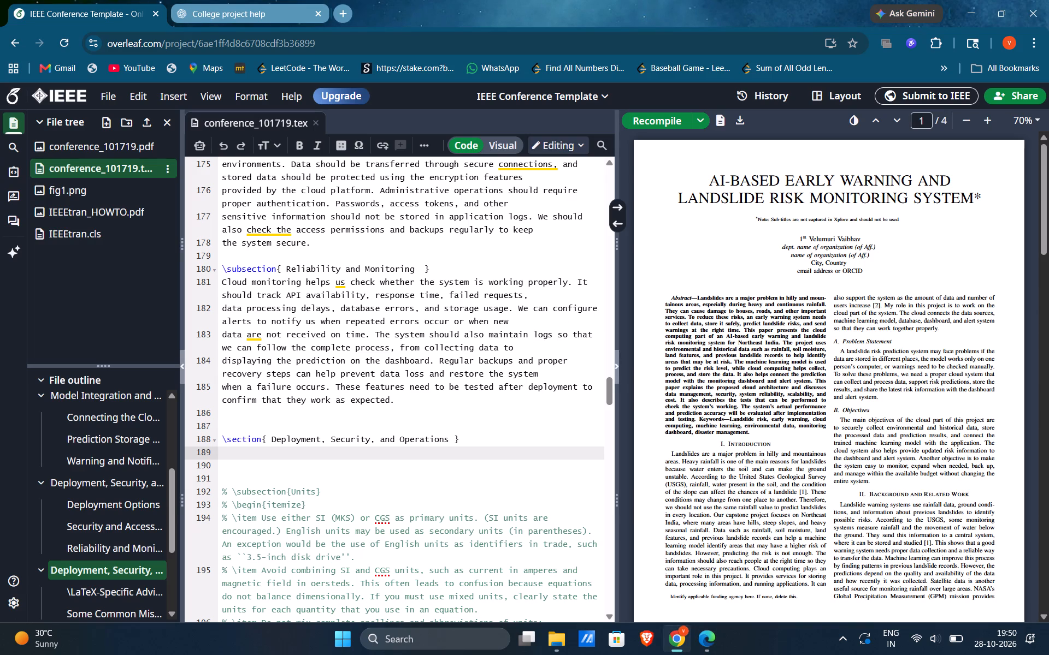
left_click_drag(449, 439, 270, 441)
key("ctrl+v")
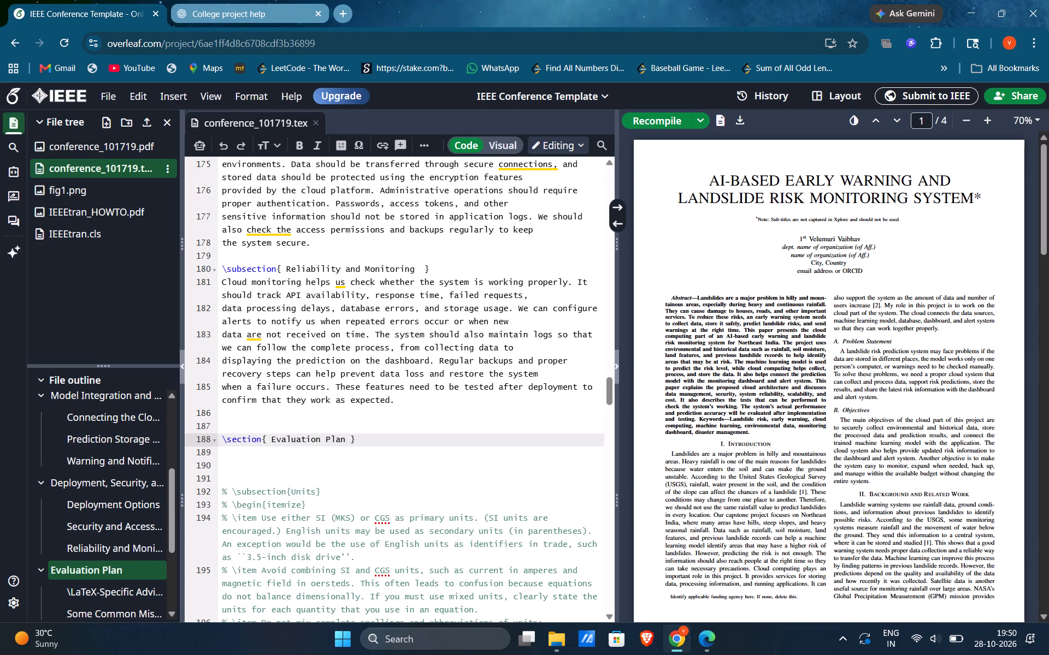
Insert the PDF draft's introductory Evaluation Plan paragraph on a new line beneath the section heading.
left_click(363, 442)
key("Return")
key("alt+Tab")
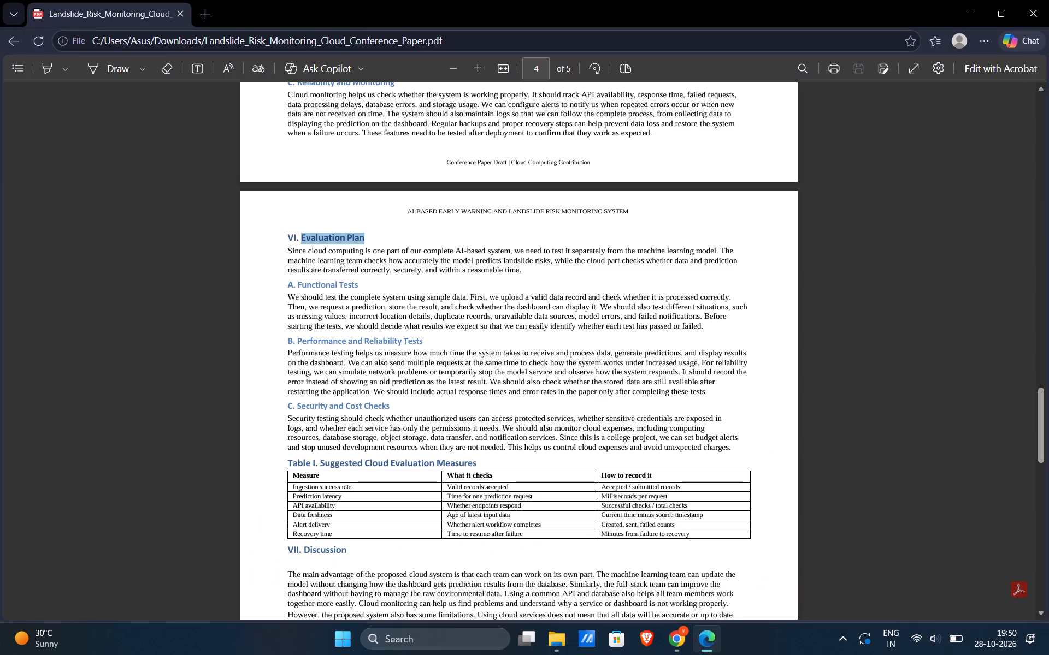
left_click_drag(284, 249, 555, 276)
key("ctrl+c")
key("alt+Tab")
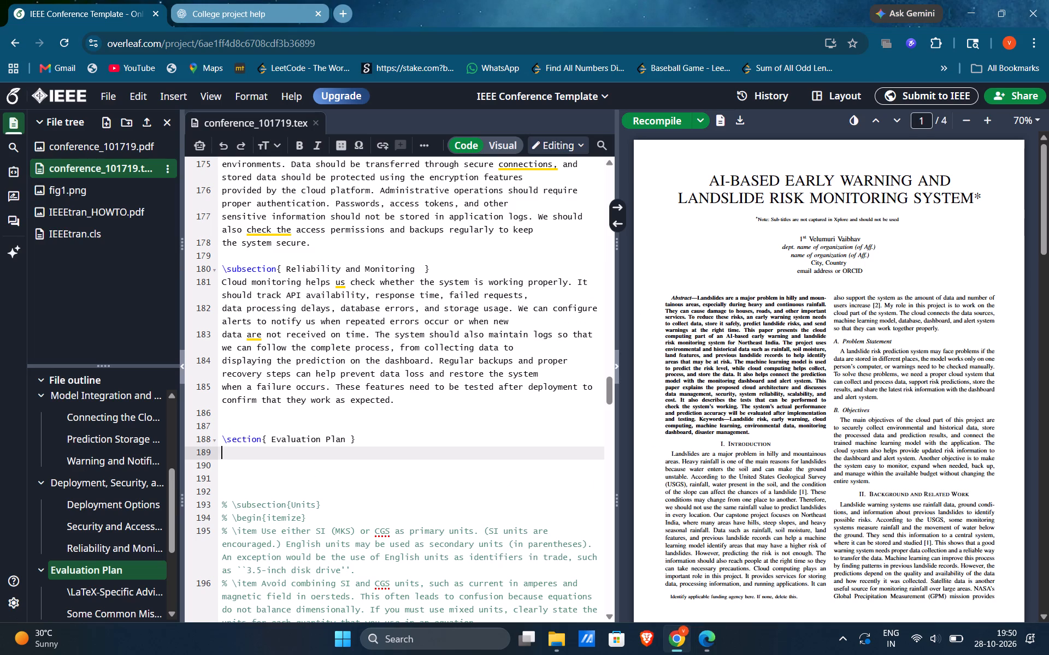
key("ctrl+v")
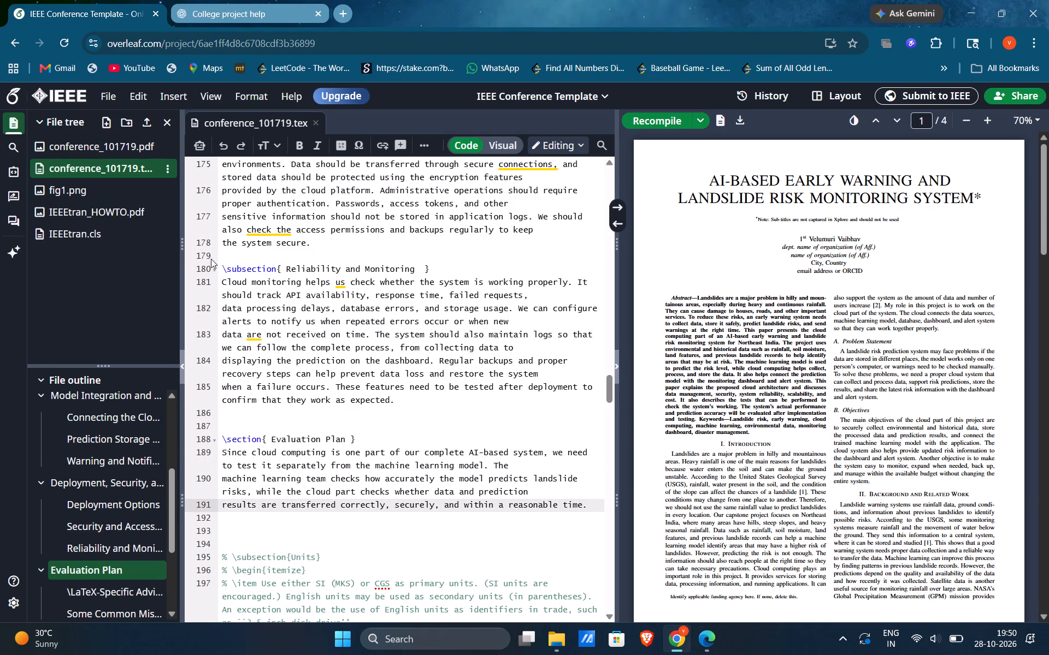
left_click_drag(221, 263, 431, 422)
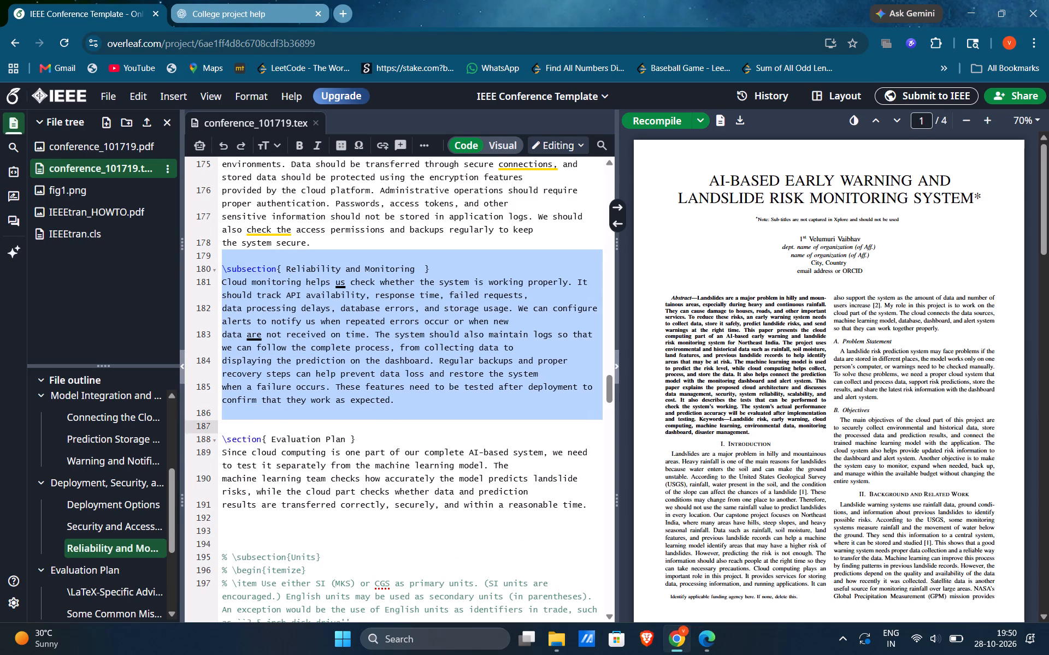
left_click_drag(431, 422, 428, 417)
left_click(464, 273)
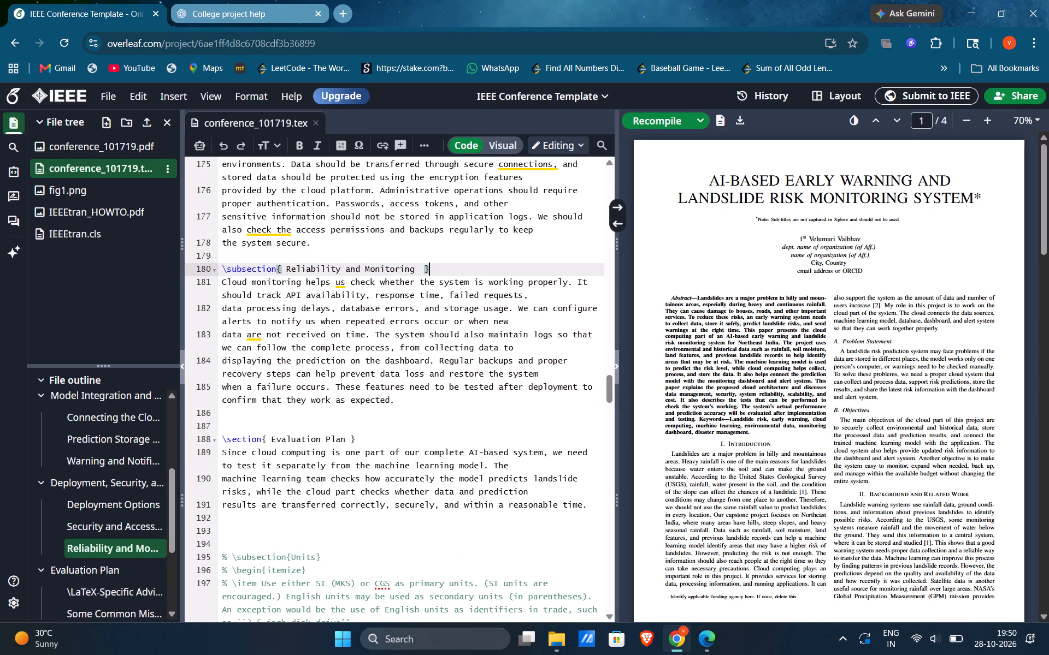
Duplicate the Reliability and Monitoring subsection heading below the Evaluation Plan paragraph, separated by a blank line.
triple_click(445, 273)
key("ctrl+c")
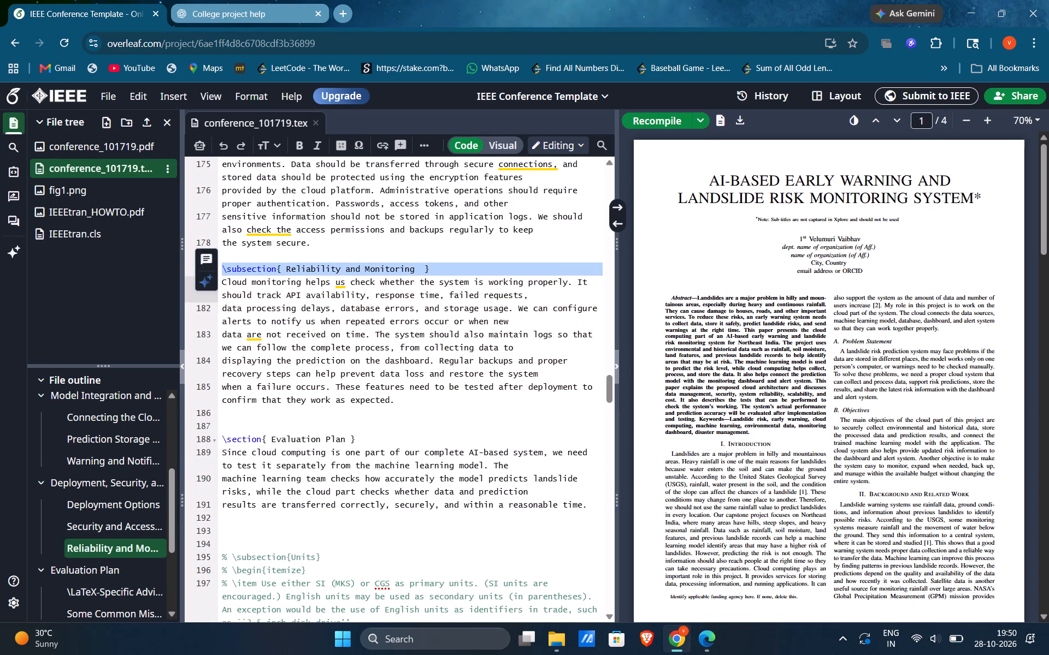
left_click(308, 522)
key("Return")
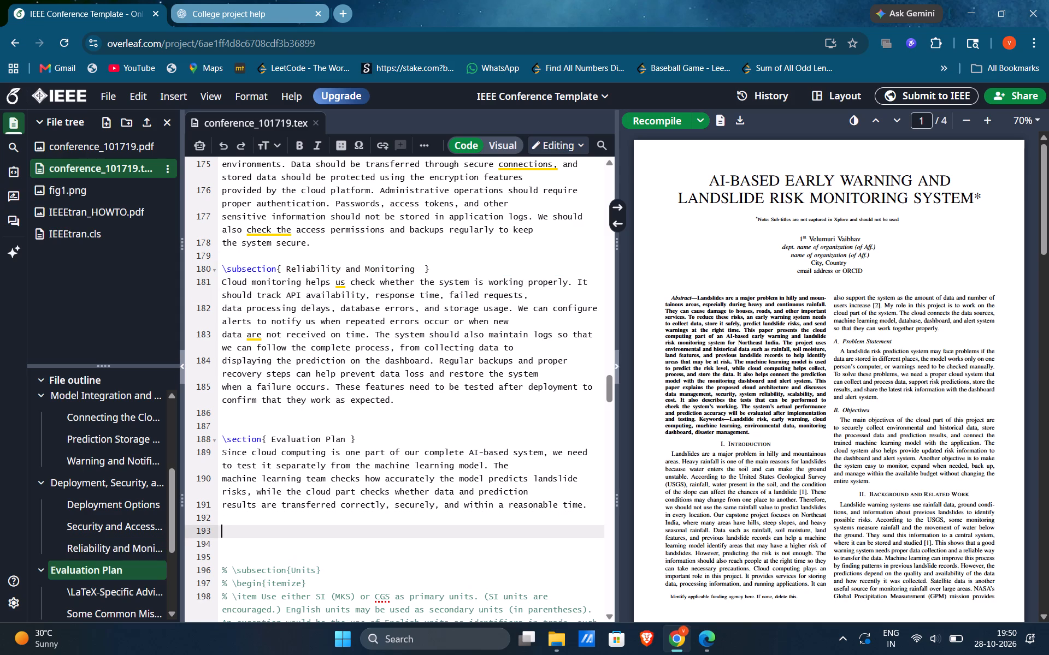
key("ctrl+v")
Replace the duplicated subsection heading's title under Evaluation Plan with "Functional Tests" from the PDF draft.
key("alt+Tab")
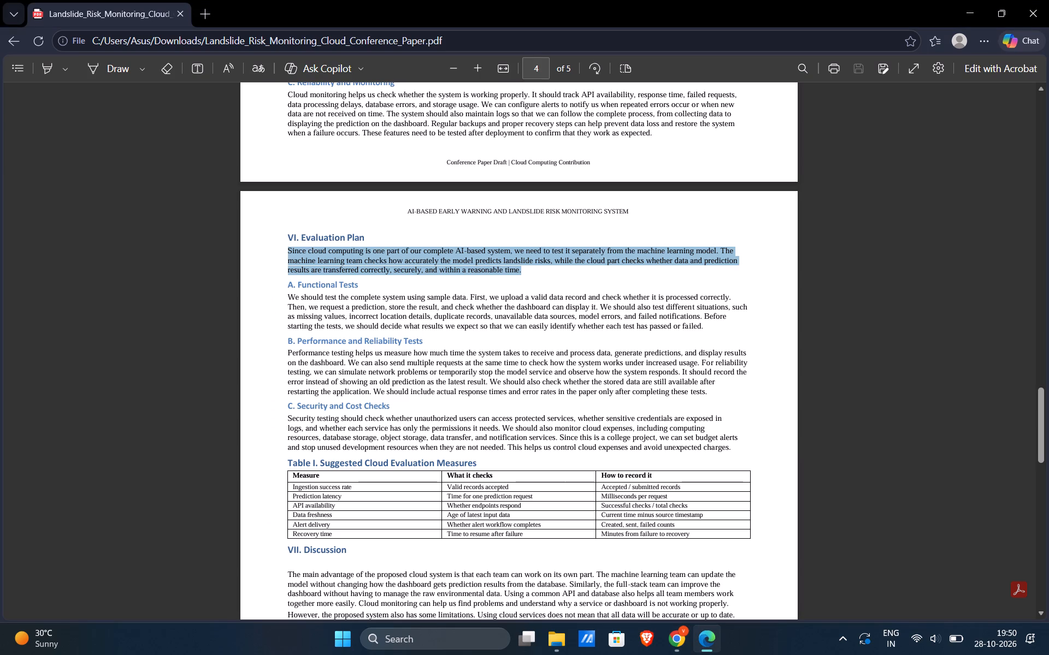
left_click_drag(297, 289, 360, 287)
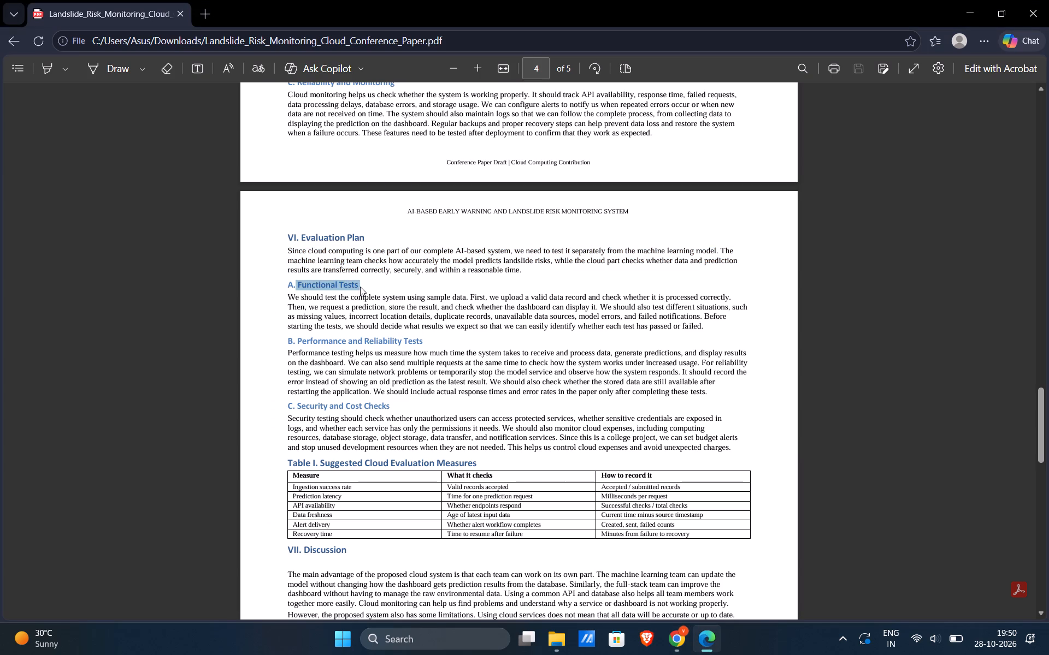
key("ctrl+c")
key("alt+Tab")
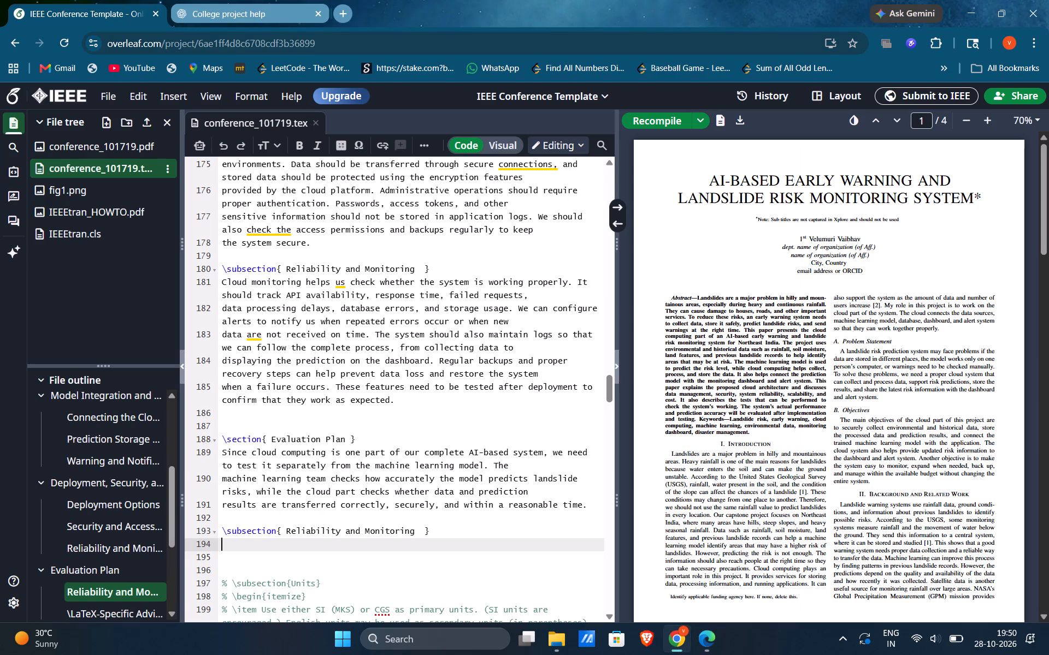
left_click(419, 533)
left_click_drag(419, 533, 309, 536)
key("ctrl+v")
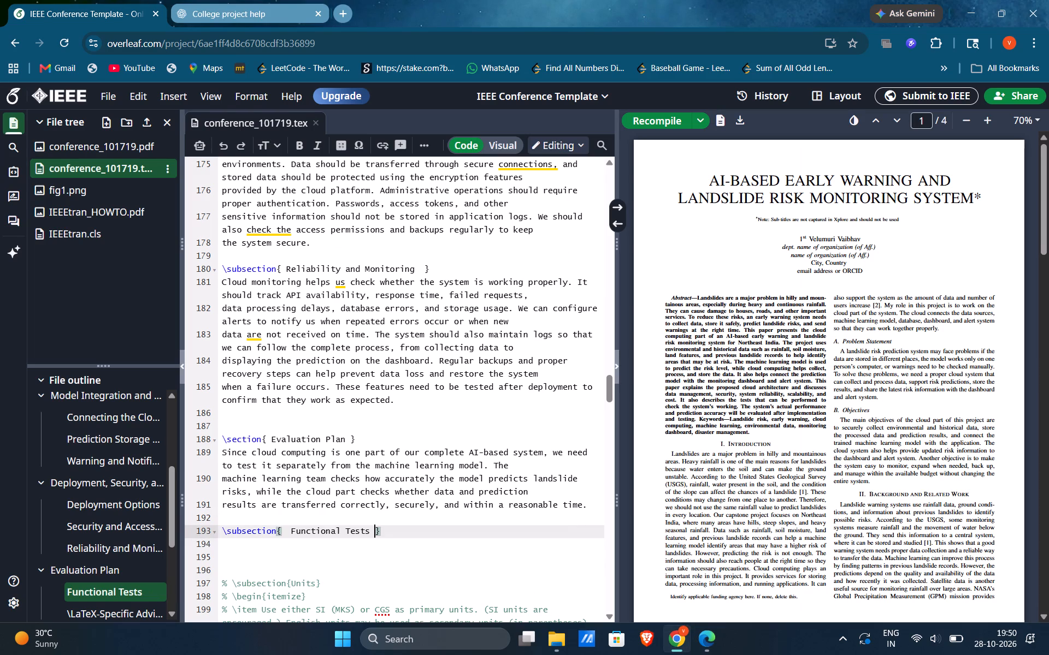
Insert the PDF draft's full Functional Tests paragraph on a new line beneath its subsection heading.
key("Right")
key("Return")
key("alt+Tab")
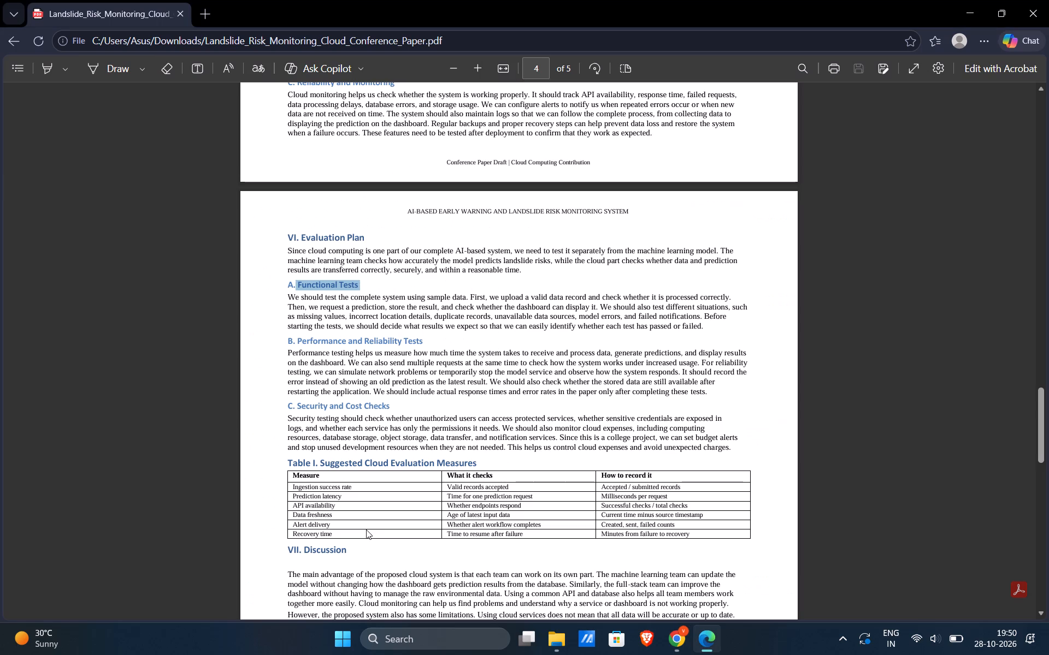
left_click(287, 295)
left_click_drag(287, 295, 525, 333)
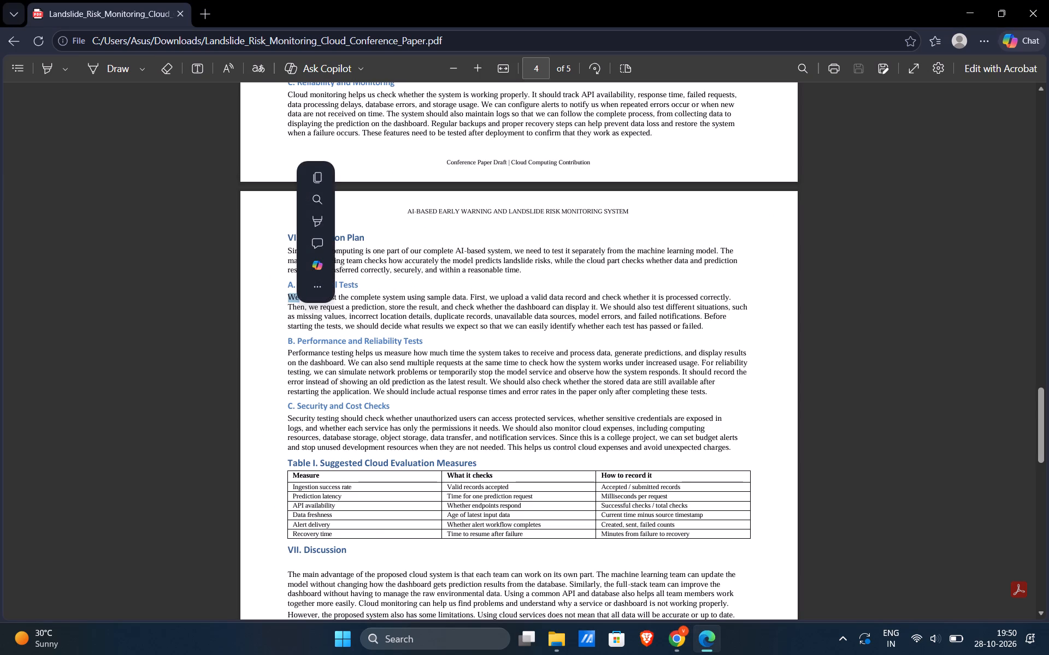
left_click_drag(525, 333, 724, 325)
left_click_drag(724, 325, 339, 312)
left_click_drag(282, 295, 649, 334)
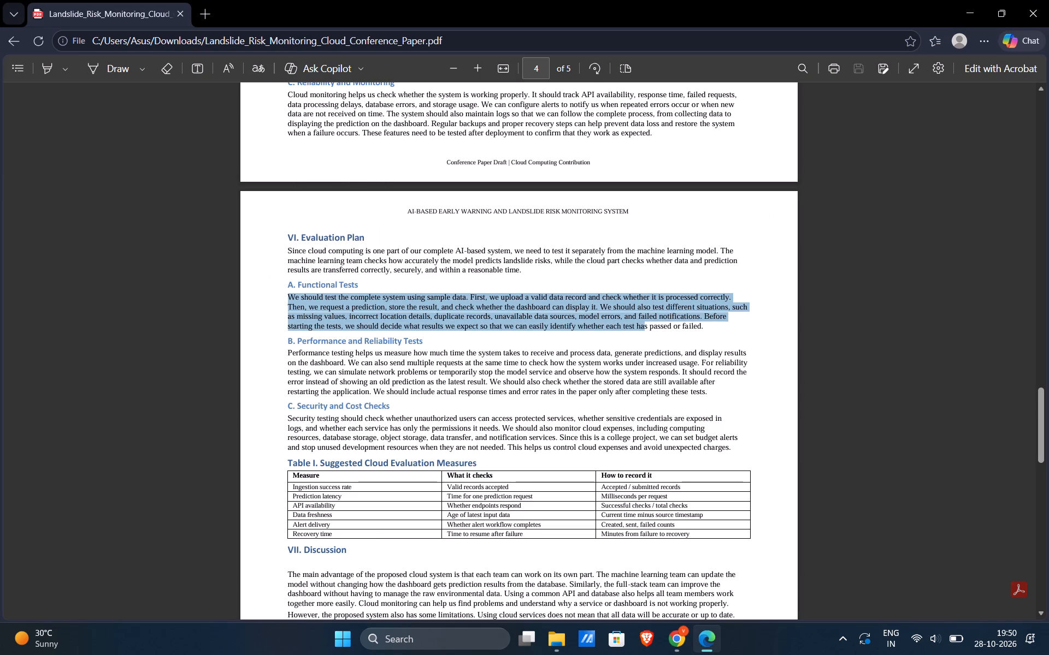
left_click_drag(649, 334, 720, 330)
key("ctrl+c")
key("alt+Tab")
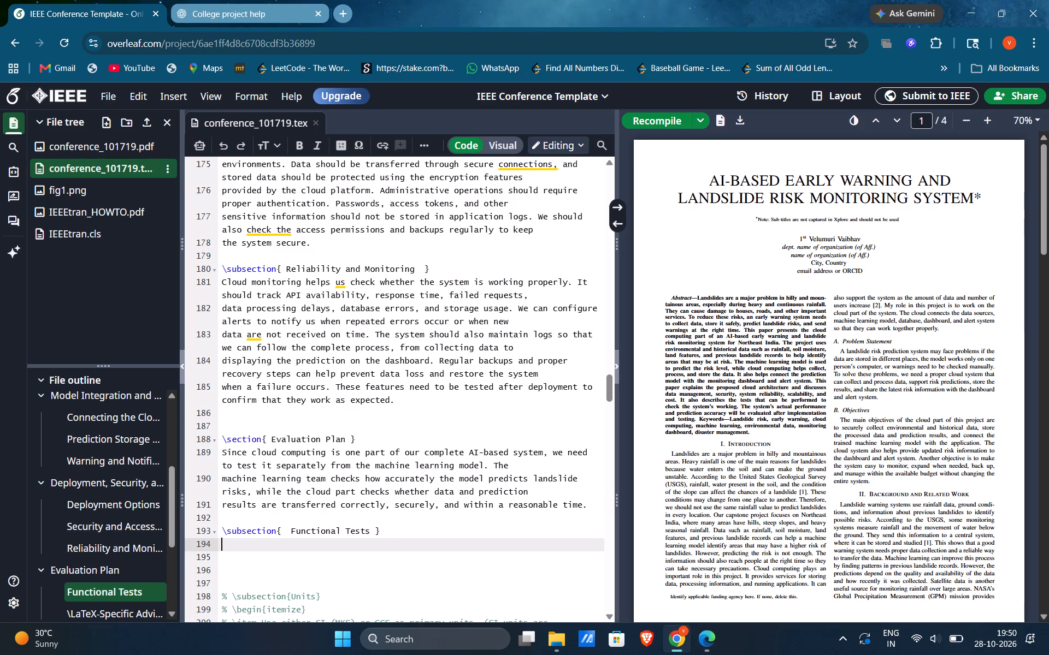
key("ctrl+v")
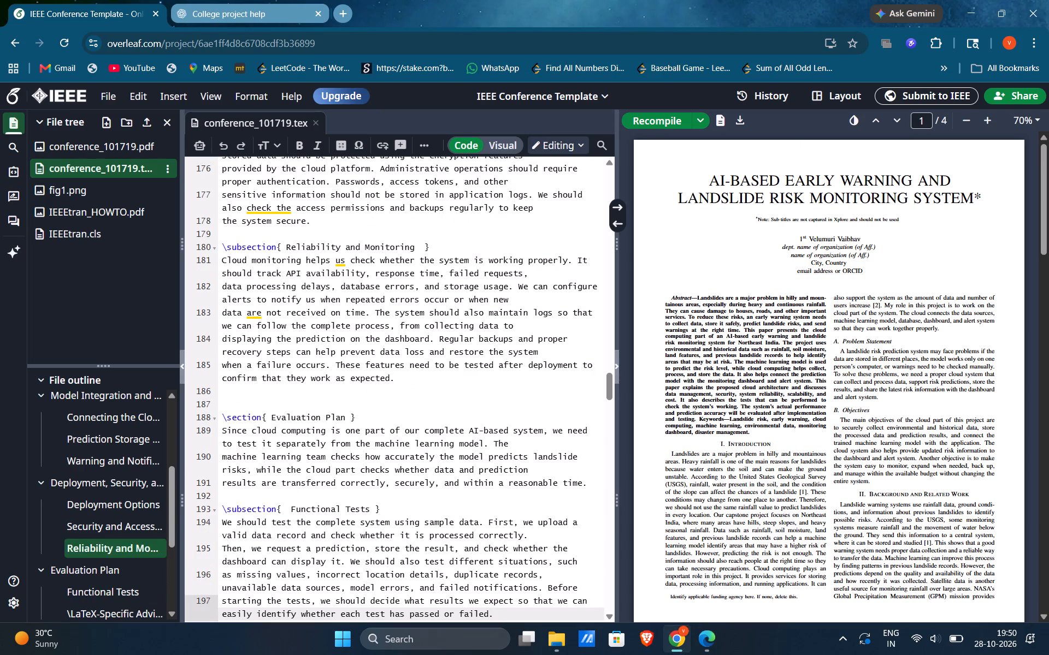
Duplicate the Functional Tests subsection heading below its paragraph, separated by a blank line.
scroll(404, 442, "down", 2)
key("Return")
key("Return")
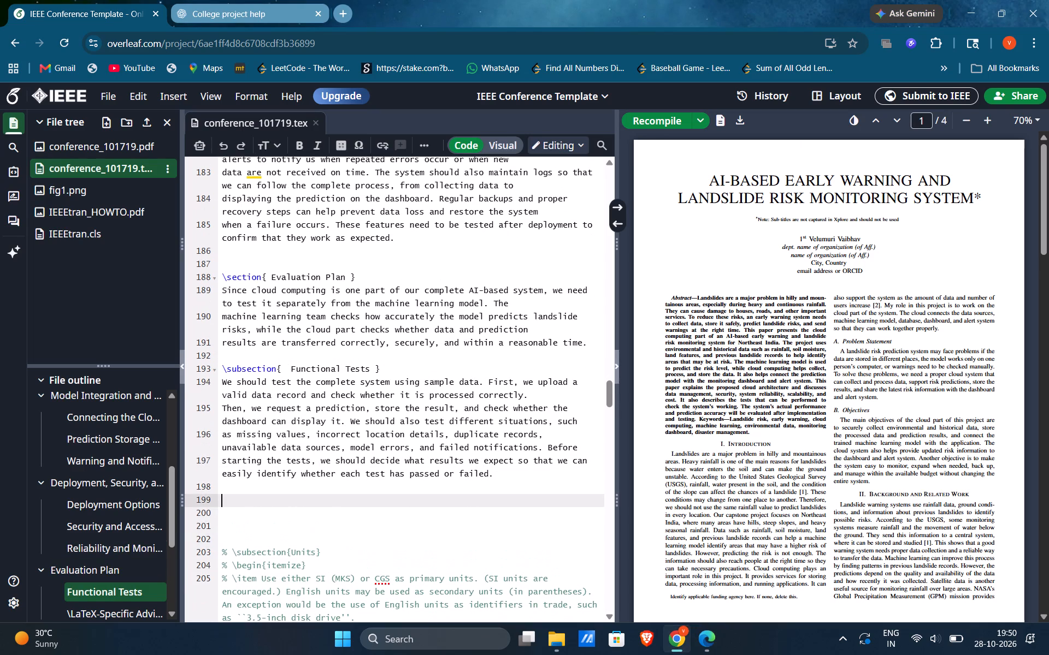
triple_click(363, 363)
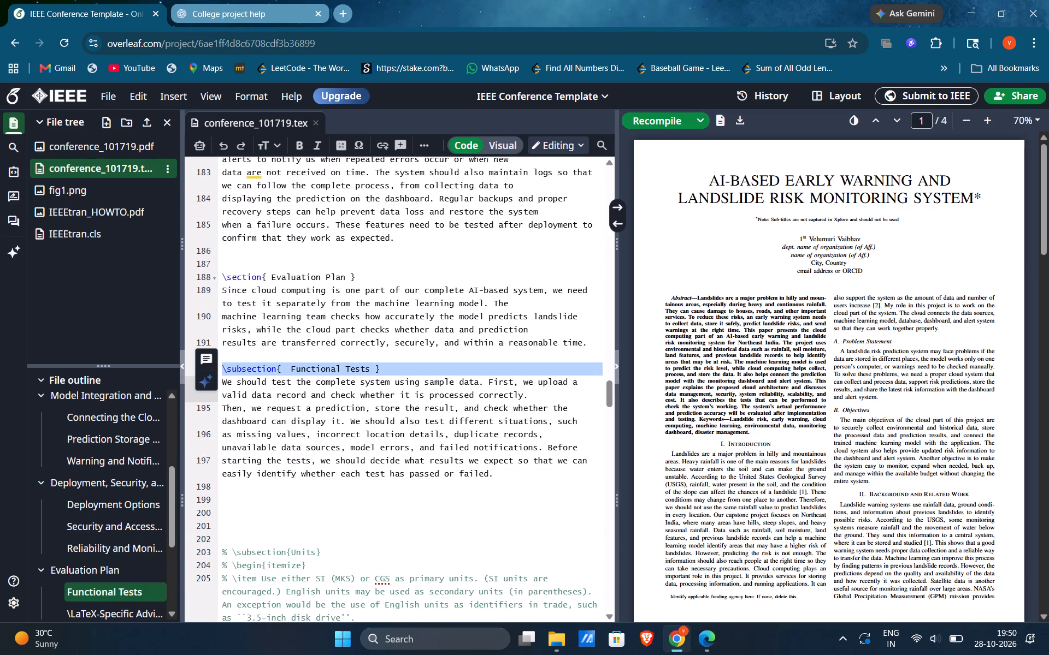
key("ctrl+c")
left_click(334, 503)
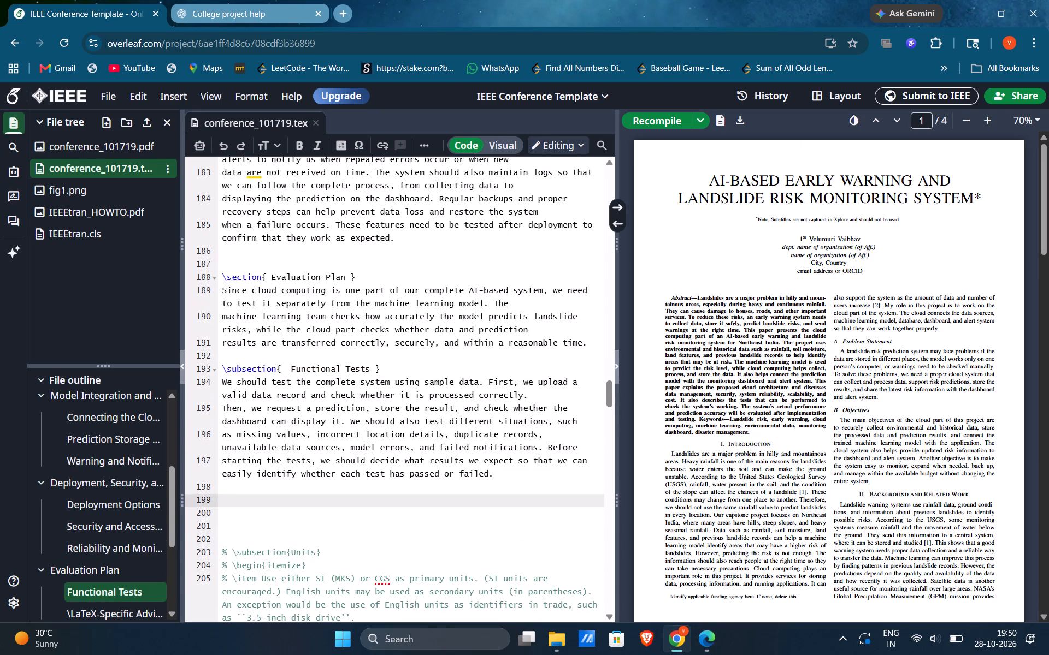
key("ctrl+v")
Replace the title in the second Functional Tests heading with "Performance and Reliability Tests" from the PDF draft.
left_click_drag(369, 497, 359, 497)
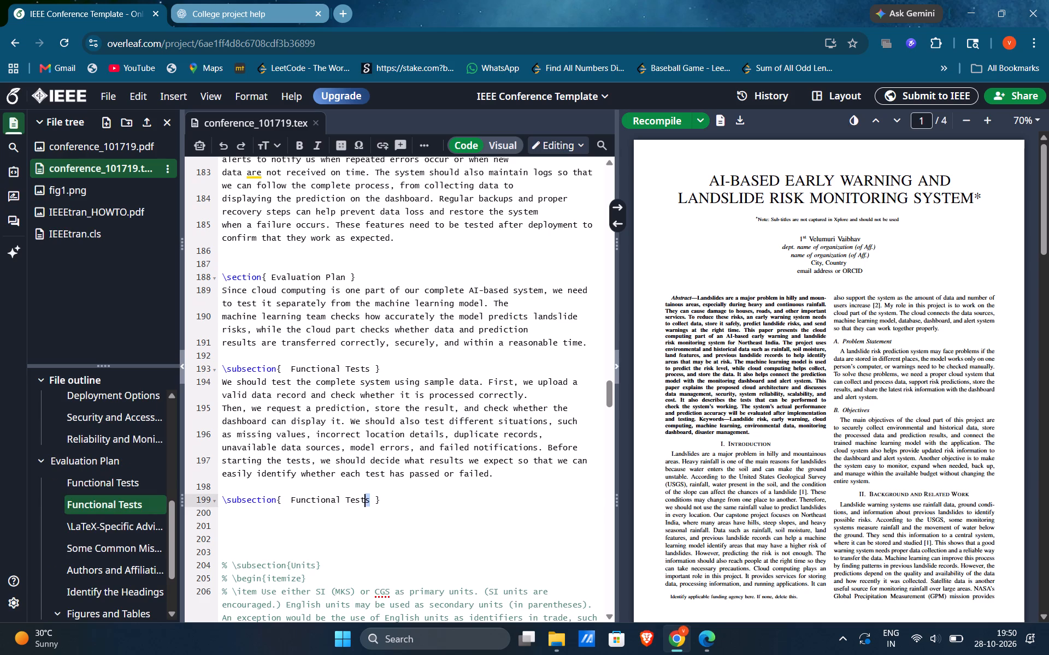
left_click_drag(359, 497, 293, 497)
key("alt+Tab")
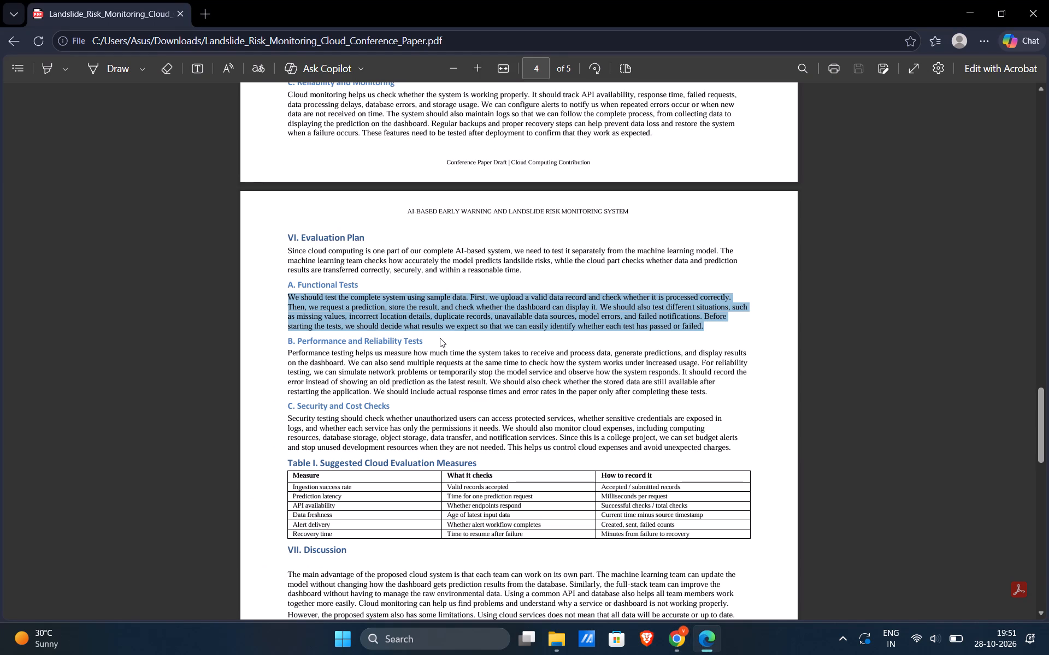
left_click_drag(440, 338, 296, 343)
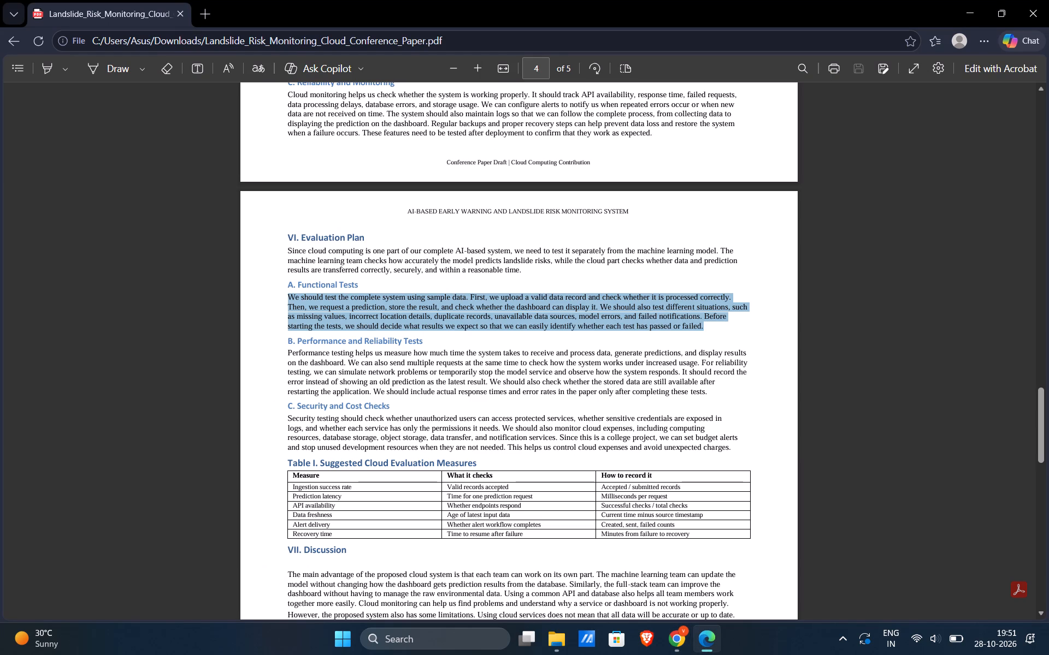
left_click_drag(296, 343, 437, 343)
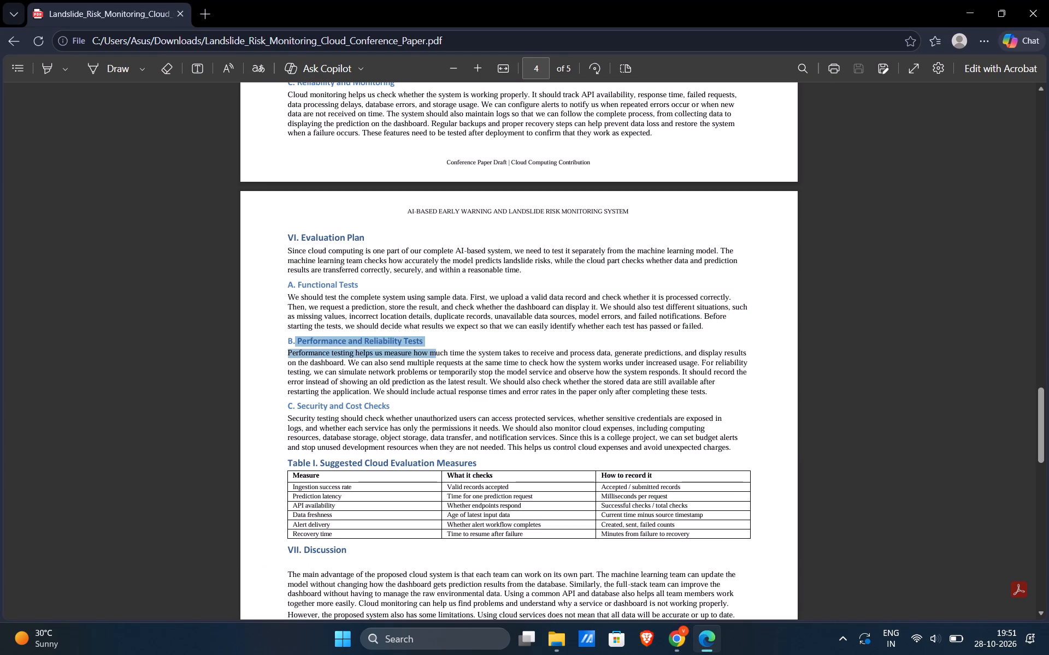
left_click_drag(437, 343, 432, 339)
key("ctrl+c")
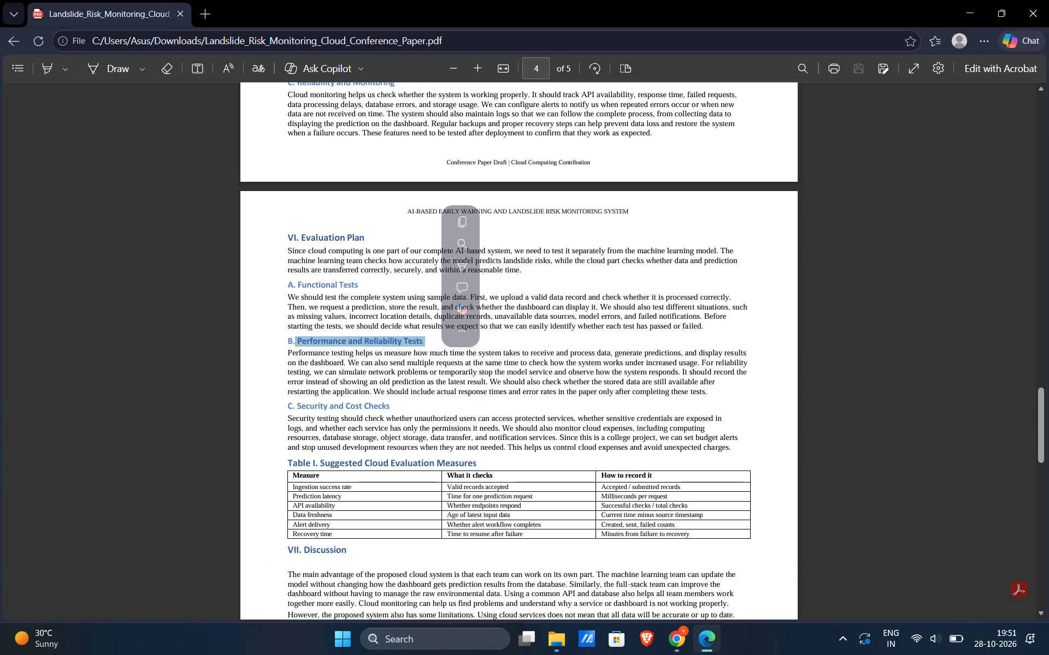
key("alt+Tab")
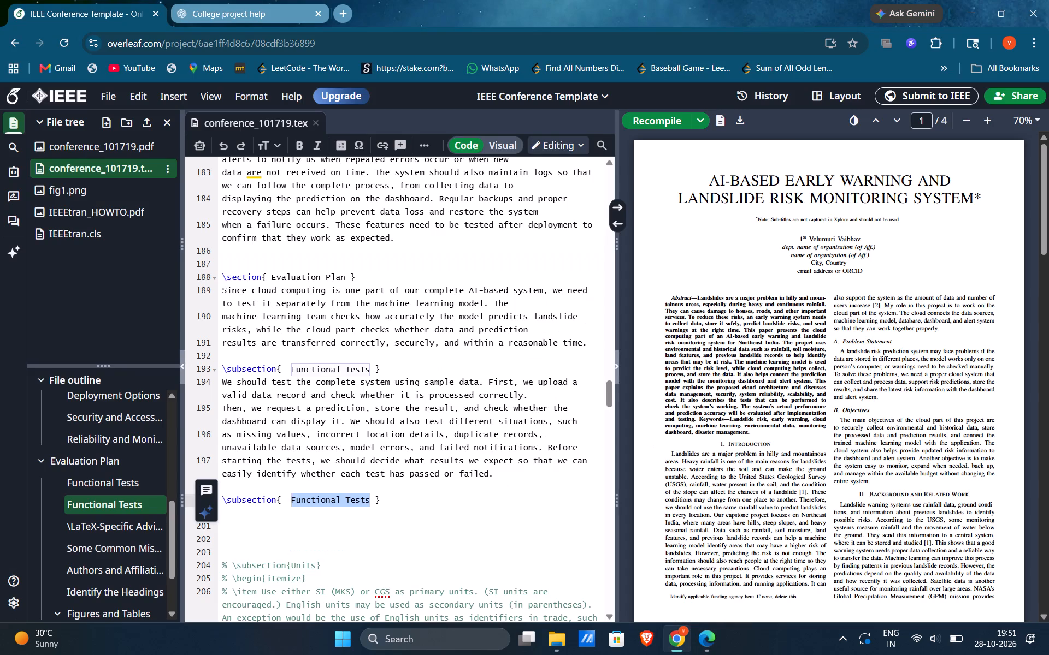
key("ctrl+v")
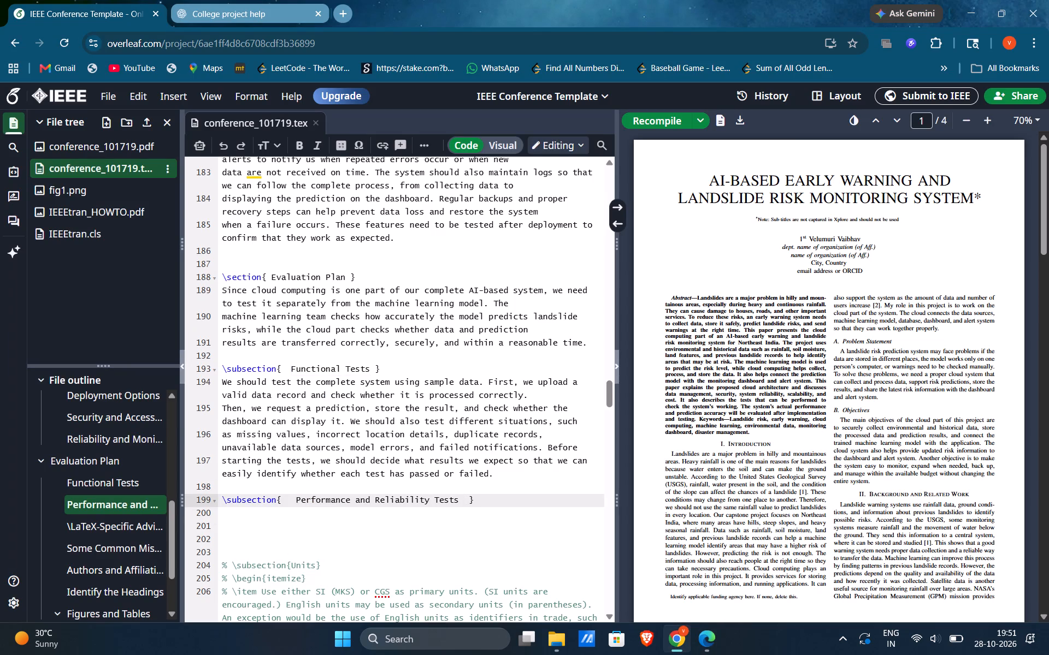
Start a new line beneath the Performance and Reliability Tests heading for its paragraph from the PDF draft.
left_click(484, 501)
key("Return")
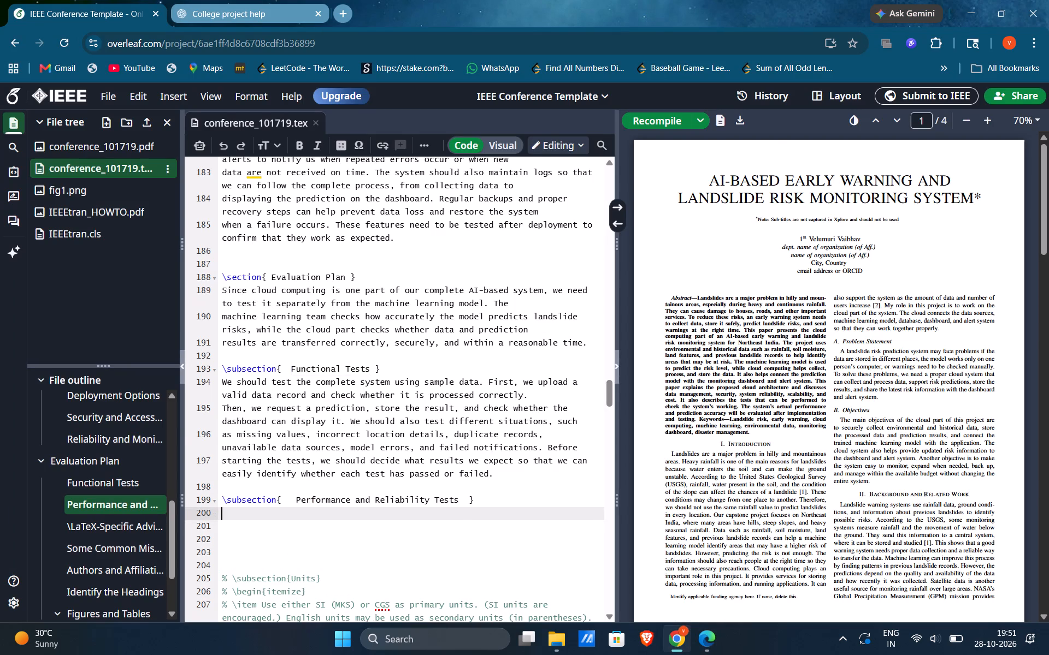
Insert the PDF draft's full Performance and Reliability Tests paragraph beneath its subsection heading in the Overleaf source.
key("alt+Tab")
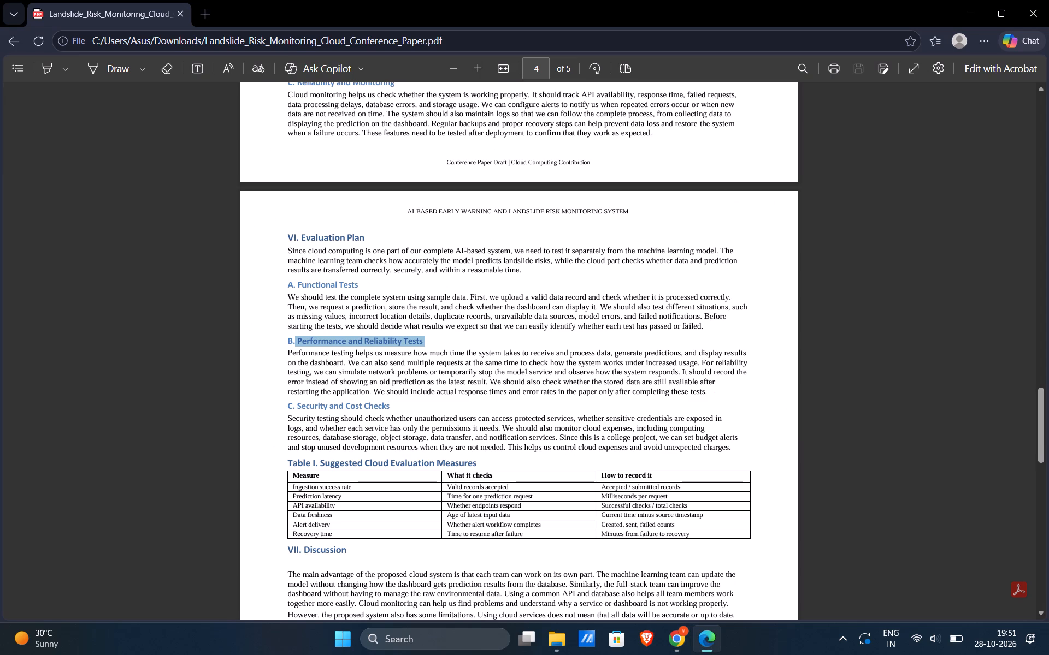
left_click_drag(287, 350, 727, 400)
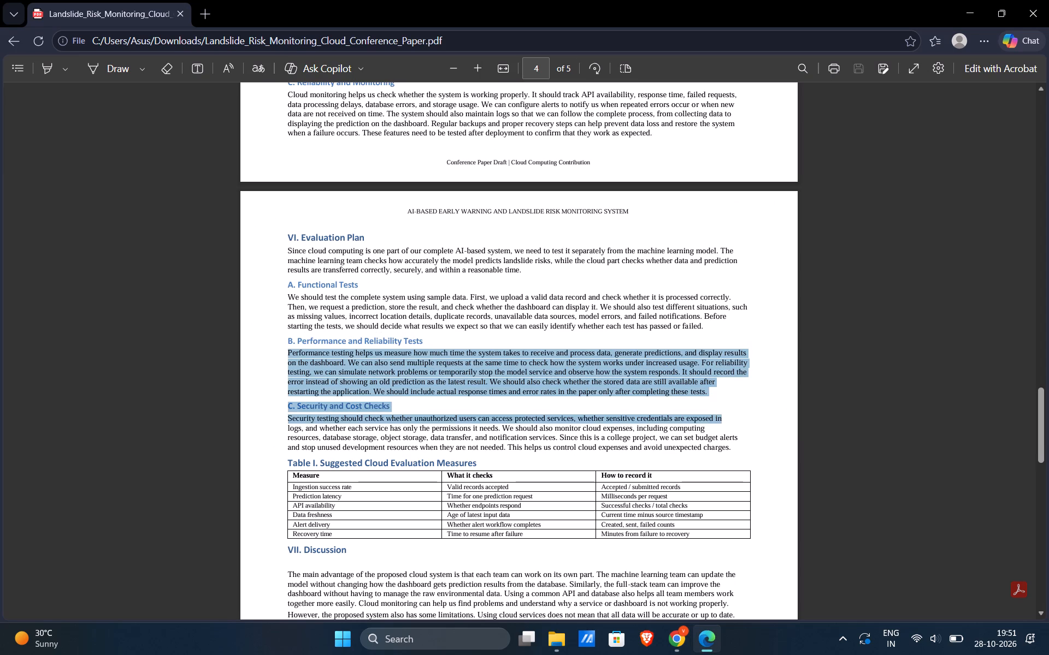
left_click_drag(727, 400, 718, 397)
key("ctrl+c")
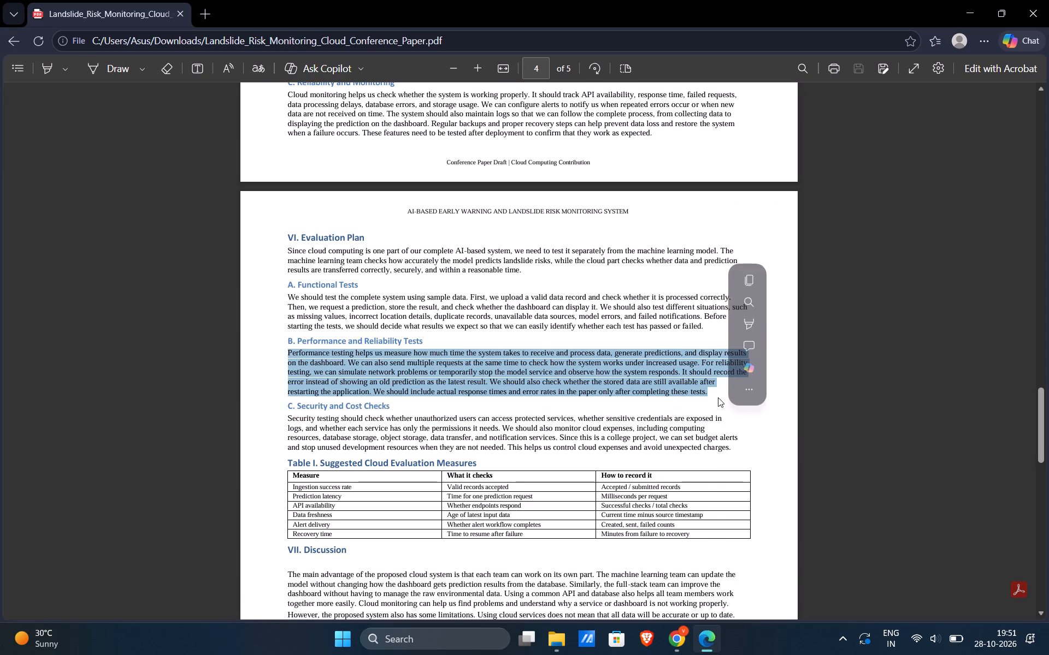
key("alt+Tab")
key("ctrl+v")
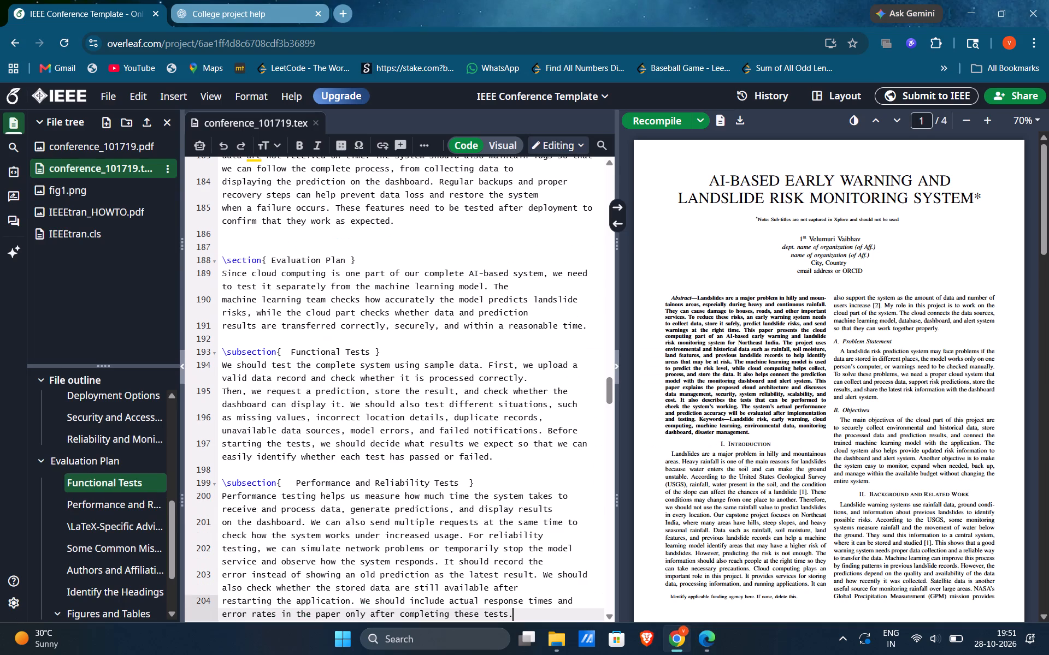
Duplicate the Performance and Reliability Tests subsection heading below its paragraph, separated by a blank line.
scroll(303, 580, "down", 2)
key("Return")
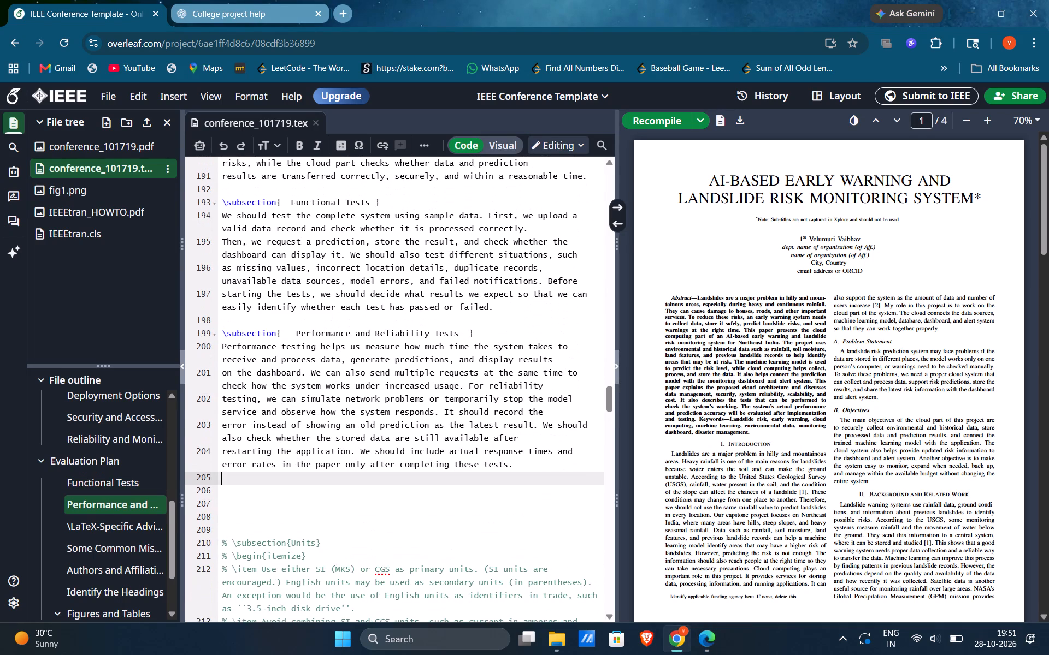
key("Return")
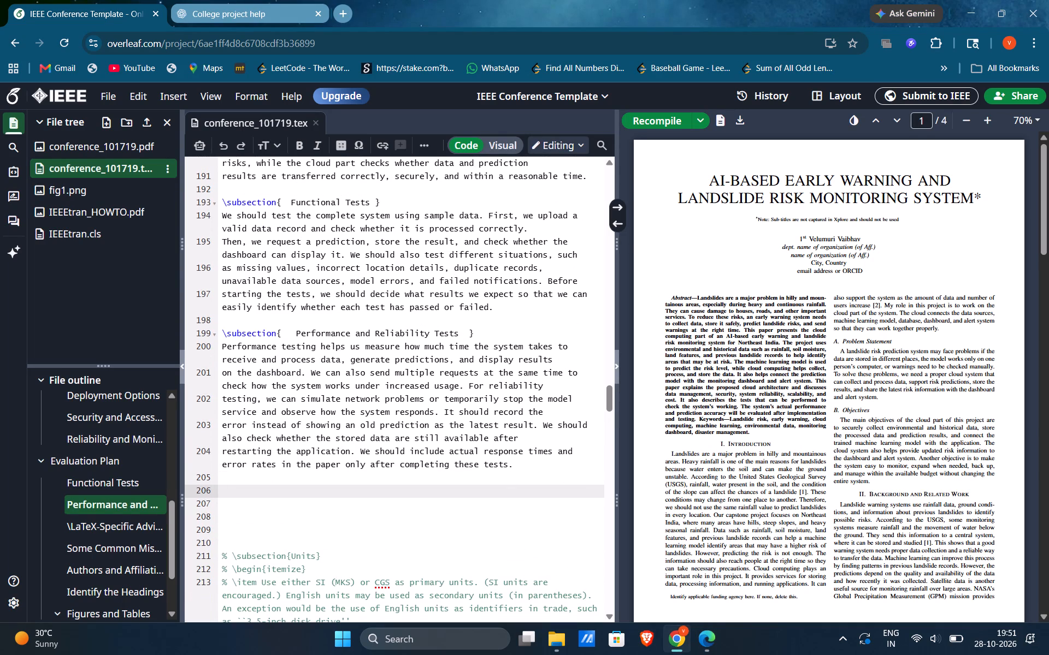
triple_click(321, 332)
key("ctrl+c")
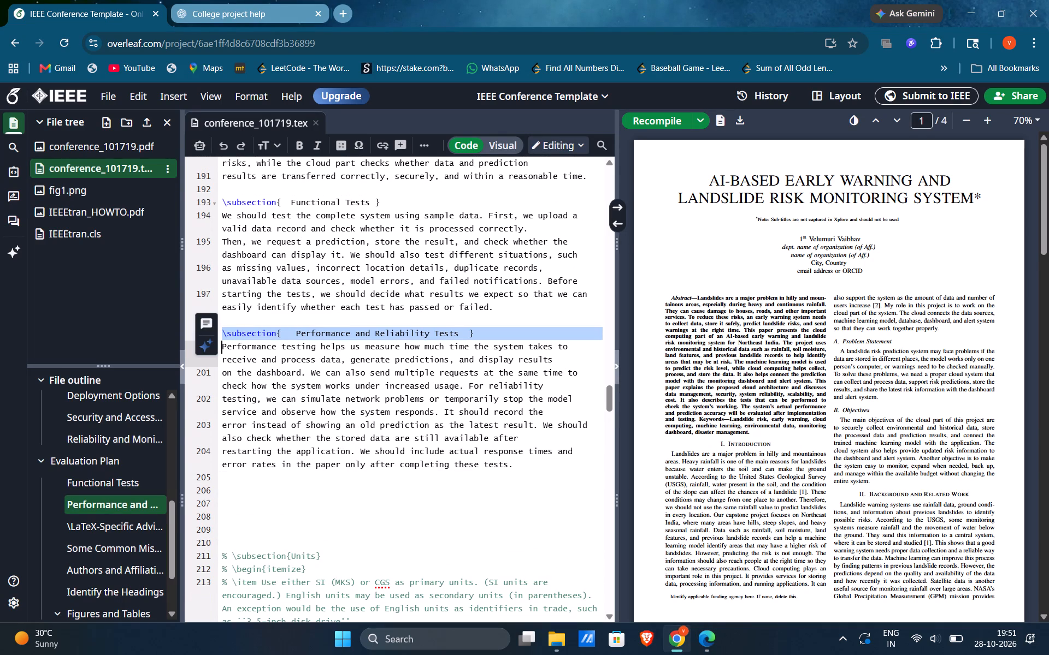
left_click(238, 486)
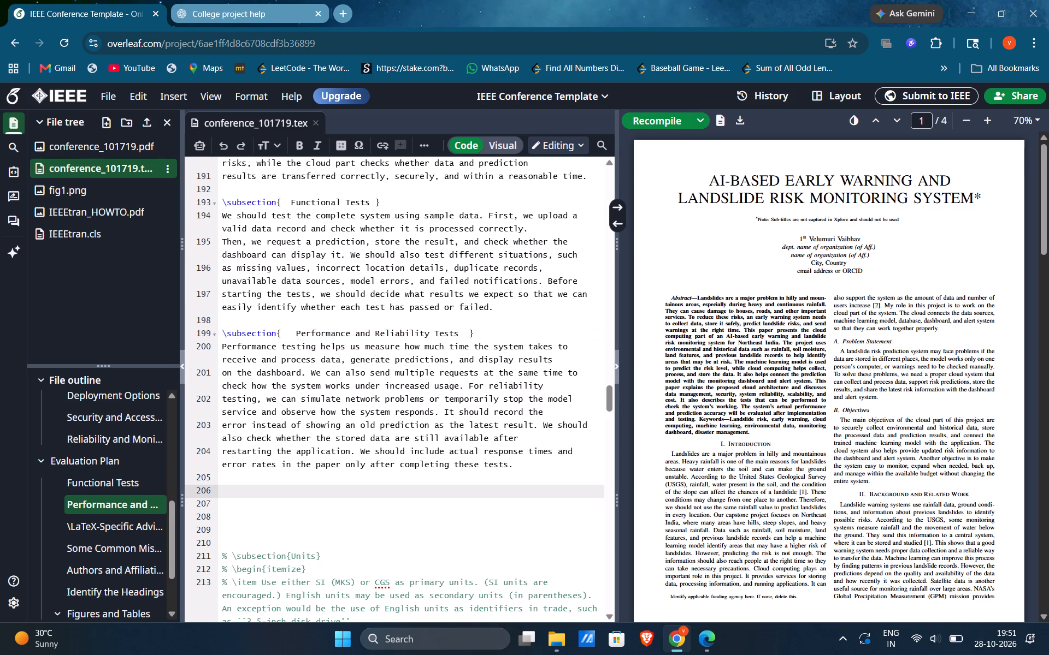
key("ctrl+v")
Replace the title in the second Performance and Reliability Tests heading with "Security and Cost Checks" from the PDF draft.
key("alt+Tab")
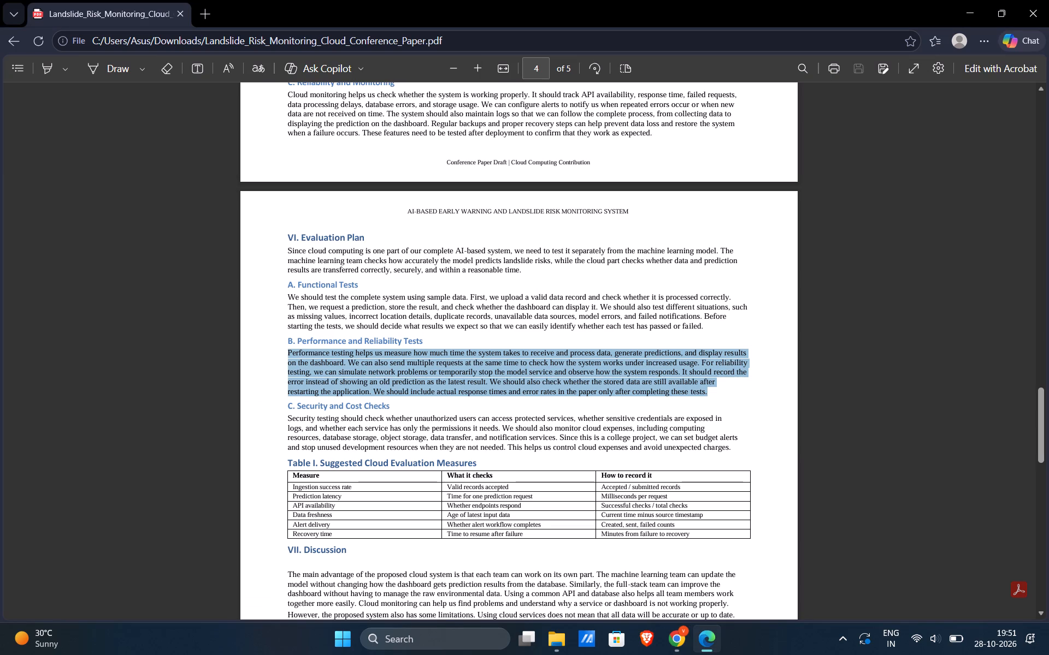
left_click_drag(391, 408, 332, 403)
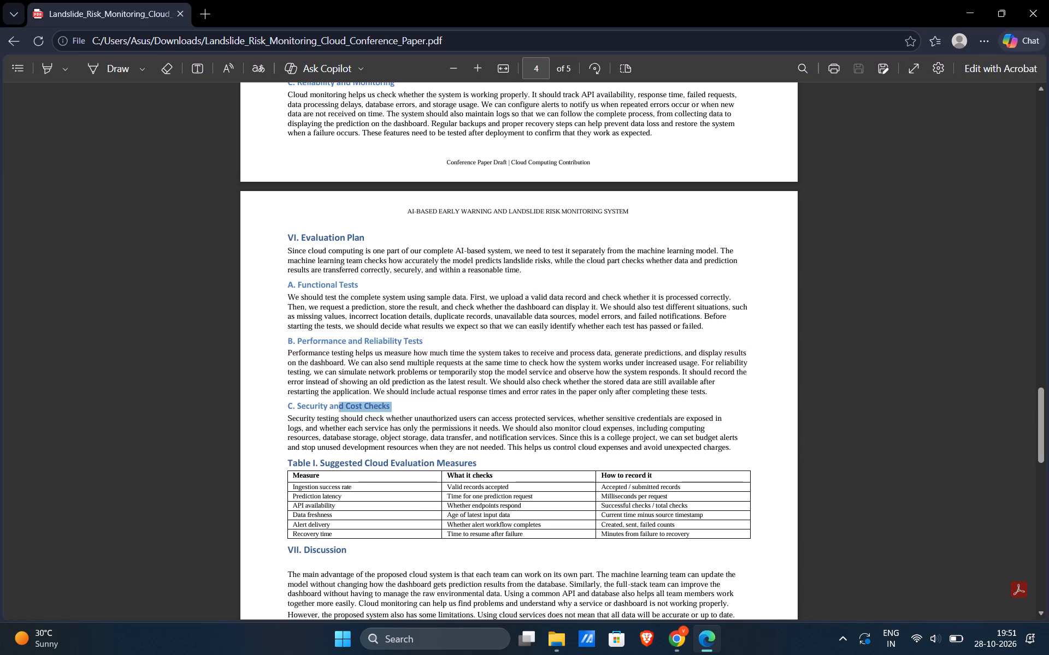
left_click_drag(332, 403, 299, 401)
key("ctrl+c")
key("alt+Tab")
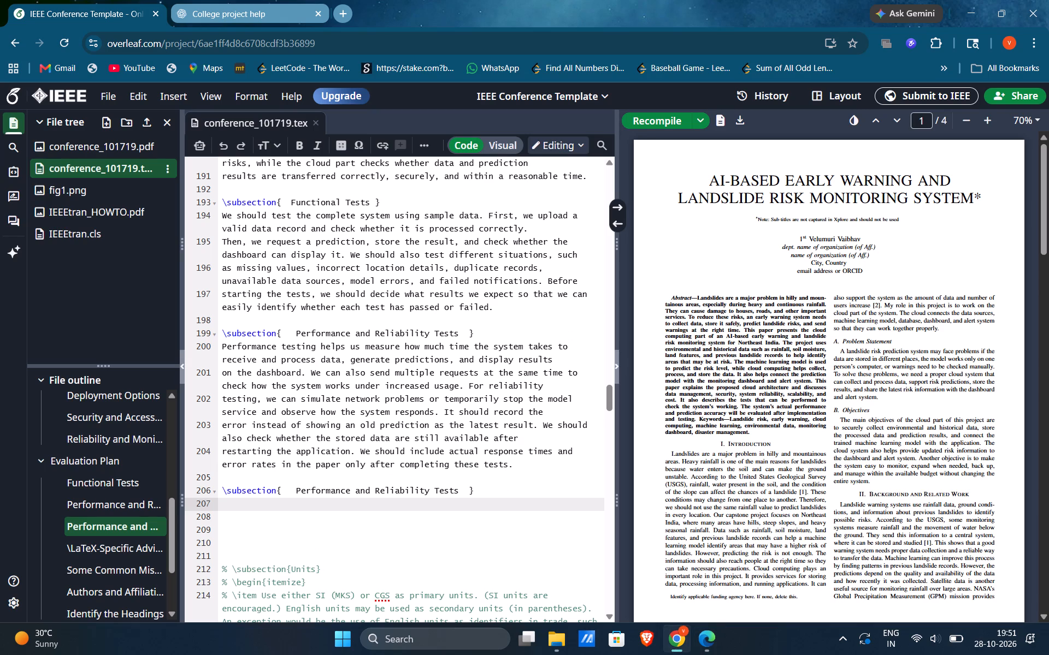
left_click(457, 490)
key("BackSpace")
key("BackSpace")
key("BackSpace")
key("BackSpace")
key("BackSpace")
key("BackSpace")
key("BackSpace")
key("BackSpace")
key("BackSpace")
key("BackSpace")
key("BackSpace")
key("BackSpace")
key("BackSpace")
key("BackSpace")
key("BackSpace")
key("BackSpace")
key("BackSpace")
key("BackSpace")
key("BackSpace")
key("BackSpace")
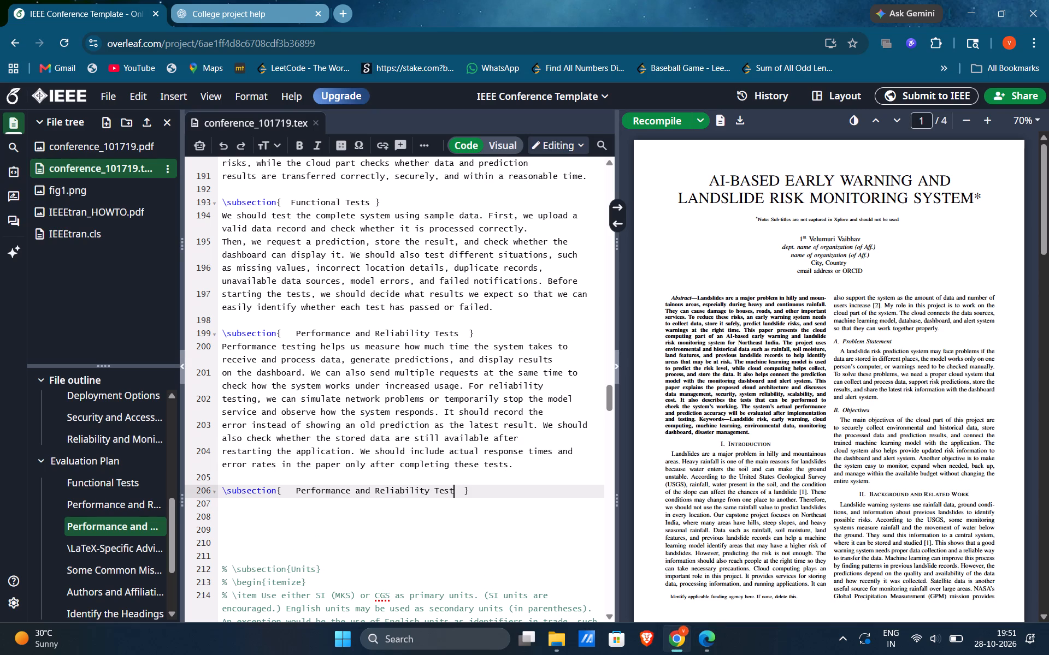
key("BackSpace")
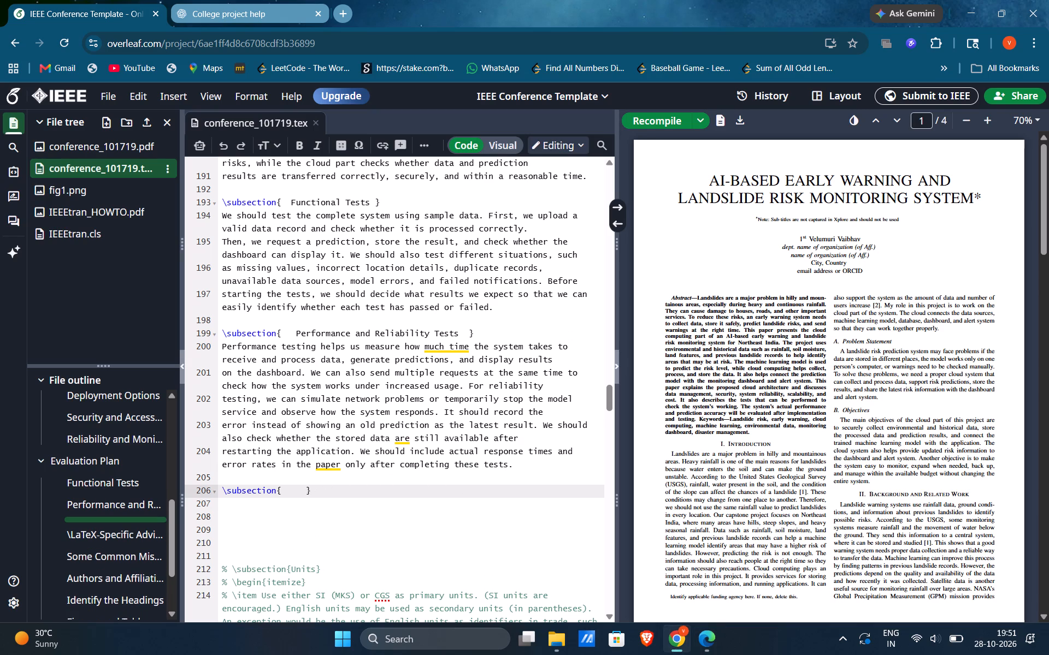
key("ctrl+v")
Insert the PDF draft's full Security and Cost Checks paragraph on a new line beneath its subsection heading.
left_click(460, 489)
key("Return")
key("alt+Tab")
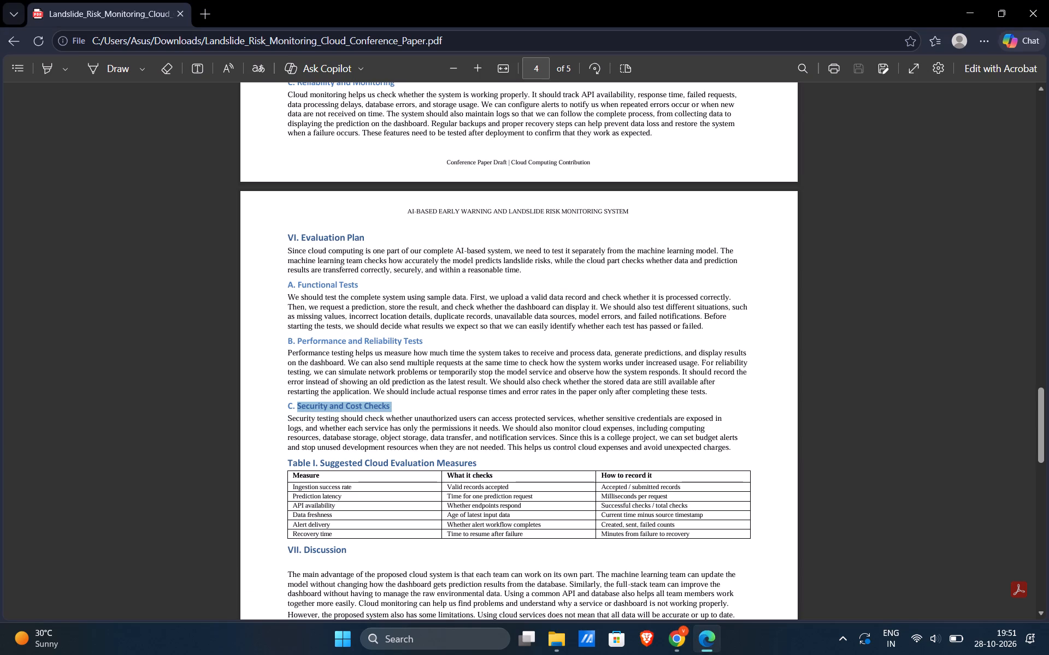
left_click_drag(284, 415, 757, 456)
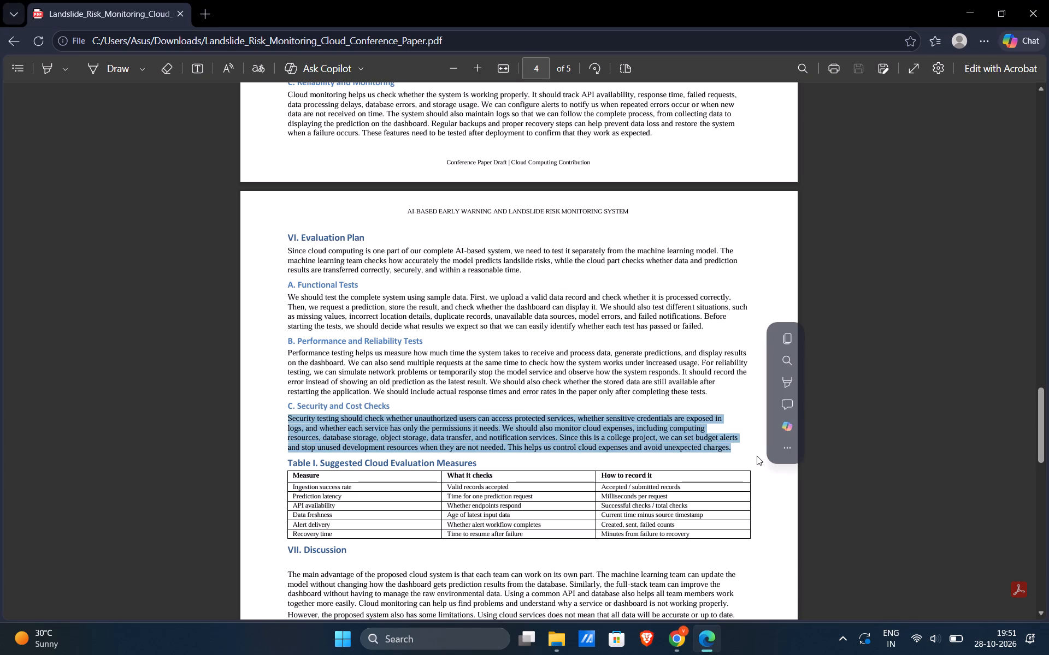
key("ctrl+c")
key("alt+Tab")
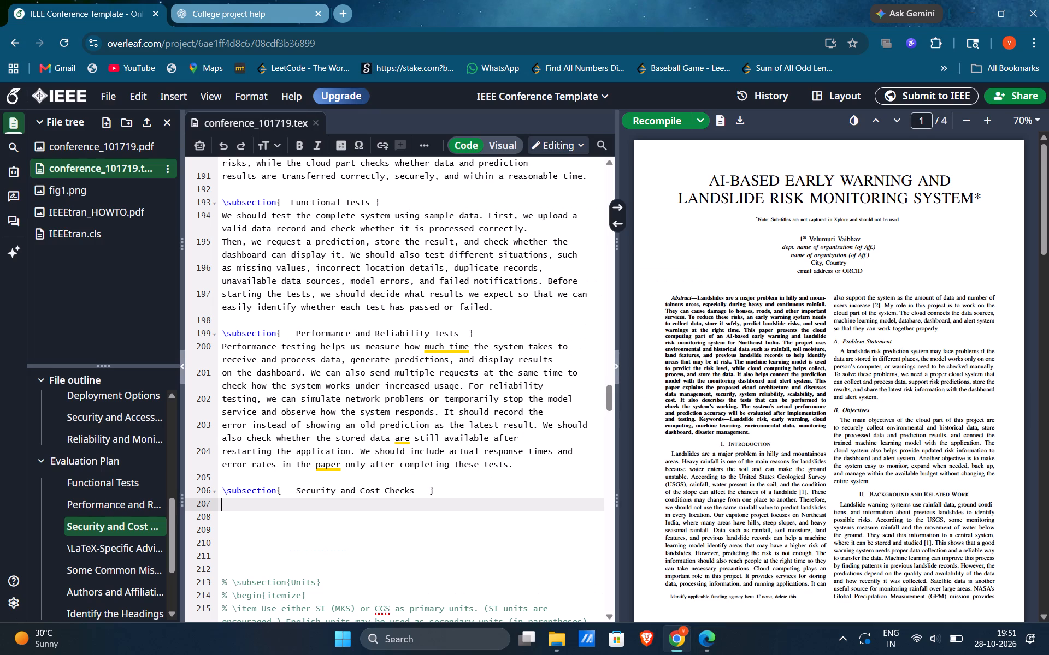
key("ctrl+v")
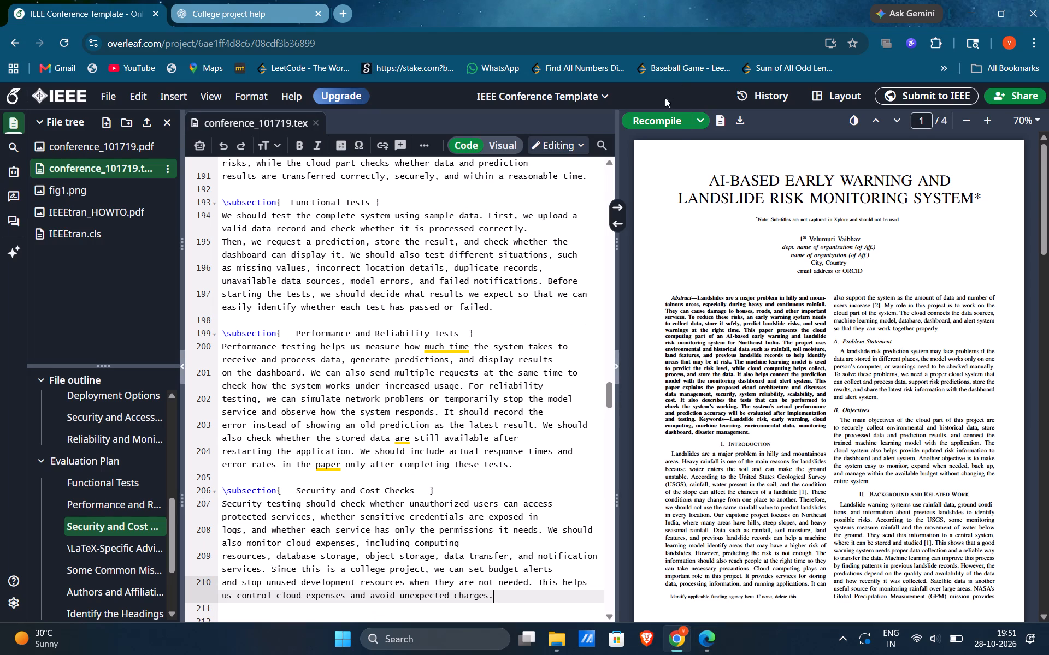
Recompile the paper with the added Evaluation Plan subsections.
left_click(665, 120)
Review the compiled paper from the first page through the Evaluation Plan's Security and Cost Checks subsection.
scroll(886, 533, "down", 2)
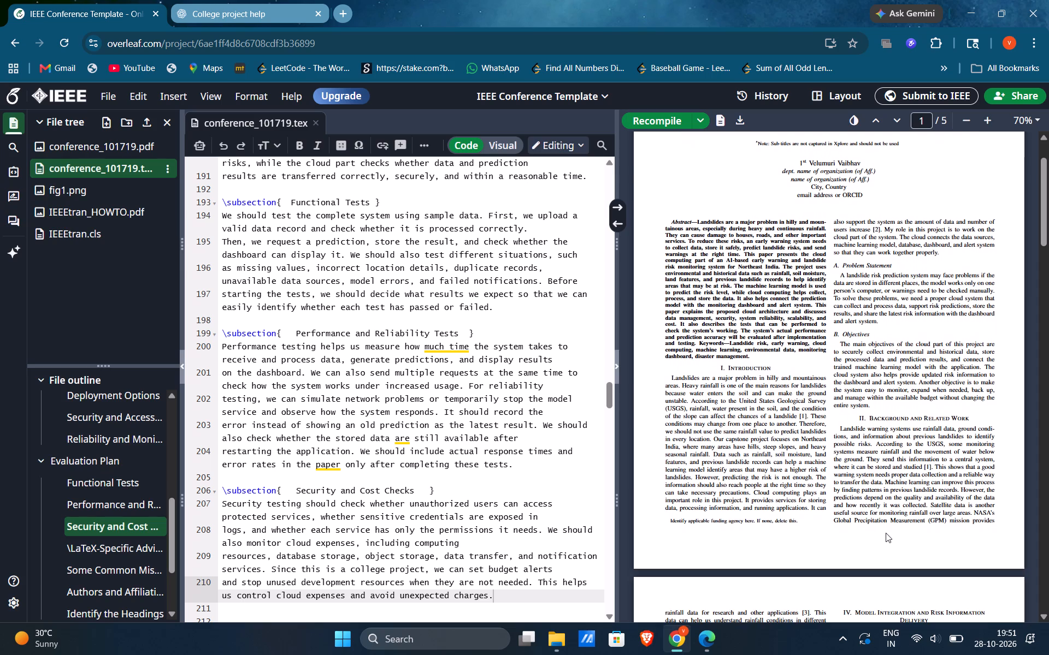
scroll(886, 533, "down", 6)
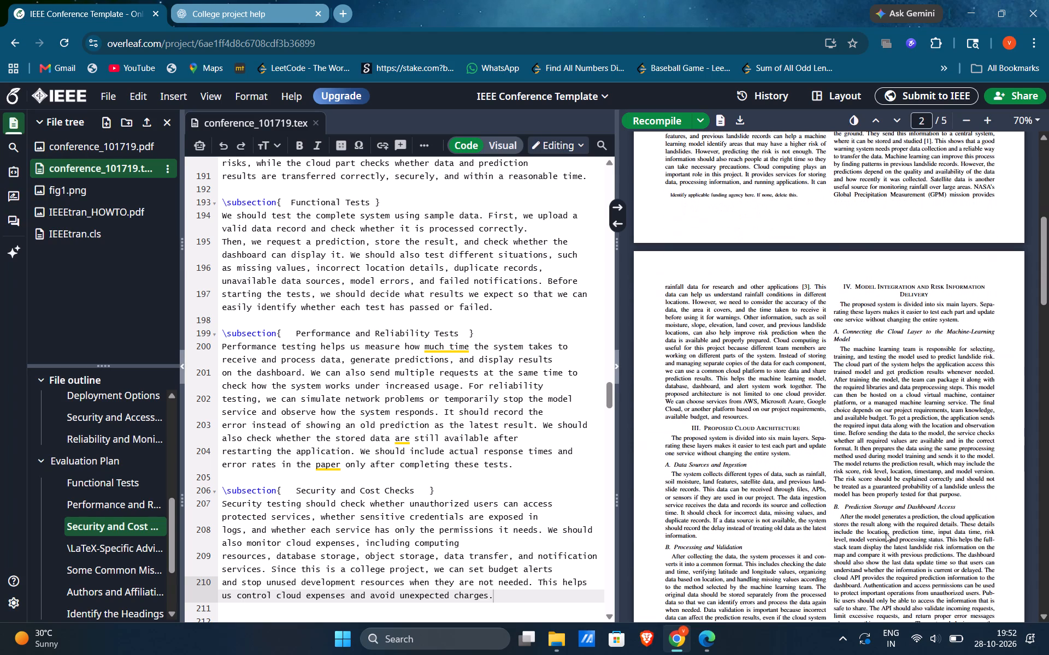
scroll(886, 533, "down", 3)
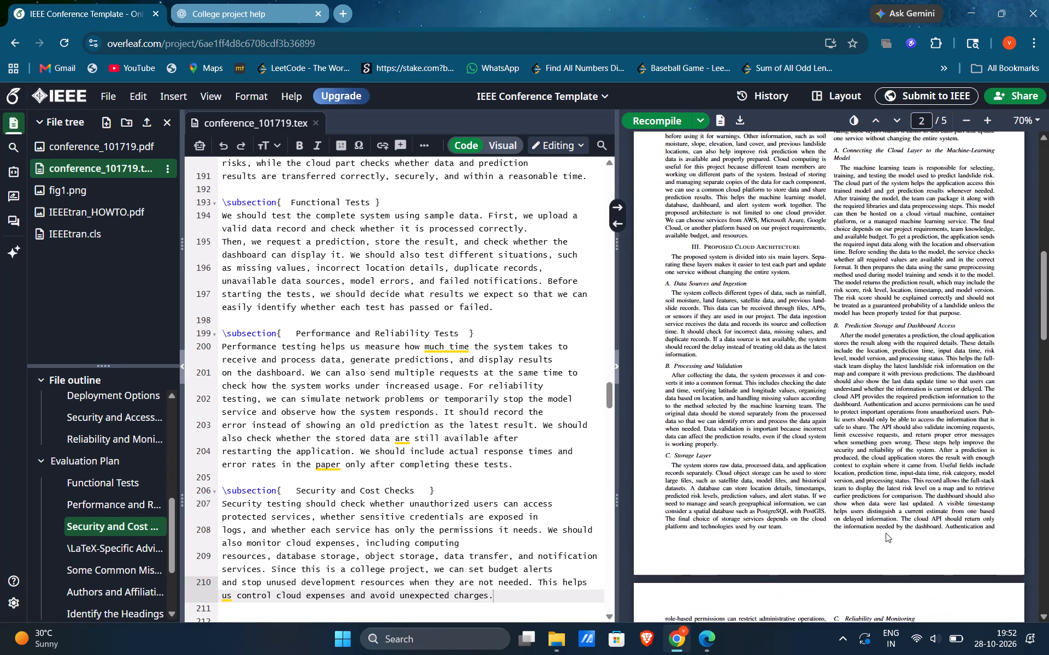
scroll(886, 533, "down", 1)
scroll(886, 533, "up", 1)
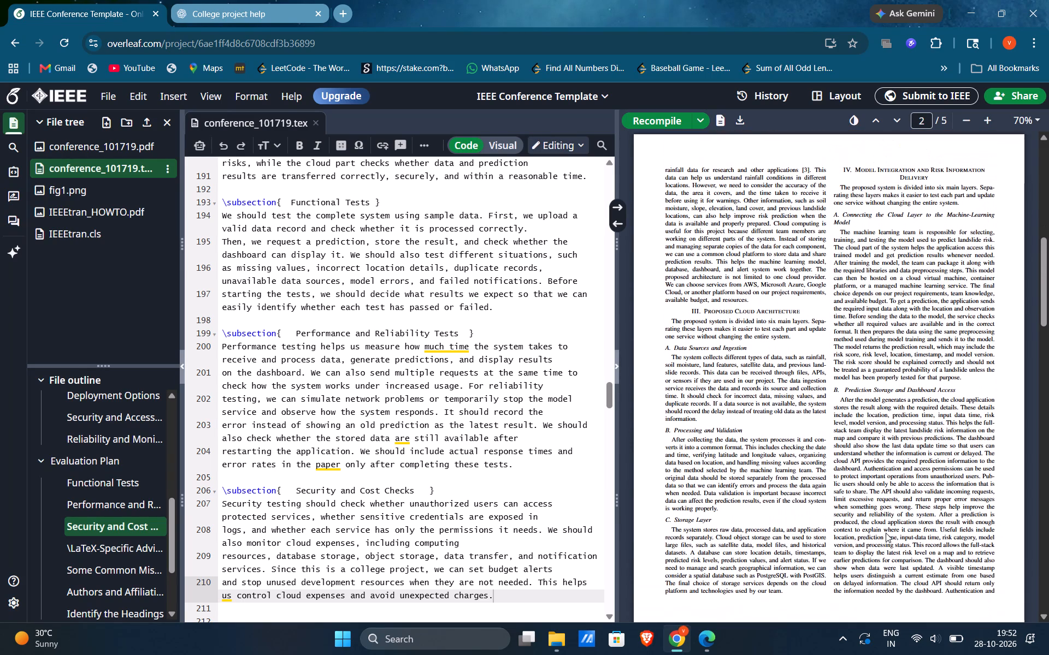
scroll(886, 533, "up", 1)
scroll(886, 533, "down", 2)
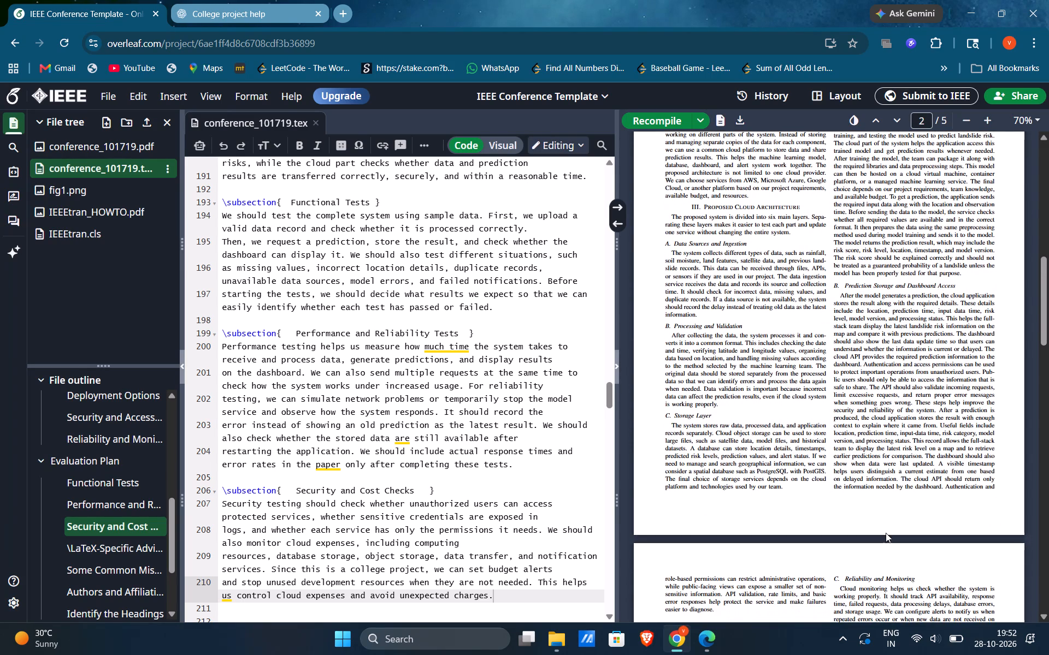
scroll(886, 533, "down", 4)
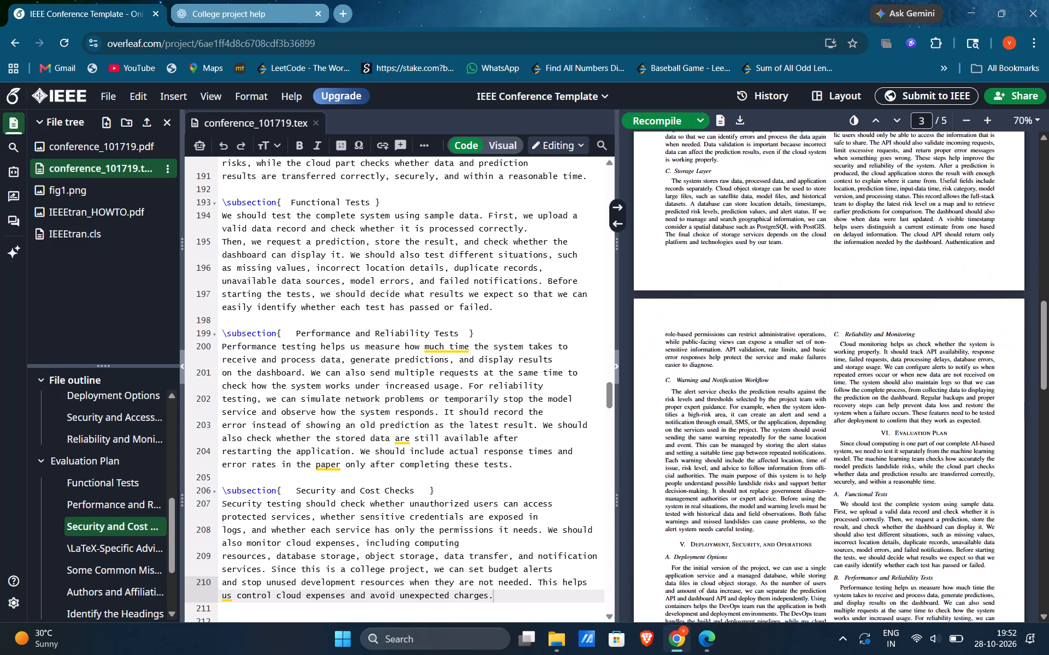
scroll(886, 533, "down", 3)
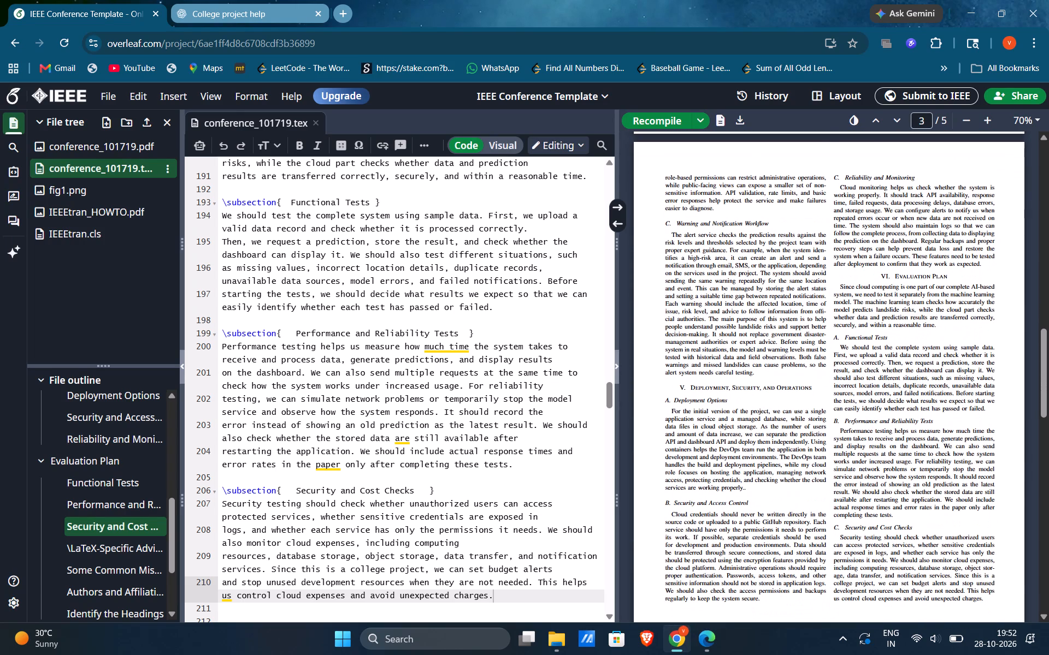
Check the PDF draft around the Evaluation Plan, and examine the compiled paper's leftover template content, including its sample table.
key("alt+Tab")
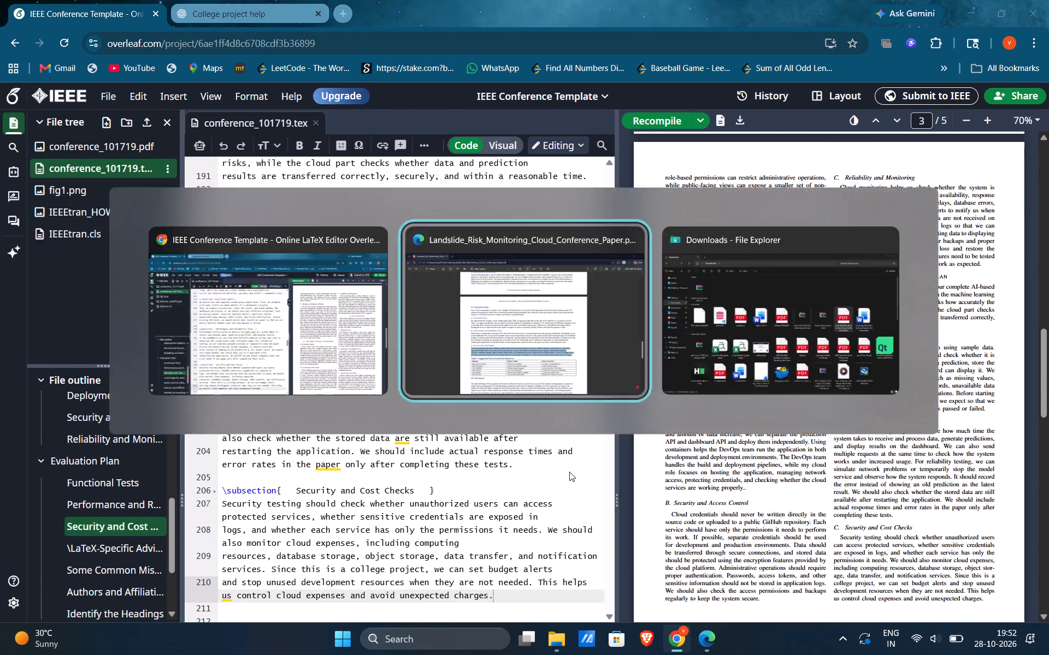
scroll(482, 481, "up", 1)
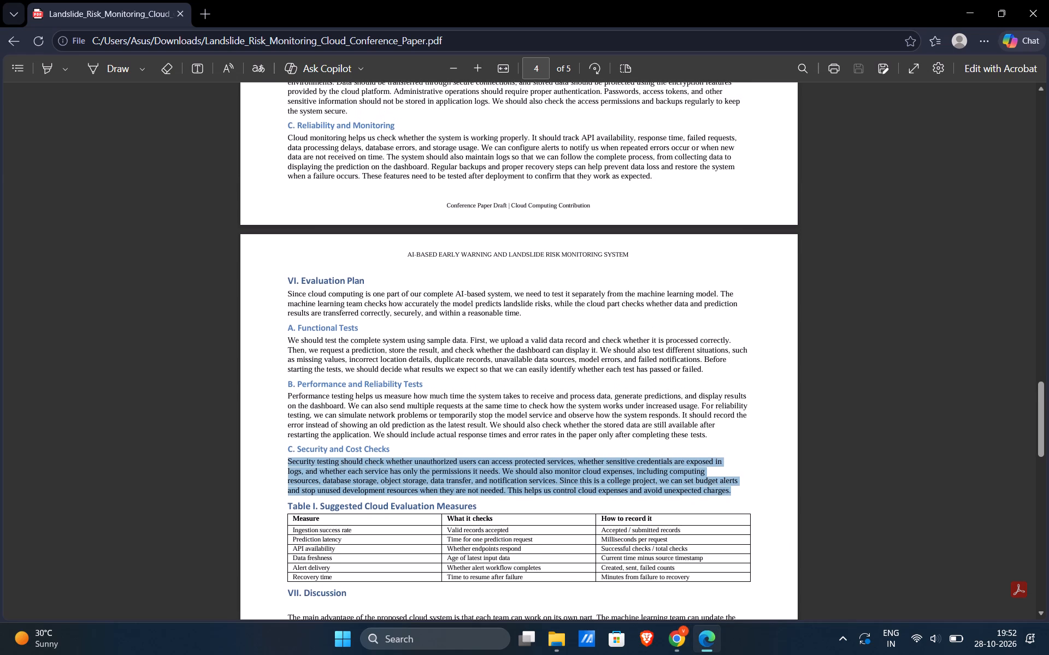
scroll(482, 481, "up", 1)
key("alt+Tab")
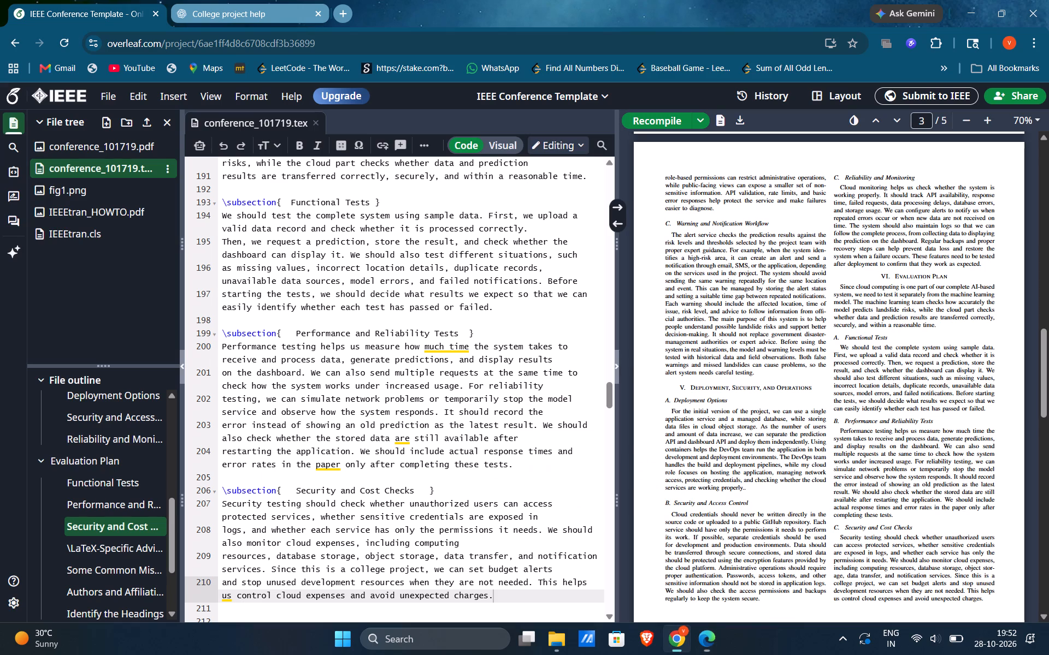
scroll(784, 503, "down", 2)
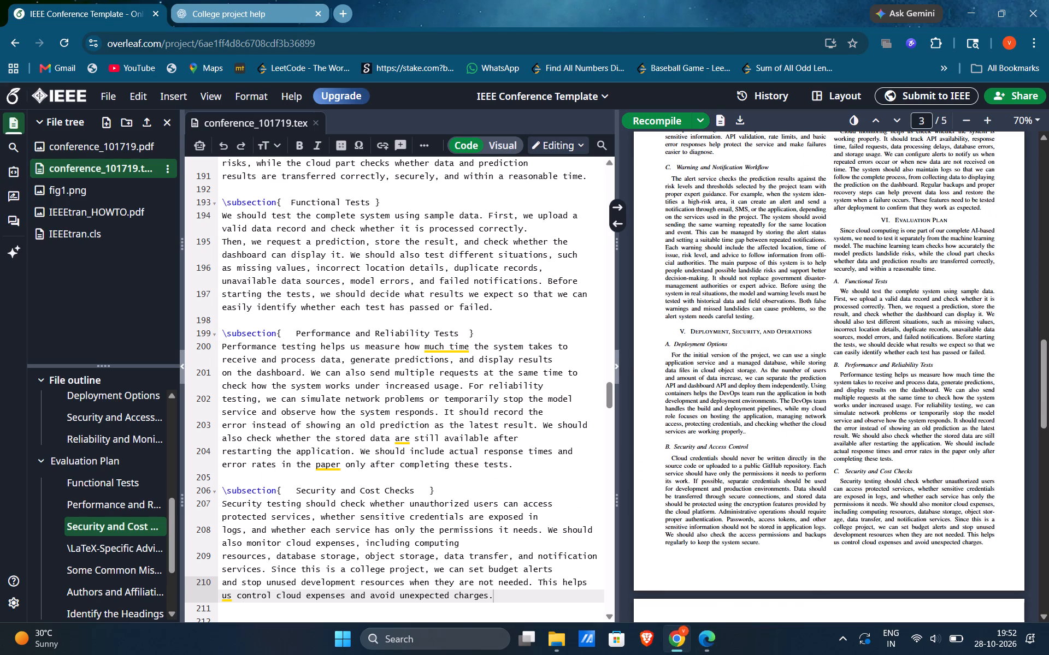
scroll(784, 503, "down", 1)
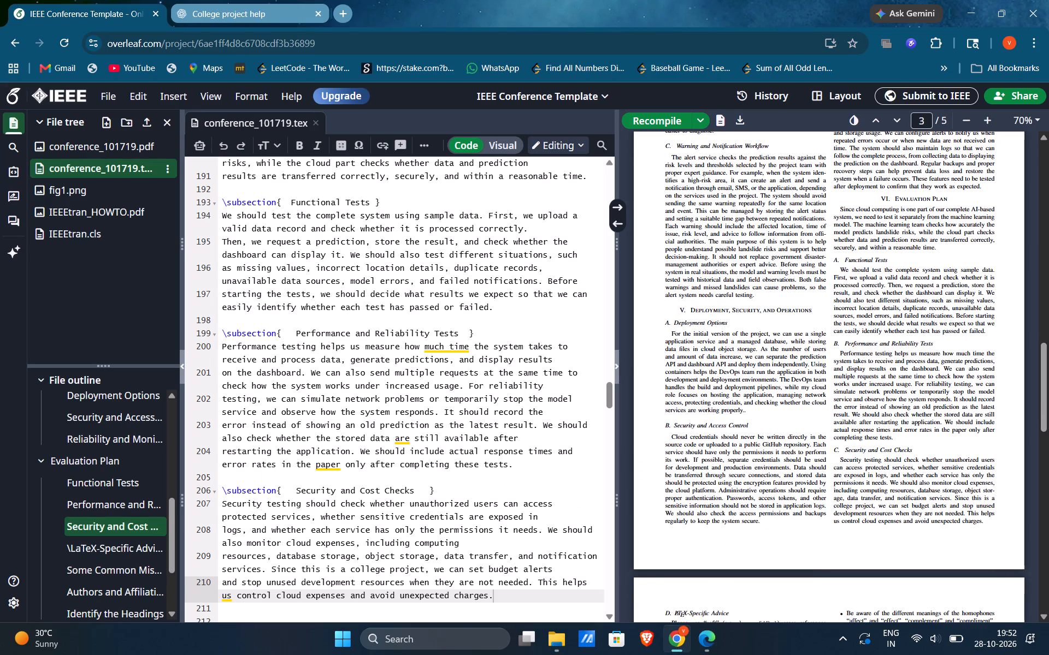
scroll(784, 503, "down", 3)
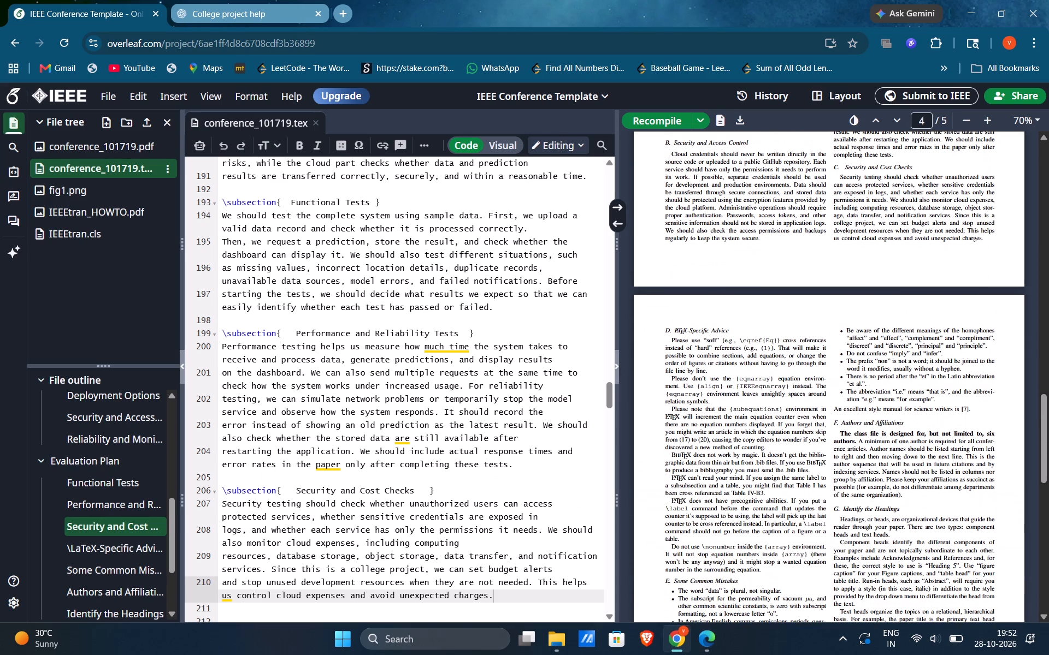
scroll(784, 503, "down", 1)
scroll(784, 503, "up", 3)
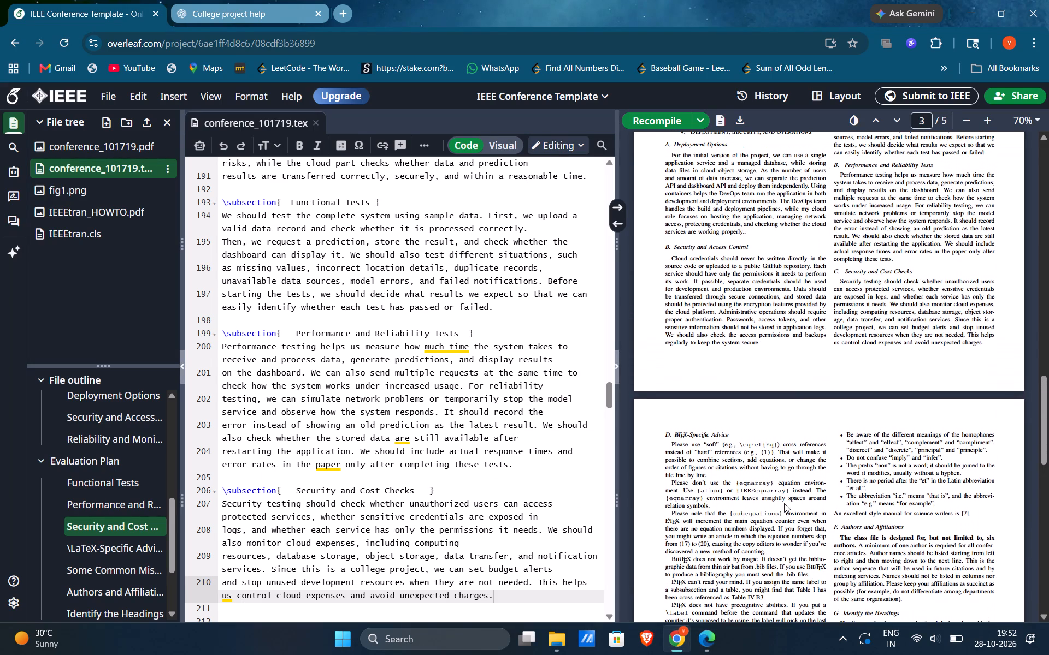
scroll(827, 495, "down", 5)
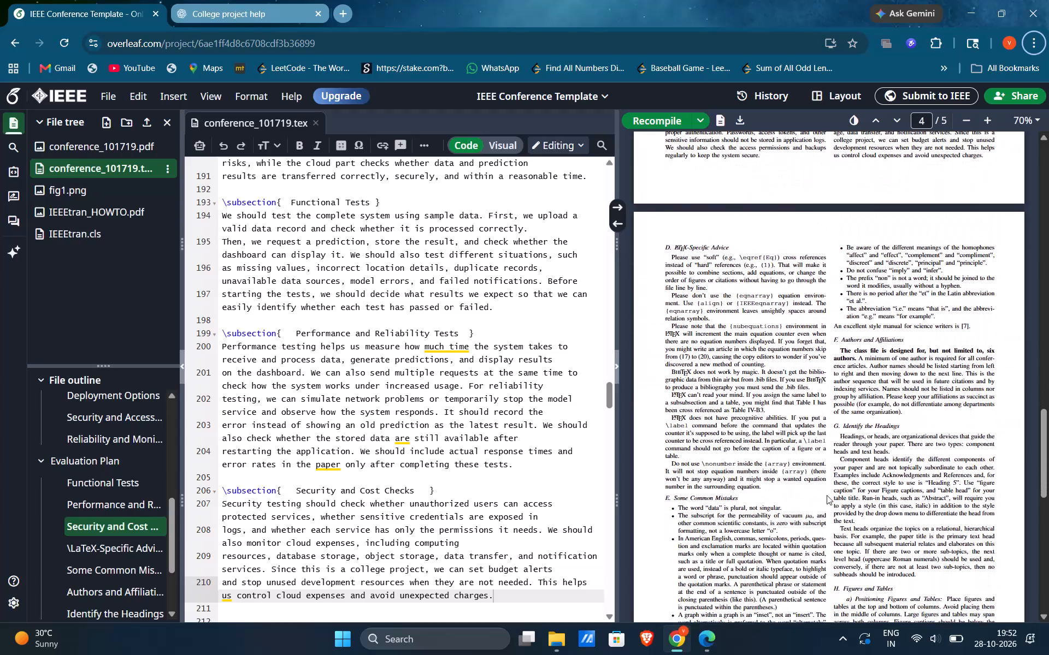
scroll(827, 495, "down", 4)
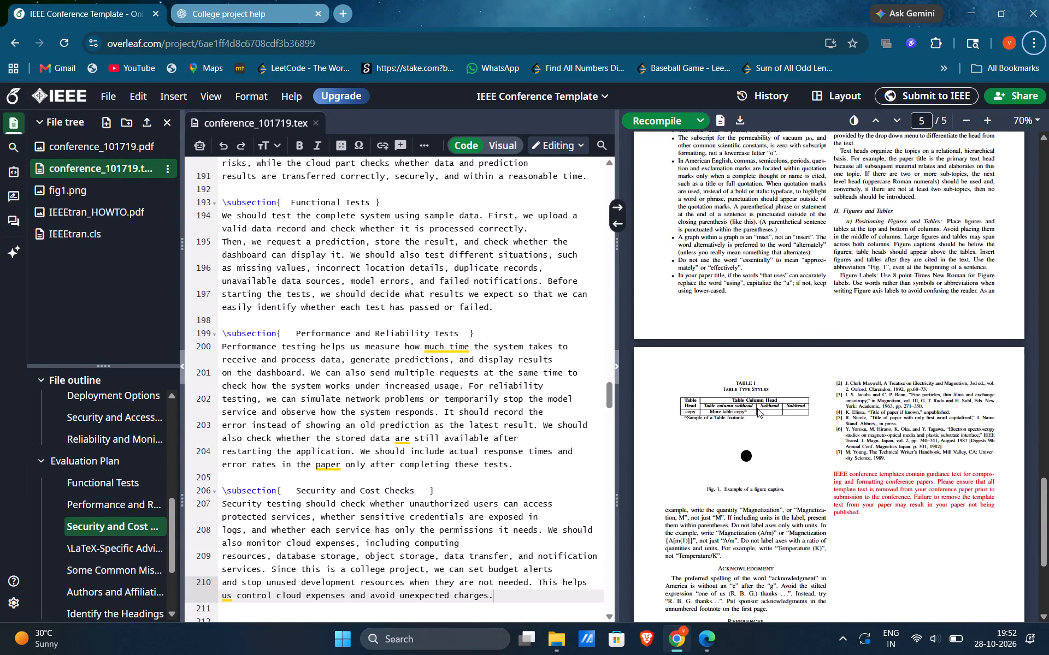
Switch to the PDF draft and read the Table I evaluation measures, the Discussion section and the start of the Conclusion.
key("alt+Tab")
scroll(619, 492, "down", 1)
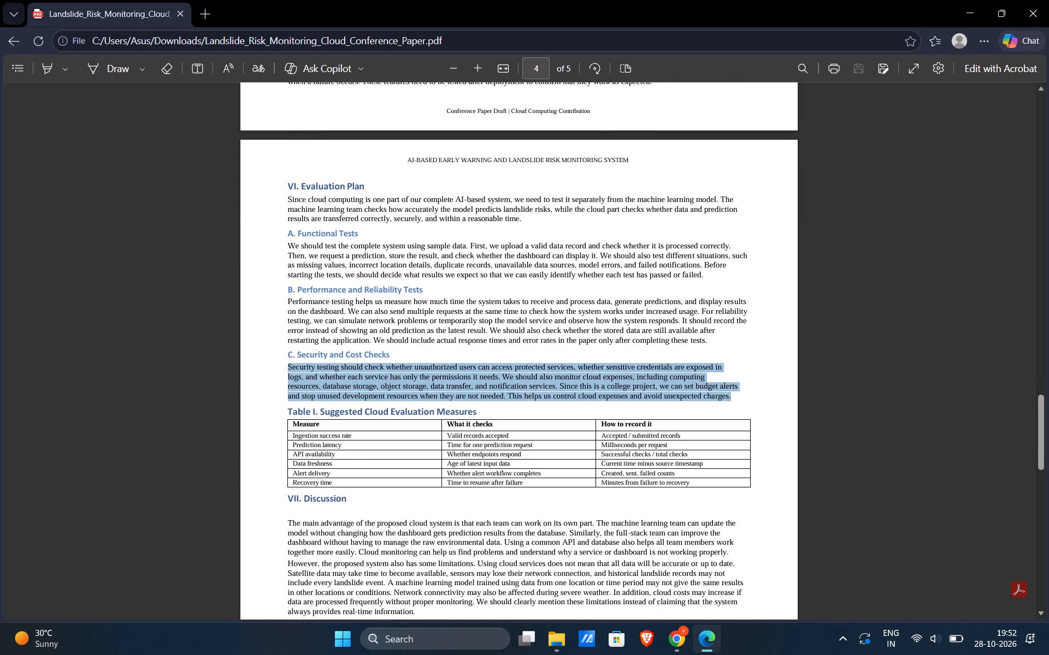
scroll(619, 492, "down", 4)
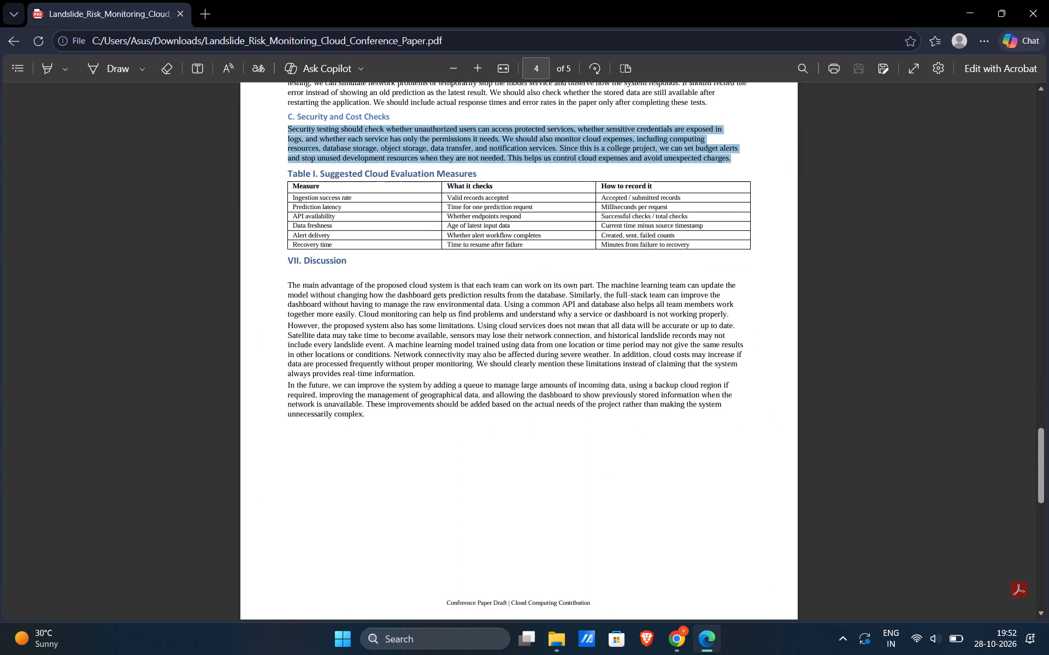
scroll(619, 492, "down", 2)
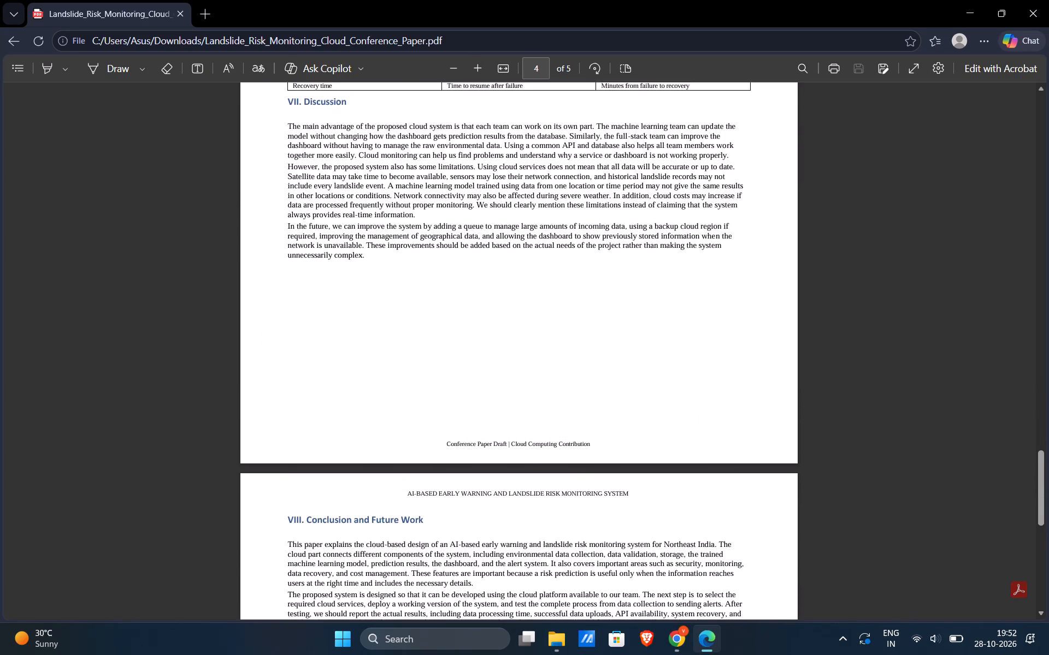
scroll(619, 492, "down", 1)
scroll(619, 492, "right", 1)
scroll(619, 492, "up", 3)
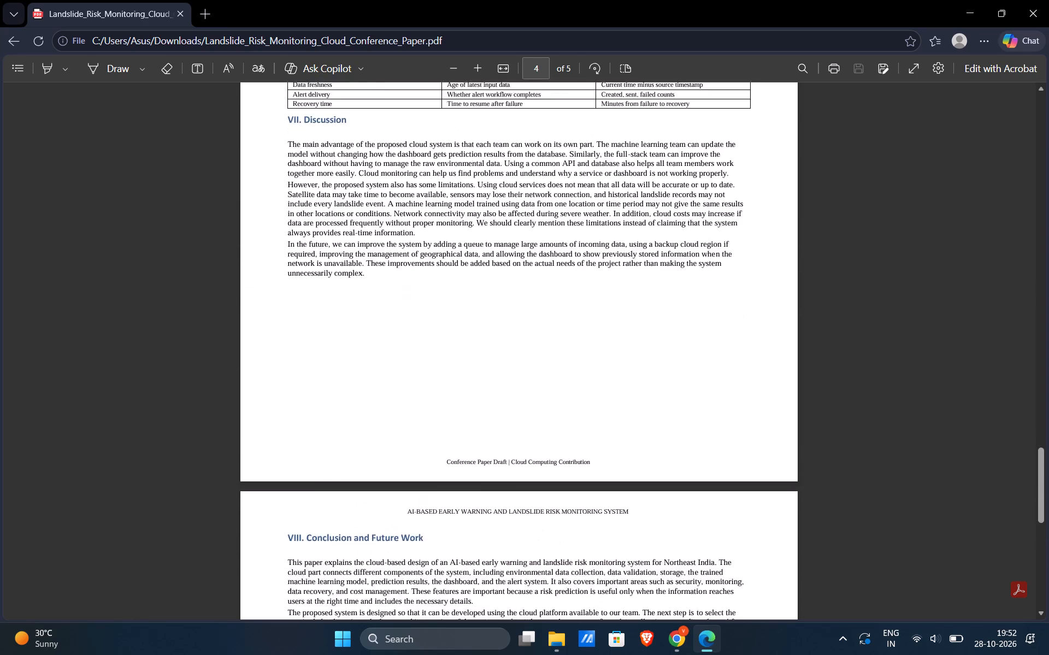
scroll(619, 492, "up", 5)
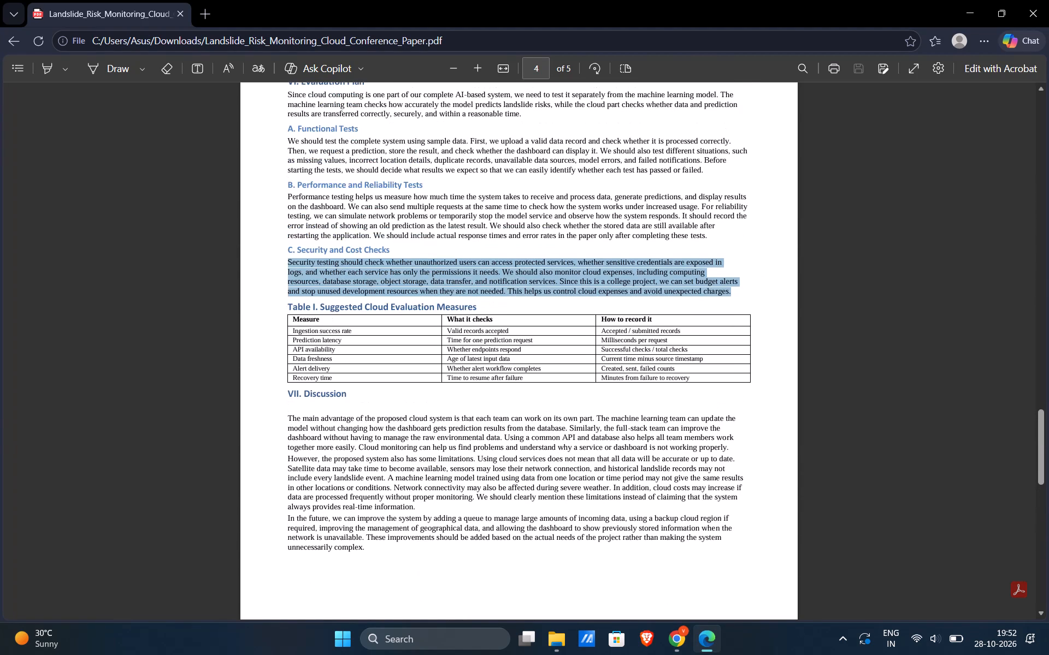
Return to the Overleaf paper and examine the compiled pages down to the leftover template content and sample table.
key("alt+Tab")
scroll(937, 308, "up", 7)
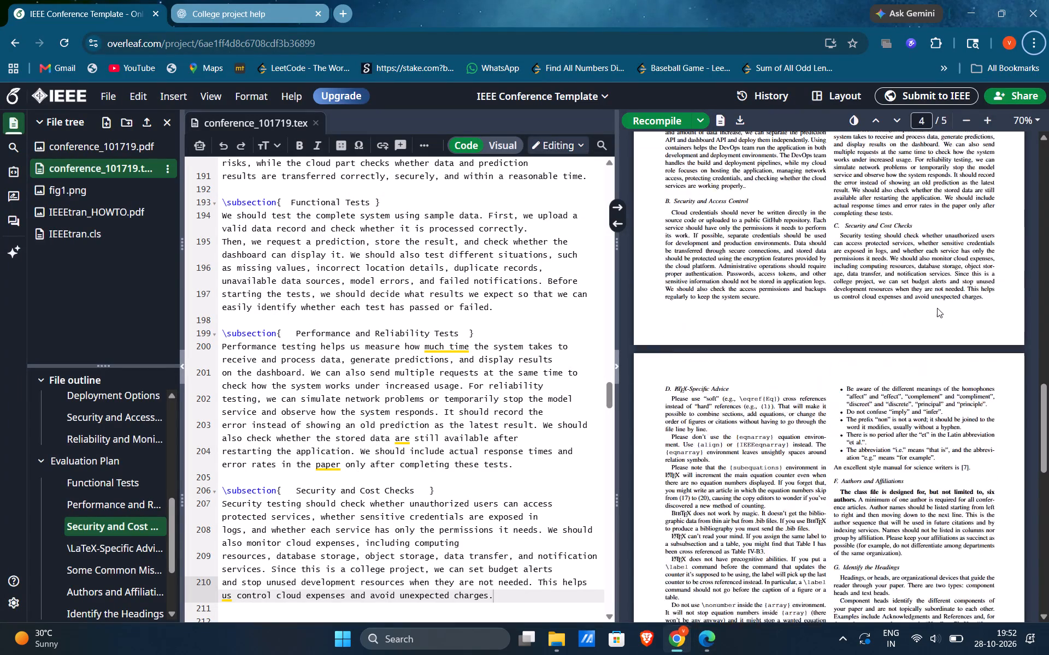
scroll(937, 308, "up", 11)
scroll(937, 308, "down", 9)
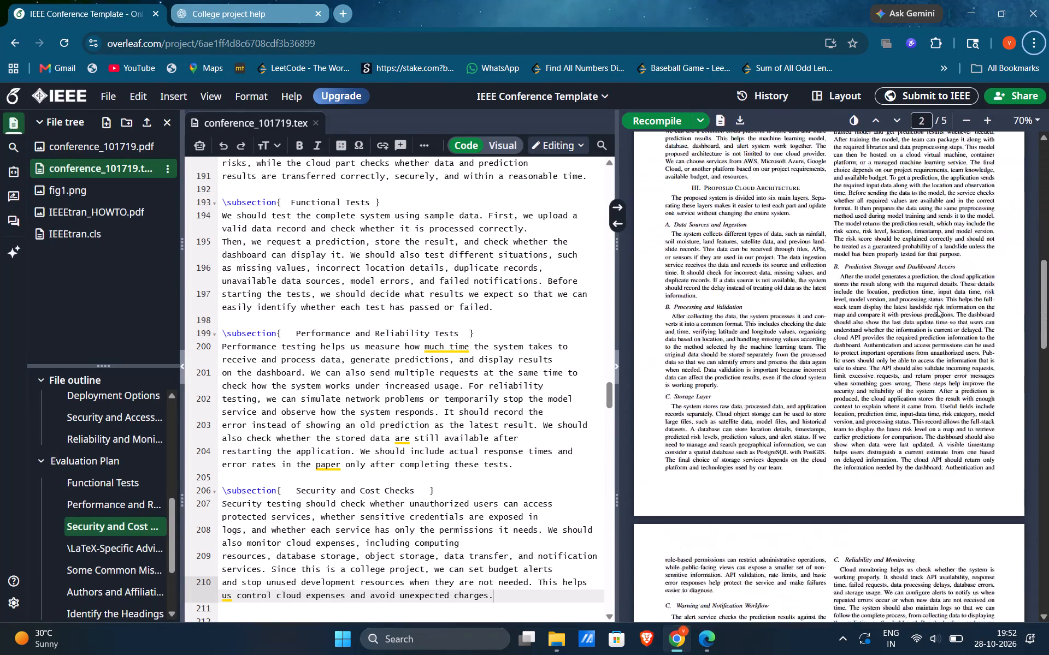
scroll(937, 308, "down", 8)
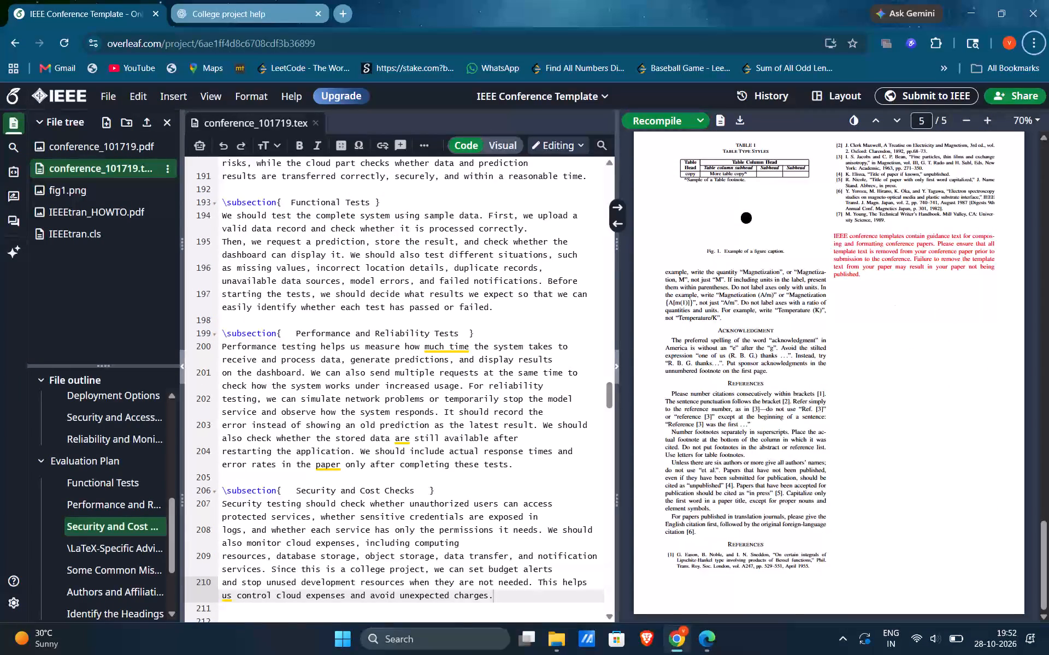
scroll(471, 490, "down", 10)
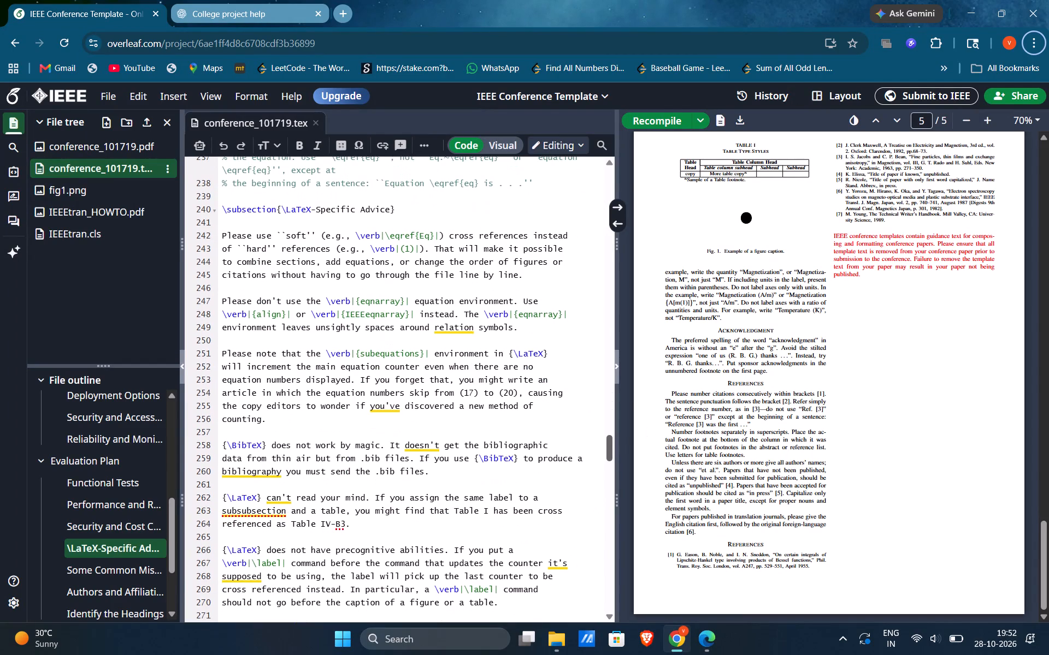
Jump from the compiled Table Type Styles sample table to its LaTeX source and examine the table and figure code.
double_click(746, 147)
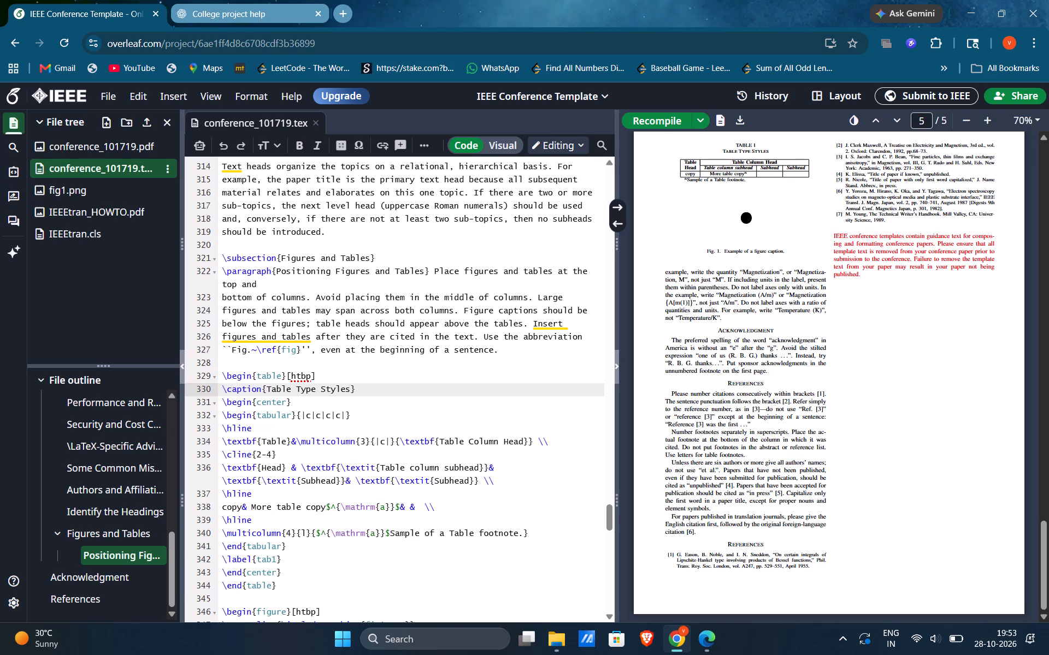
scroll(351, 432, "down", 1)
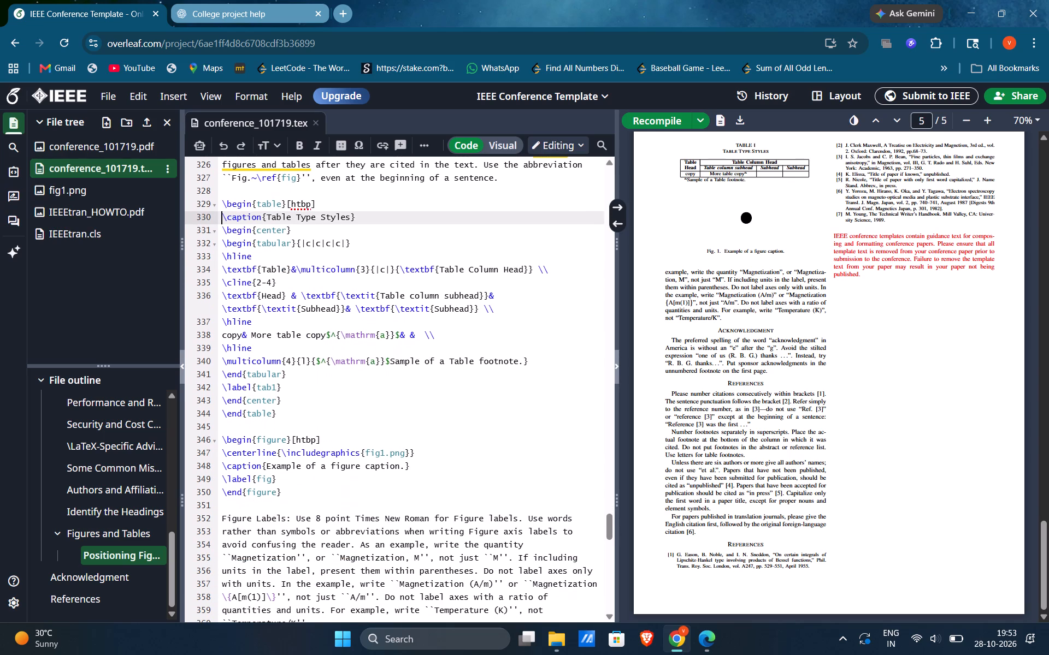
scroll(351, 432, "down", 2)
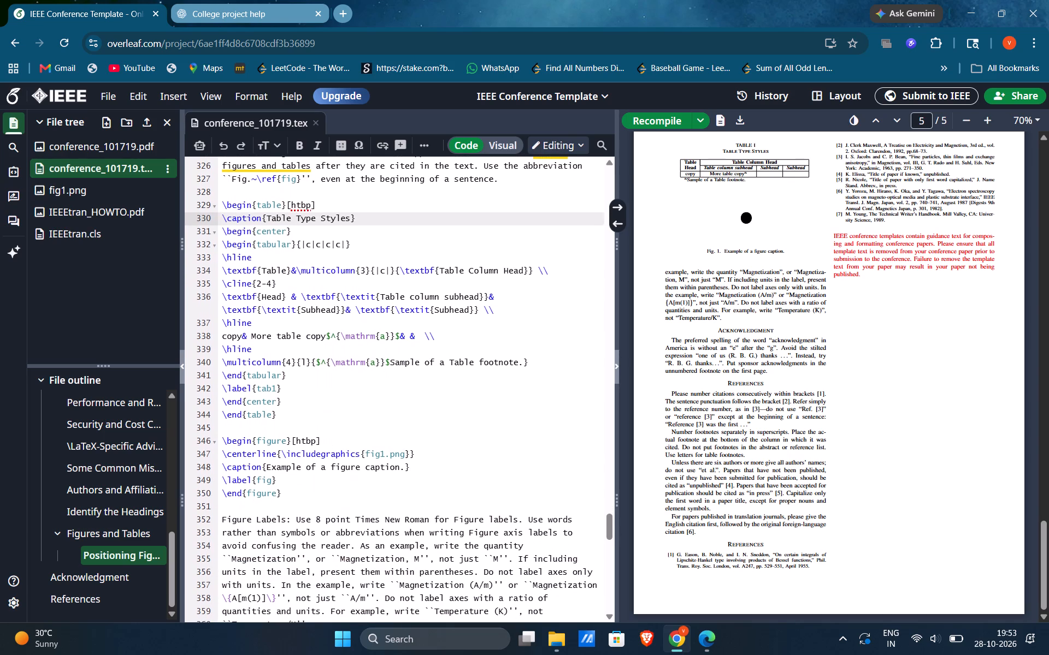
scroll(351, 432, "down", 2)
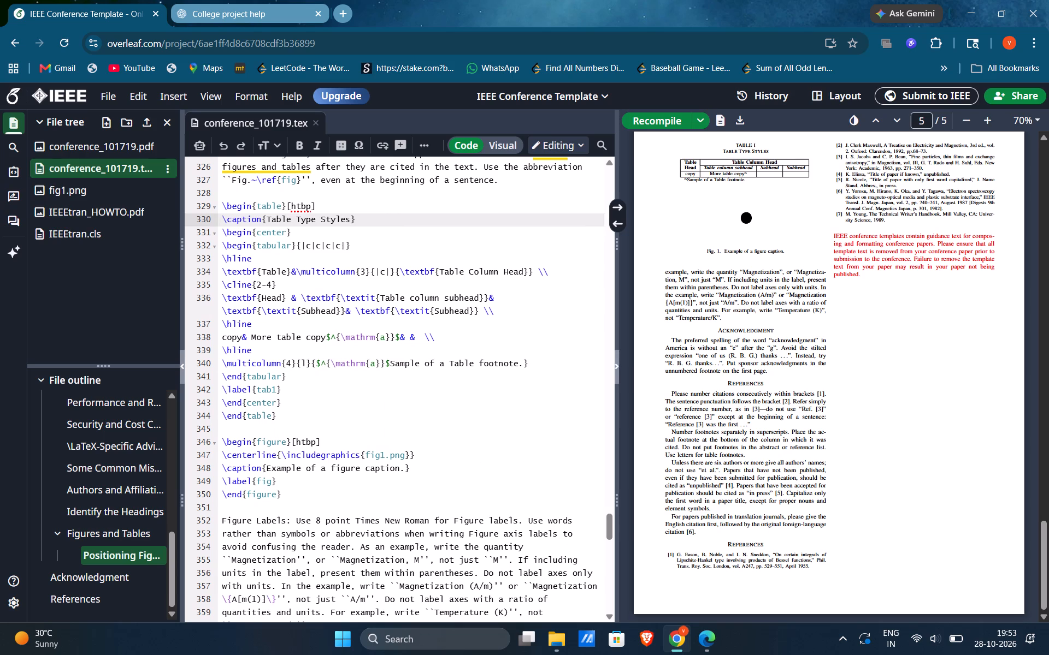
scroll(351, 432, "down", 1)
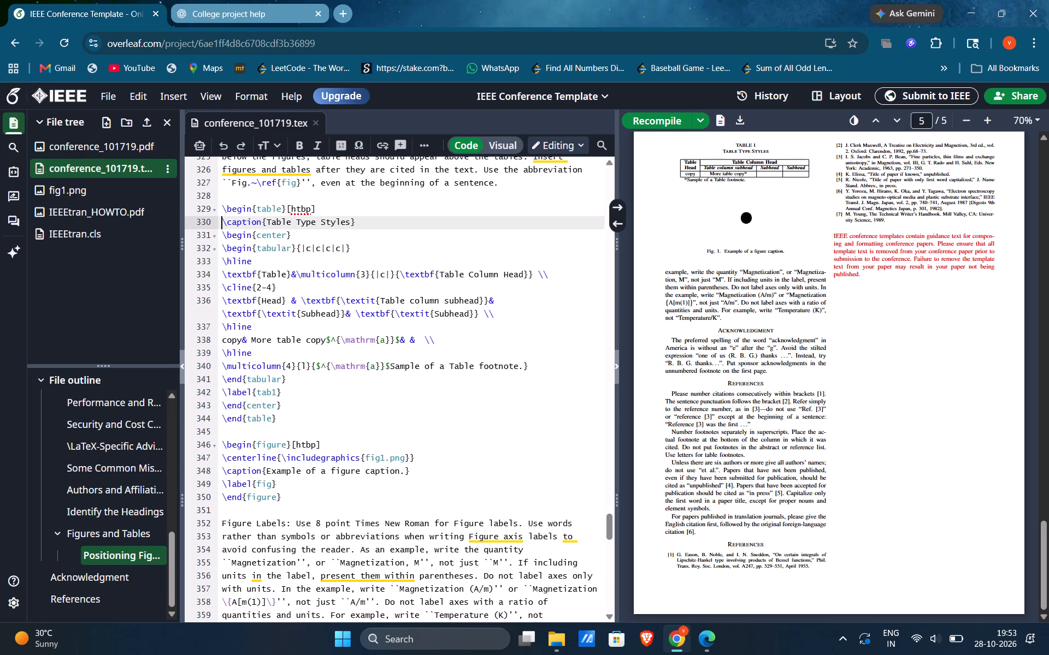
scroll(351, 432, "down", 1)
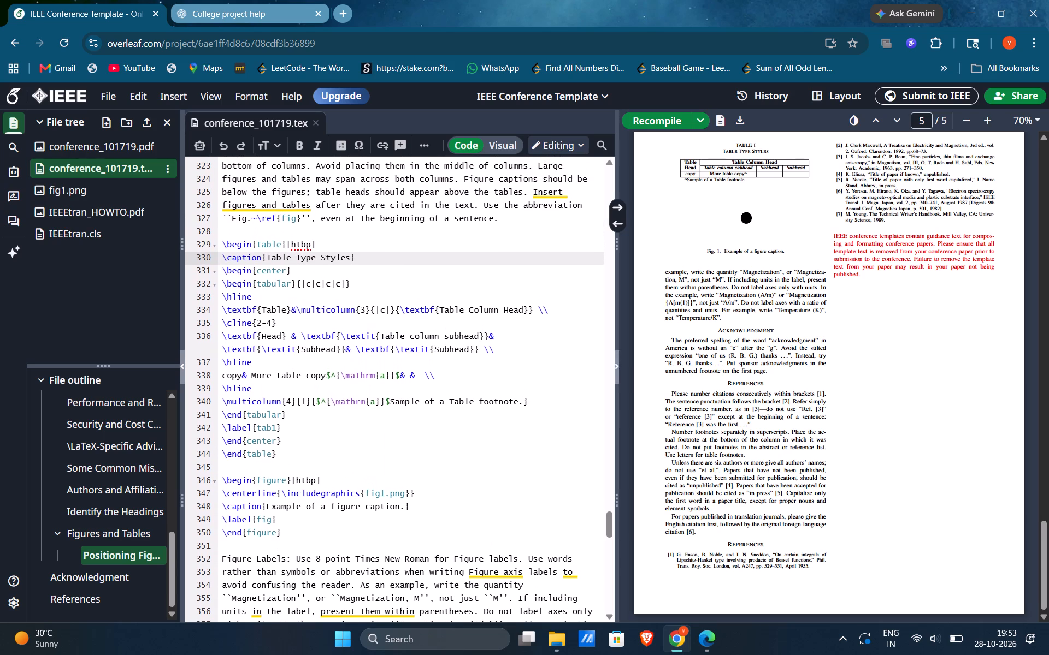
scroll(351, 432, "down", 1)
scroll(351, 432, "up", 5)
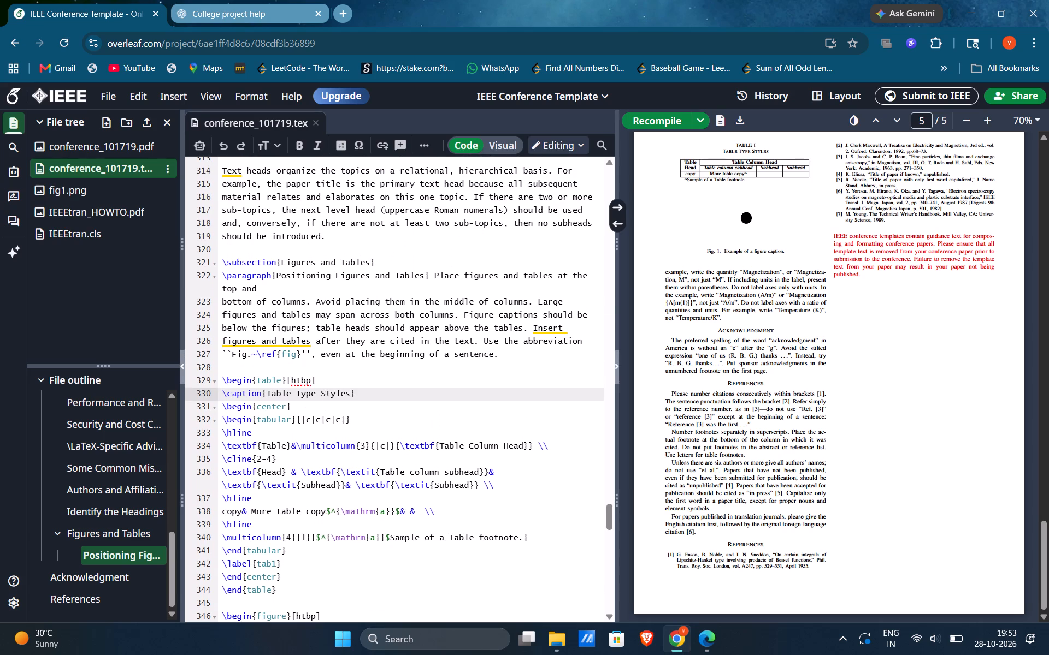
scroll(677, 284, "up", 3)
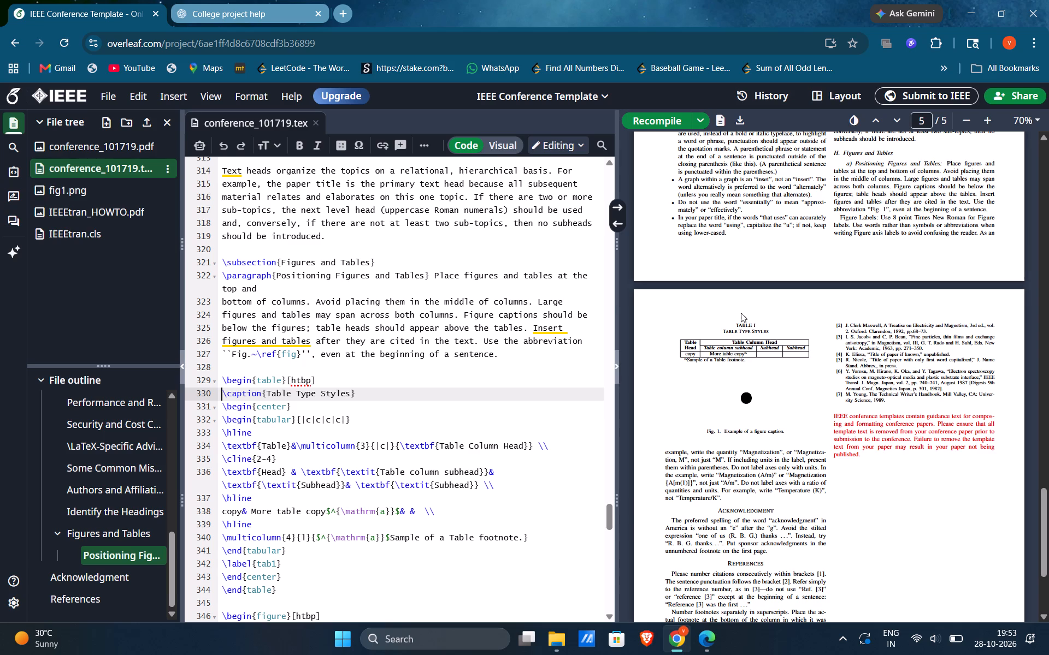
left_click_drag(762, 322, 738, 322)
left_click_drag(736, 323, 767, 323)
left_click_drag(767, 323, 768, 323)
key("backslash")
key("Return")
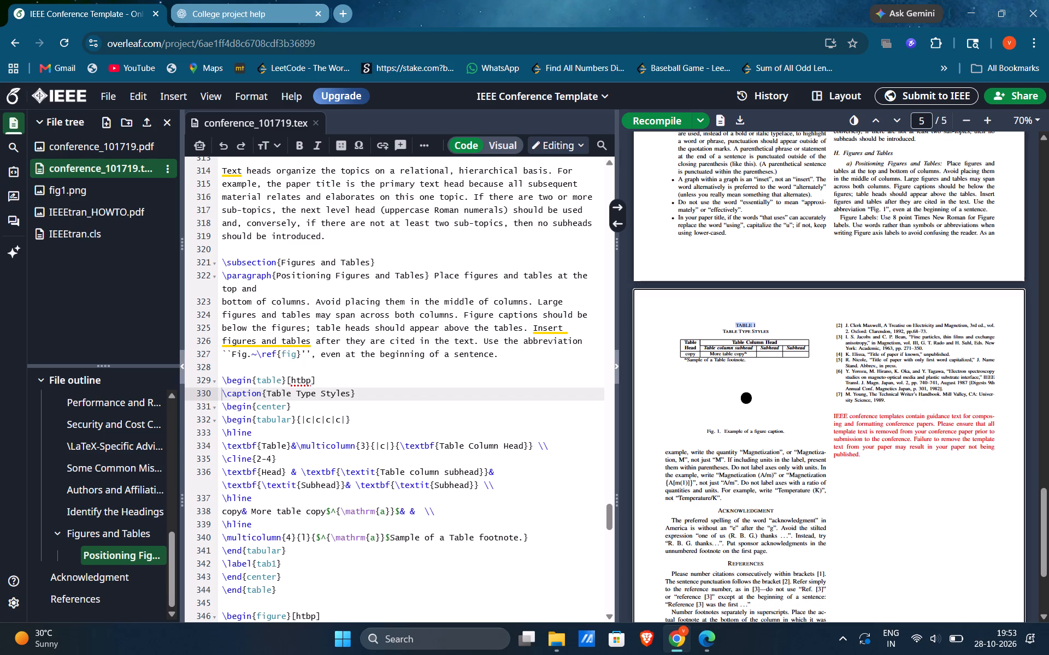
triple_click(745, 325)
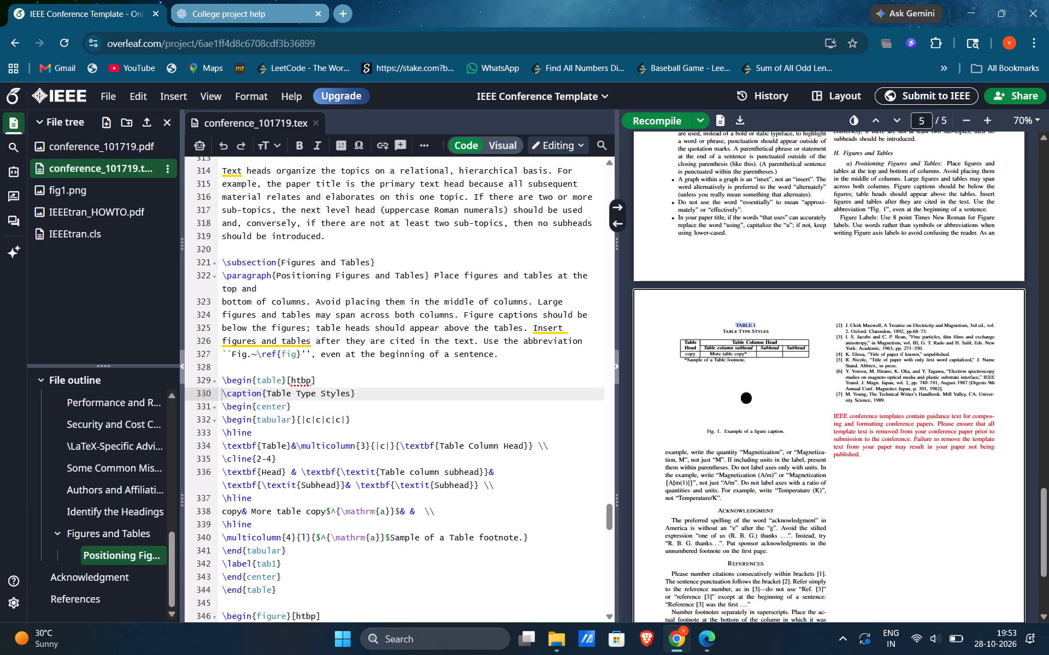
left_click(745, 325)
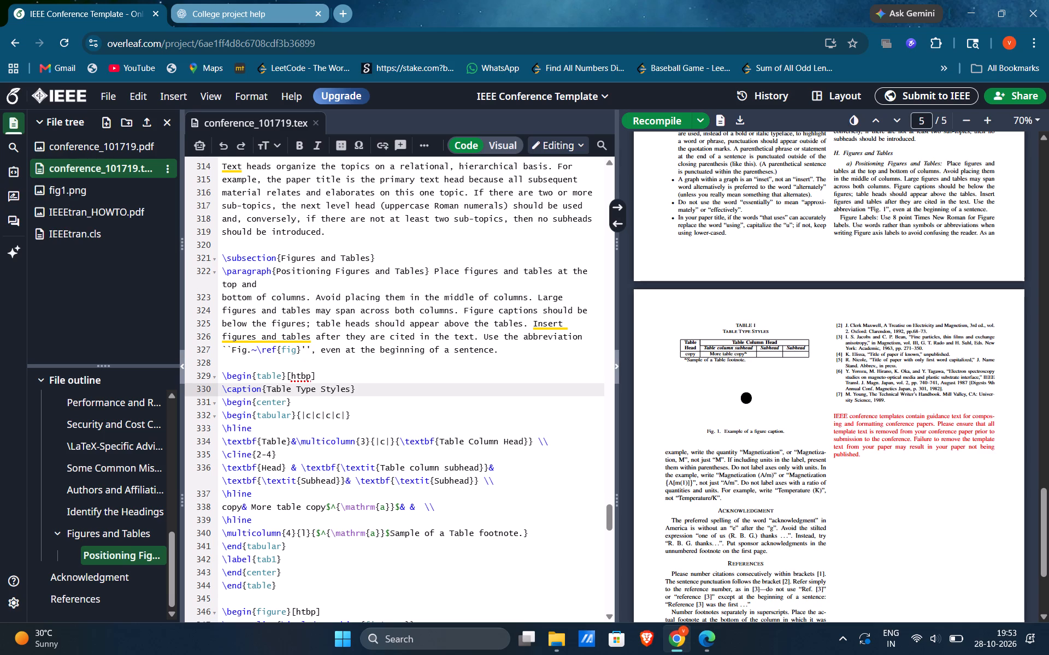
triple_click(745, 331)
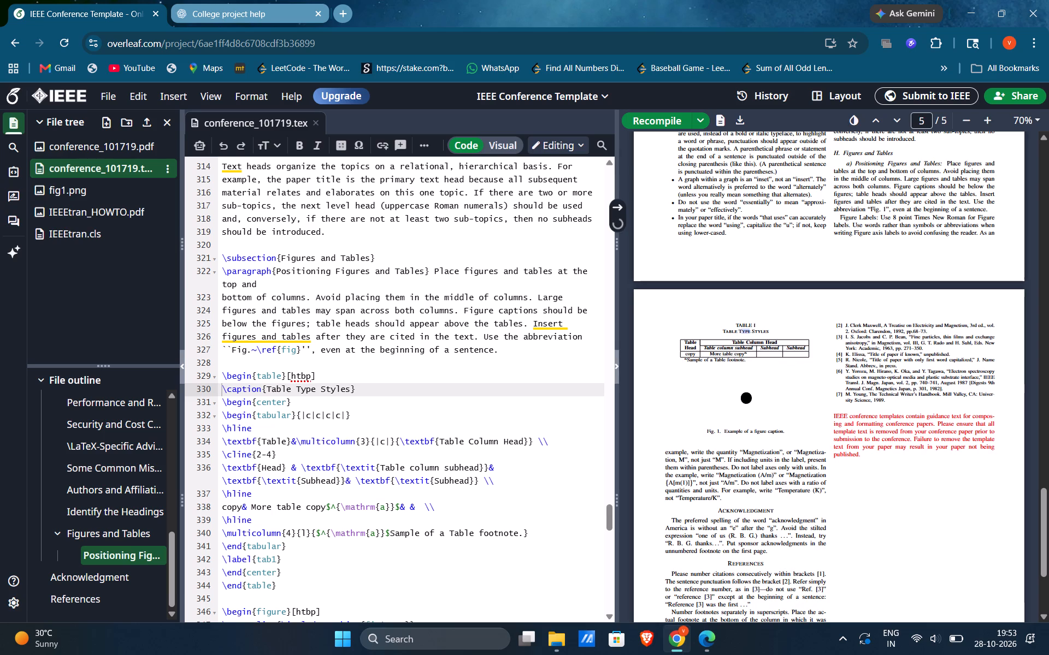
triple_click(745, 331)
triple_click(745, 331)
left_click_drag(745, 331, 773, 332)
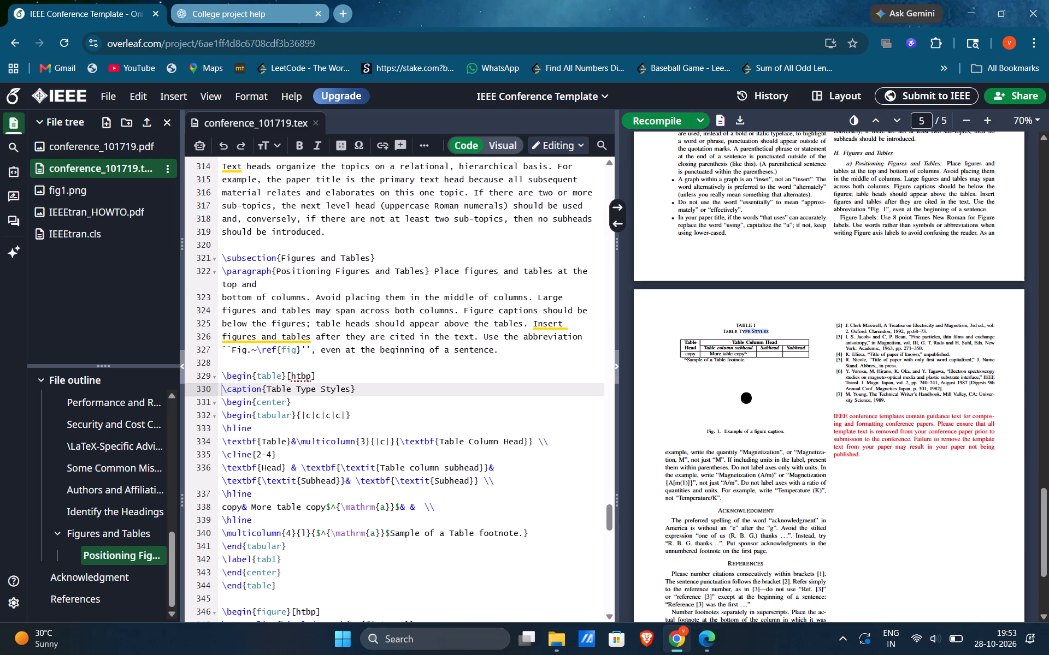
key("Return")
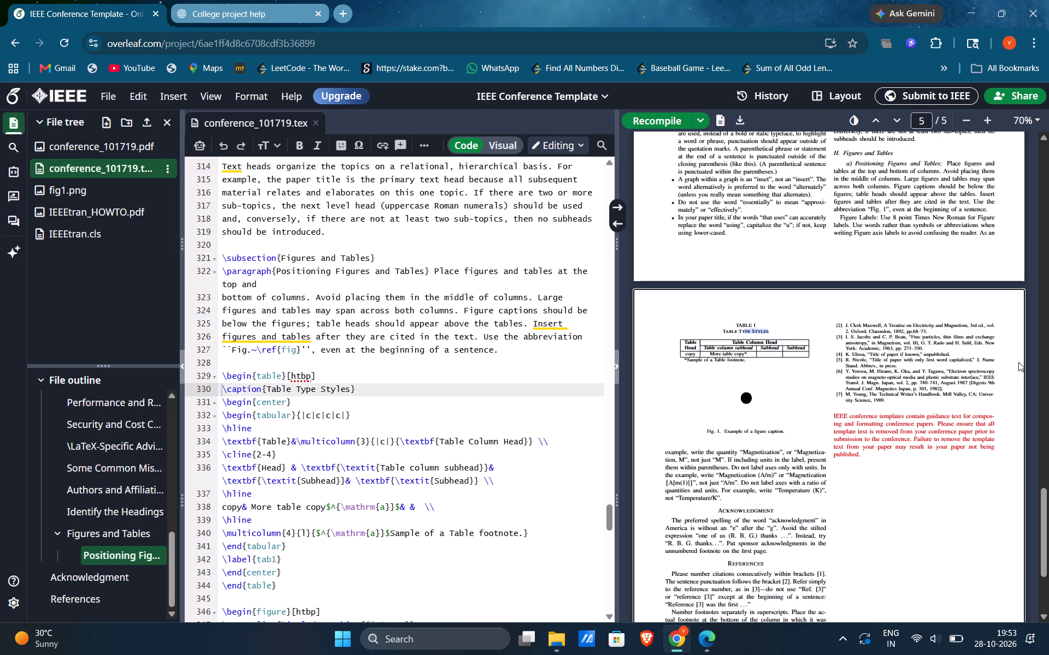
Examine the leftover template source from the sample table back up to the commented-out Equations subsection, and the matching compiled pages.
left_click(450, 422)
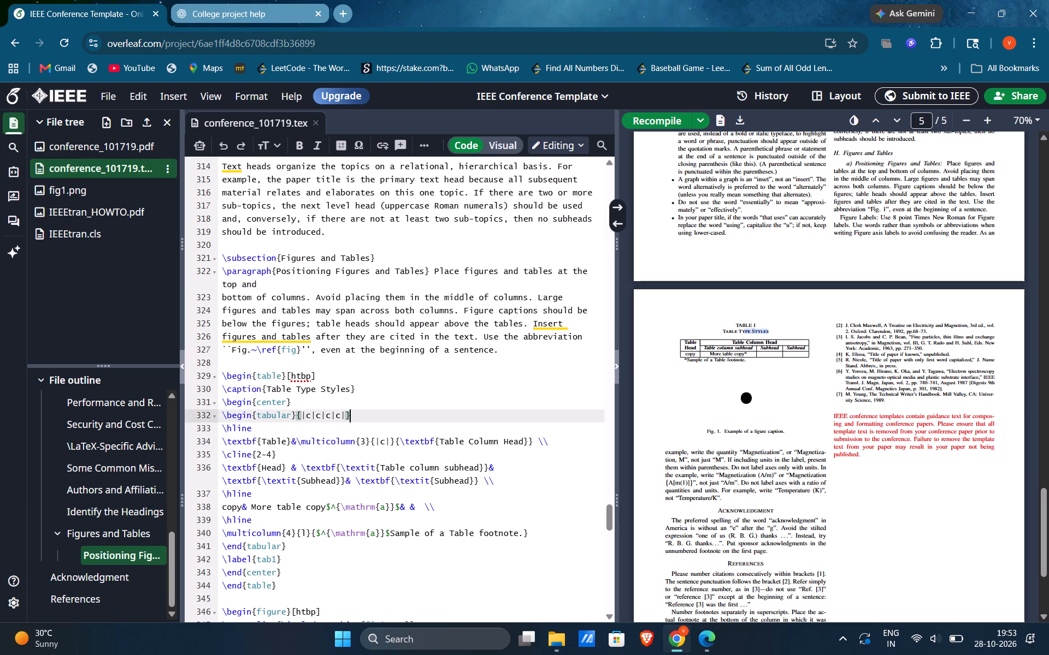
scroll(450, 422, "up", 3)
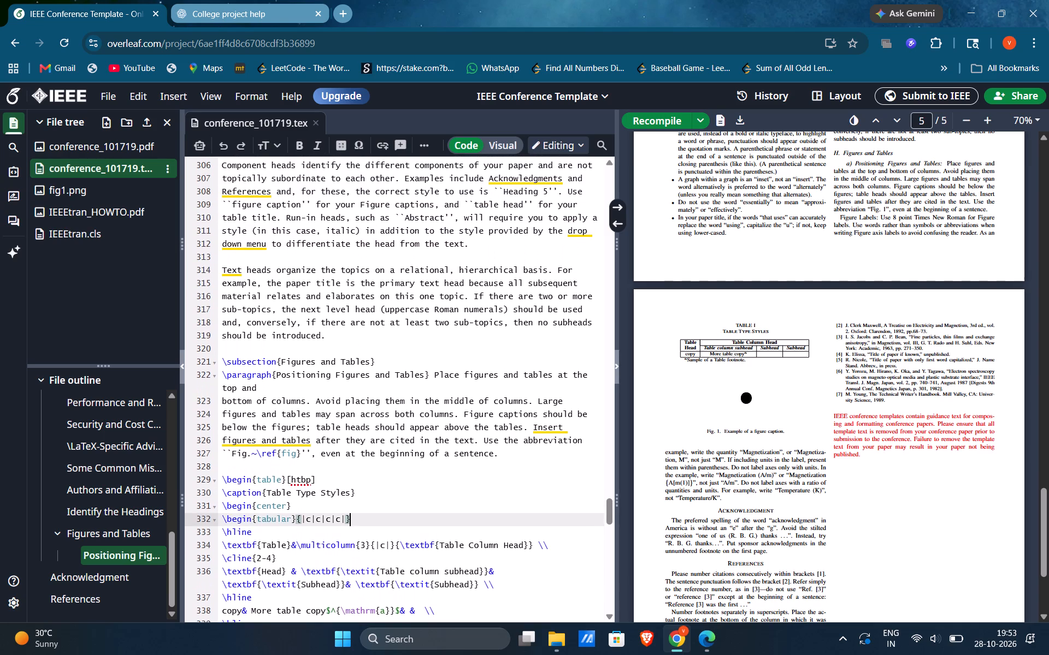
scroll(450, 422, "up", 8)
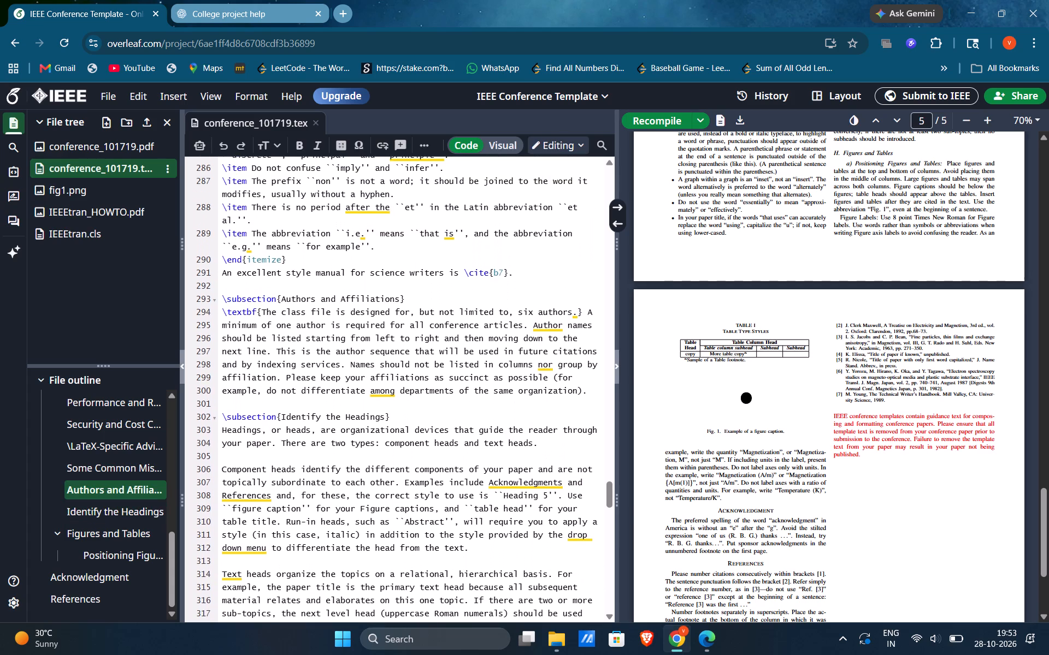
scroll(450, 422, "up", 6)
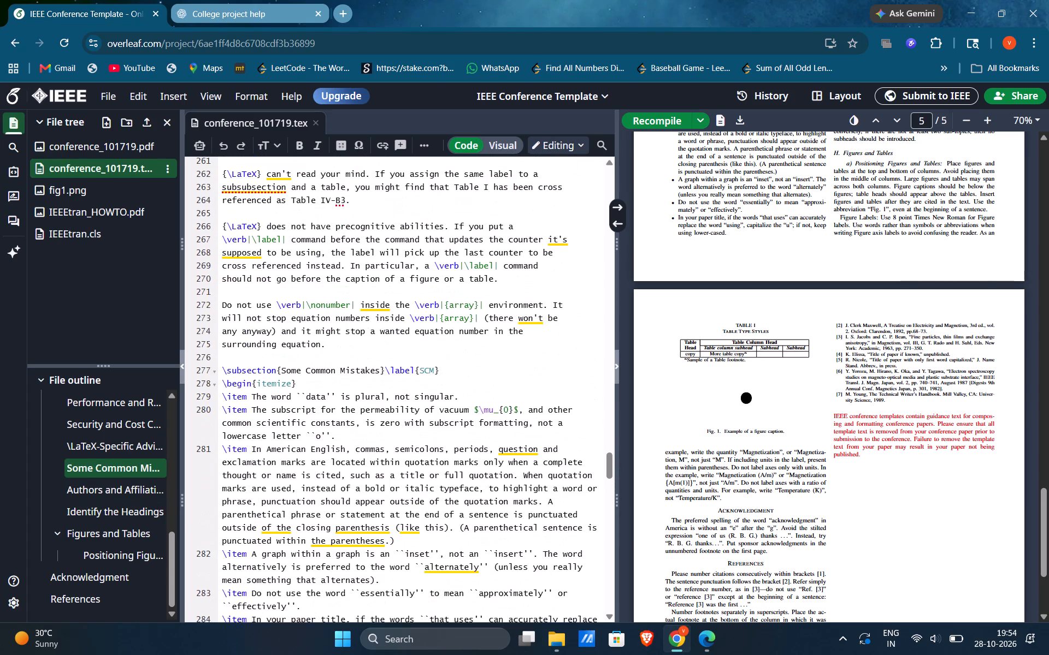
scroll(450, 422, "up", 4)
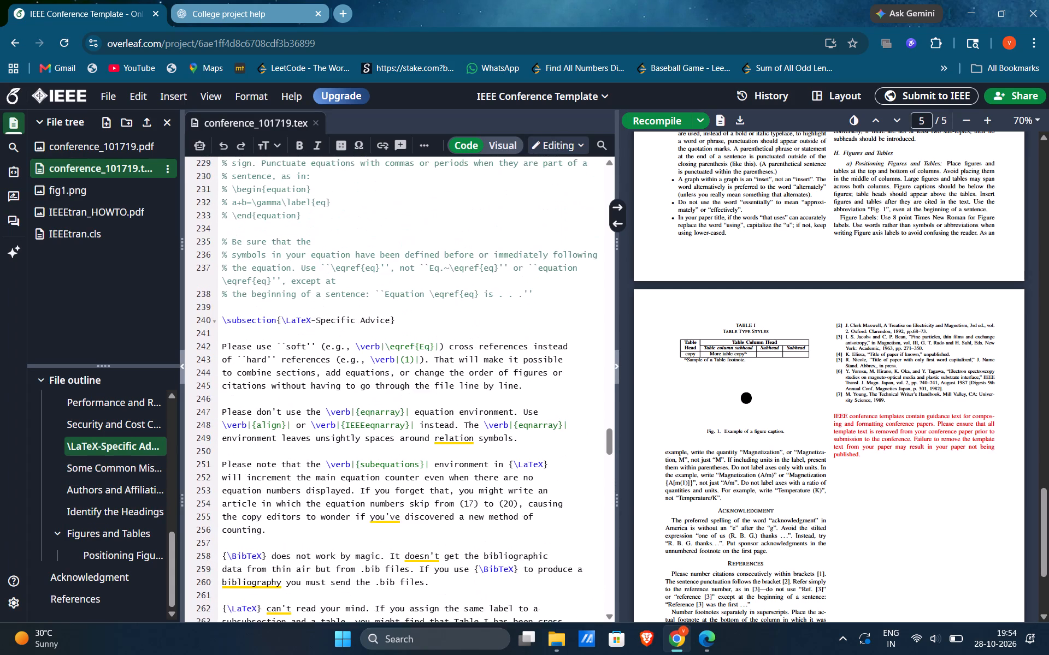
scroll(450, 422, "up", 1)
scroll(450, 422, "down", 1)
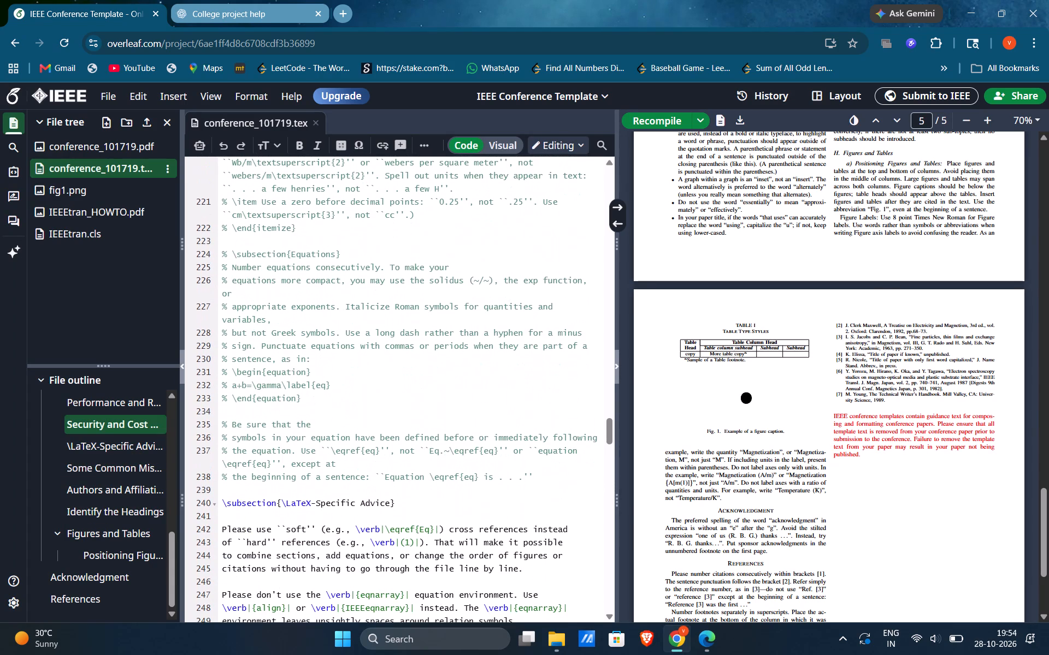
scroll(724, 330, "up", 5)
scroll(724, 330, "down", 1)
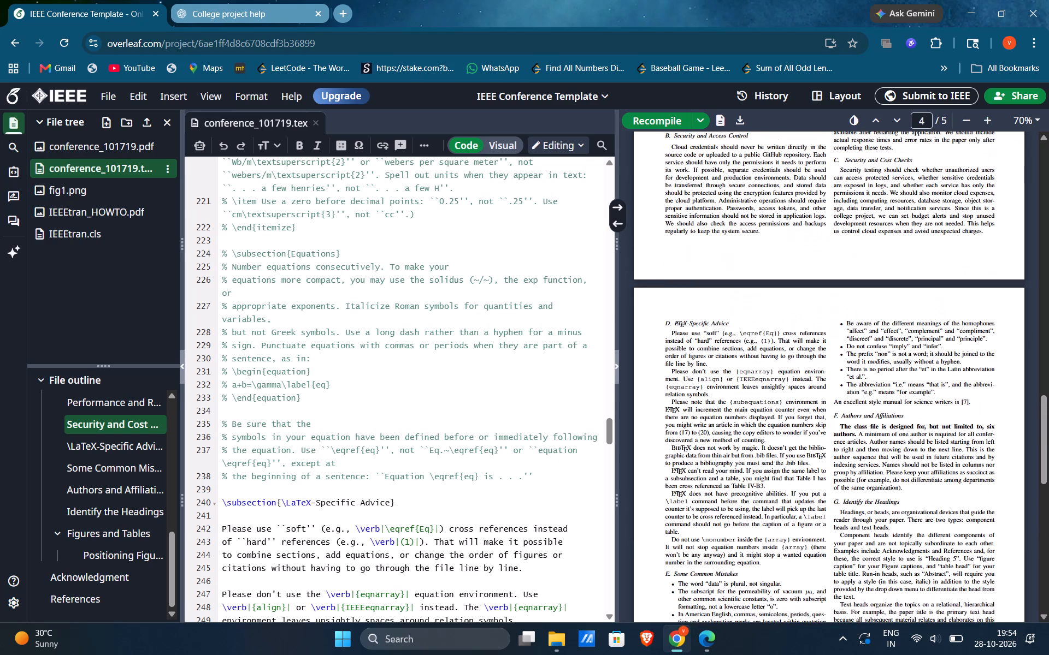
scroll(724, 330, "down", 2)
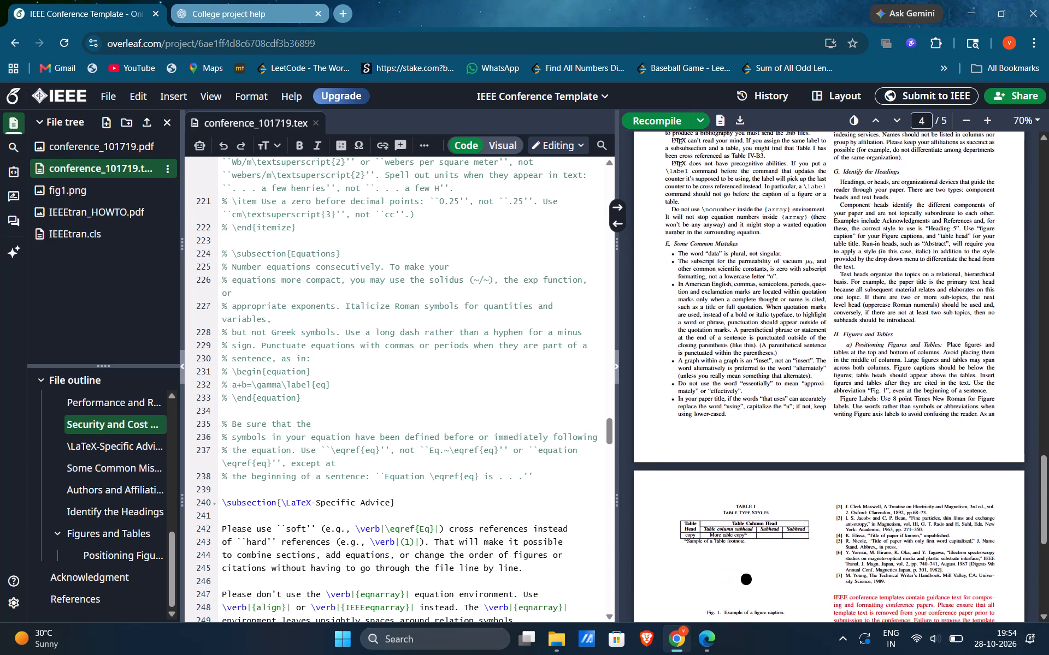
Examine the leftover template source from the LaTeX-Specific Advice subsection down to the sample Table Type Styles code.
scroll(404, 398, "down", 5)
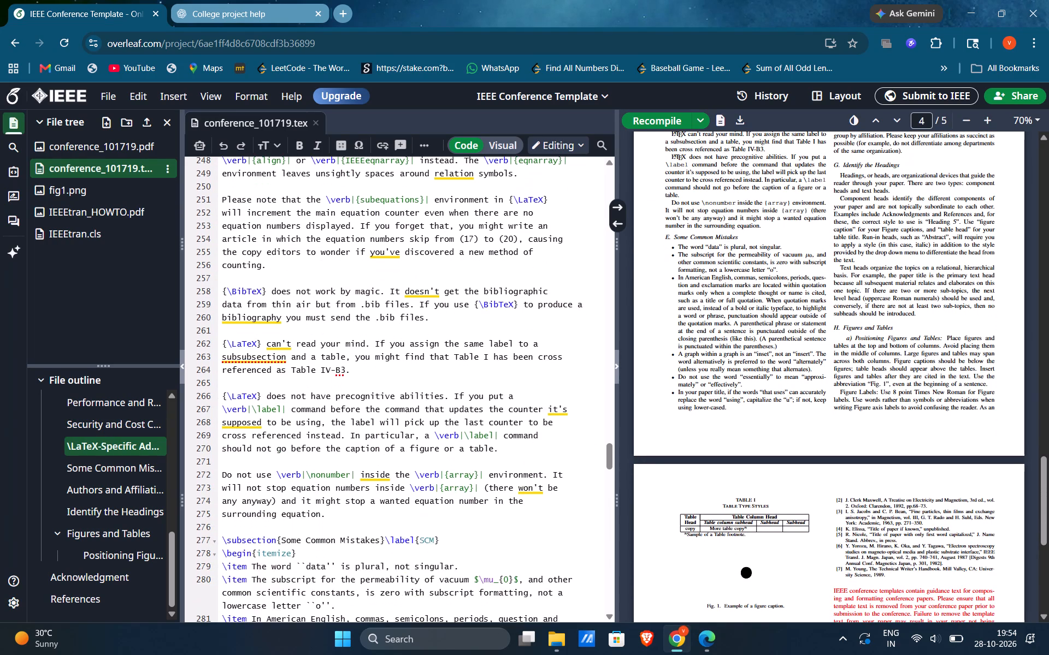
scroll(404, 398, "down", 4)
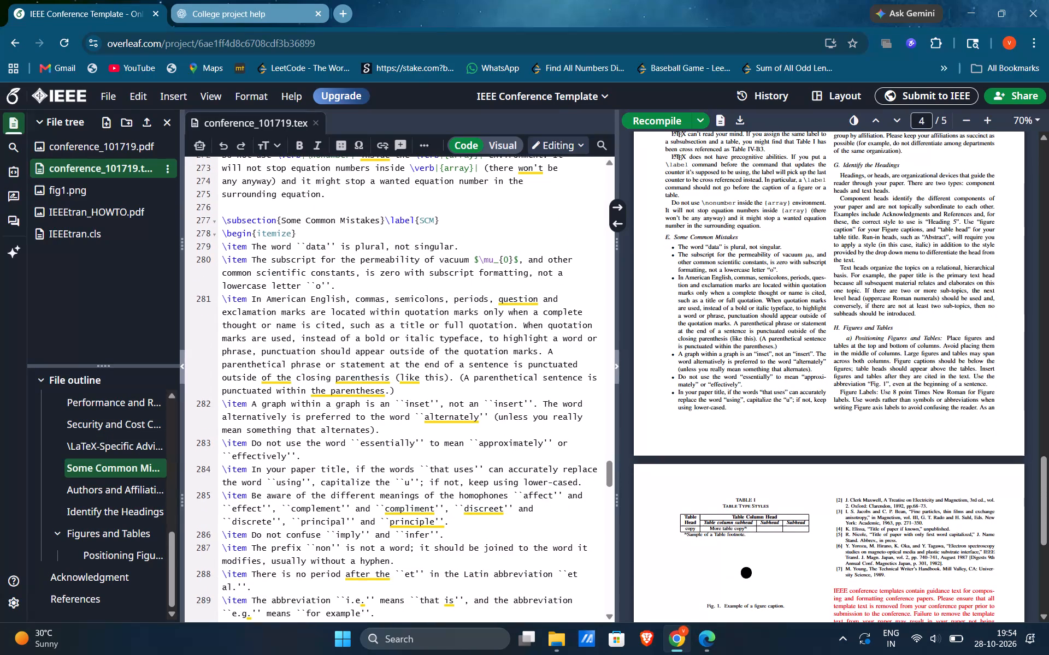
scroll(404, 398, "down", 5)
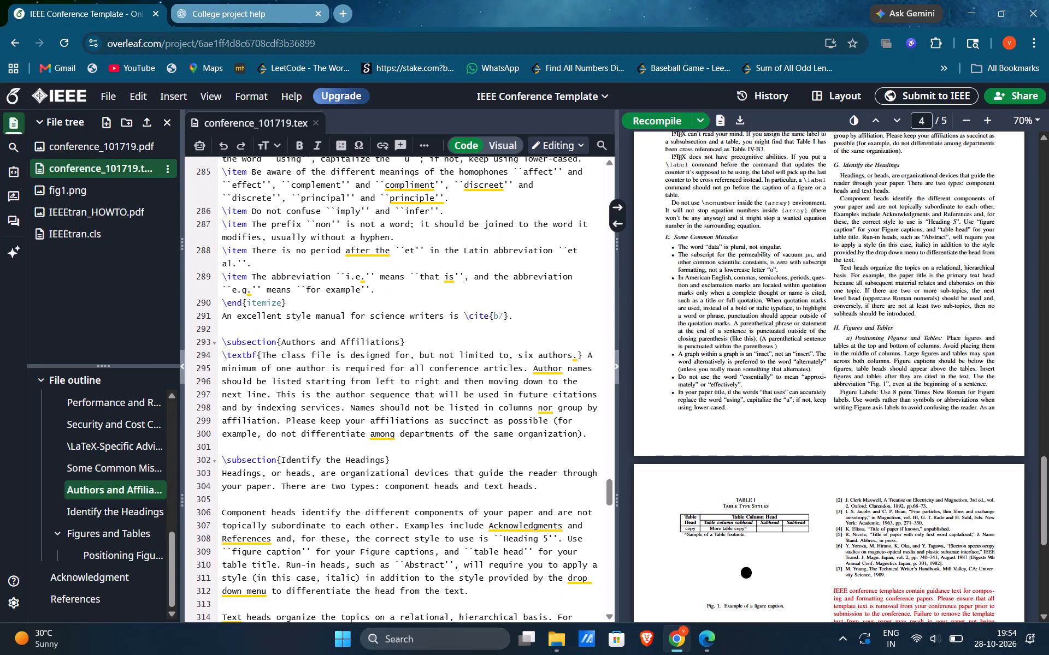
scroll(404, 398, "down", 5)
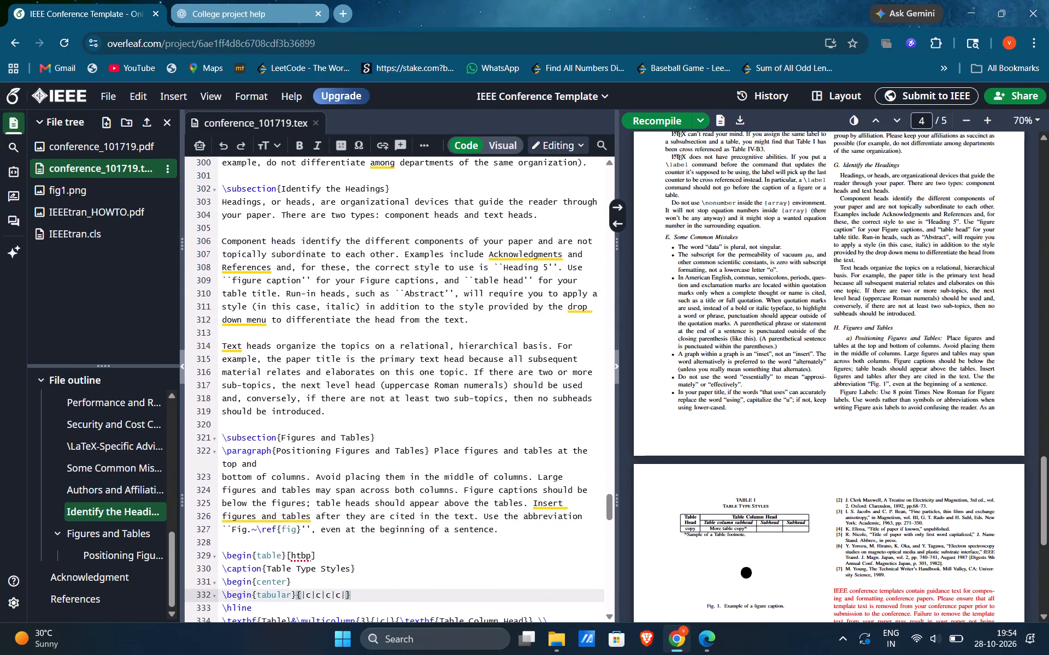
scroll(404, 398, "down", 1)
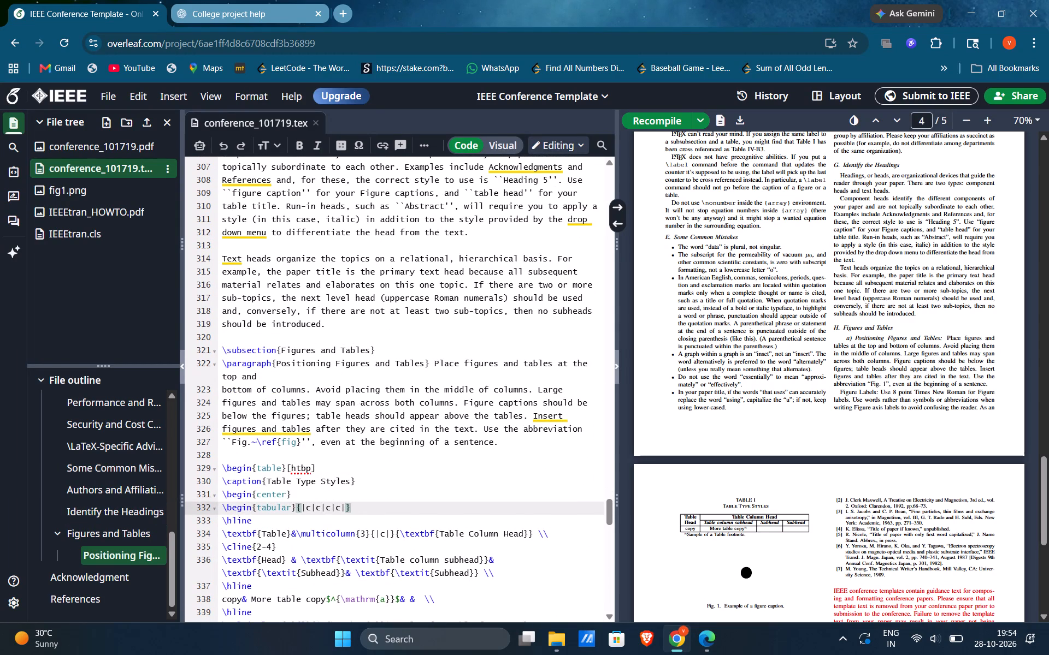
scroll(329, 485, "down", 1)
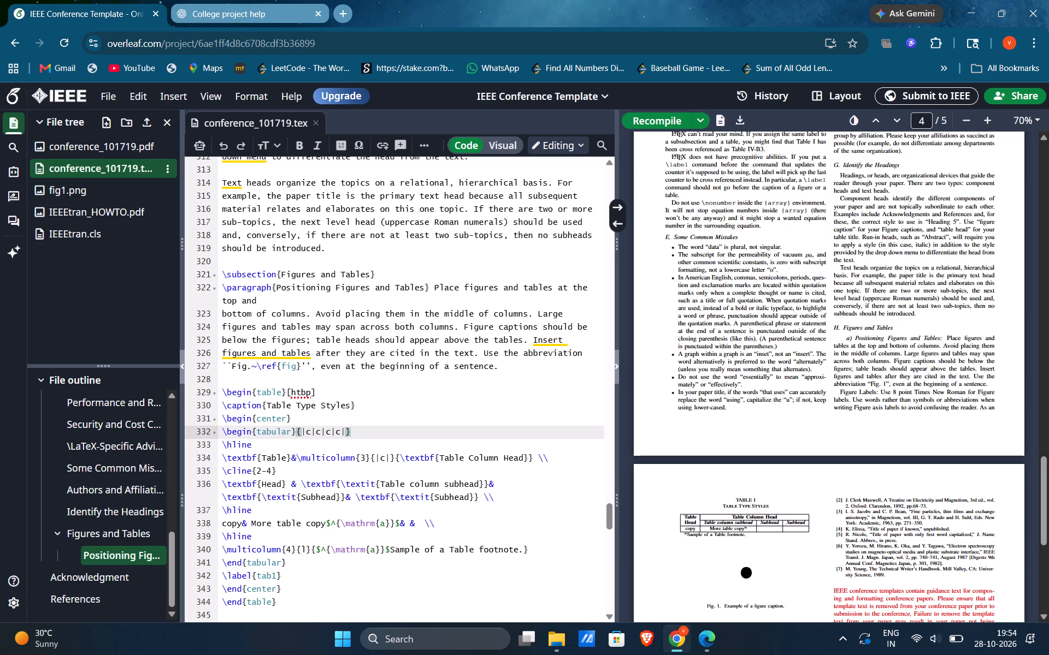
Compare the sample table's LaTeX code and compiled page with Table I, Suggested Cloud Evaluation Measures, in the PDF draft.
key("alt+Tab")
key("alt+Tab")
scroll(741, 521, "down", 2)
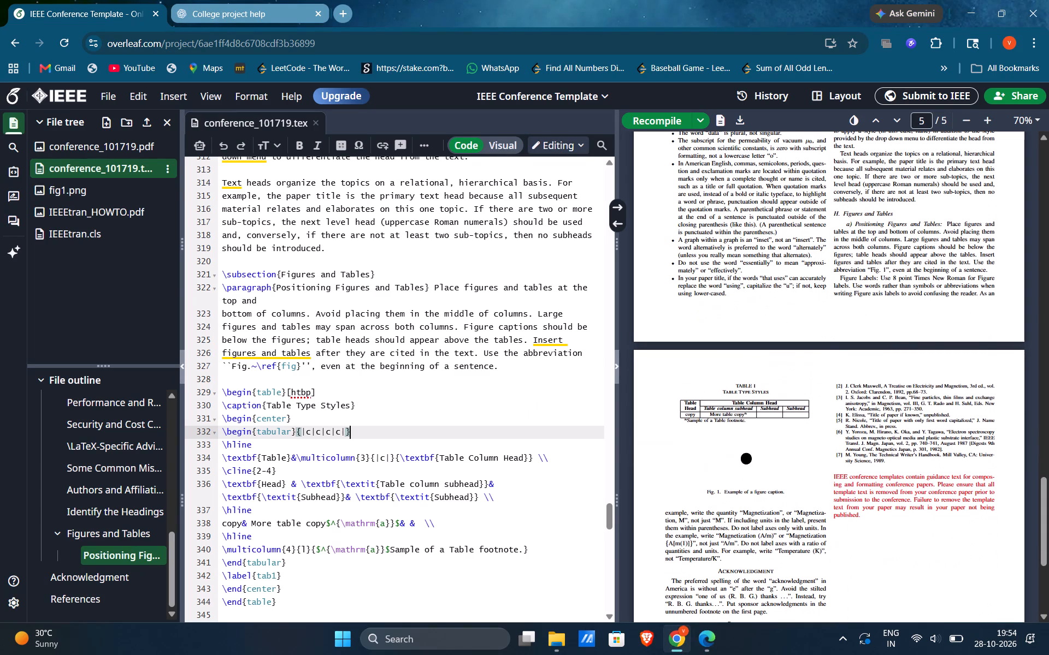
key("alt+Tab")
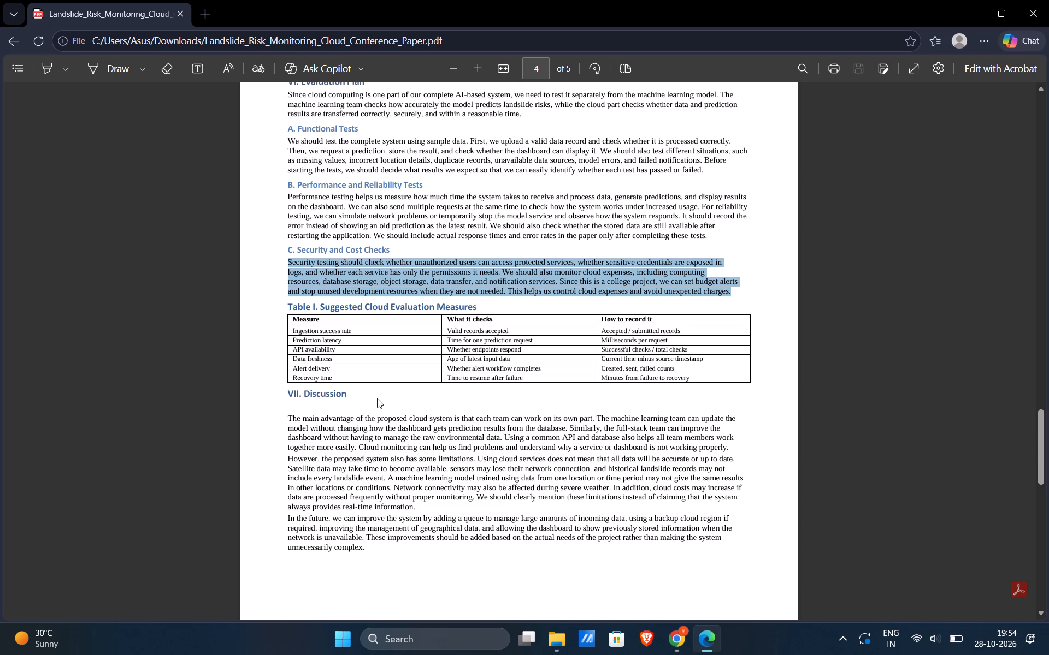
key("alt+Tab")
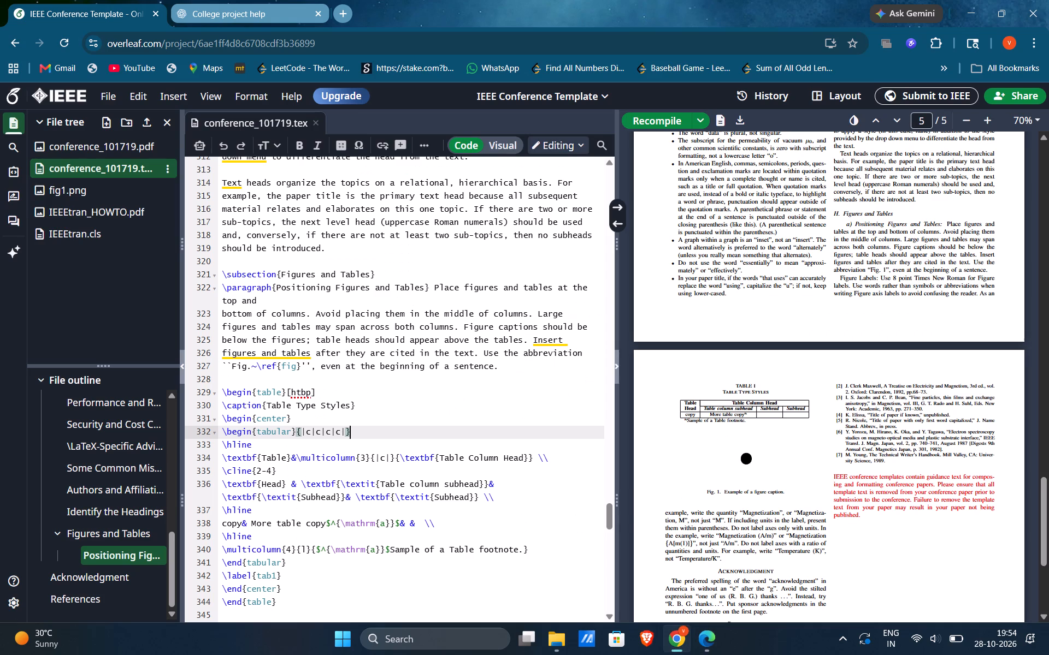
key("alt+Tab")
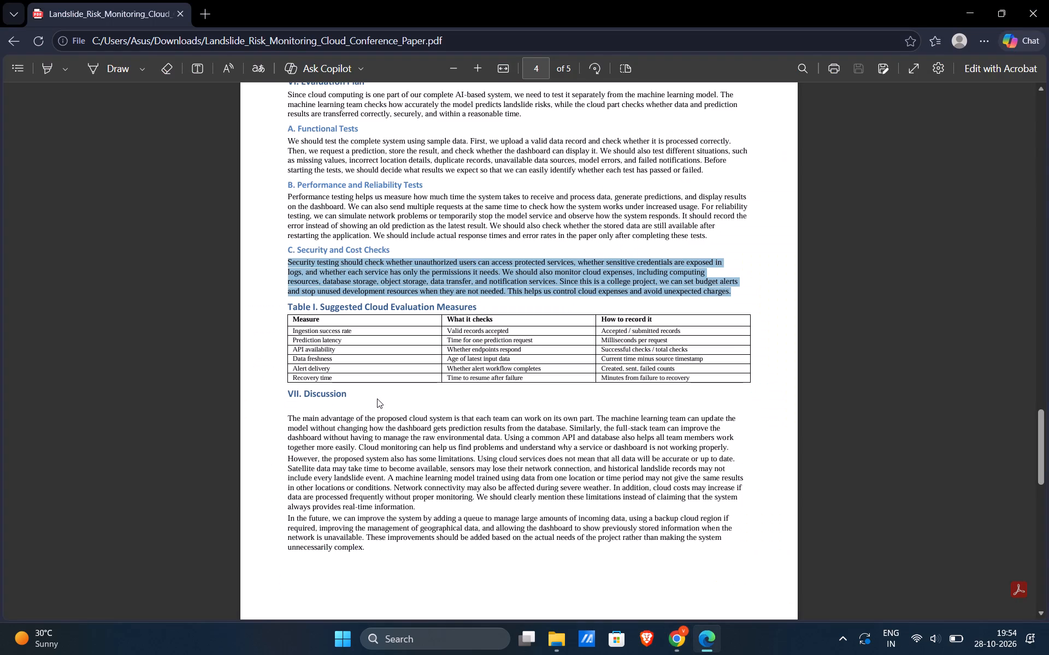
key("alt+Tab")
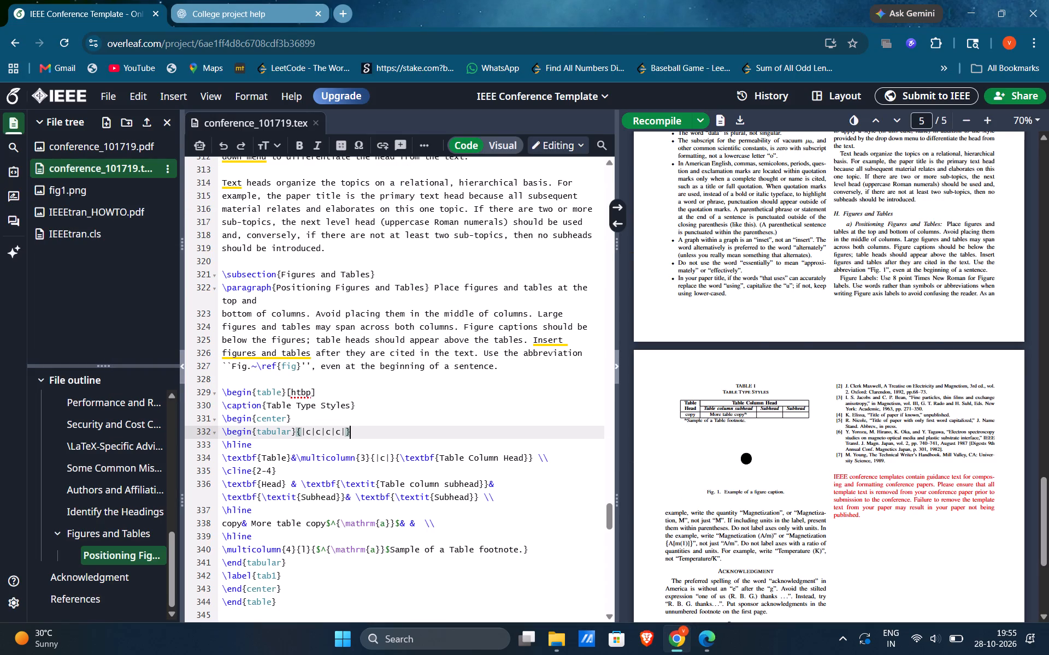
key("alt+Tab")
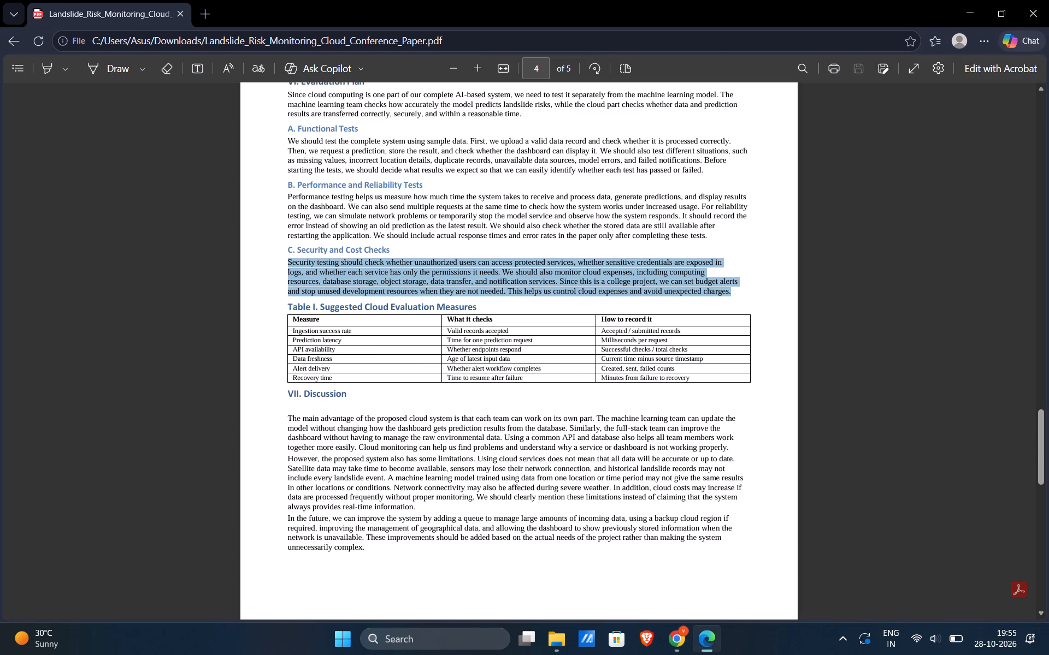
key("alt+Tab")
Duplicate the Evaluation Plan section heading line onto the blank lines below the Security and Cost Checks text in the Overleaf source.
scroll(360, 368, "up", 8)
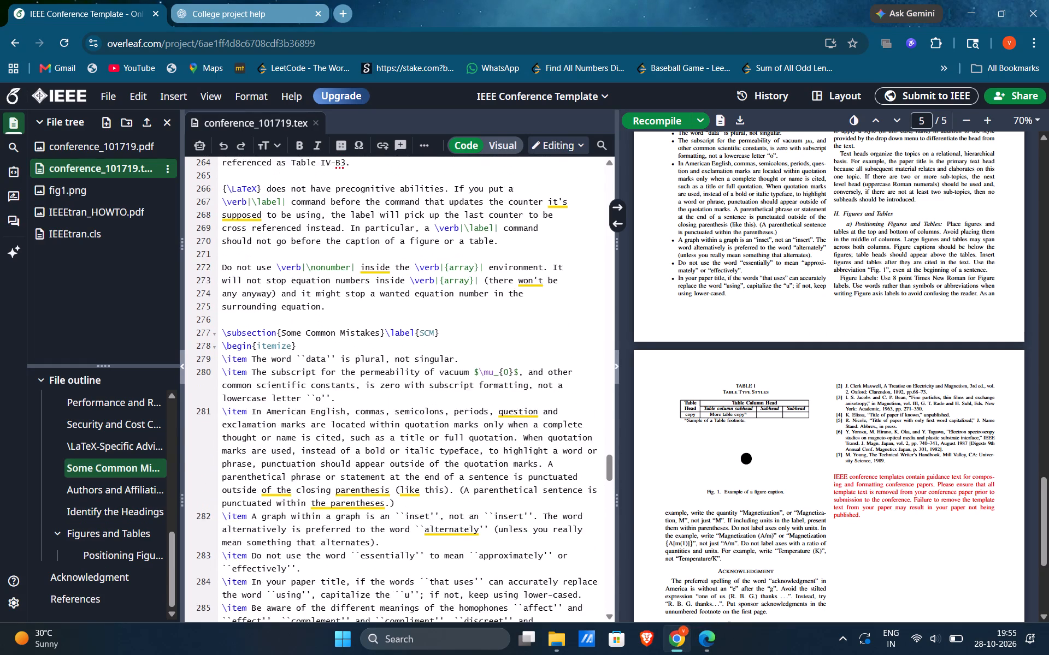
scroll(360, 368, "up", 13)
scroll(360, 368, "down", 2)
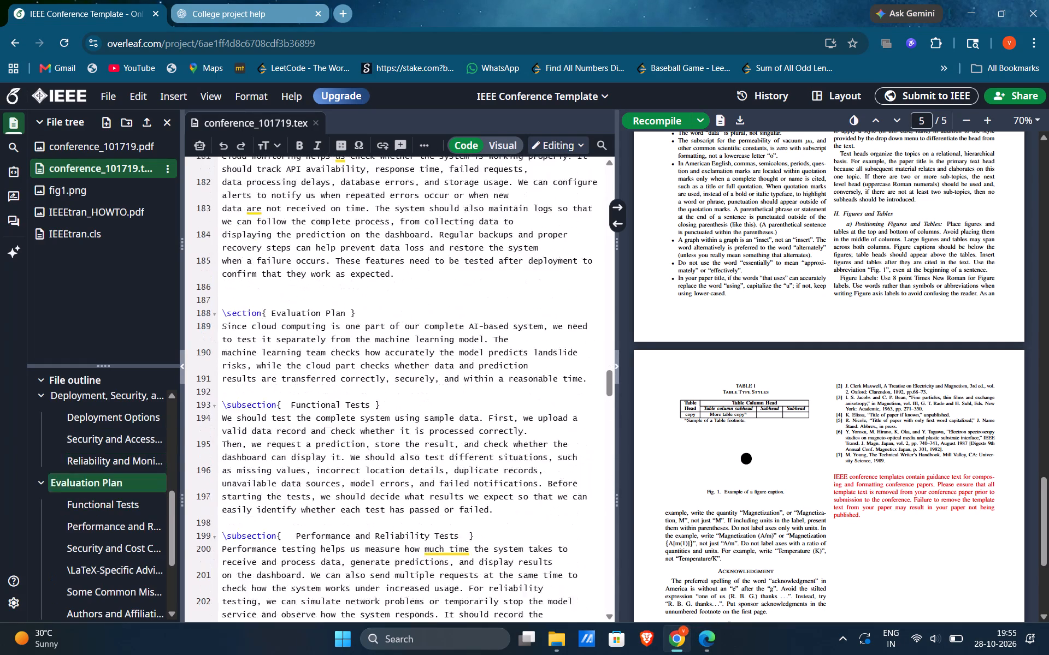
scroll(360, 368, "down", 5)
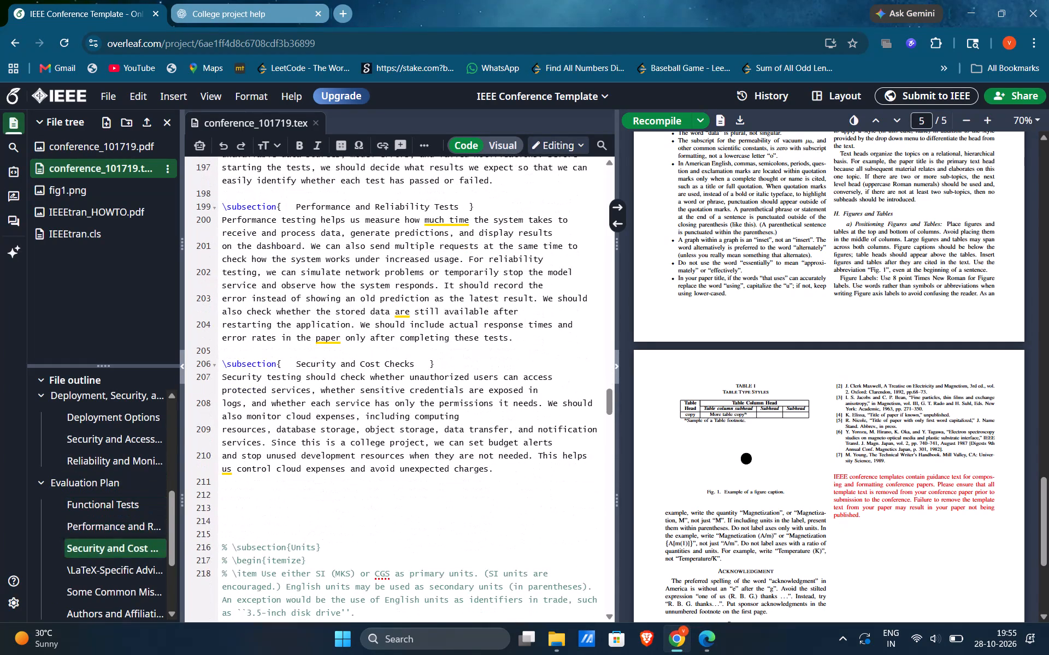
left_click(367, 501)
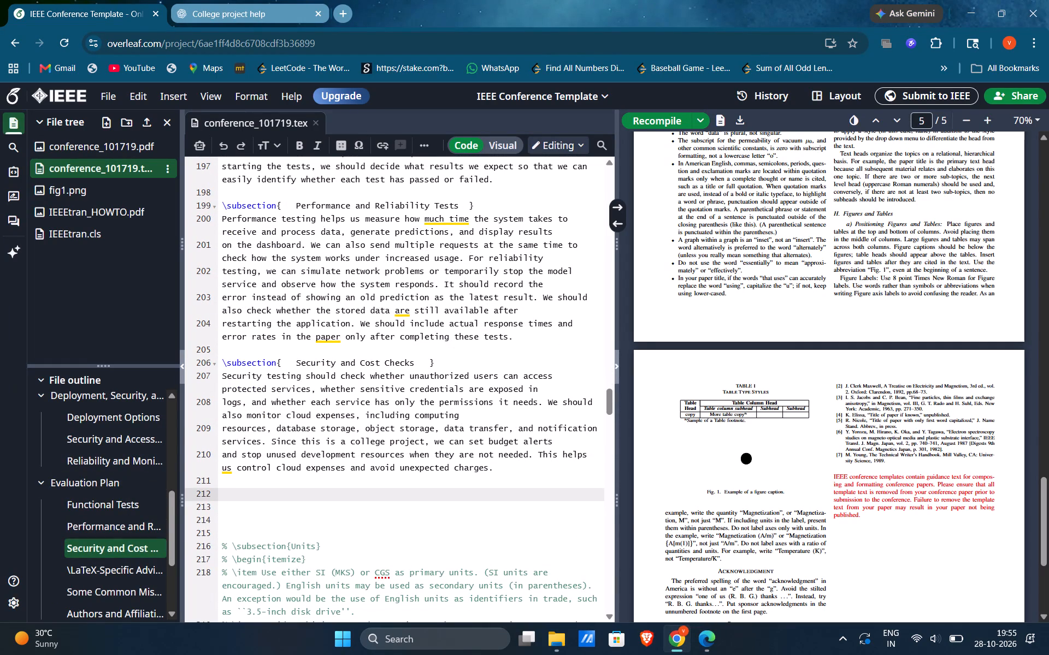
left_click(360, 513)
key("alt+Tab")
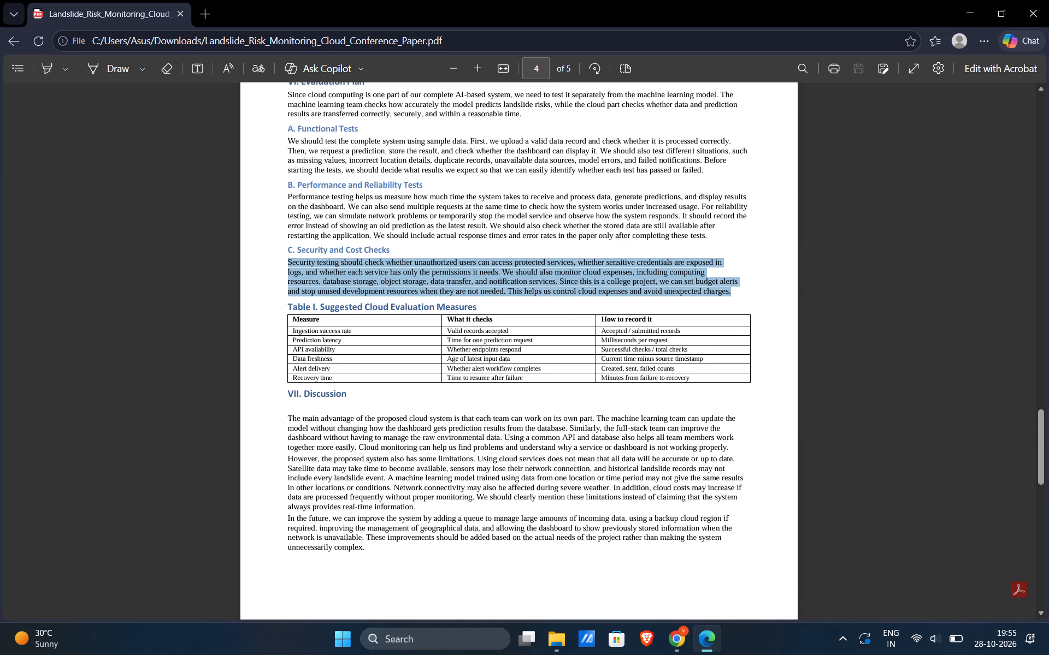
key("alt+Tab")
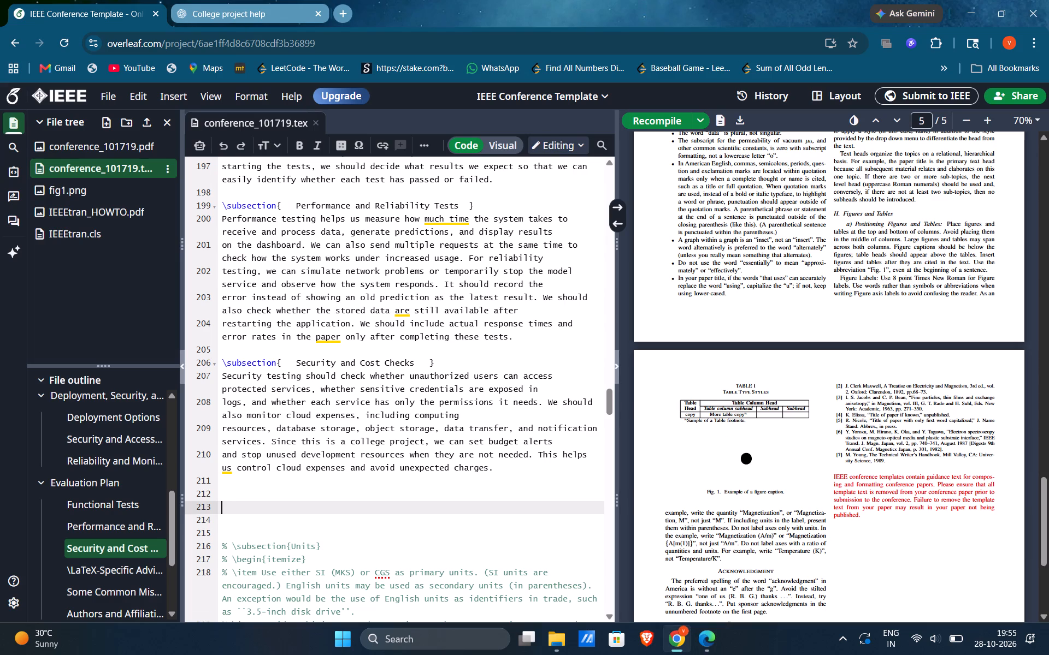
scroll(277, 358, "up", 6)
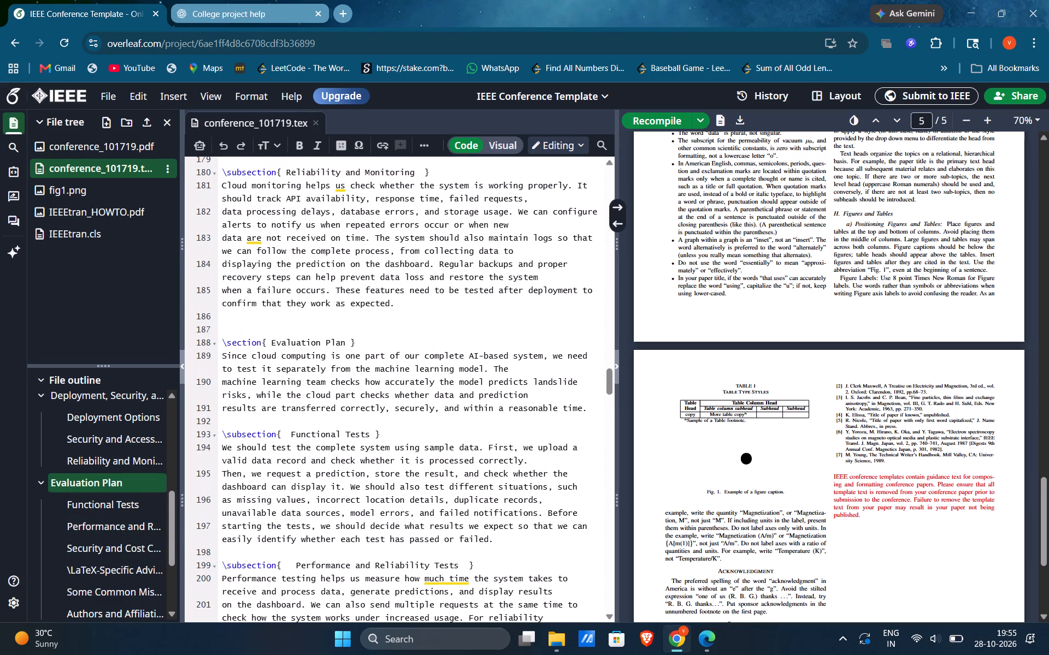
scroll(281, 315, "up", 1)
triple_click(288, 341)
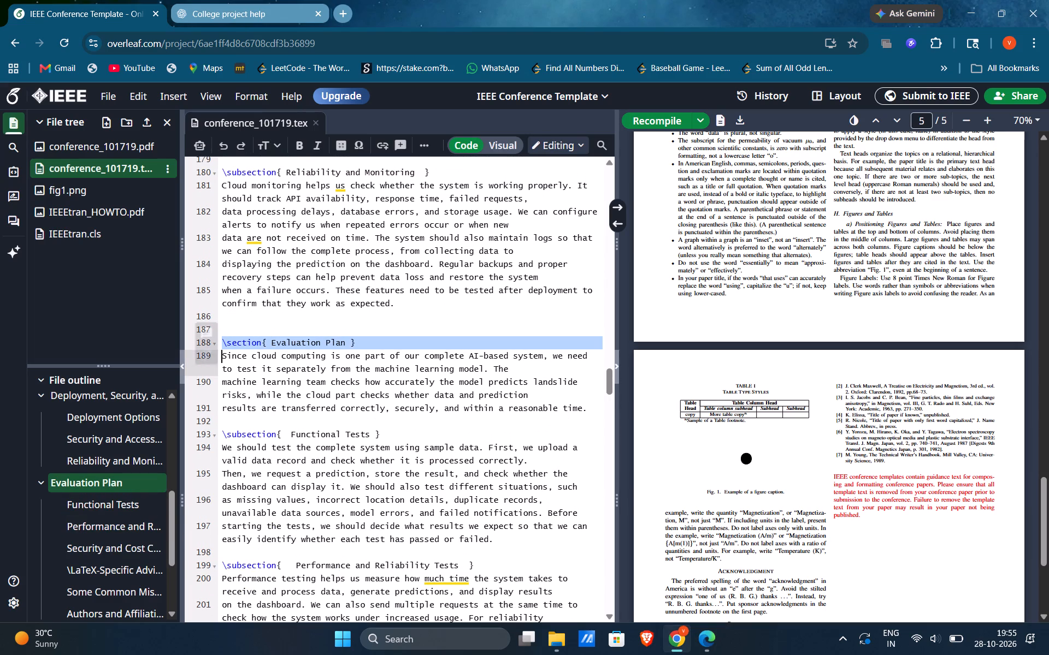
key("ctrl+c")
scroll(288, 341, "down", 7)
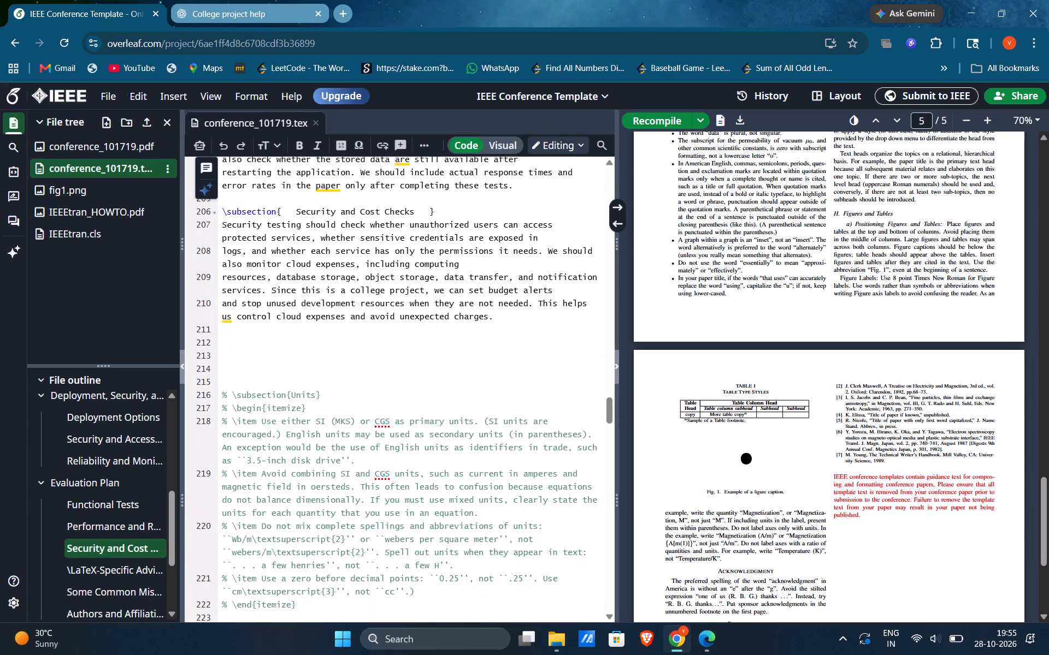
left_click(298, 350)
key("ctrl+v")
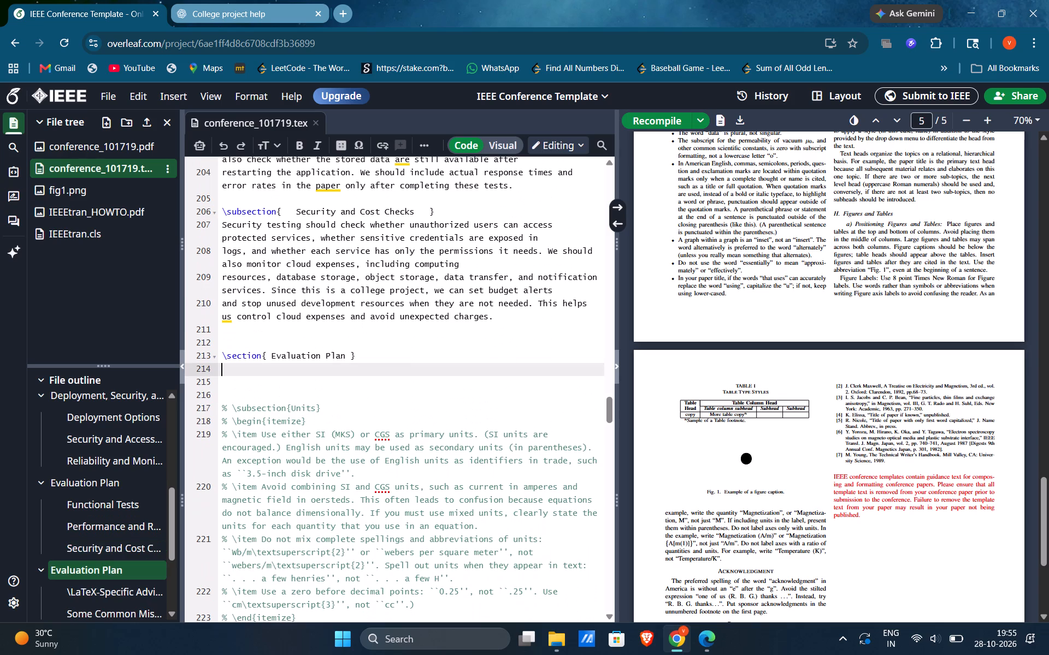
Replace the duplicated heading's title with "Discussion" copied from the PDF draft and start a new line below it.
key("alt+Tab")
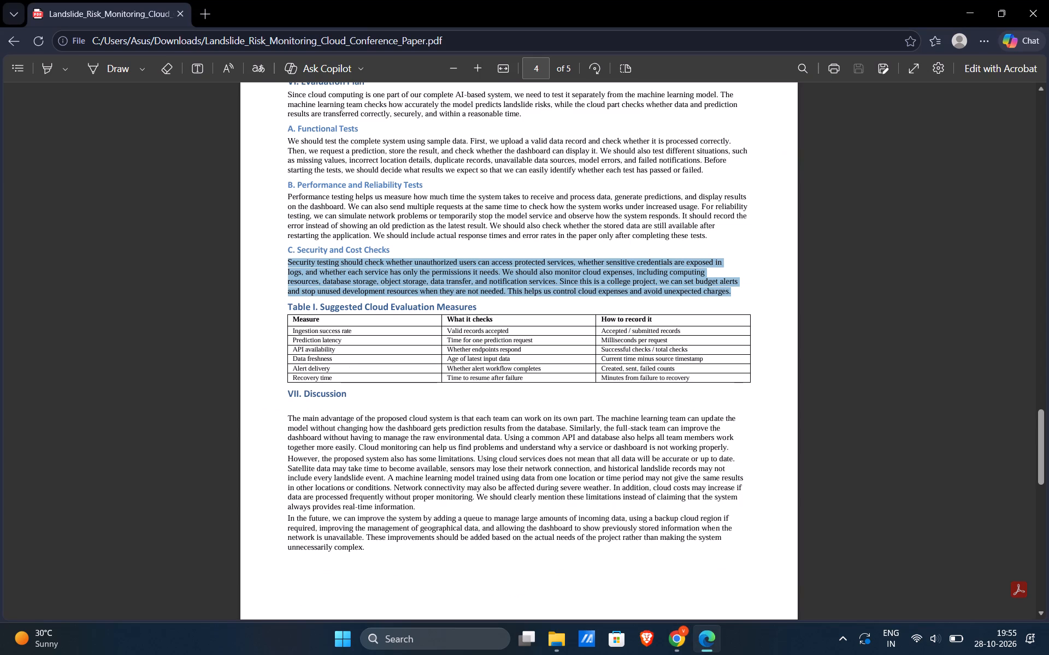
left_click_drag(347, 396, 304, 394)
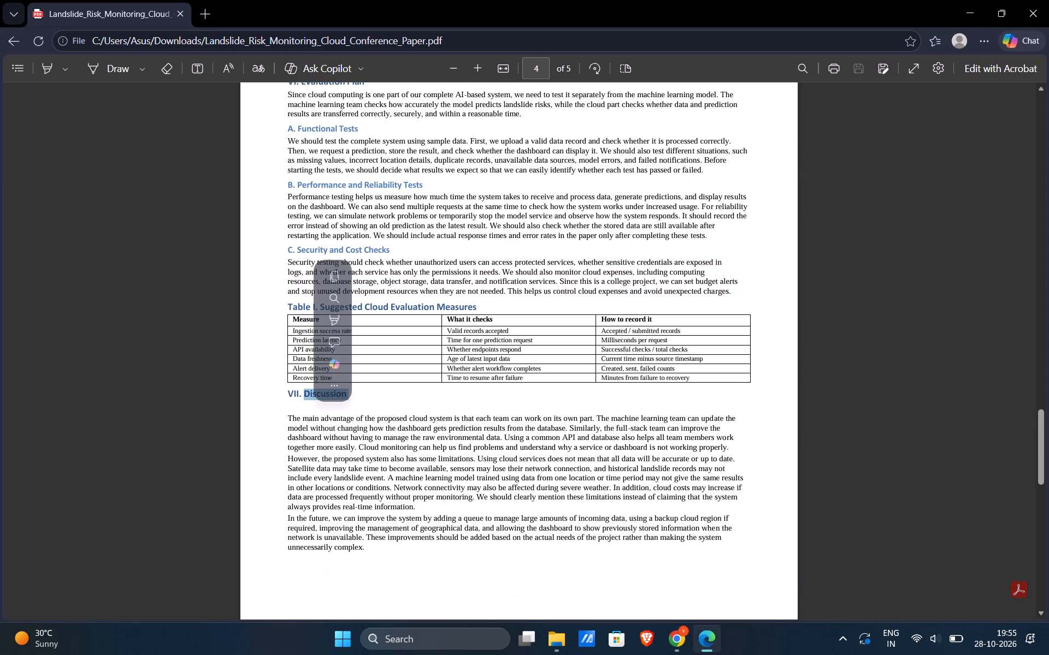
key("ctrl+c")
key("alt+Tab")
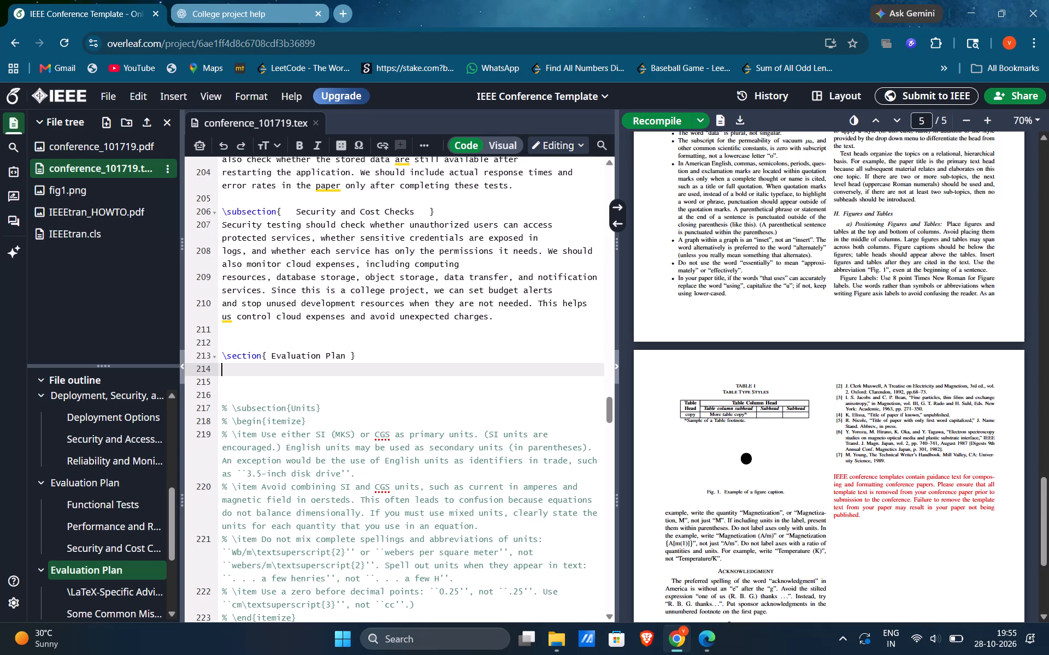
left_click(346, 360)
key("BackSpace")
key("BackSpace")
key("BackSpace")
key("BackSpace")
key("BackSpace")
key("BackSpace")
key("BackSpace")
key("BackSpace")
key("BackSpace")
key("BackSpace")
key("BackSpace")
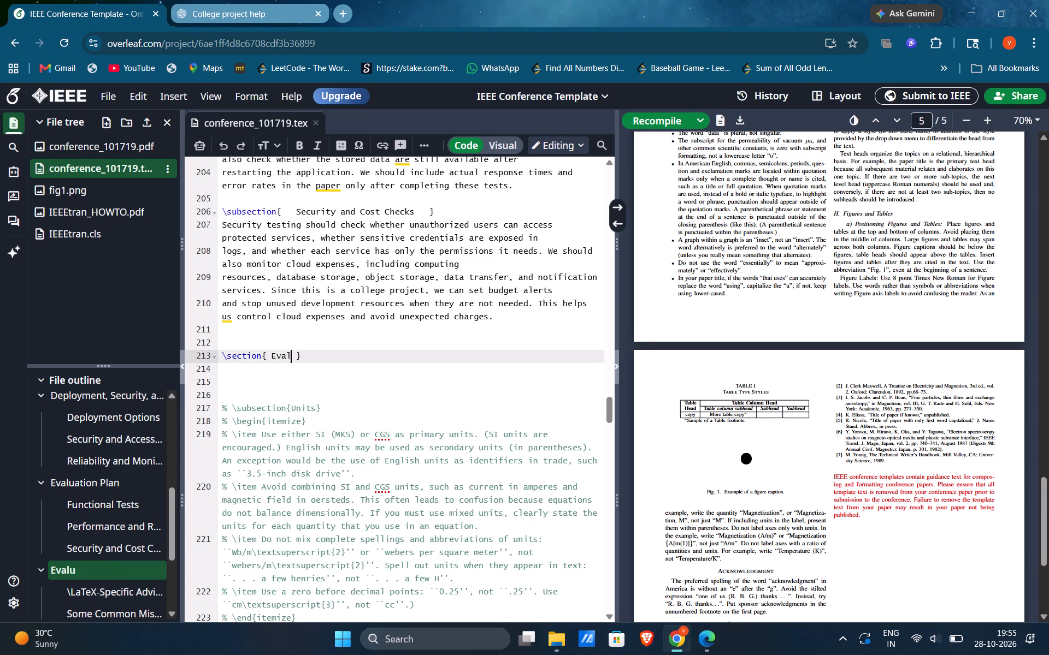
key("BackSpace")
key("BackSpace")
key("BackSpace")
key("BackSpace")
key("ctrl+v")
key("Right")
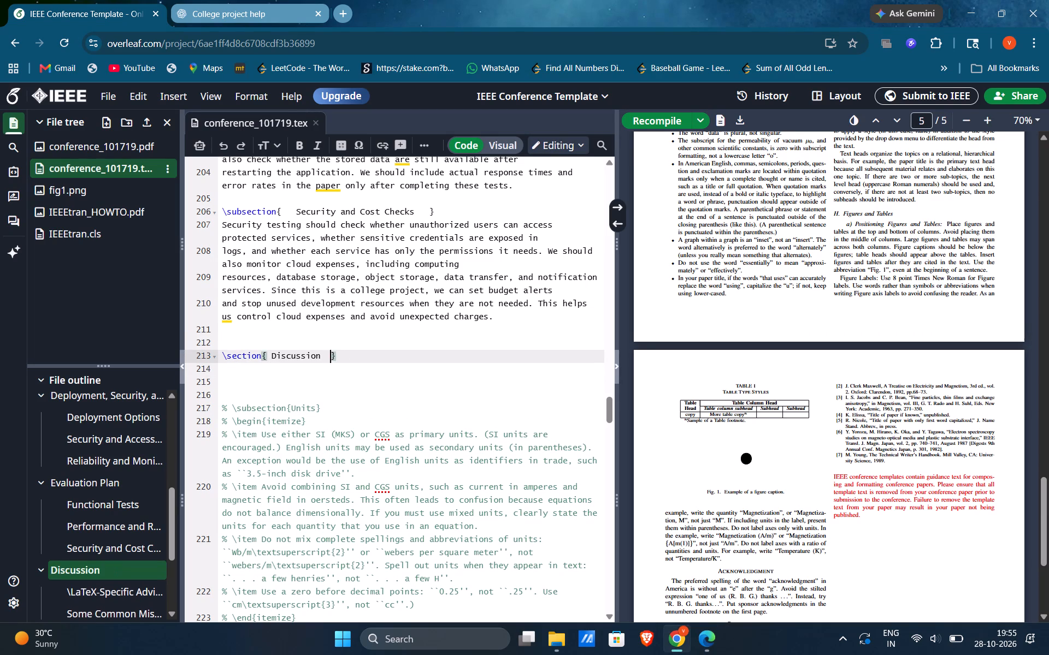
key("Right")
key("Return")
Copy the three Discussion paragraphs from the PDF draft and insert them under the Discussion heading in the Overleaf source.
key("alt+Tab")
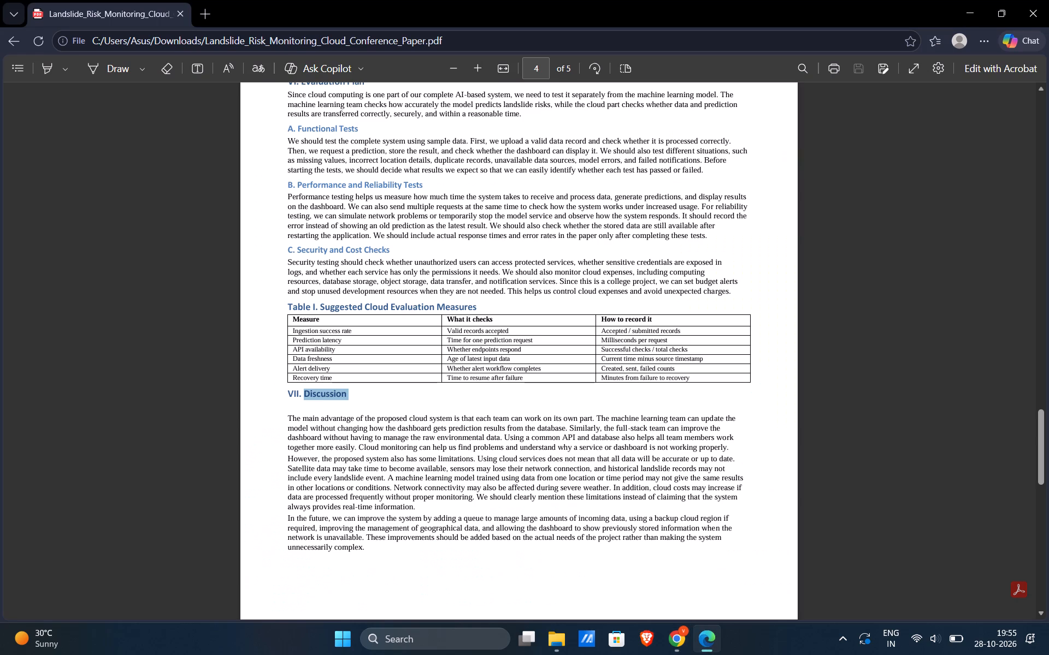
left_click_drag(286, 417, 370, 556)
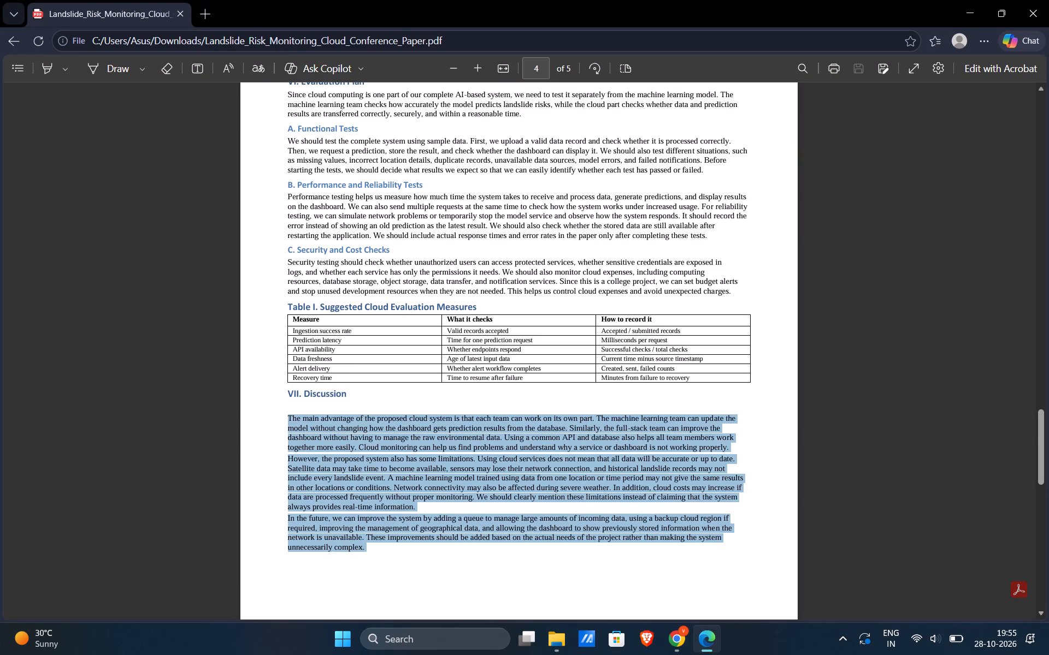
left_click_drag(370, 556, 374, 556)
key("ctrl+c")
key("alt+Tab")
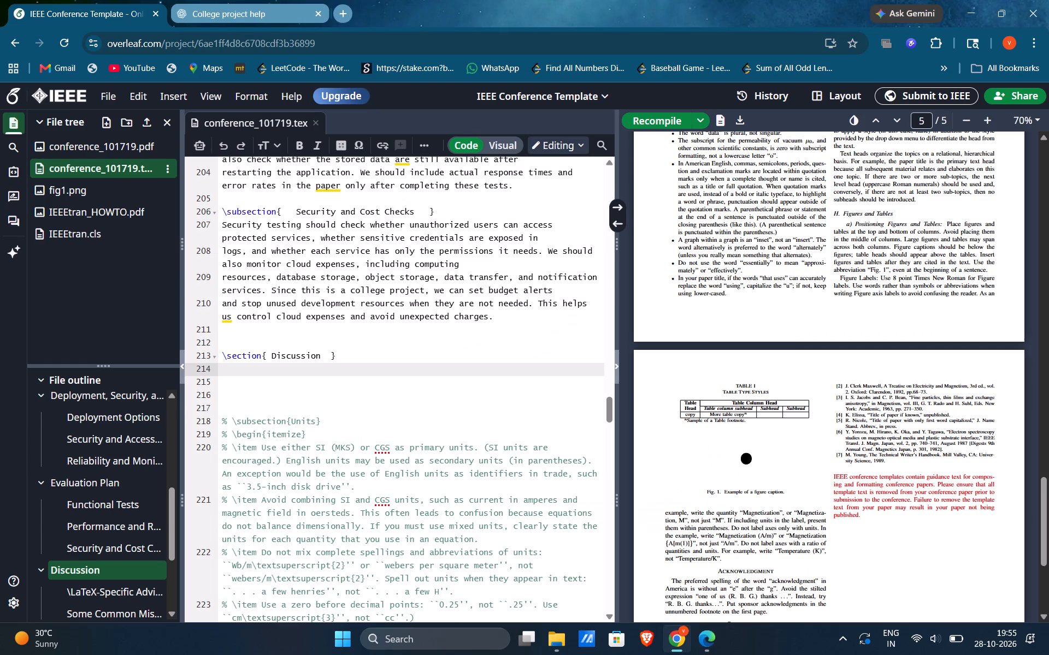
key("ctrl+v")
scroll(392, 475, "down", 1)
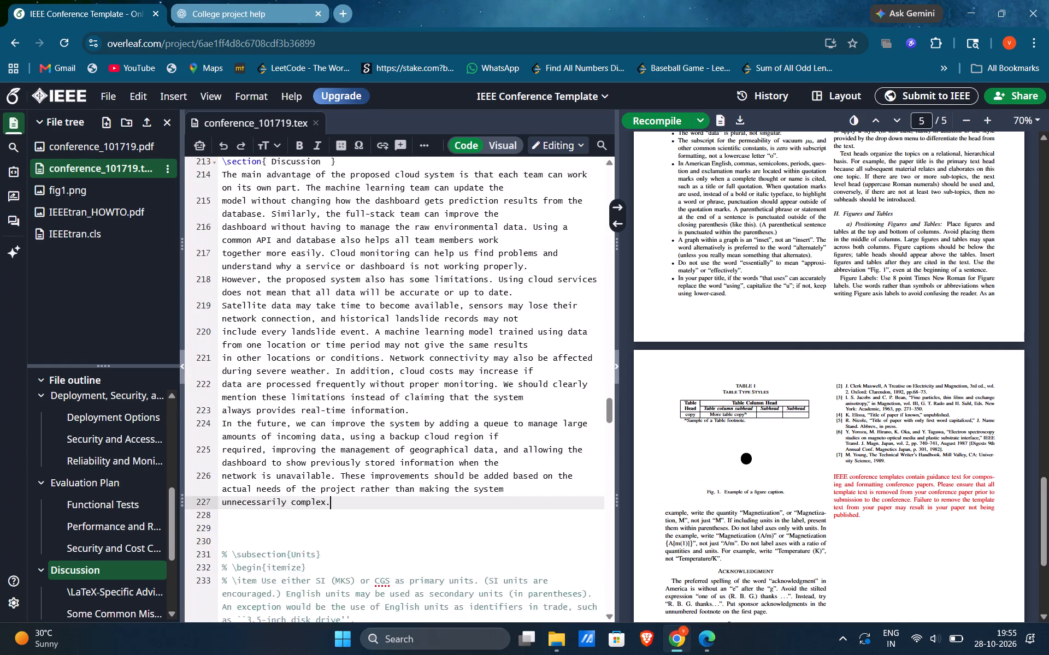
scroll(392, 475, "down", 1)
Check which section follows in the PDF draft and duplicate the Discussion heading line onto the blank lines below the Discussion text in Overleaf.
key("alt+Tab")
scroll(406, 518, "down", 3)
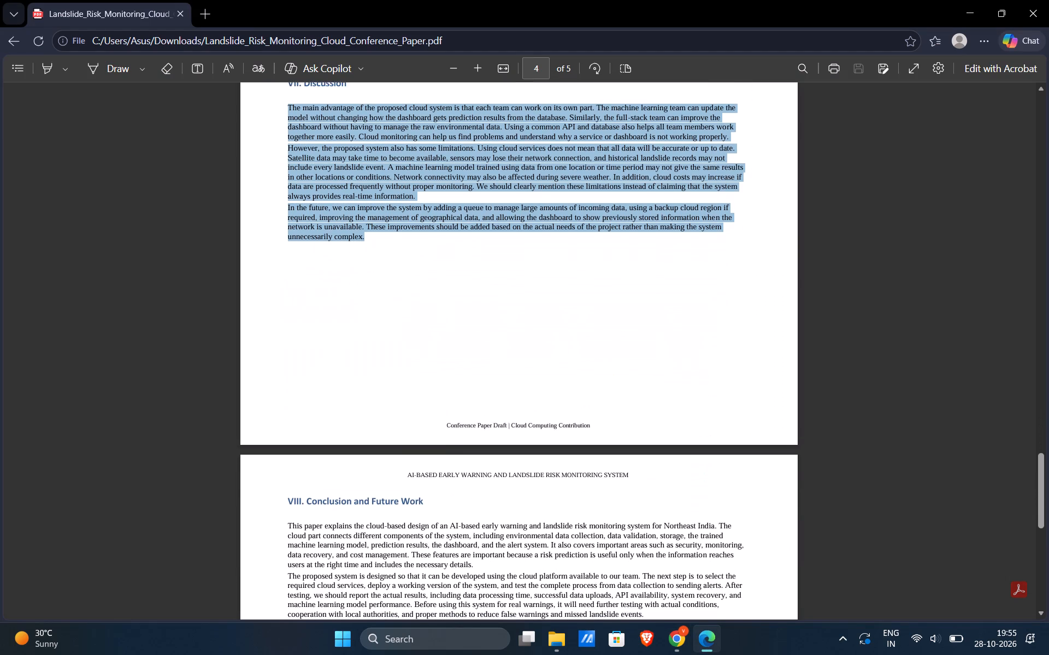
scroll(406, 518, "down", 2)
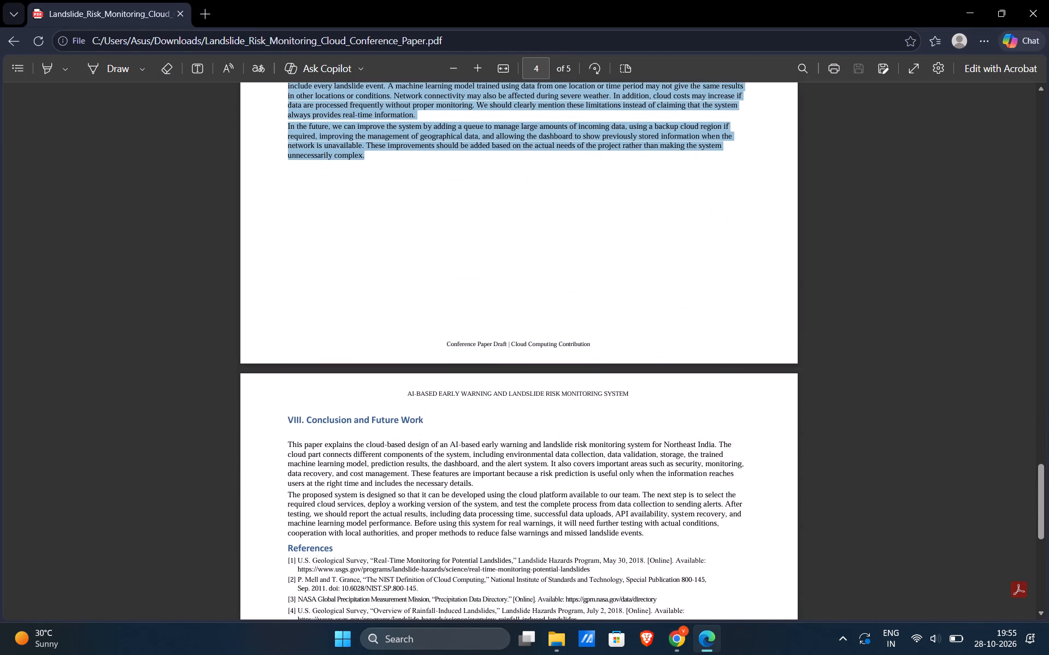
scroll(434, 465, "down", 2)
key("alt+Tab")
scroll(314, 398, "up", 1)
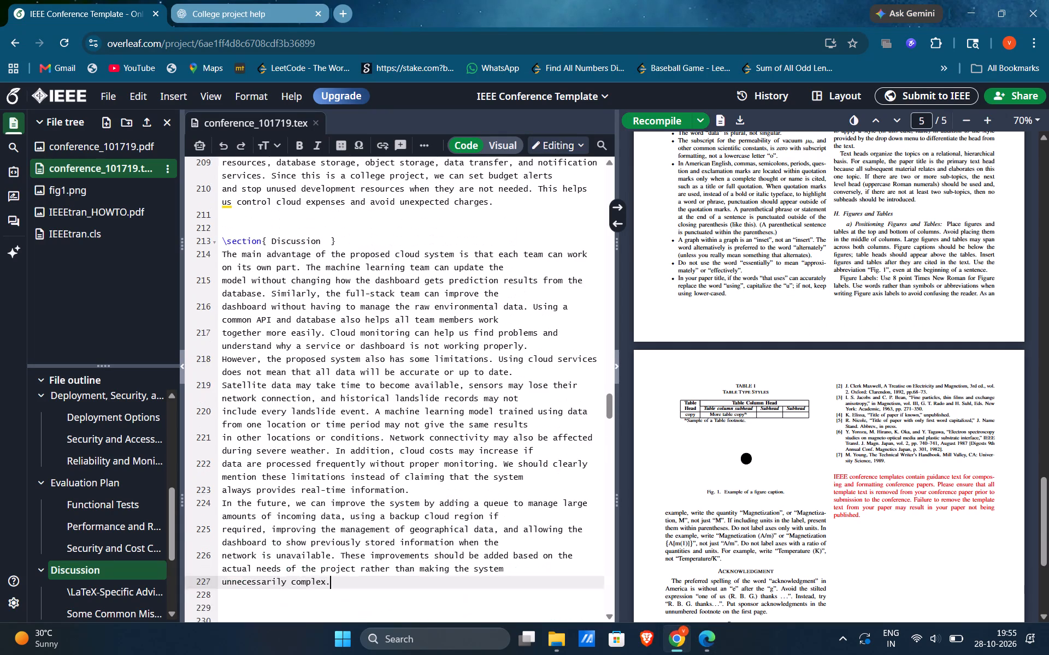
scroll(314, 398, "up", 2)
triple_click(291, 312)
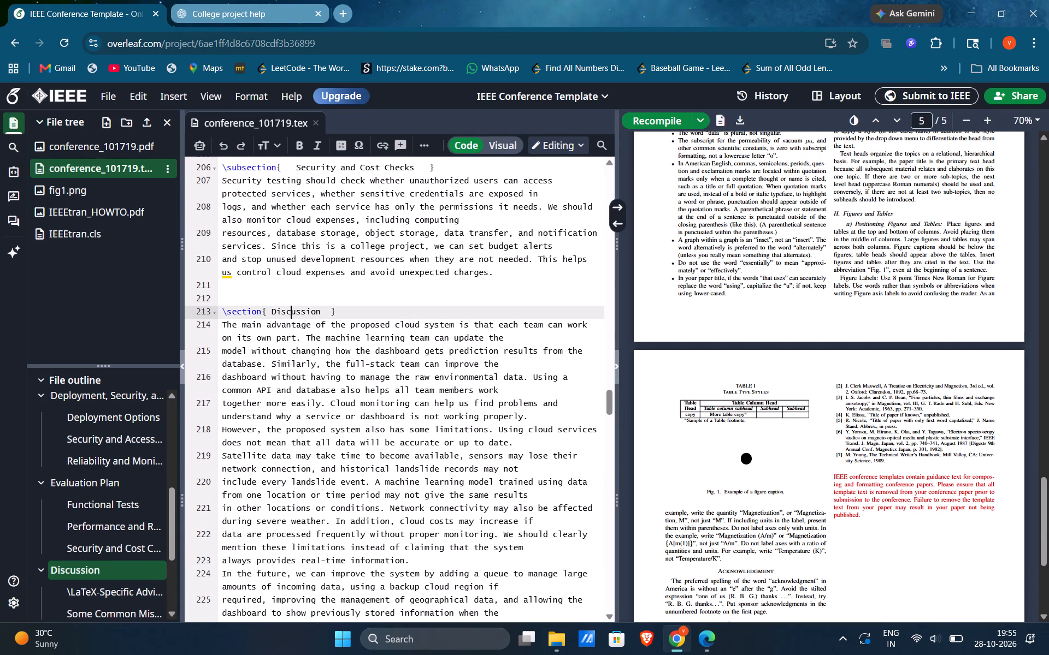
key("ctrl+c")
scroll(291, 312, "down", 5)
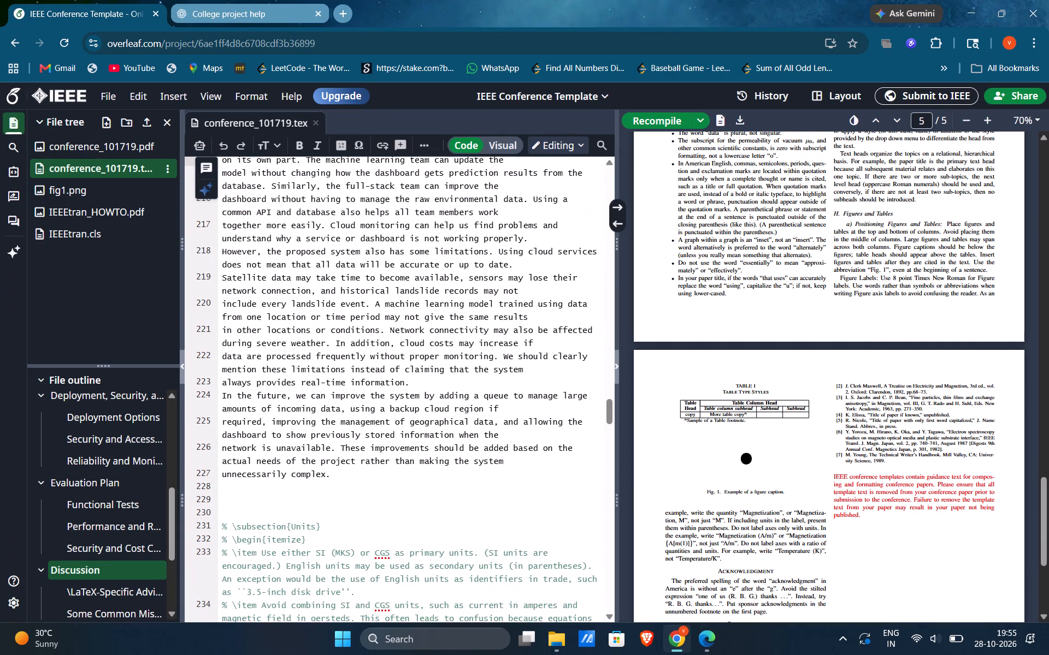
left_click(322, 502)
key("ctrl+v")
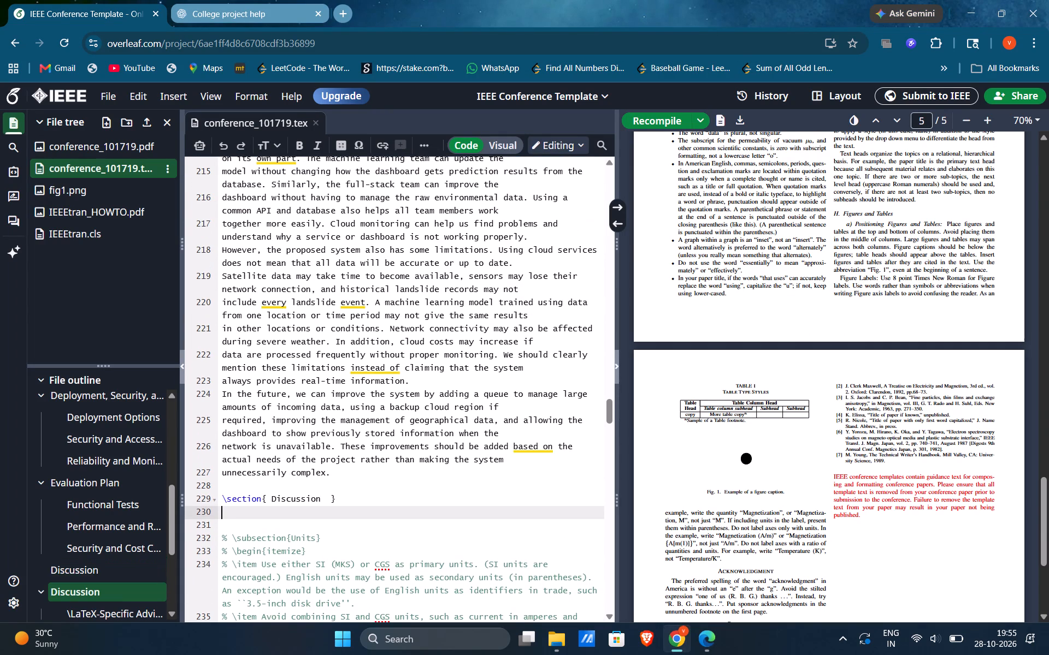
Replace the duplicated heading's title with "Conclusion and Future Work" copied from the PDF draft and start a new line below it.
left_click(320, 498)
key("BackSpace")
key("BackSpace")
key("BackSpace")
key("BackSpace")
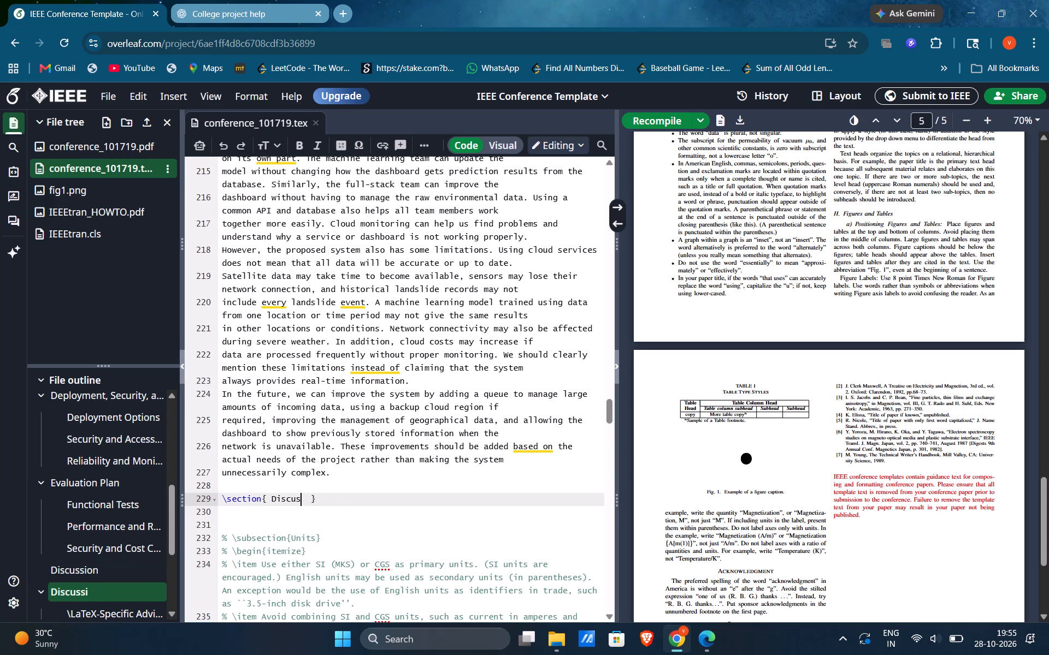
key("BackSpace")
key("BackSpace")
key("BackSpace")
key("BackSpace")
key("BackSpace")
key("BackSpace")
key("alt+Tab")
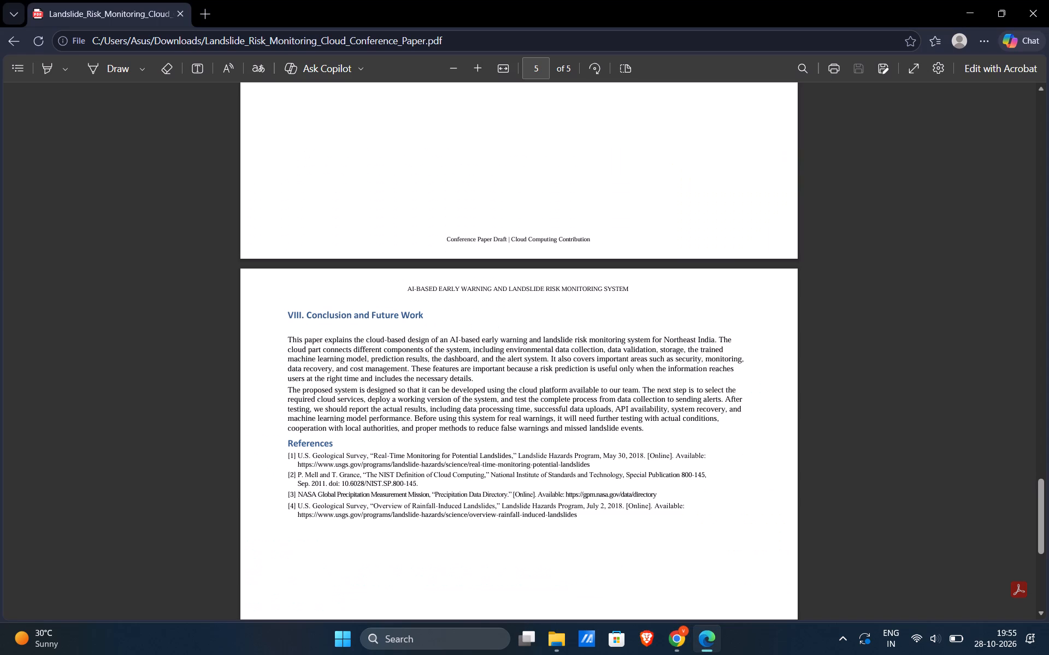
left_click_drag(431, 312, 304, 310)
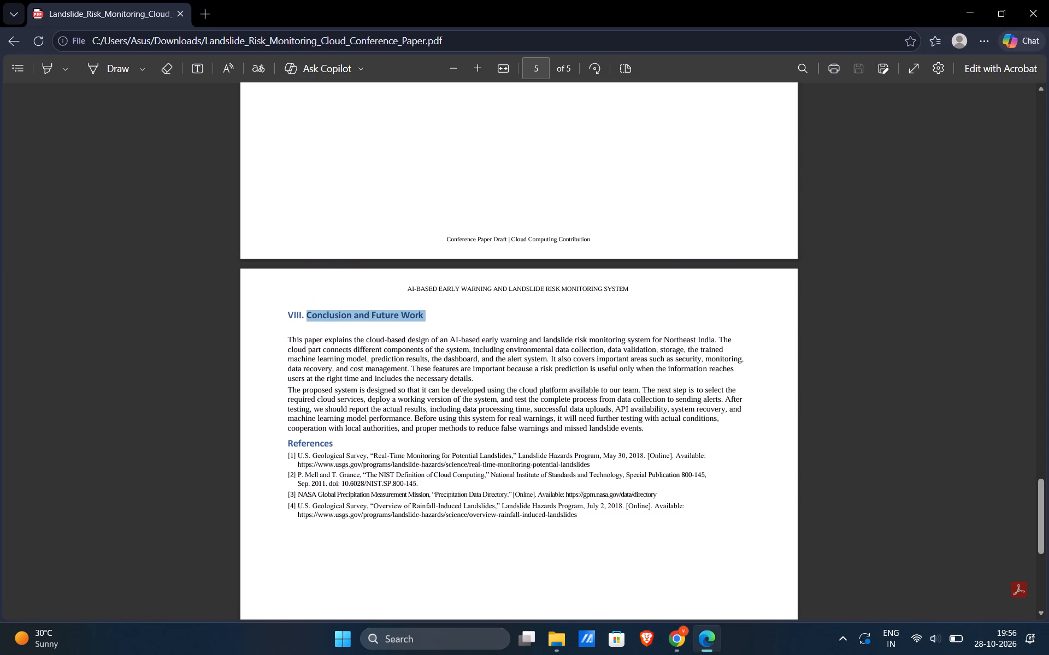
key("ctrl+c")
key("alt+Tab")
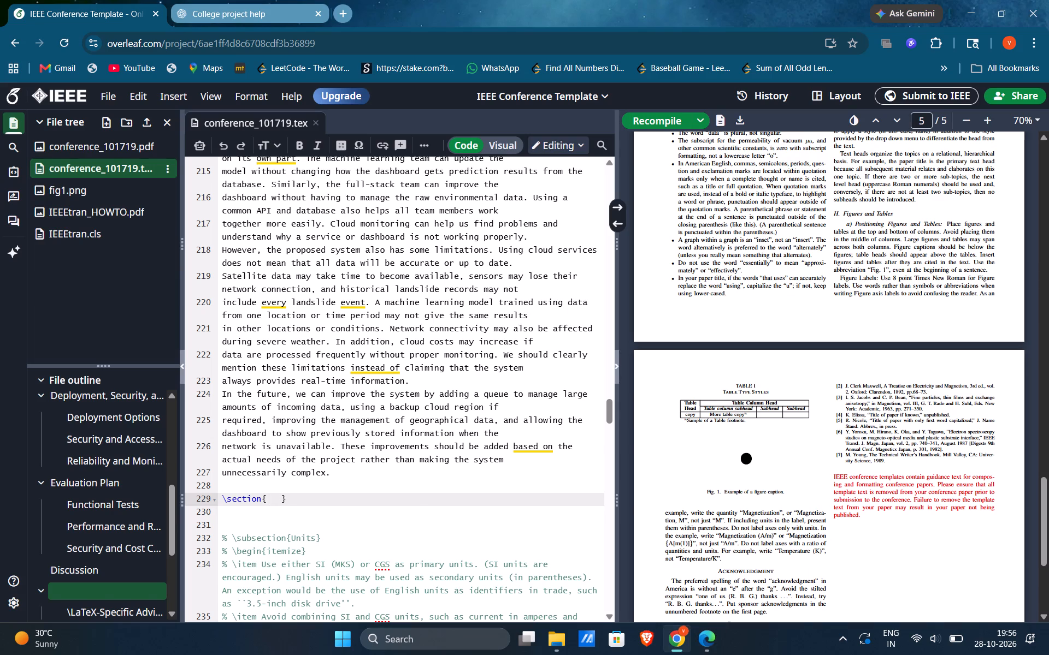
key("ctrl+v")
left_click(432, 495)
key("Return")
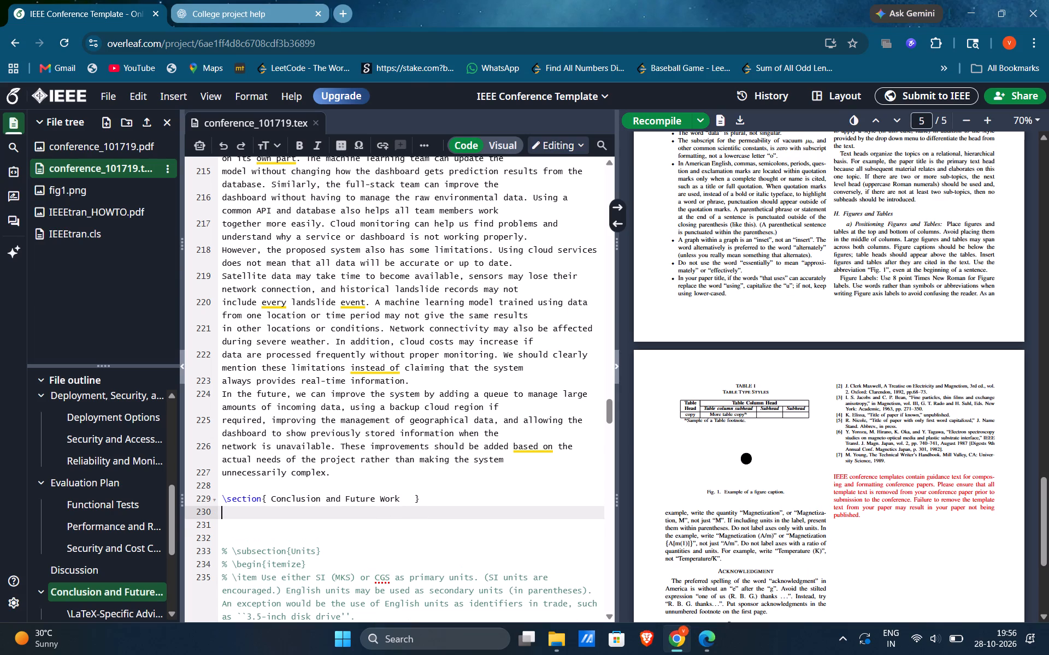
Copy the two Conclusion and Future Work paragraphs from the PDF draft and insert them under that heading in the Overleaf source.
key("alt+Tab")
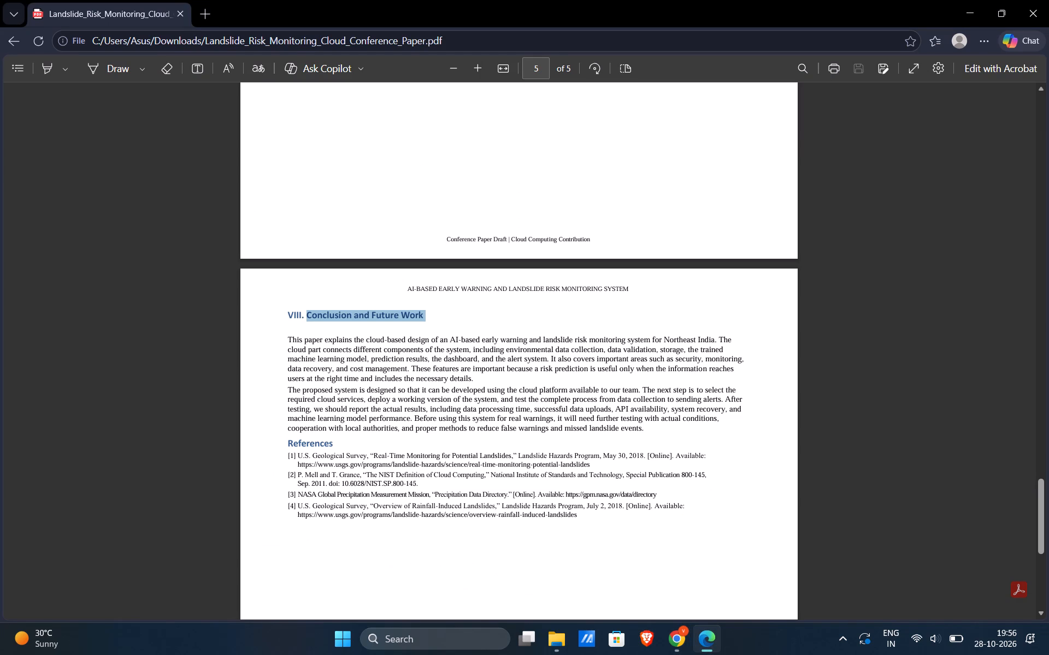
left_click_drag(282, 337, 677, 433)
key("ctrl+c")
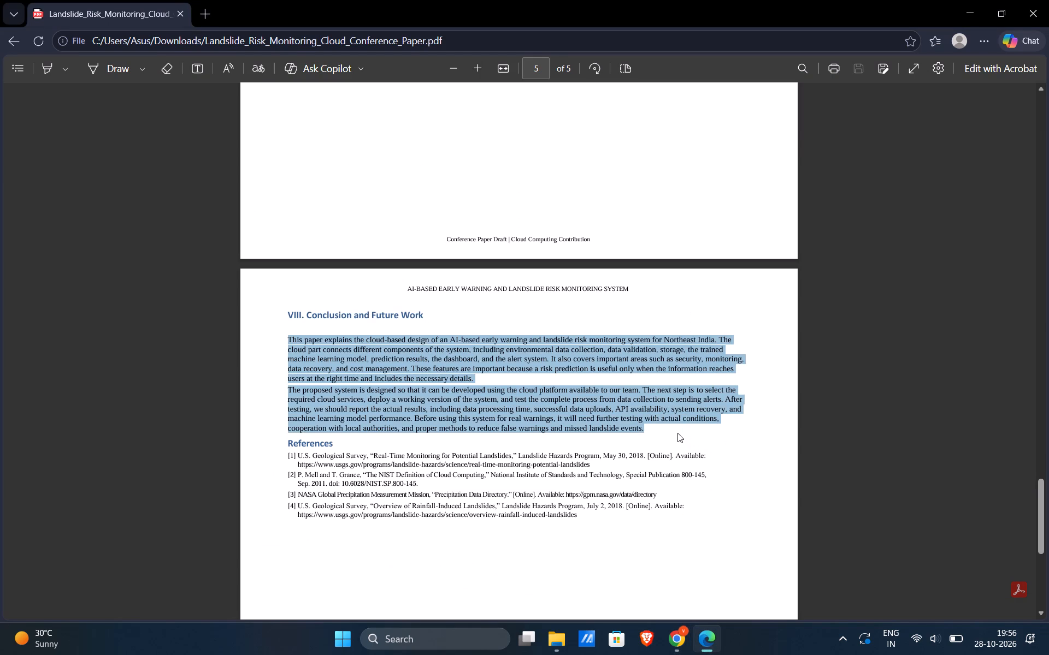
key("alt+Tab")
key("ctrl+v")
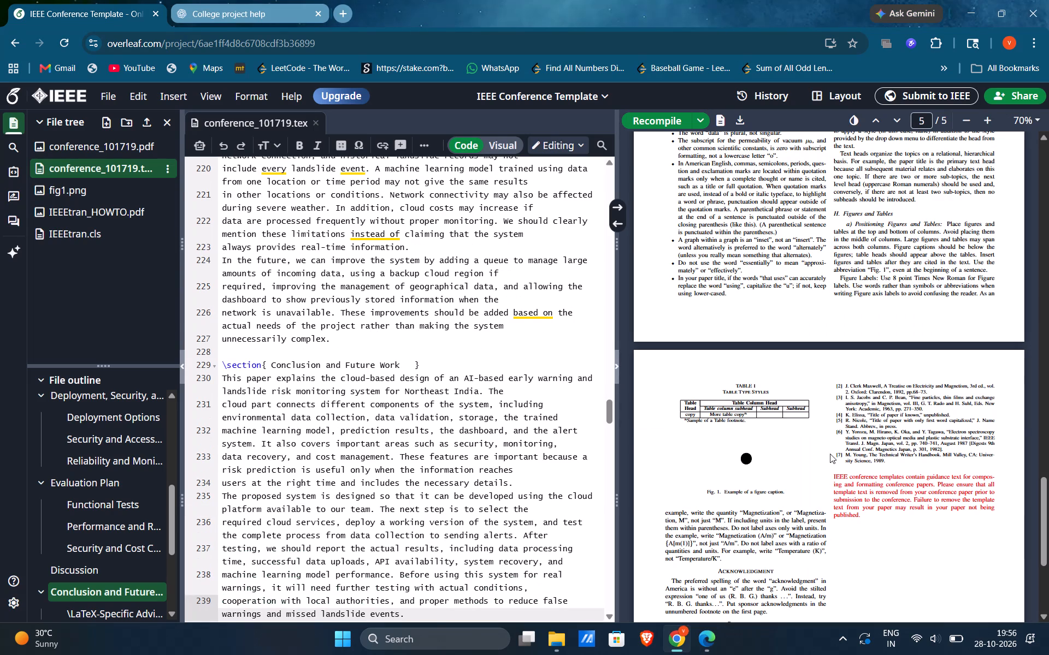
Compare the template's References section and bibliography entries, in the source and the compiled page, with the reference list in the PDF draft.
scroll(887, 466, "down", 3)
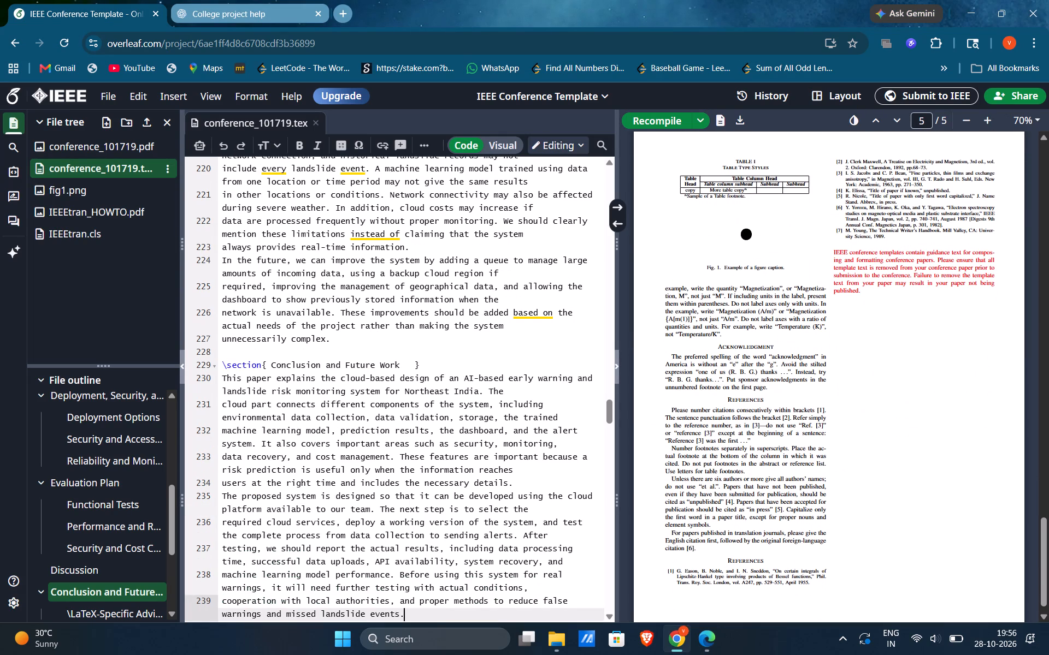
scroll(432, 593, "down", 20)
scroll(432, 593, "down", 1)
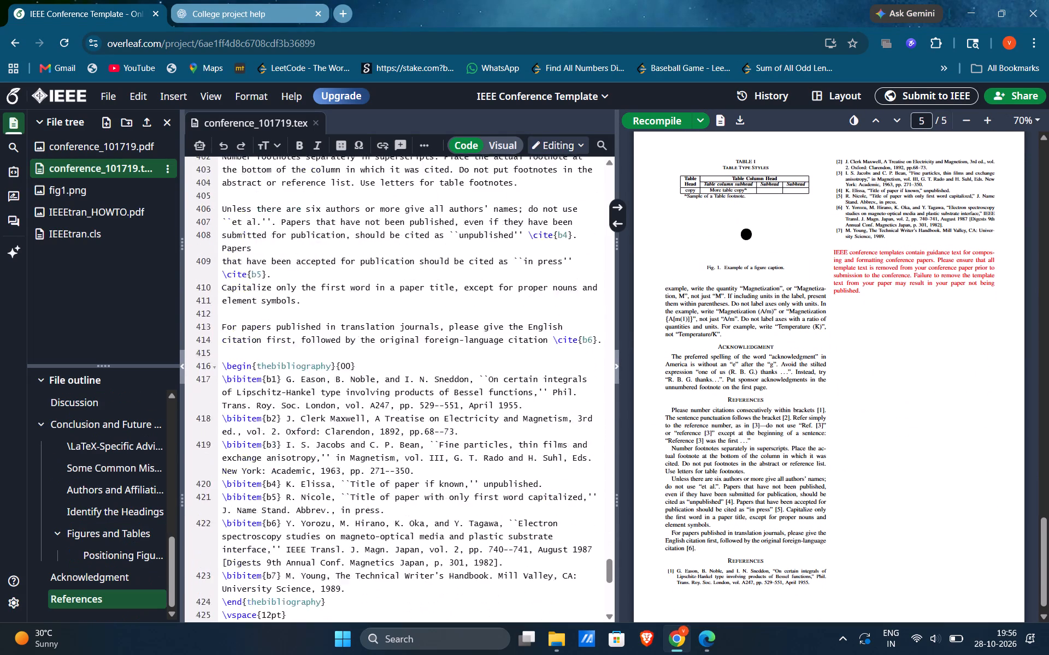
scroll(432, 593, "down", 2)
scroll(432, 593, "up", 1)
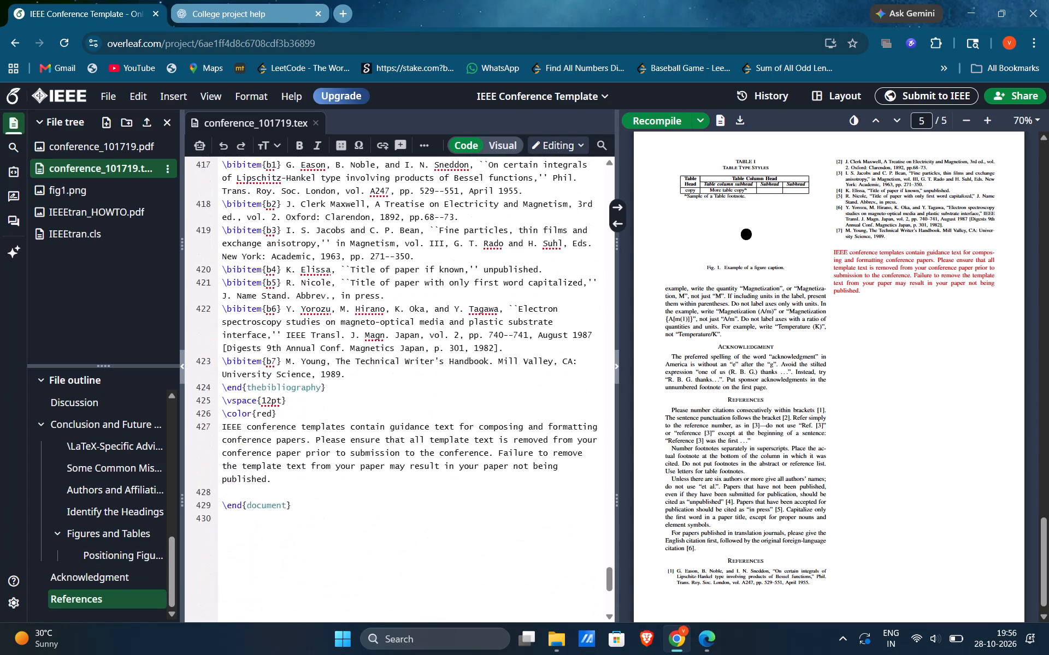
scroll(432, 593, "up", 2)
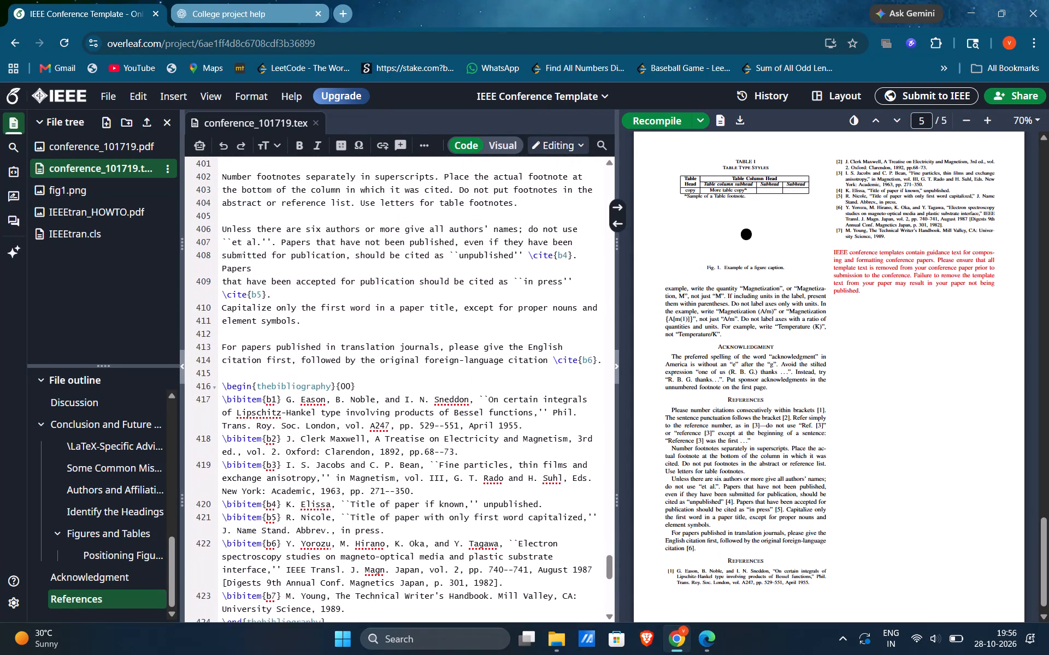
scroll(432, 593, "up", 1)
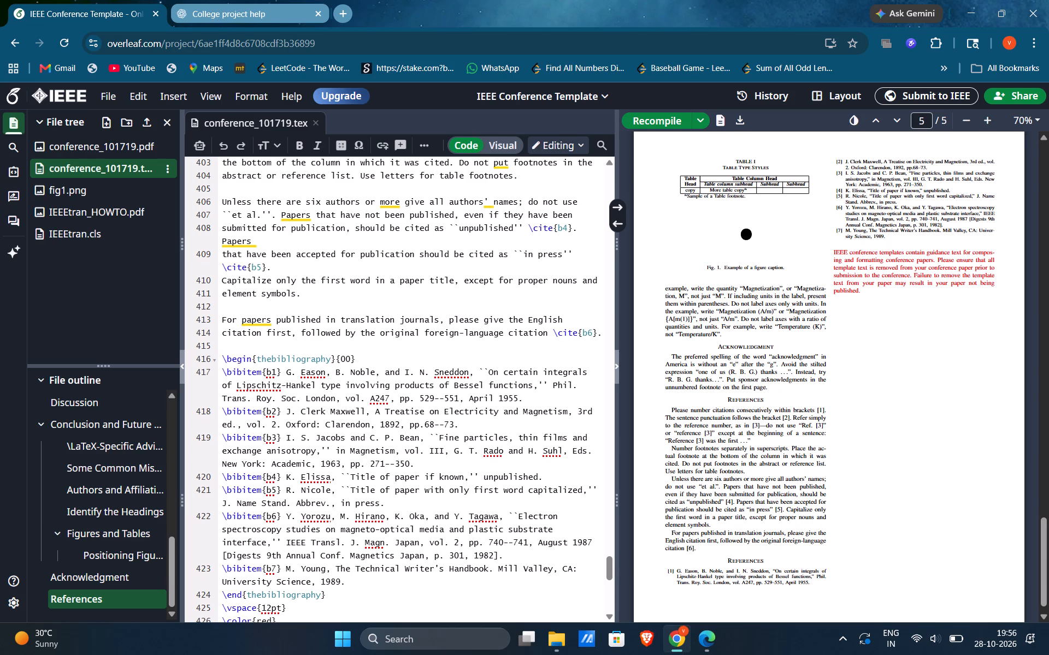
key("alt+Tab")
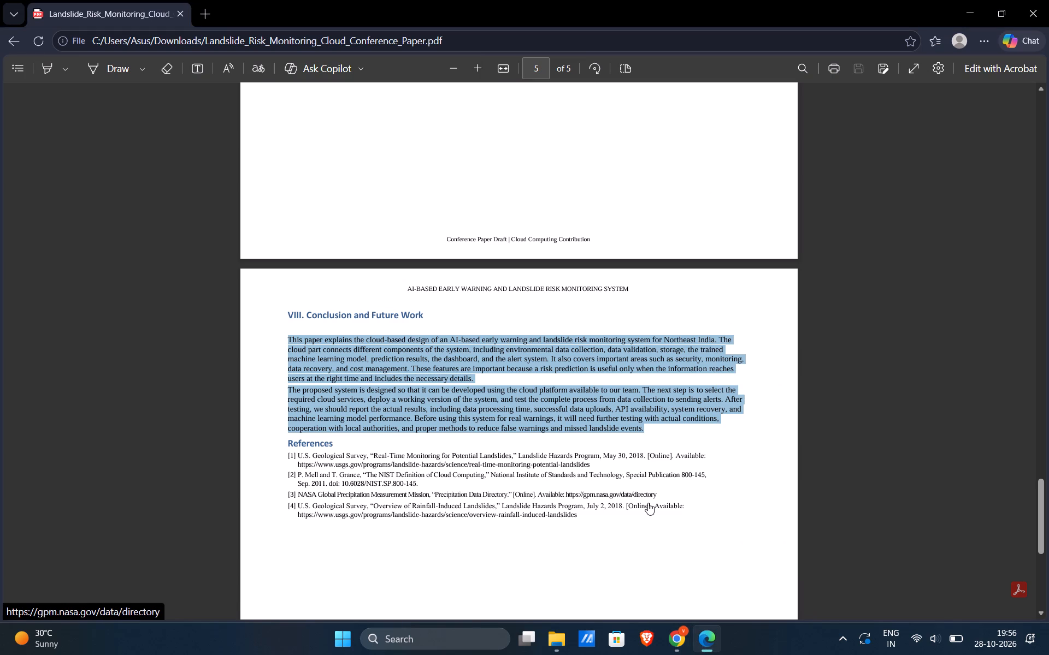
left_click(671, 650)
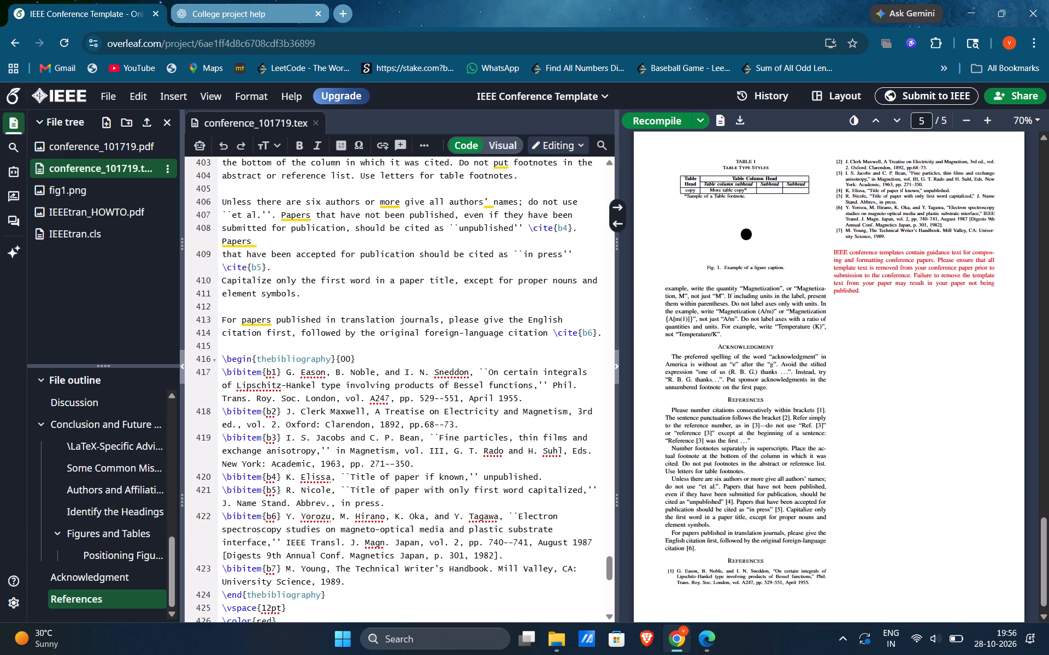
scroll(371, 406, "down", 4)
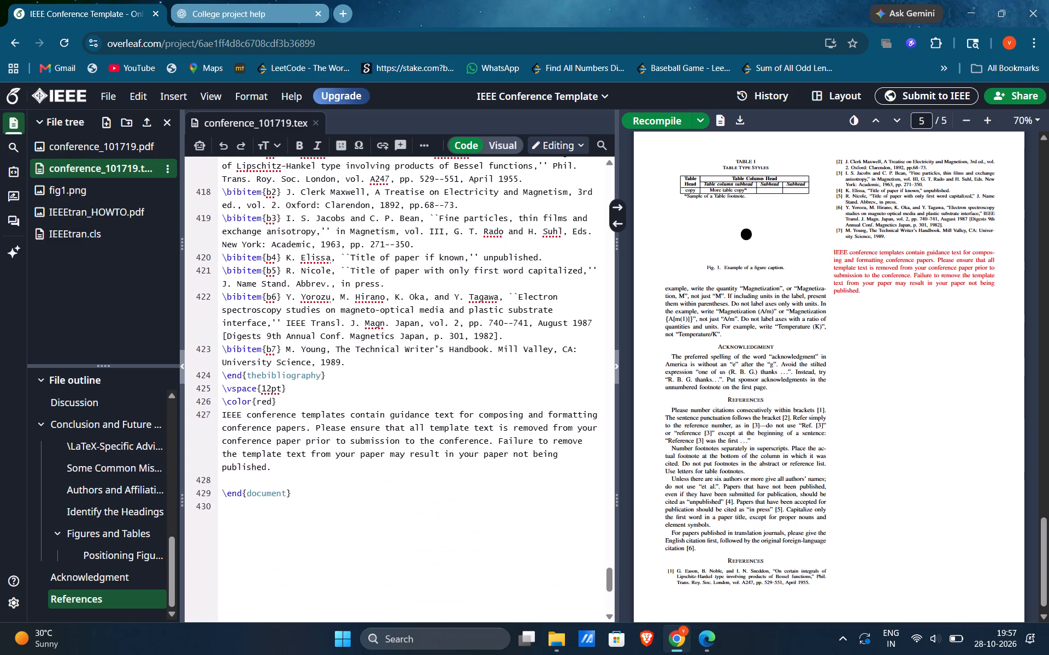
scroll(371, 406, "down", 1)
scroll(371, 406, "left", 1)
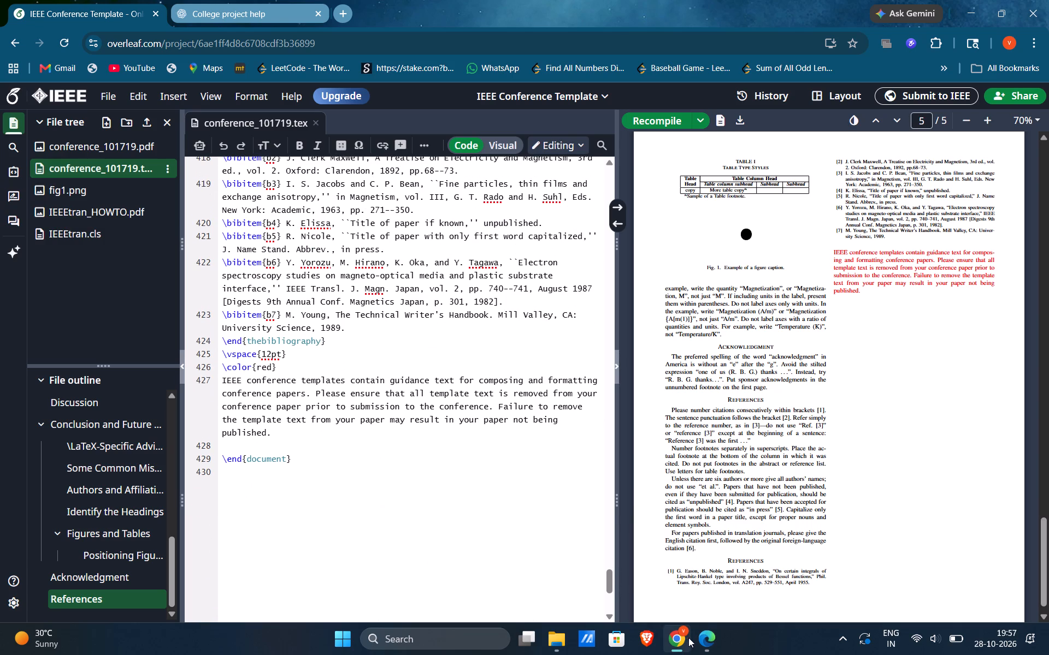
triple_click(675, 569)
left_click(775, 586)
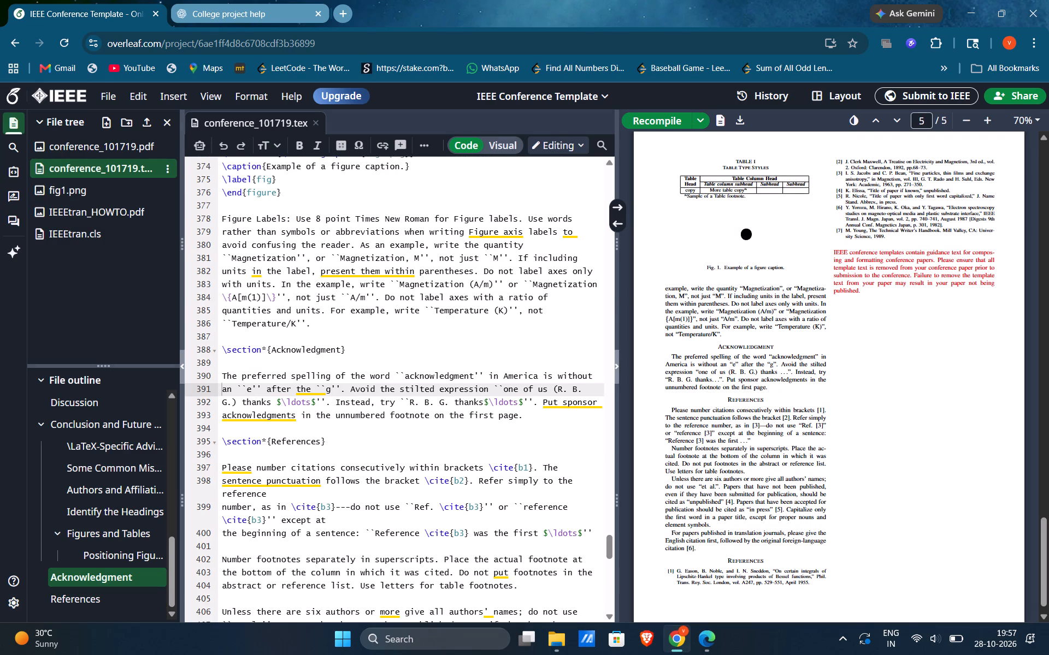
double_click(682, 568)
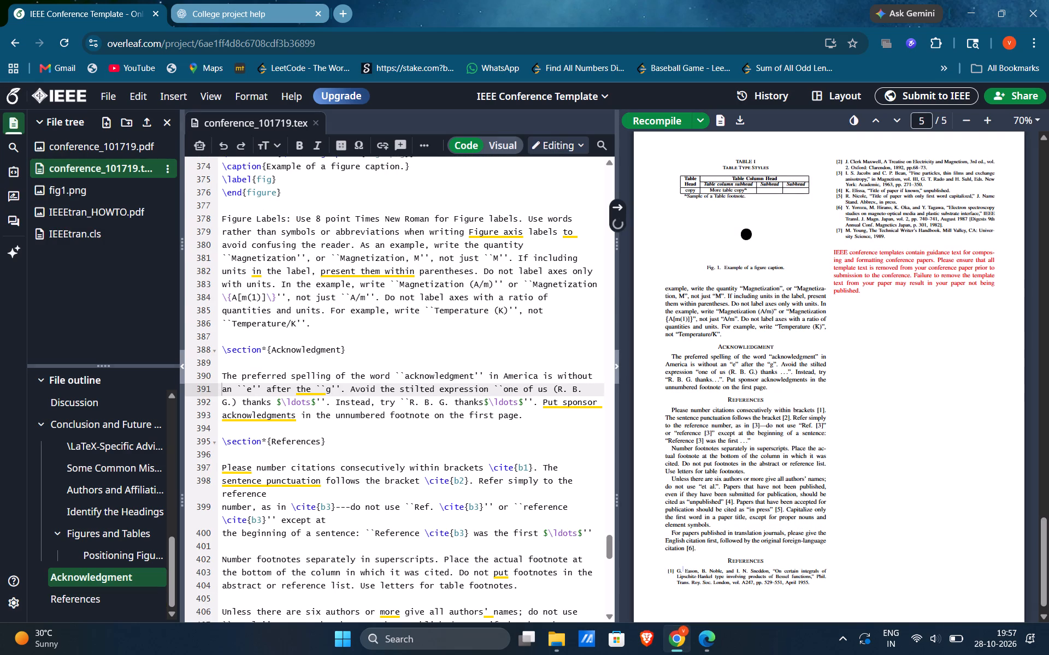
double_click(688, 571)
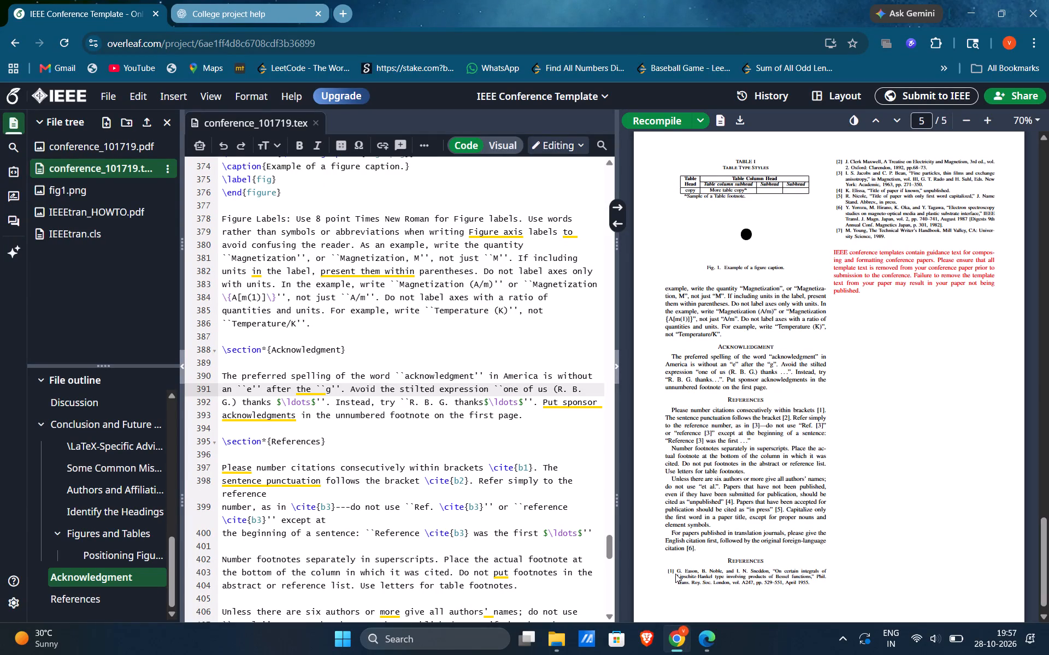
double_click(694, 570)
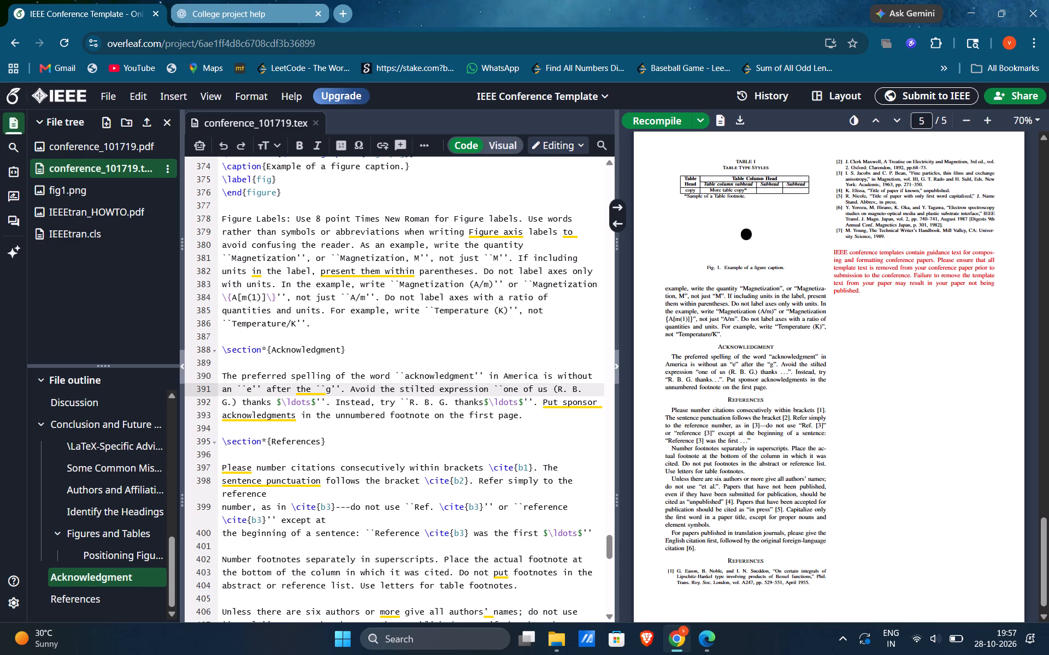
Replace the opening text of bibliography entry b1 with the U.S. Geological Survey "Real-Time Monitoring for Potential Landslides" reference copied from the PDF draft.
scroll(250, 474, "down", 3)
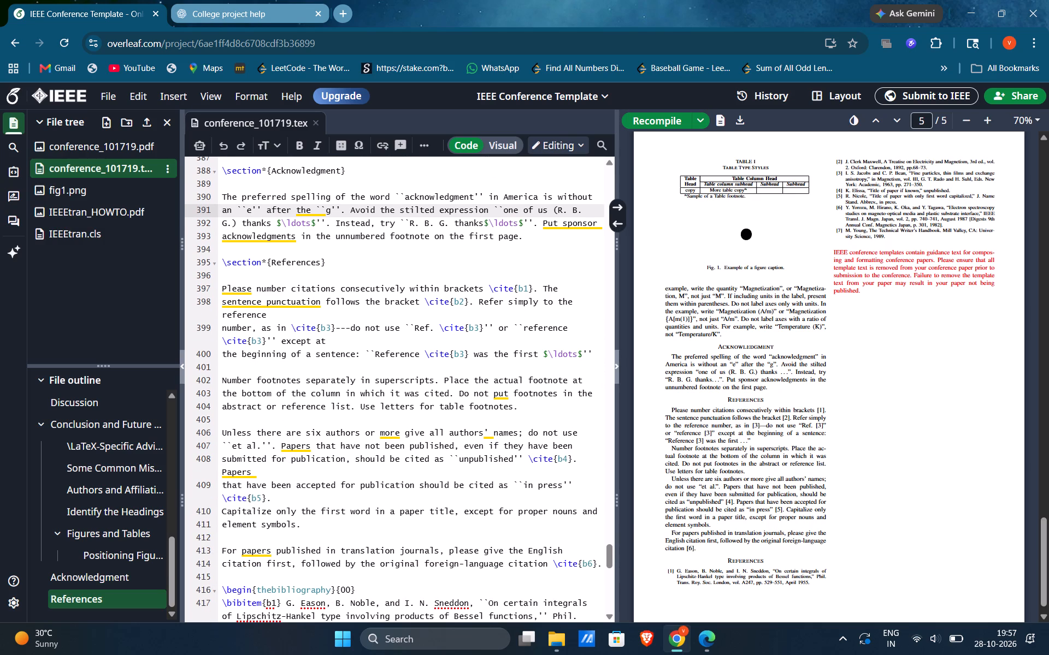
scroll(346, 604, "down", 1)
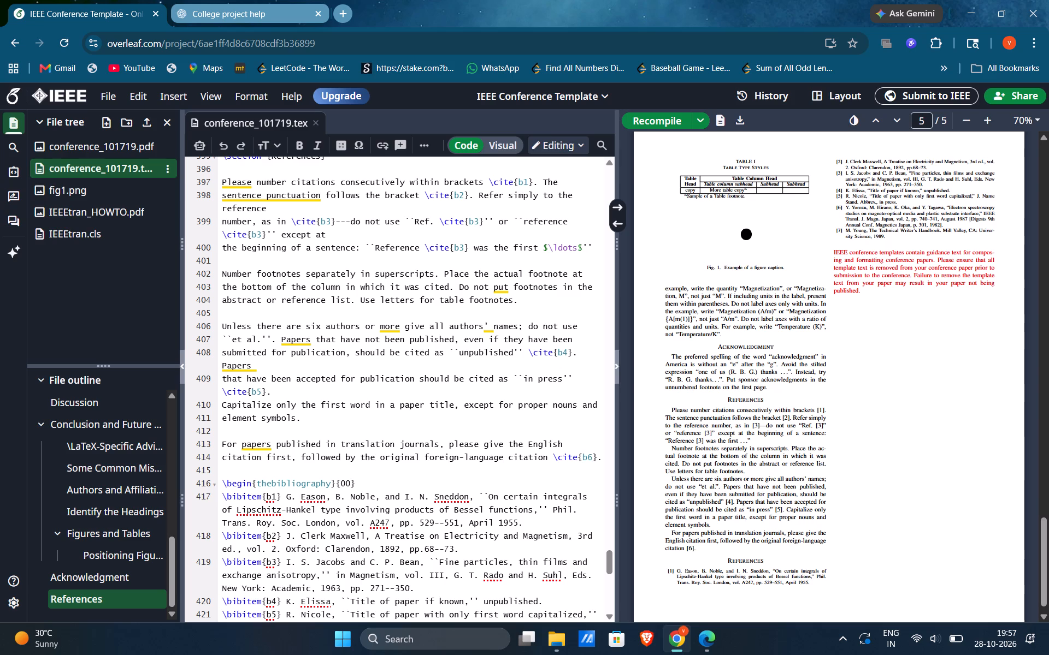
left_click_drag(285, 497, 576, 504)
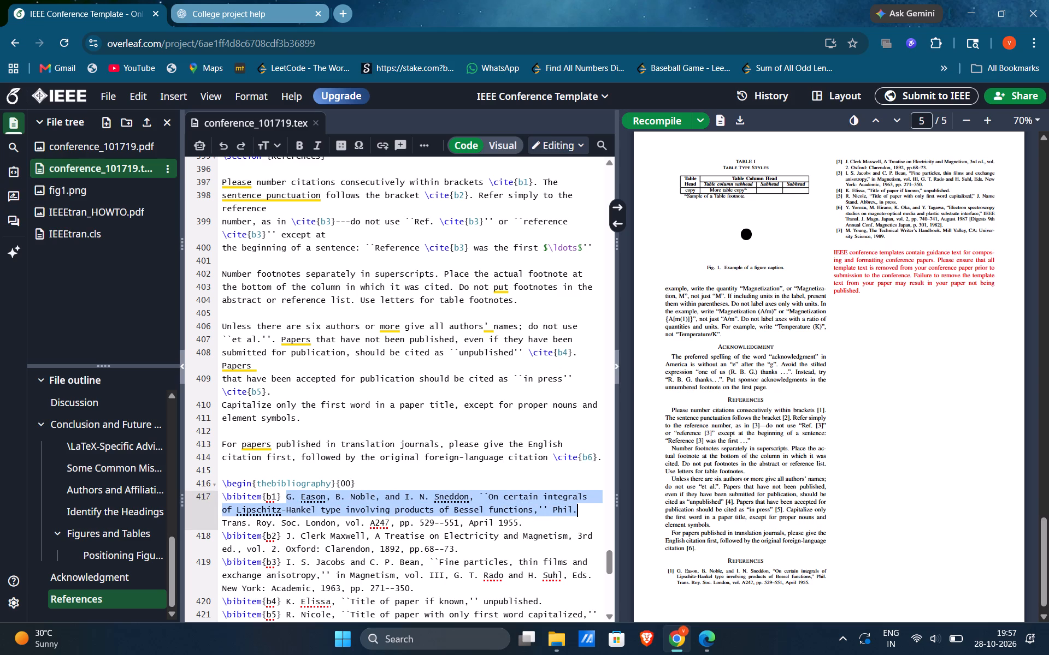
left_click_drag(576, 504, 577, 504)
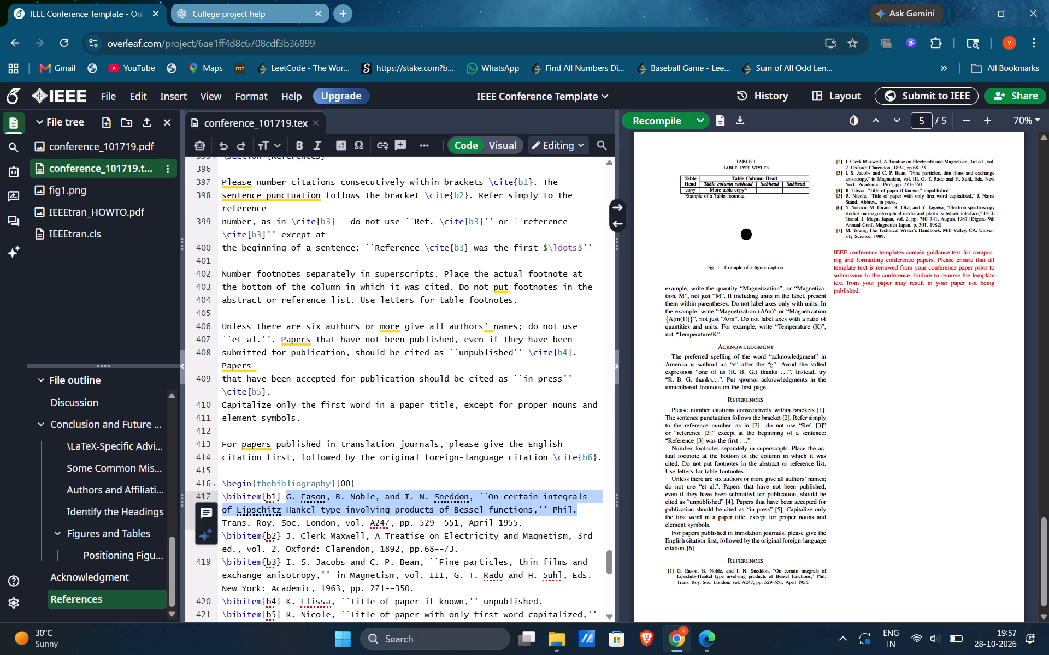
key("alt+Tab")
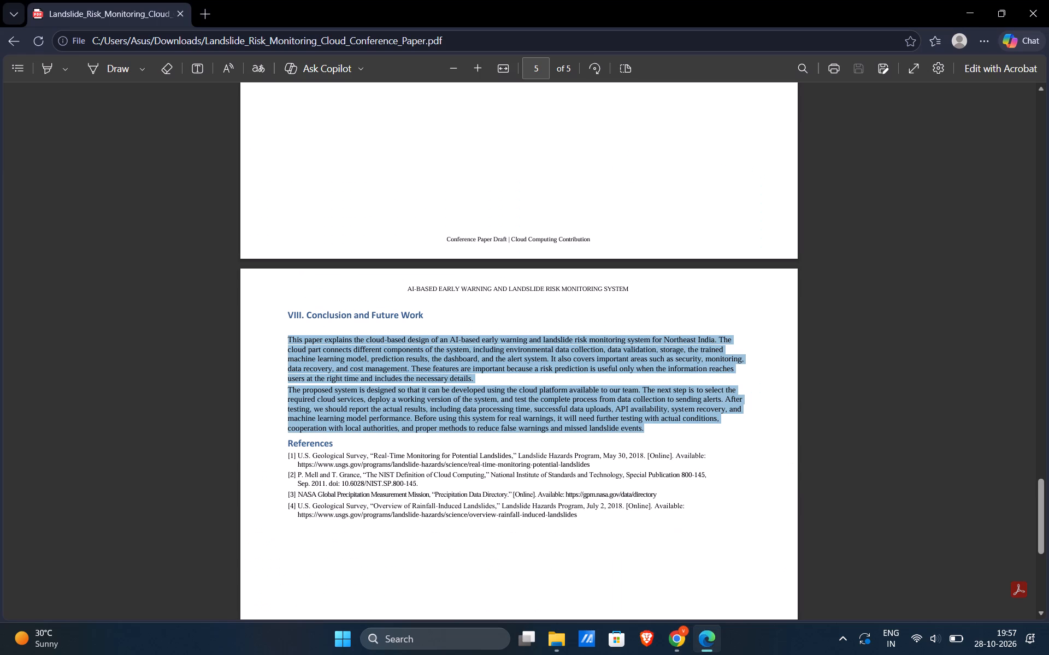
left_click(300, 451)
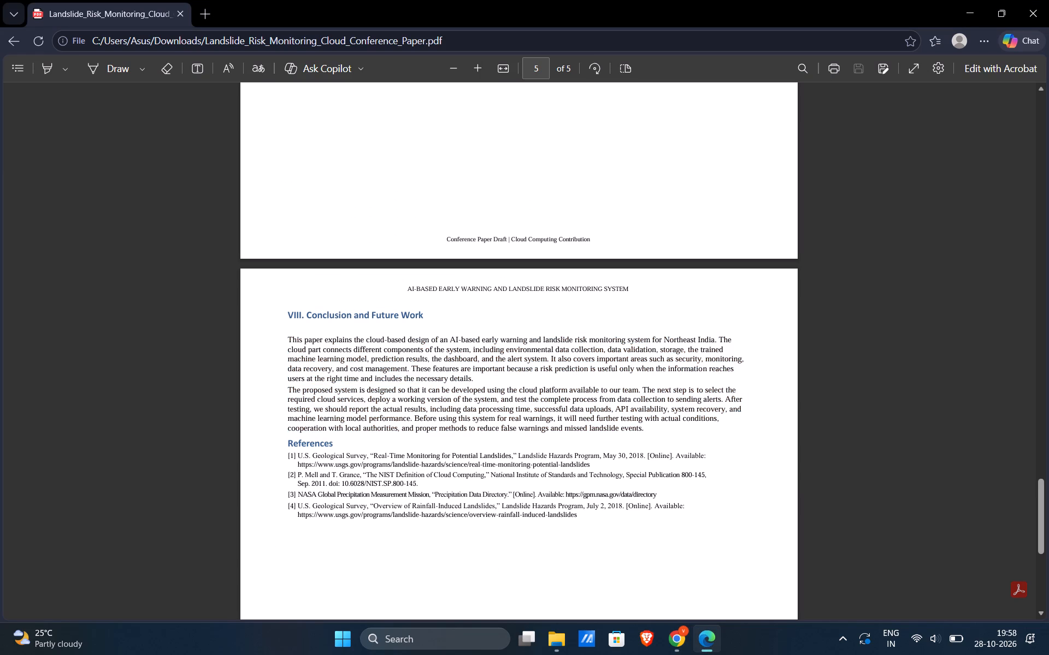
left_click_drag(296, 452, 439, 473)
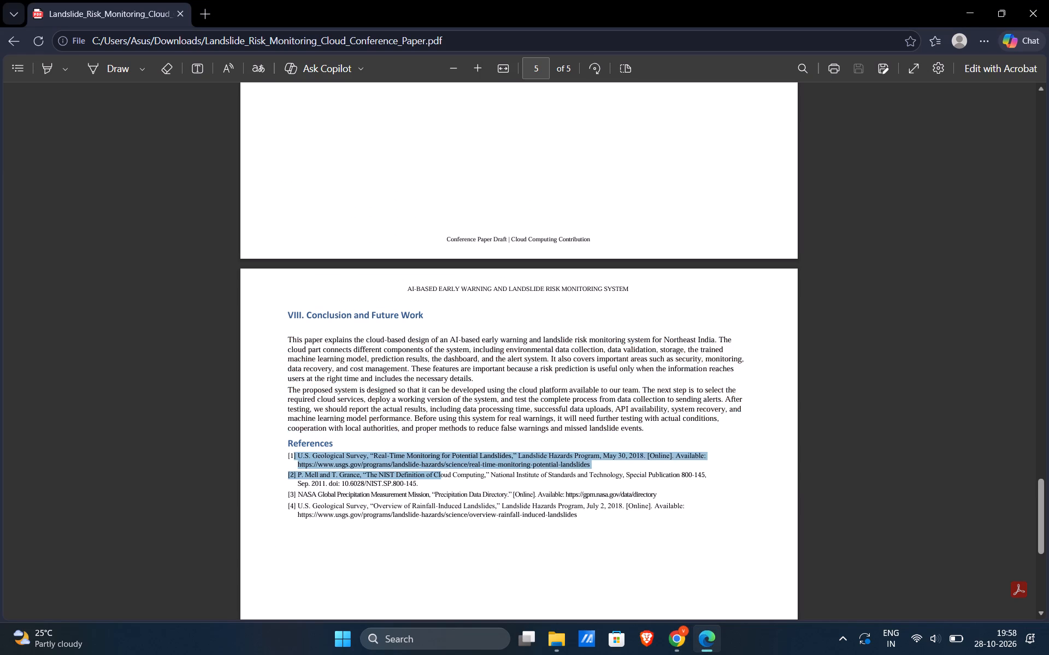
left_click_drag(439, 473, 616, 458)
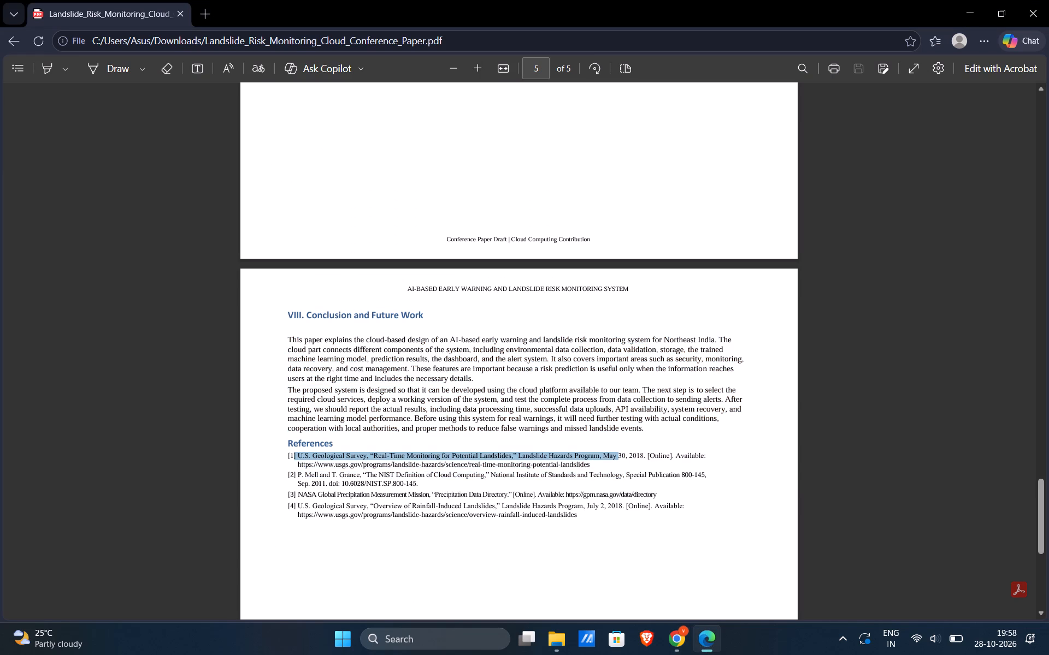
left_click_drag(616, 458, 594, 462)
key("ctrl+c")
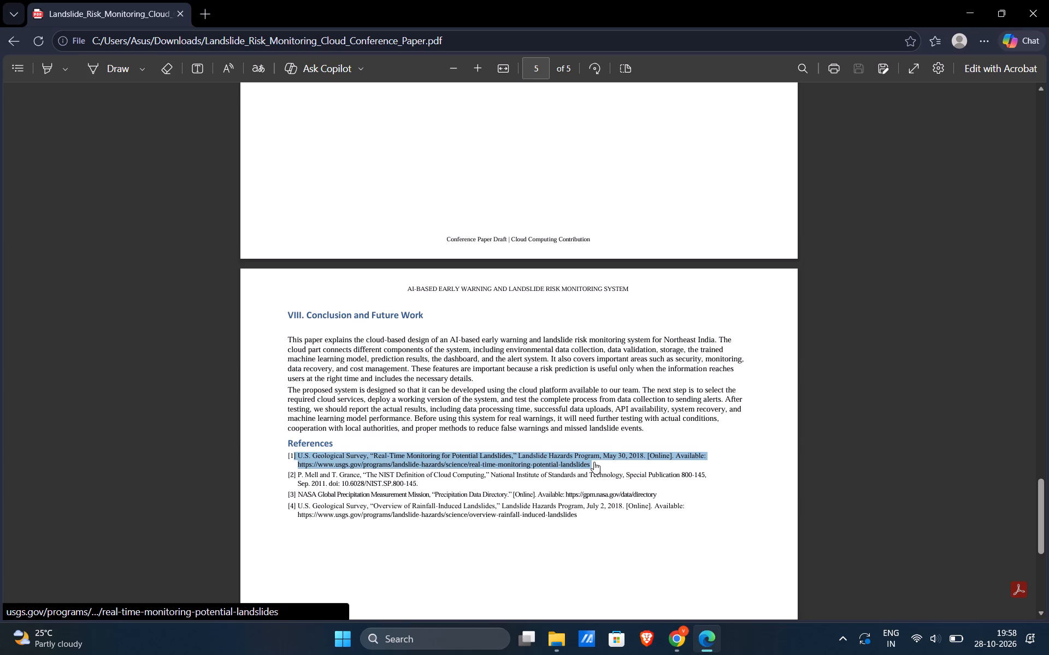
key("alt+Tab")
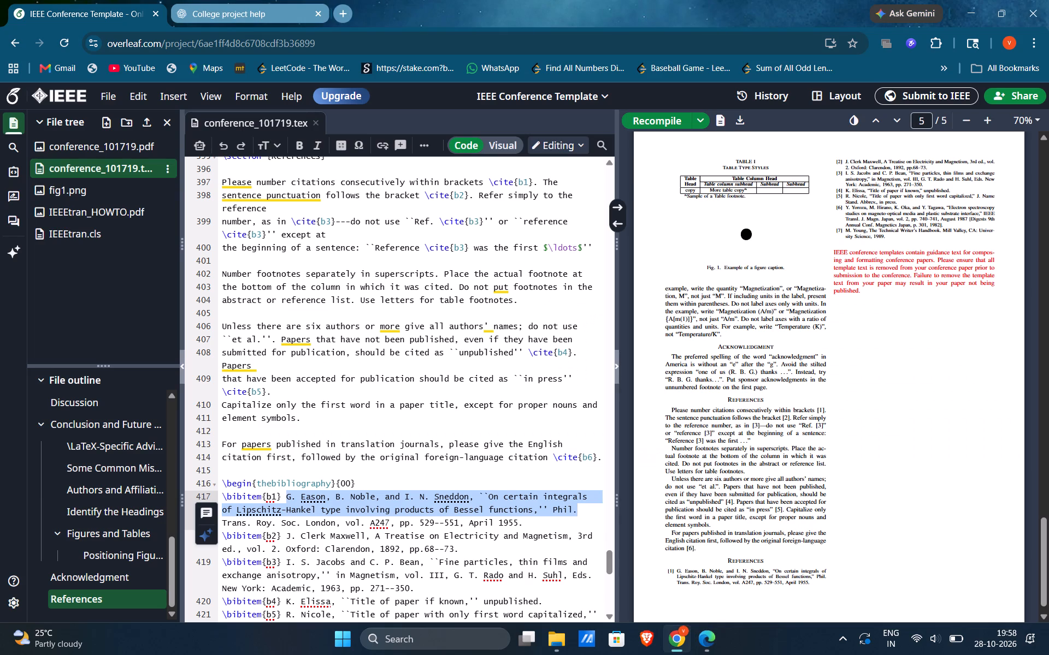
key("ctrl+v")
Delete the leftover template text "Trans. Roy. Soc. London, vol. A247, pp. 529--551, April 1955." from the end of entry b1.
scroll(413, 589, "down", 1)
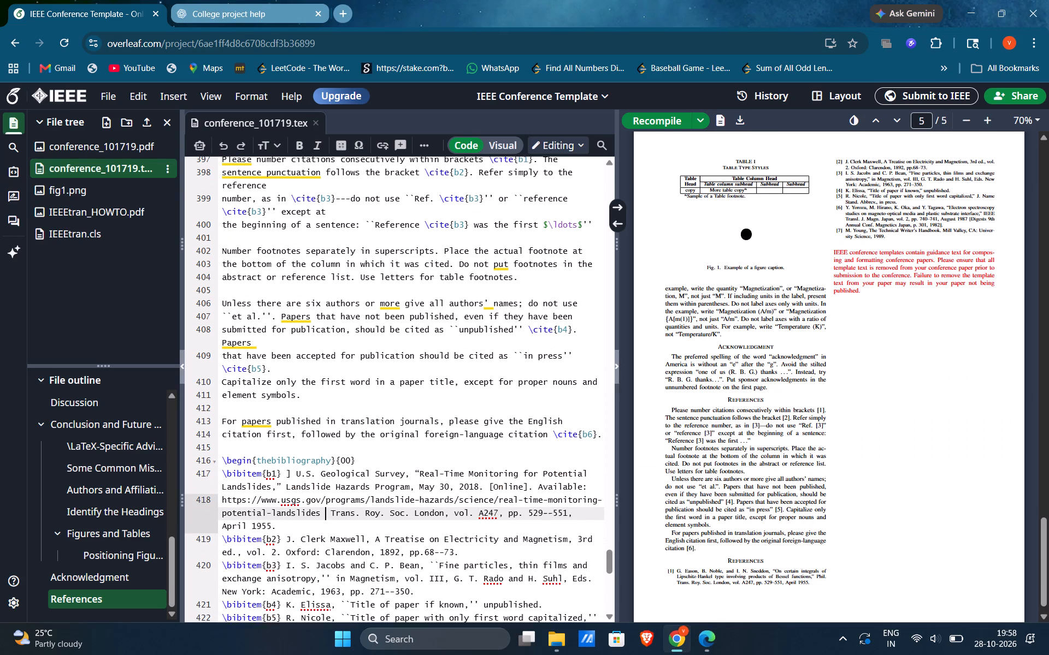
scroll(413, 589, "down", 3)
key("alt+Tab")
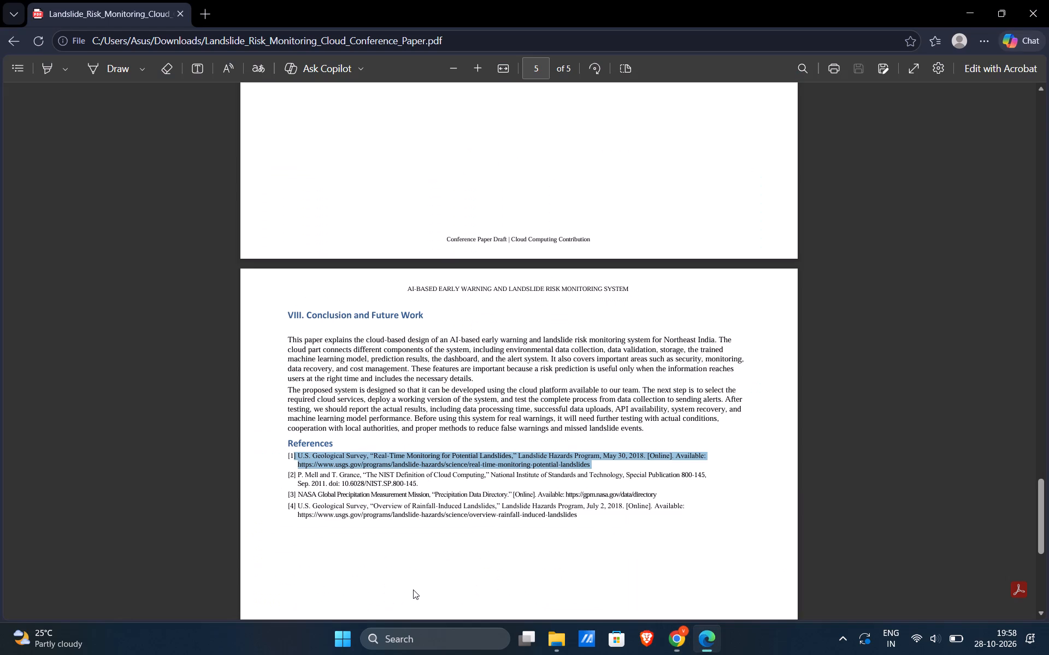
key("alt+Tab")
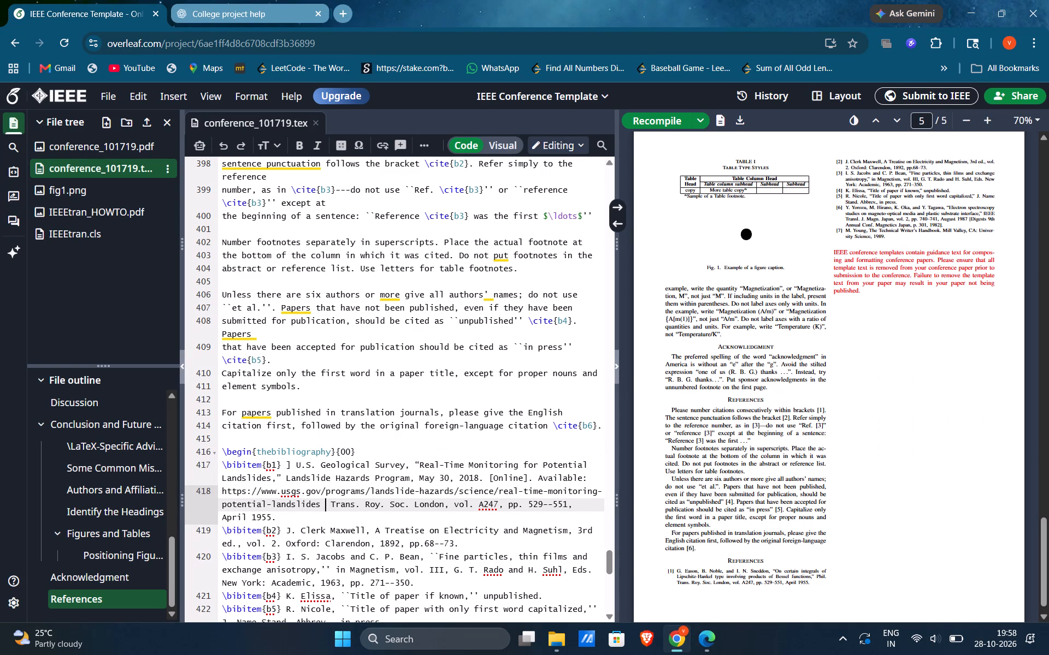
left_click_drag(334, 502, 343, 510)
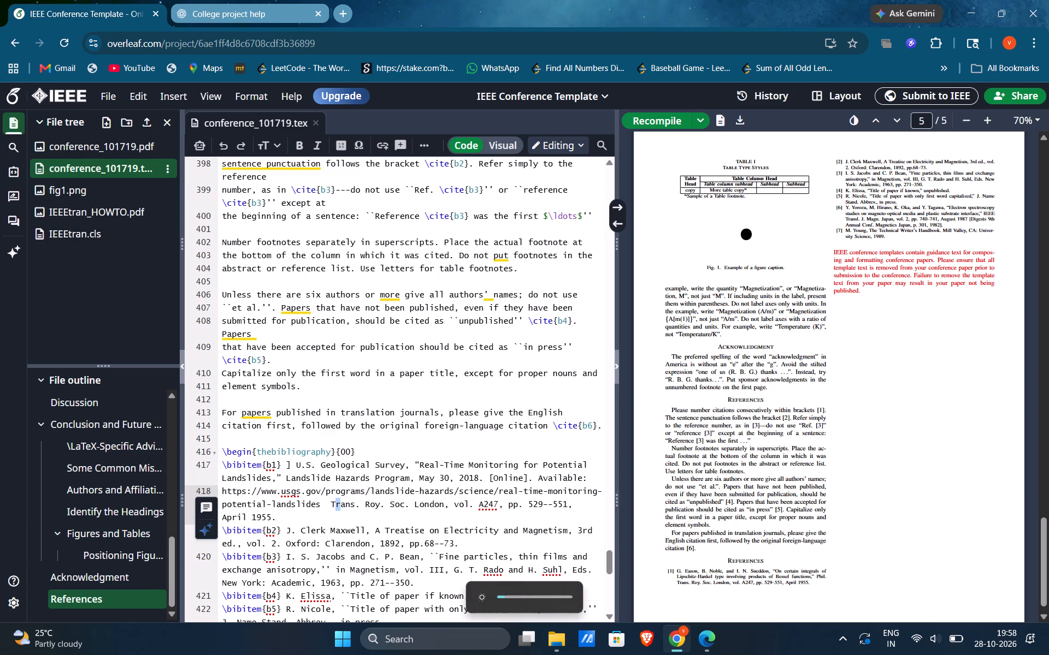
left_click_drag(326, 504, 338, 520)
key("BackSpace")
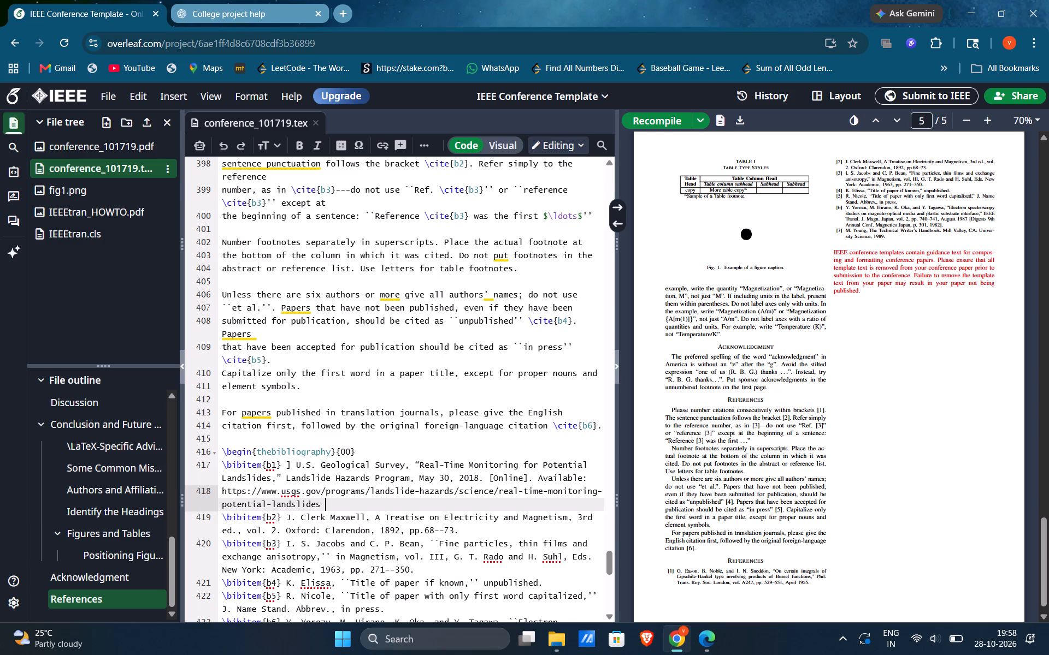
Replace the template text of bibliography entry b2 with "The NIST Definition of Cloud Computing" reference copied from the PDF draft.
scroll(293, 550, "down", 1)
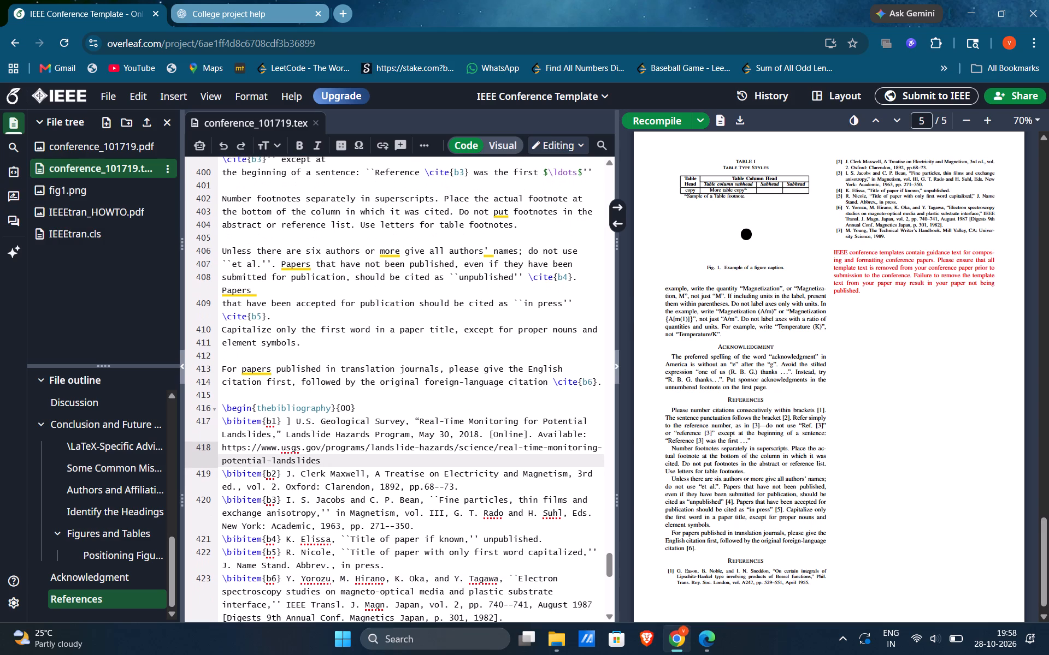
key("alt+Tab")
left_click_drag(296, 473, 420, 478)
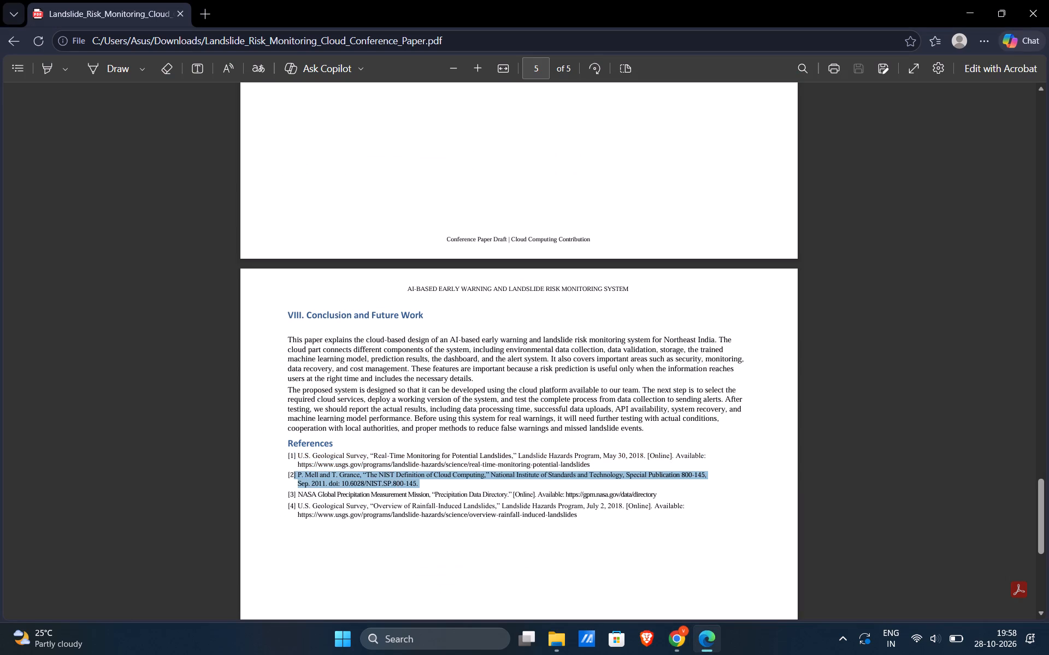
left_click_drag(420, 478, 419, 486)
key("ctrl+c")
key("alt+Tab")
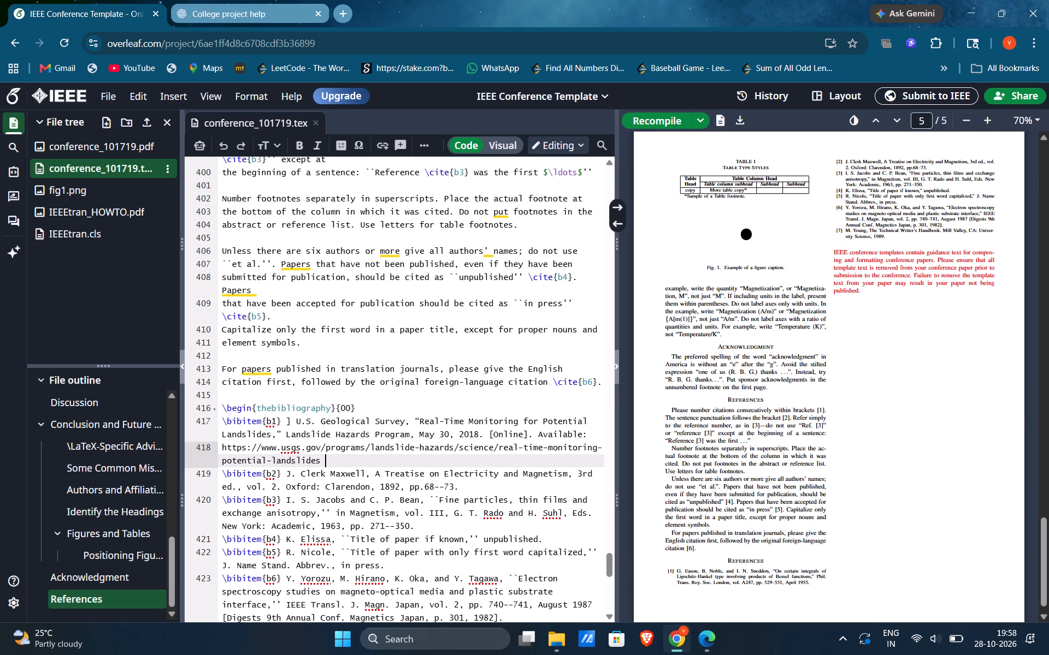
left_click_drag(287, 474, 445, 495)
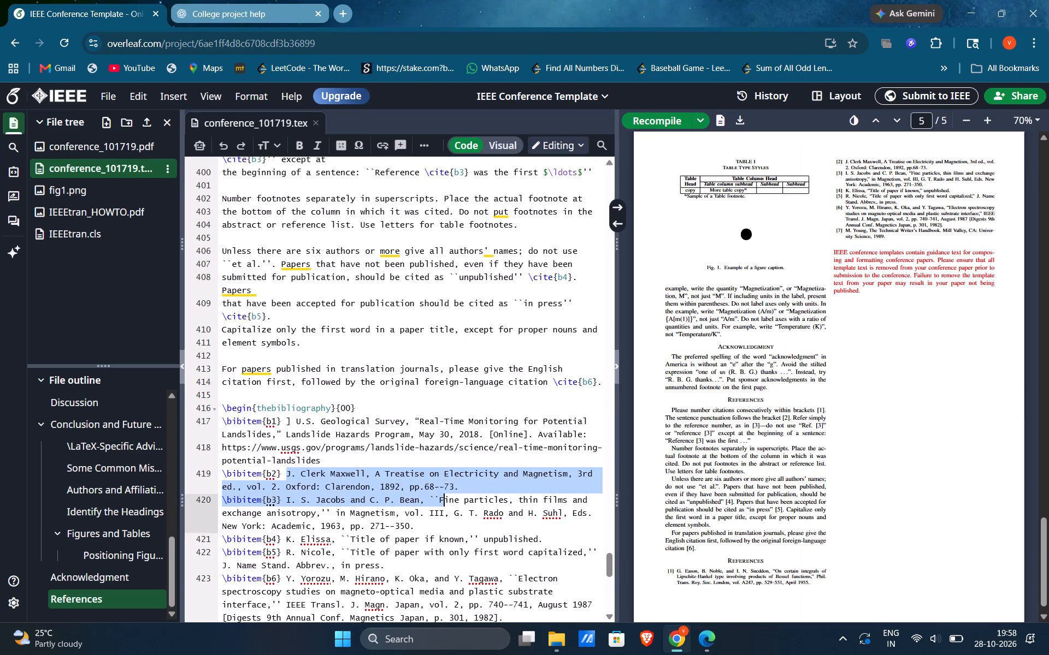
left_click_drag(445, 495, 468, 489)
key("ctrl+v")
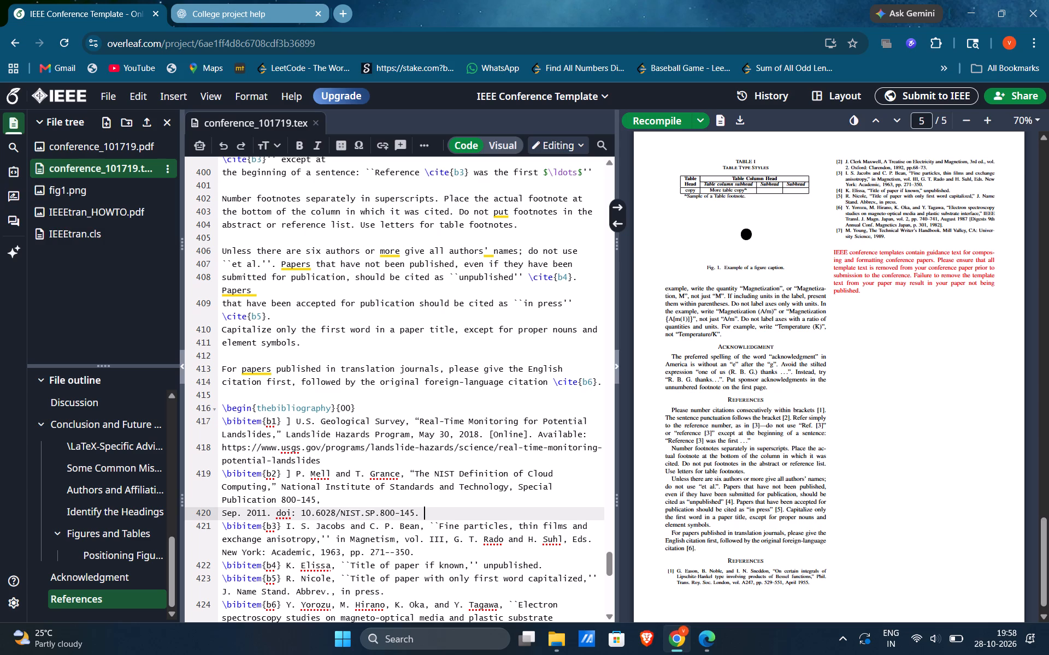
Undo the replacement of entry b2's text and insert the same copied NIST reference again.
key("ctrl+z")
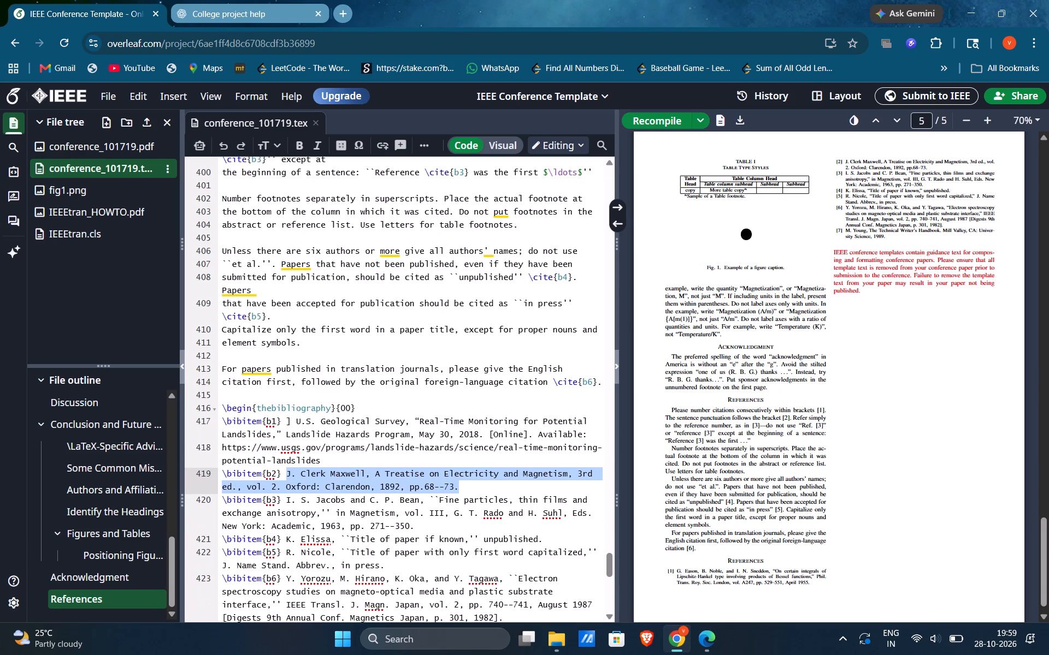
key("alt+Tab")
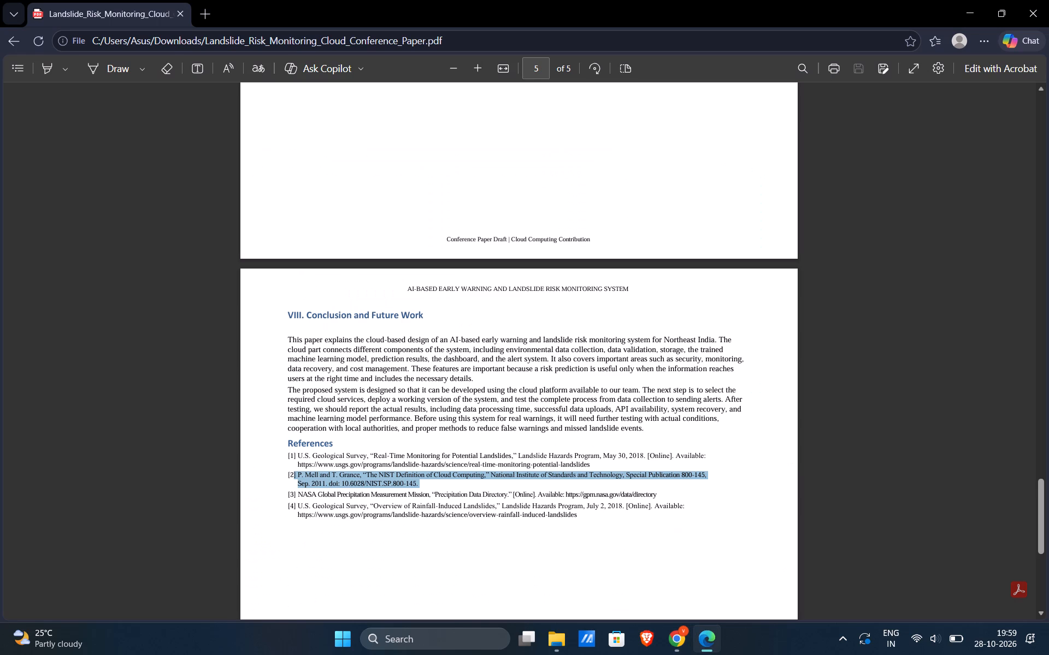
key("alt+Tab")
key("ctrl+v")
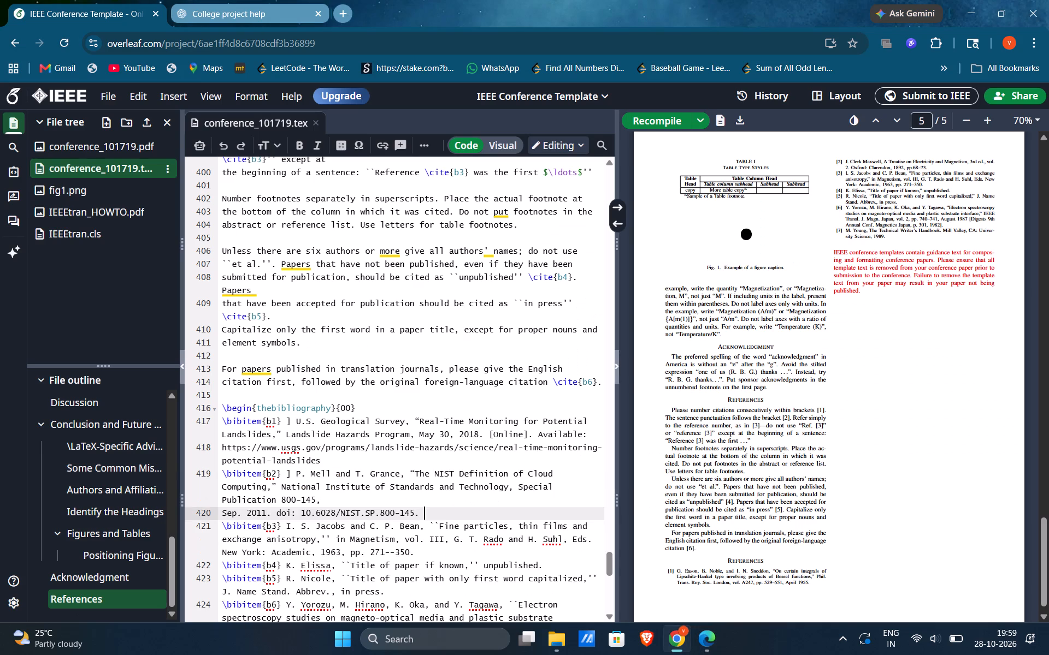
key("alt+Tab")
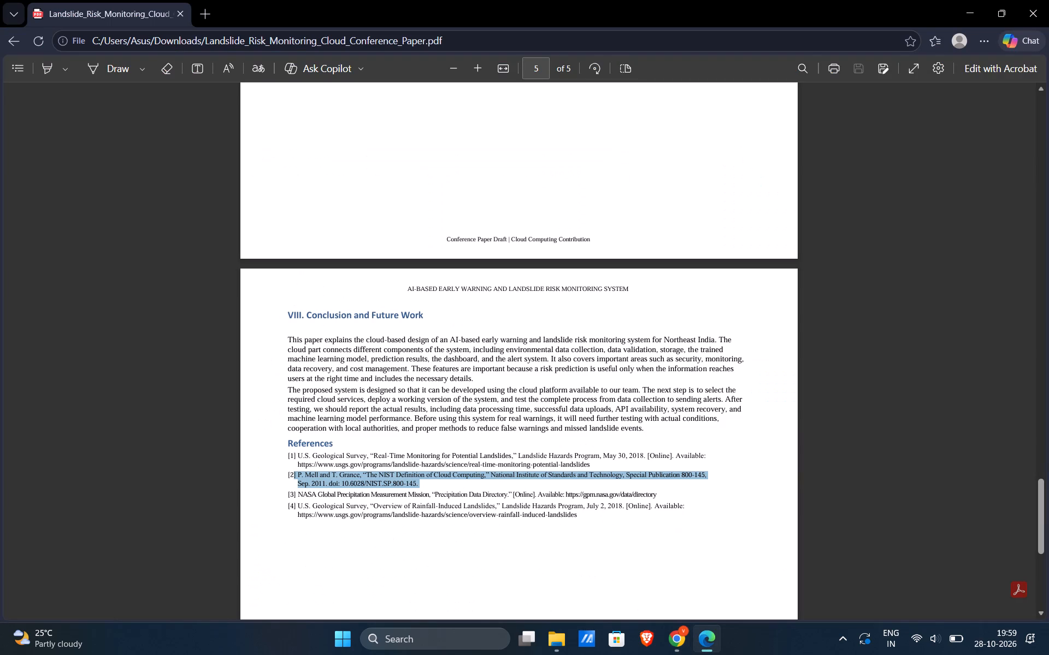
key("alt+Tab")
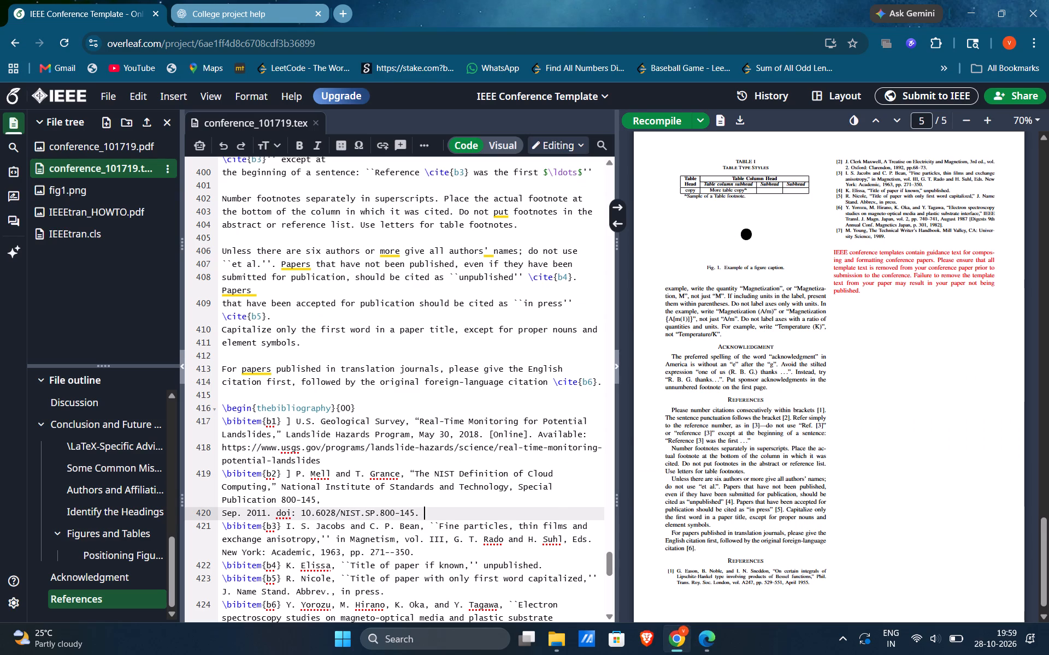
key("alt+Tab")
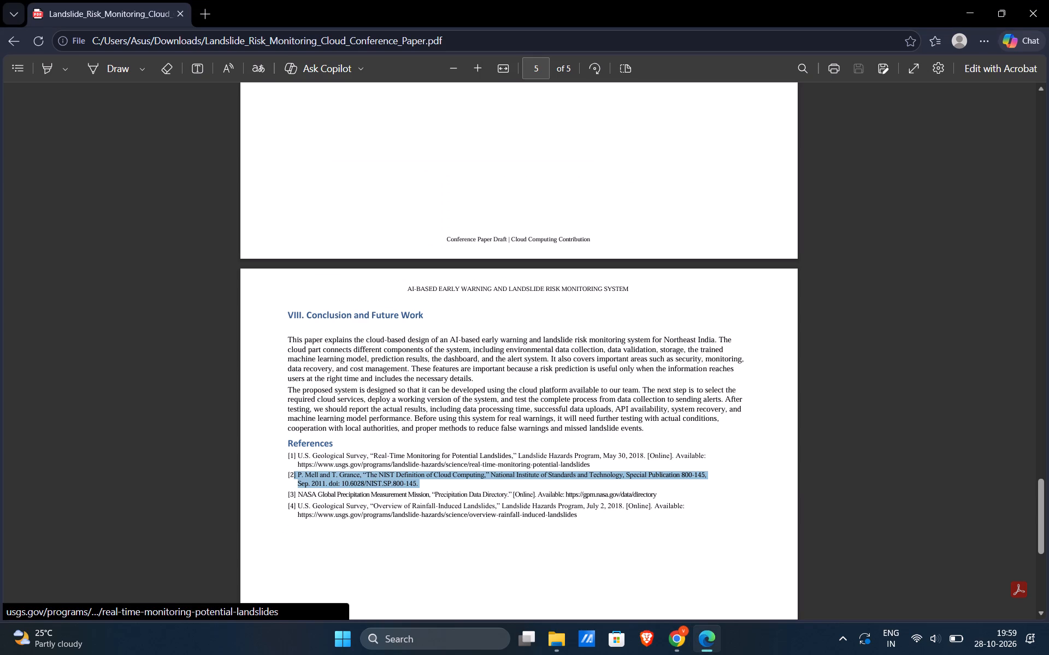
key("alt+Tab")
Replace the template text of bibliography entry b3 with the NASA Global Precipitation Measurement Mission "Precipitation Data Directory" reference copied from the PDF draft.
scroll(370, 536, "down", 1)
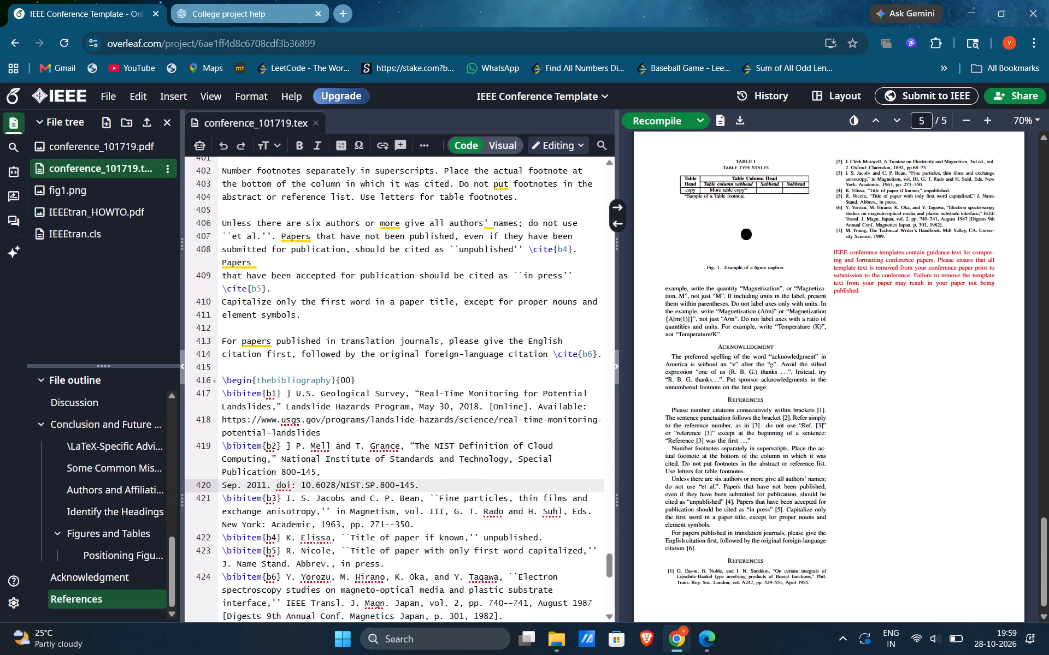
scroll(370, 536, "down", 1)
key("alt+Tab")
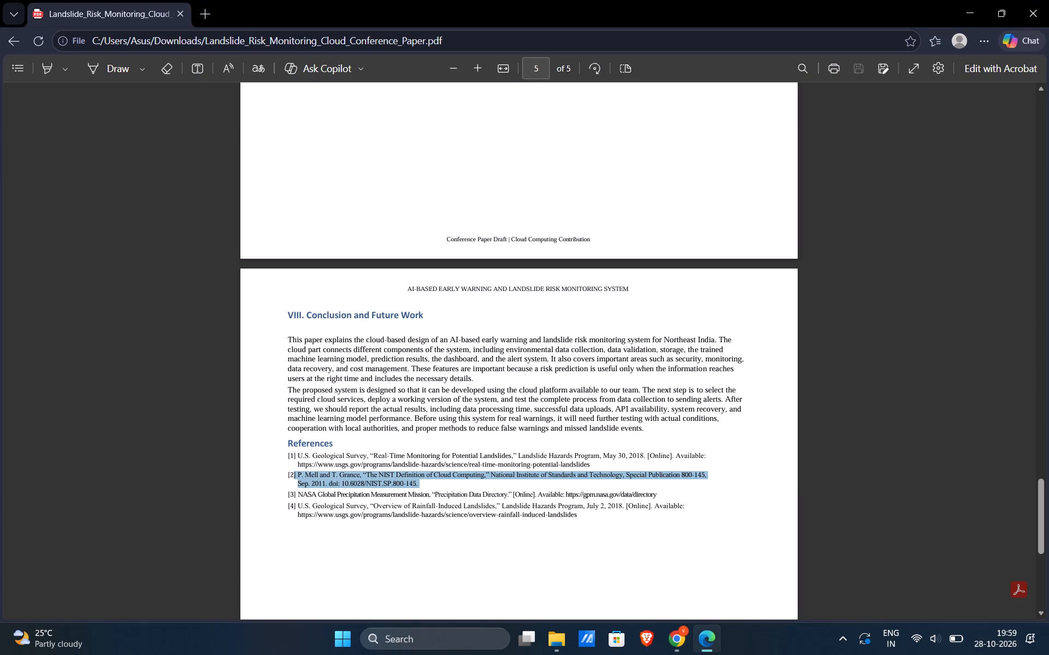
triple_click(299, 492)
left_click(299, 492)
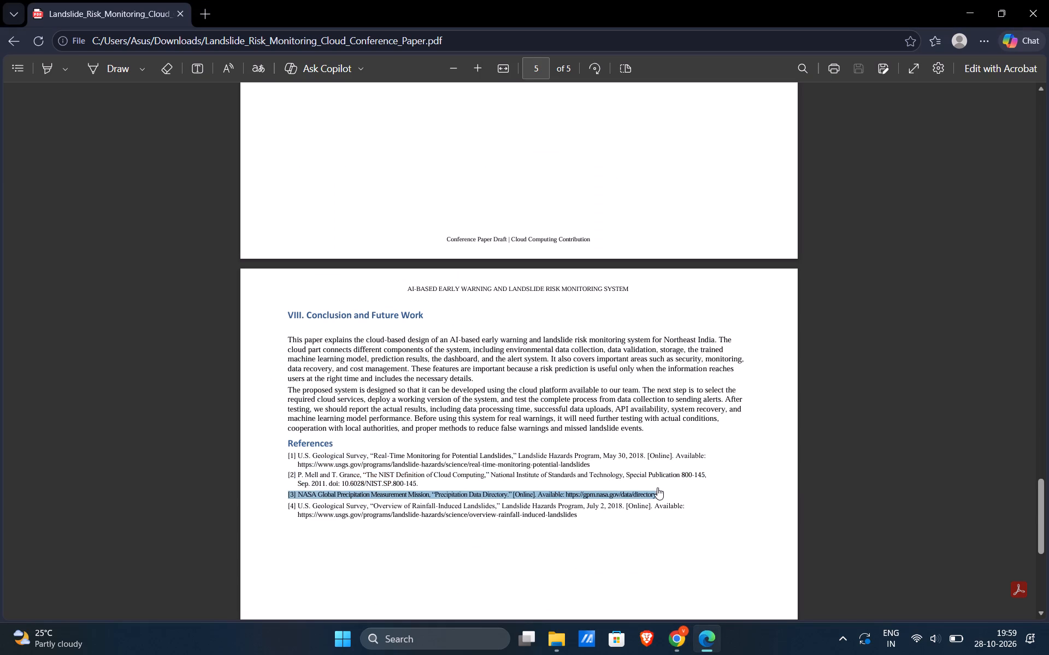
left_click(667, 490)
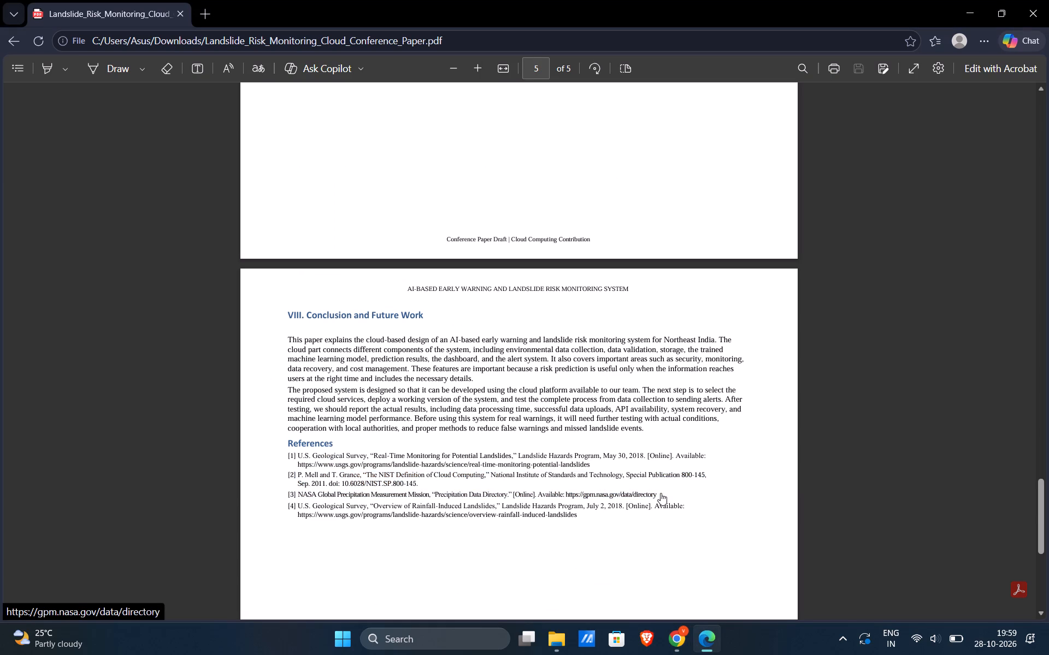
left_click_drag(661, 493, 293, 495)
left_click_drag(293, 495, 299, 493)
left_click_drag(299, 493, 411, 489)
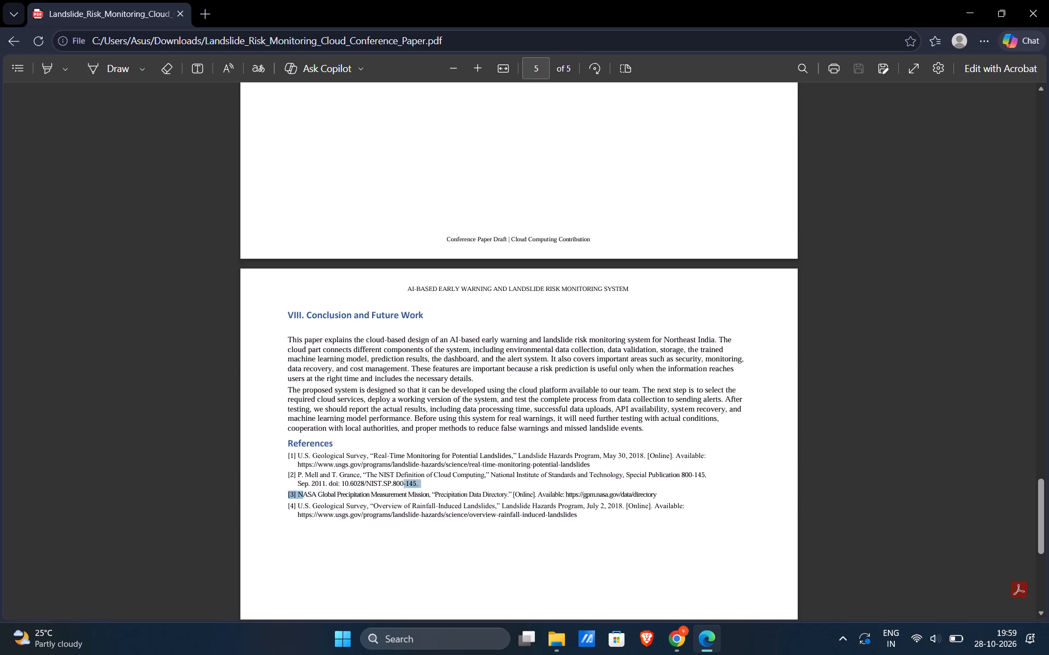
left_click_drag(411, 489, 673, 487)
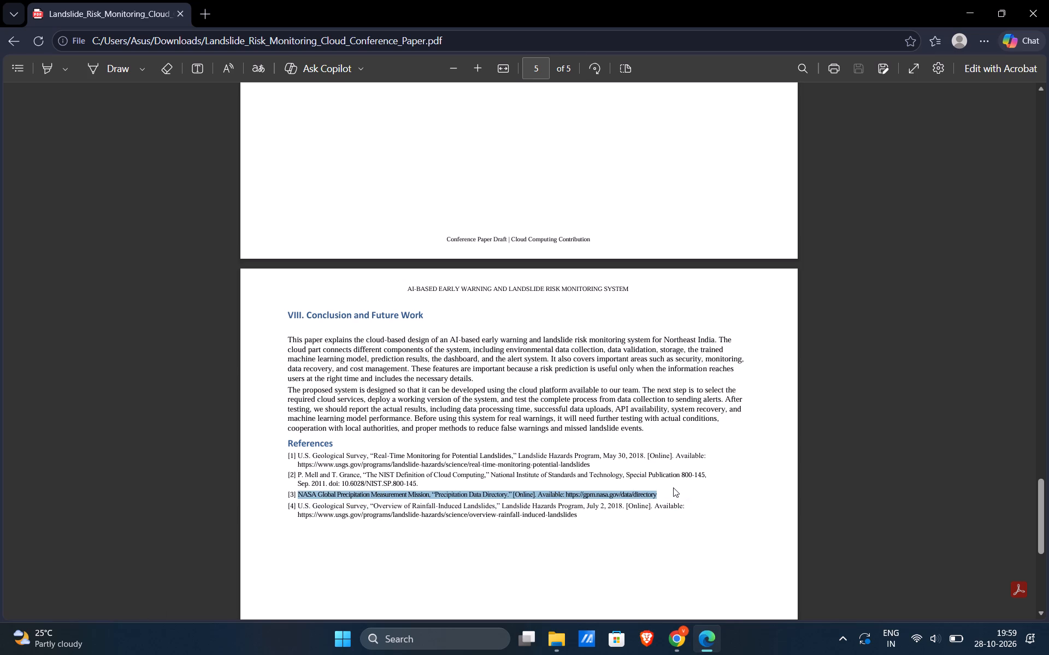
key("ctrl+c")
key("alt+Tab")
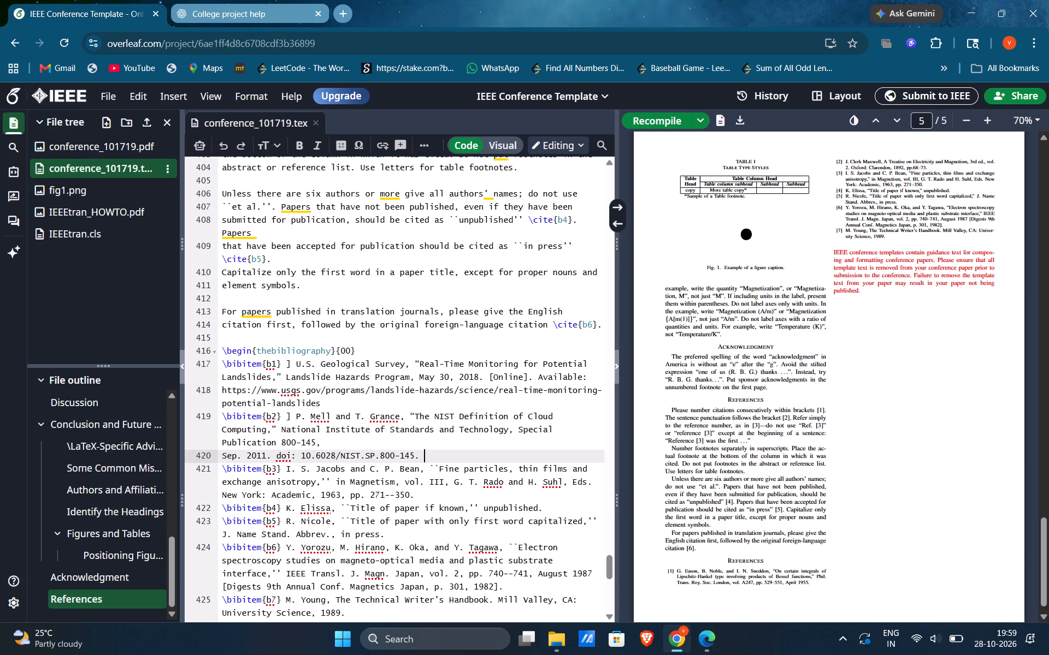
left_click_drag(285, 469, 426, 494)
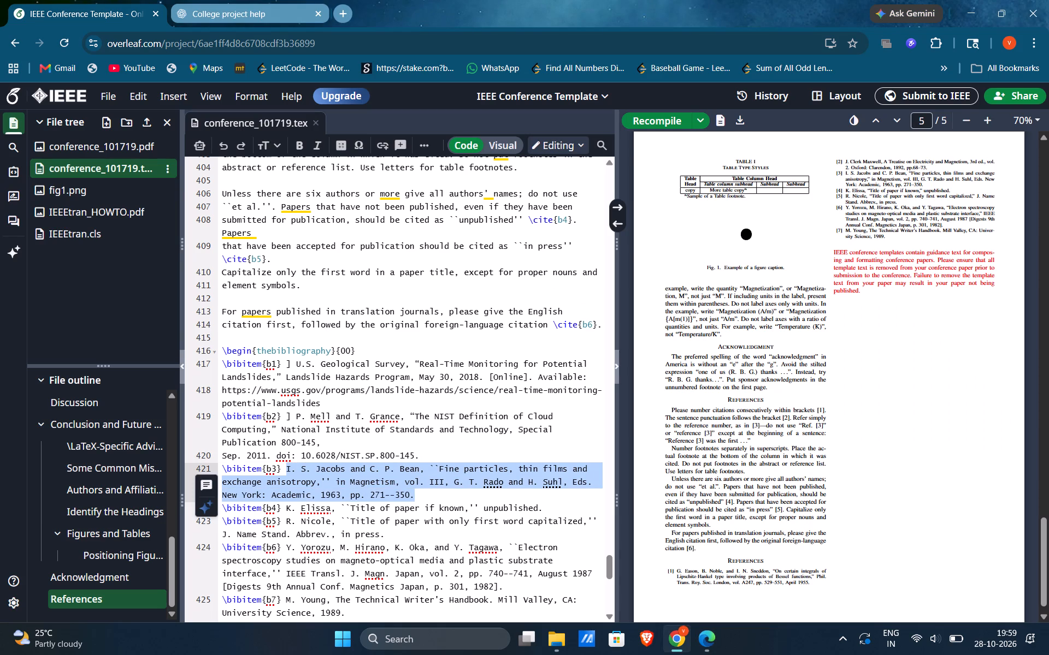
key("ctrl+v")
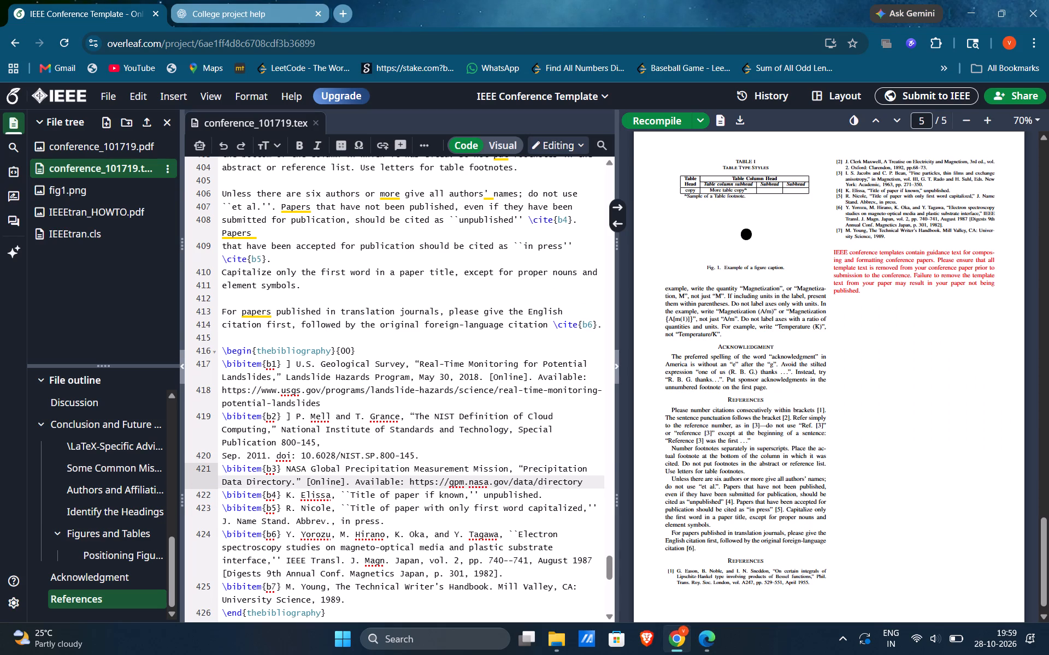
Replace the template text of bibliography entry b4 with the U.S. Geological Survey "Overview of Rainfall-Induced Landslides" reference copied from the PDF draft.
key("alt+Tab")
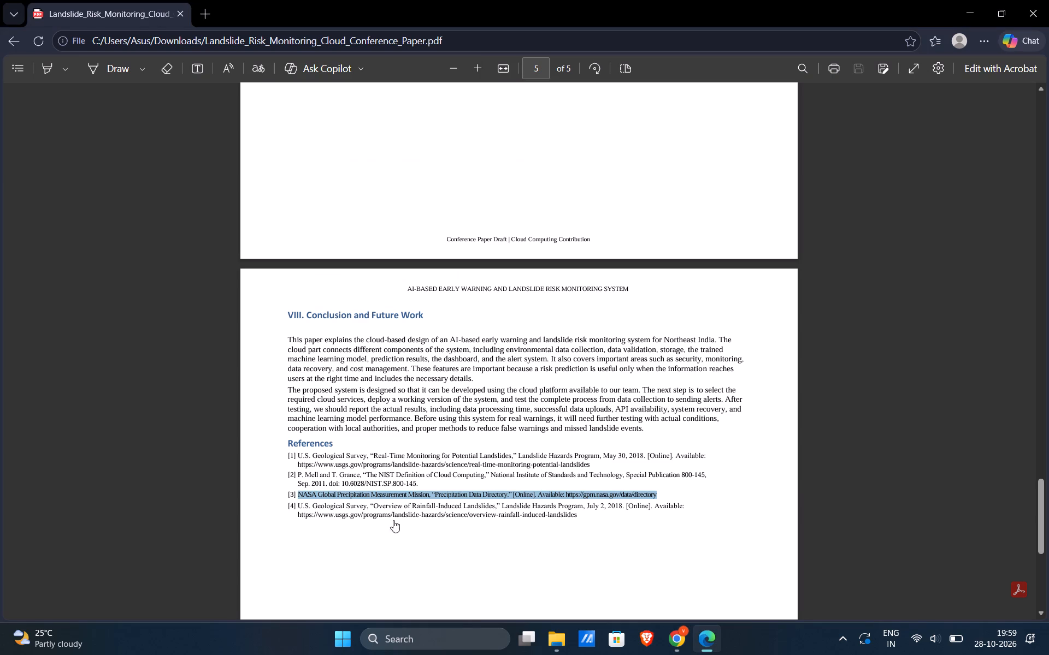
left_click_drag(296, 502, 415, 510)
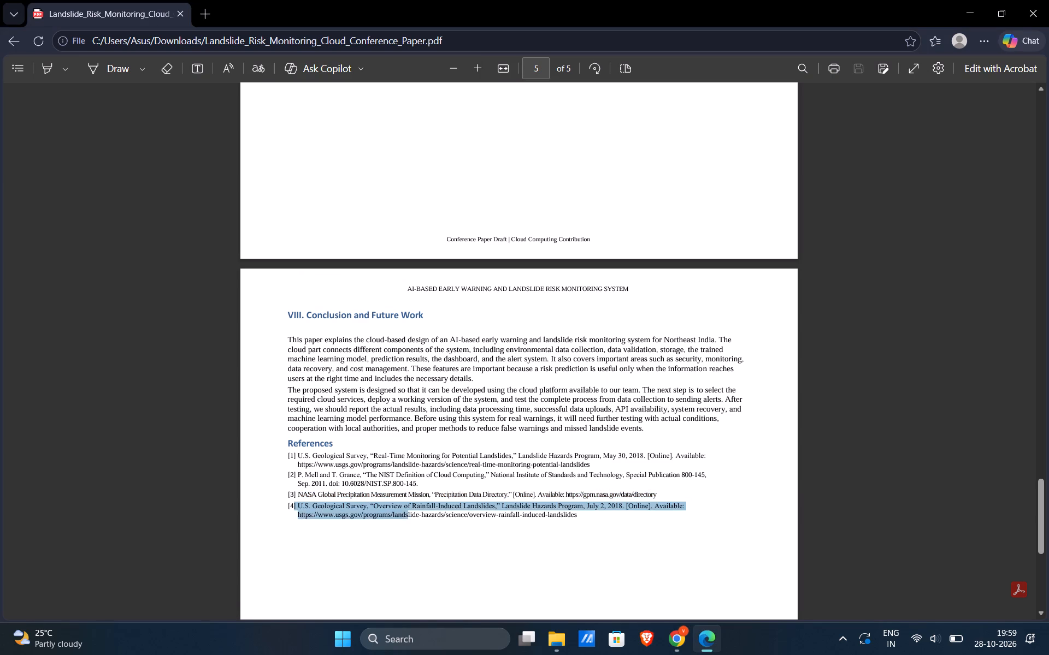
left_click_drag(415, 510, 603, 522)
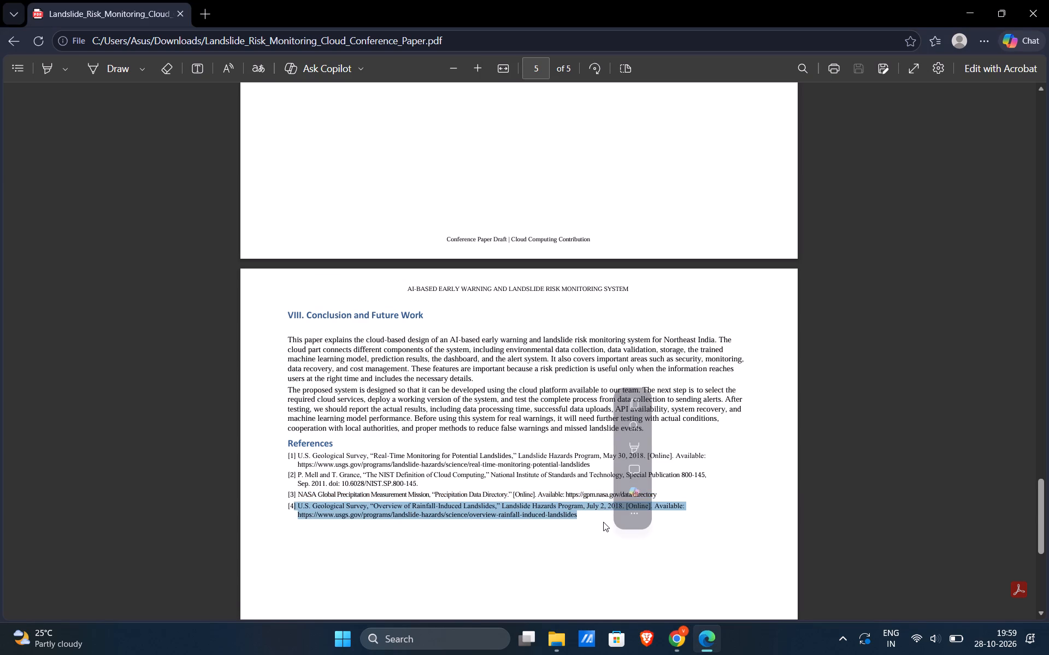
key("ctrl+c")
key("alt+Tab")
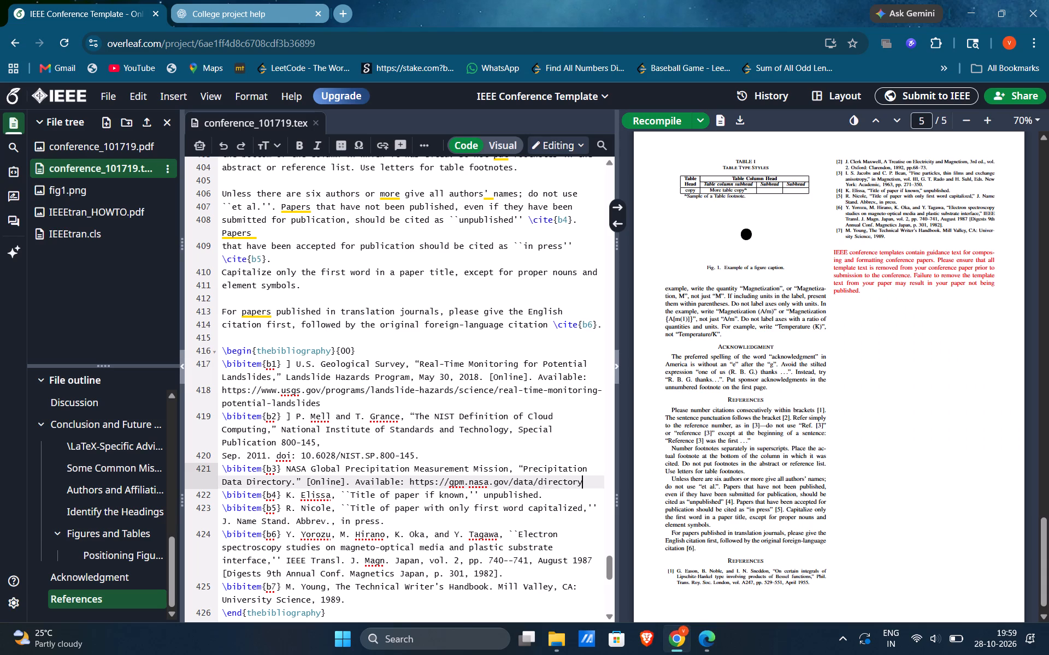
scroll(291, 532, "down", 1)
left_click_drag(285, 483, 558, 485)
key("ctrl+v")
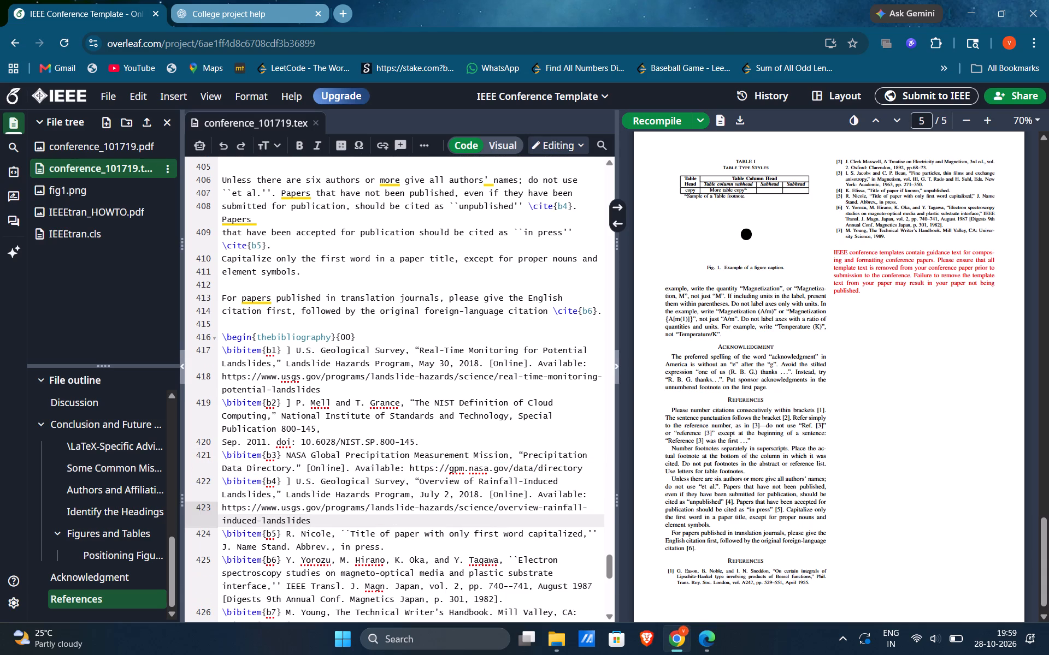
Delete the leftover template bibliography entries b5, b6 and b7, including the empty line before \end{thebibliography}.
scroll(343, 520, "down", 2)
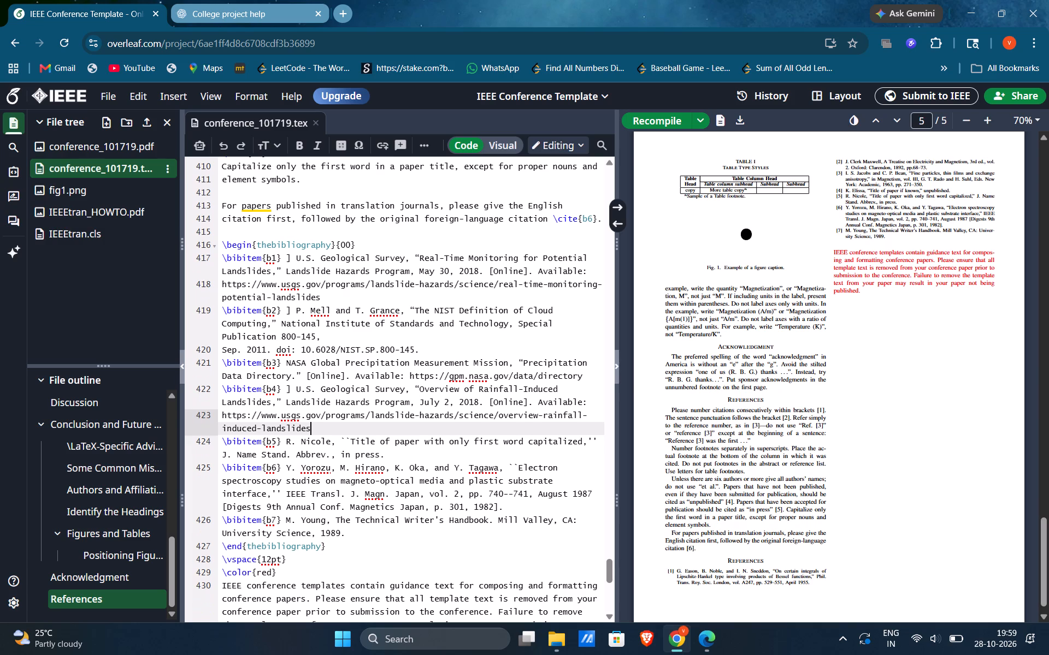
scroll(298, 563, "down", 1)
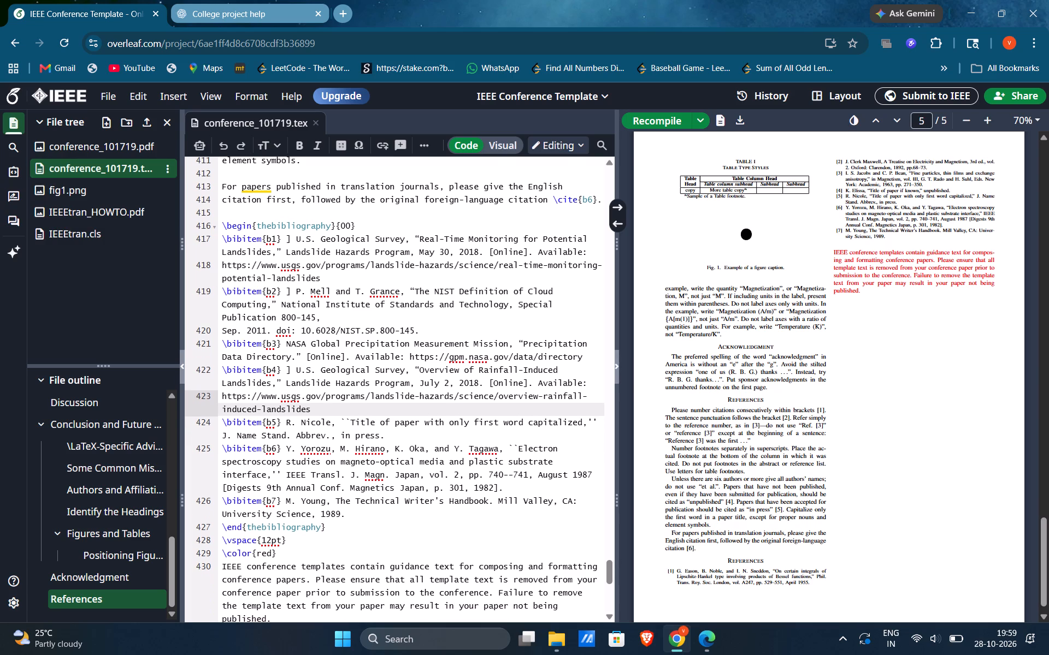
left_click_drag(350, 514, 217, 422)
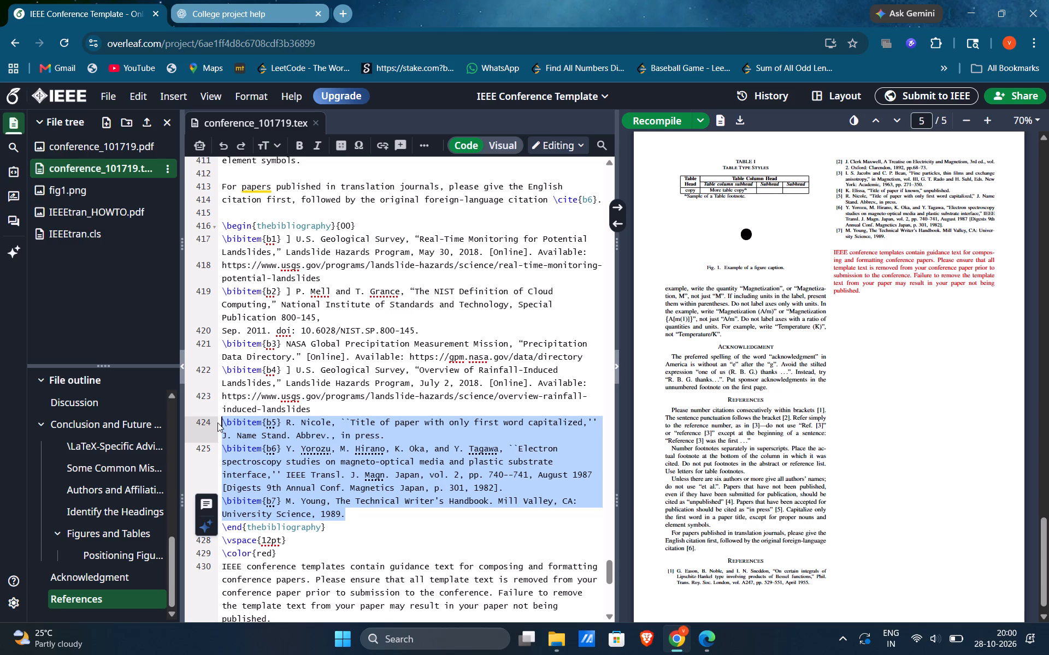
key("BackSpace")
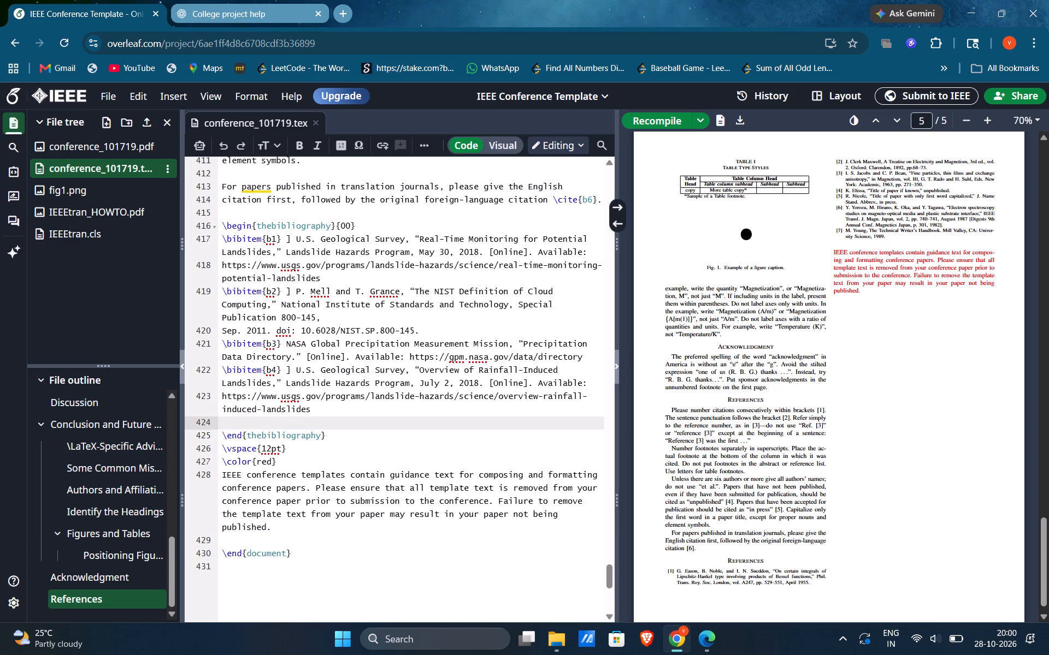
scroll(316, 450, "up", 2)
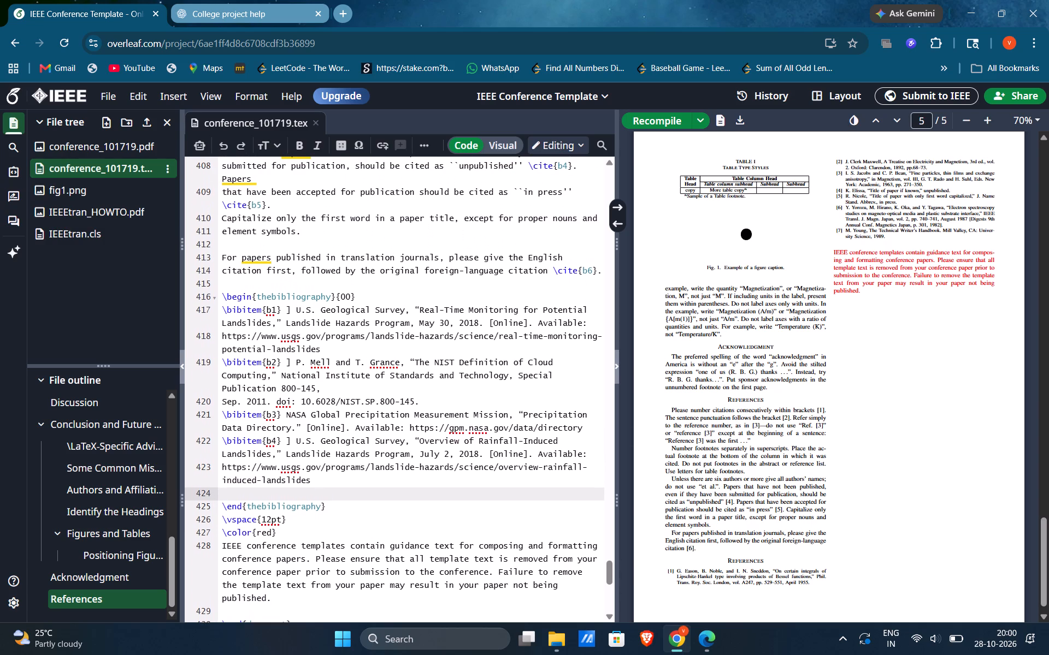
scroll(316, 450, "up", 1)
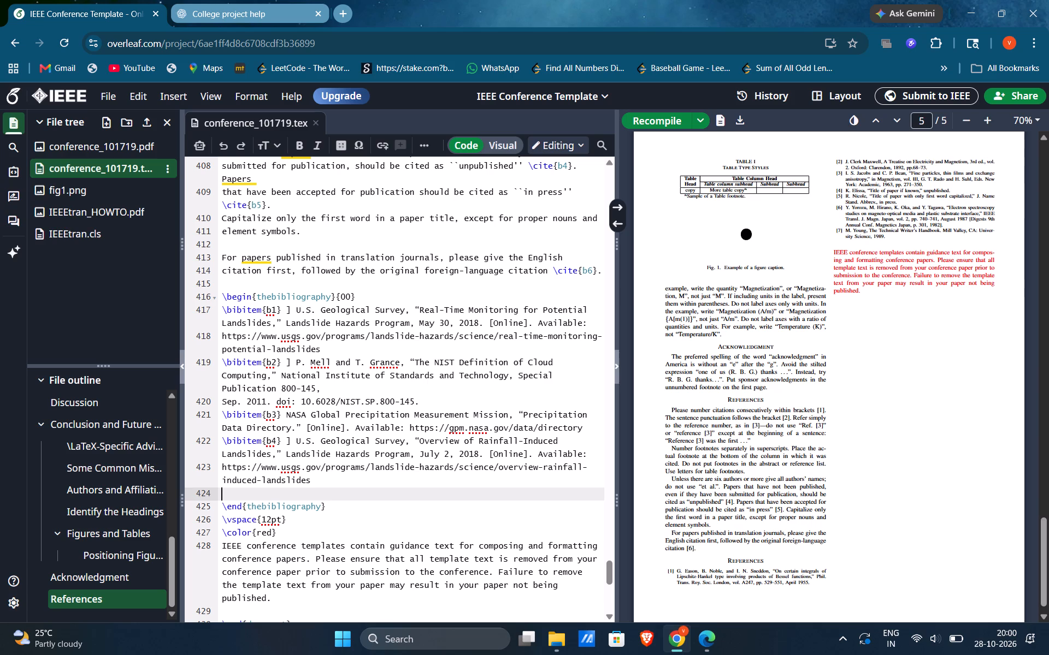
left_click(261, 488)
key("BackSpace")
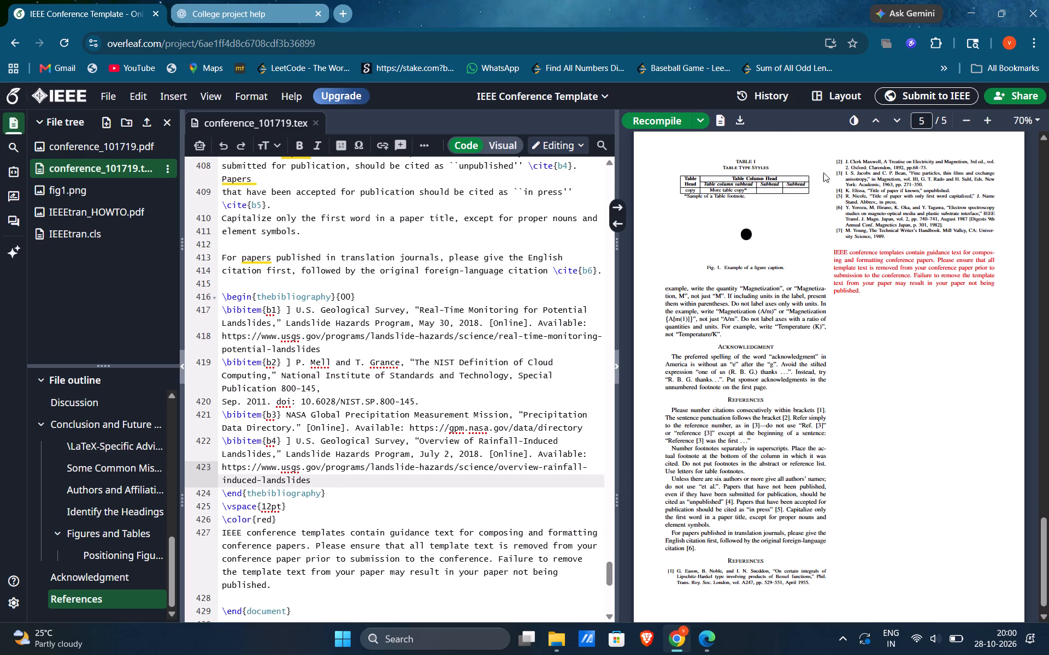
Recompile the document and check the new references on the last pages of the compiled PDF.
left_click(657, 119)
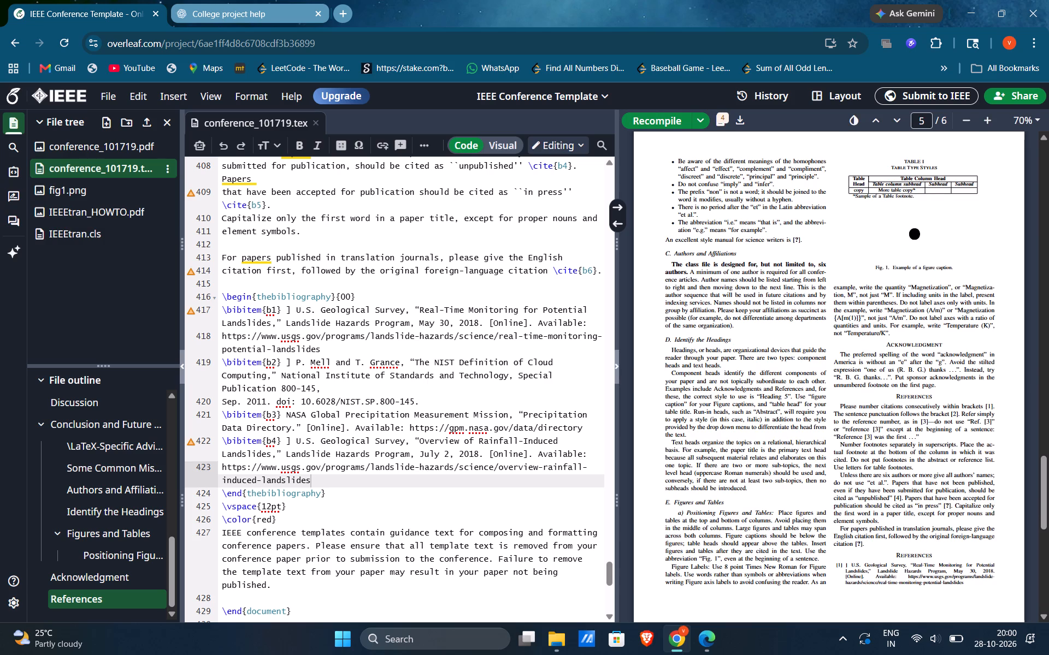
scroll(805, 433, "down", 6)
scroll(805, 433, "up", 2)
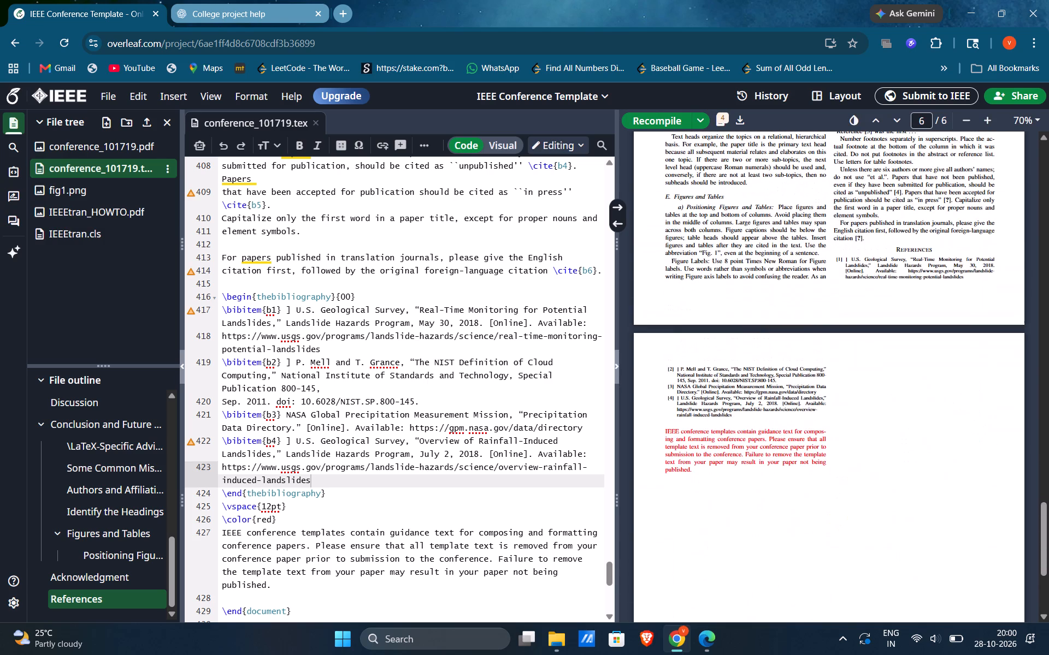
scroll(805, 433, "up", 3)
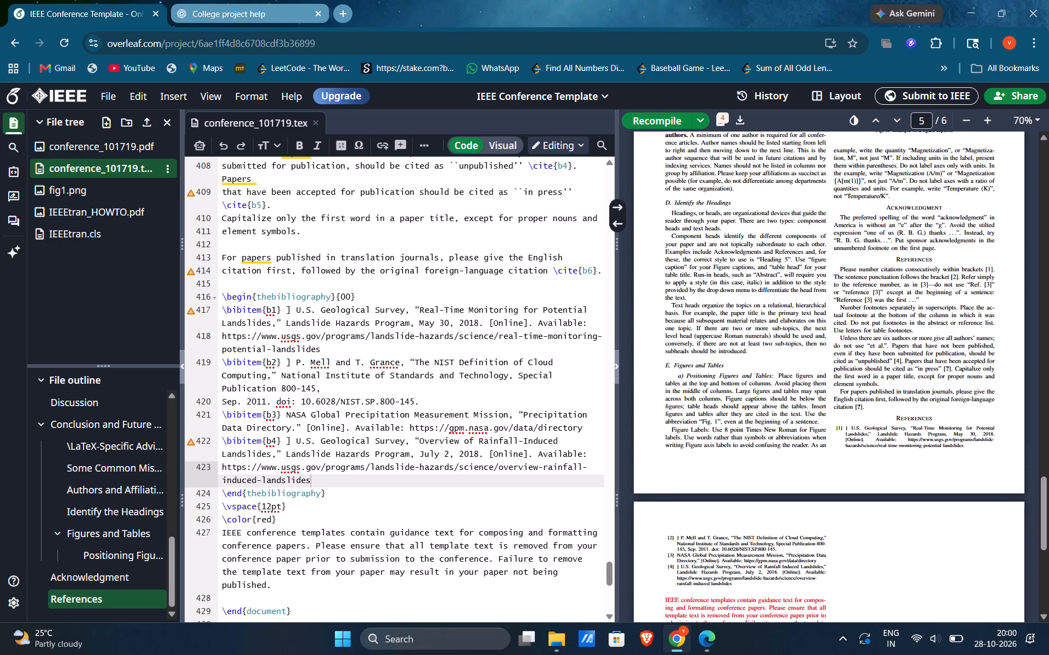
Delete the template's \section*{References} heading and all its citation guidance text above the bibliography, and recompile the document.
scroll(382, 413, "up", 4)
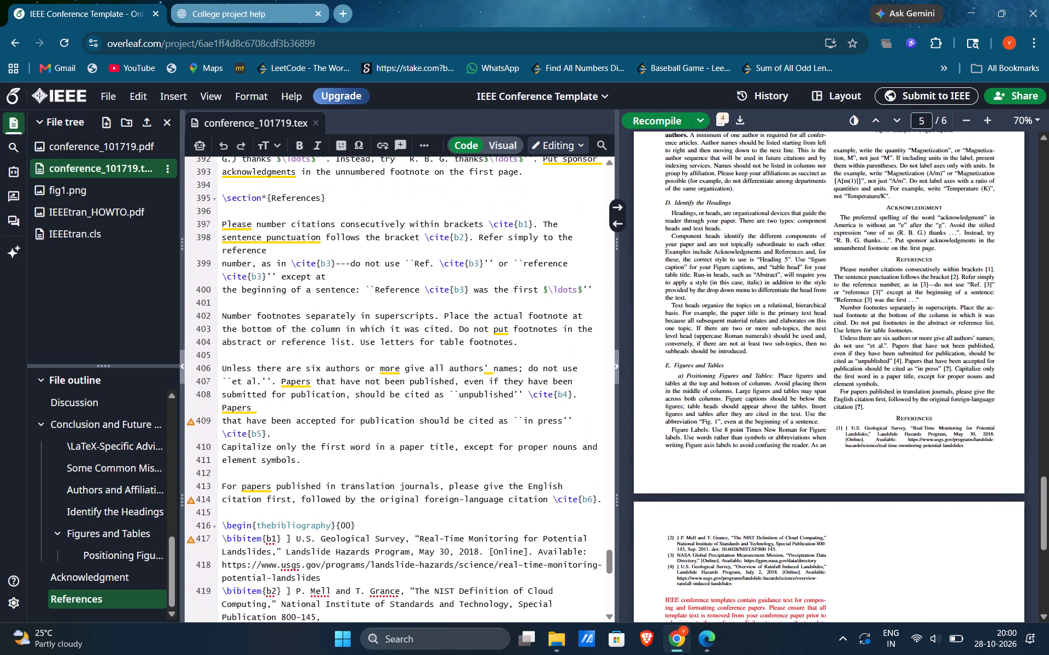
scroll(382, 413, "up", 3)
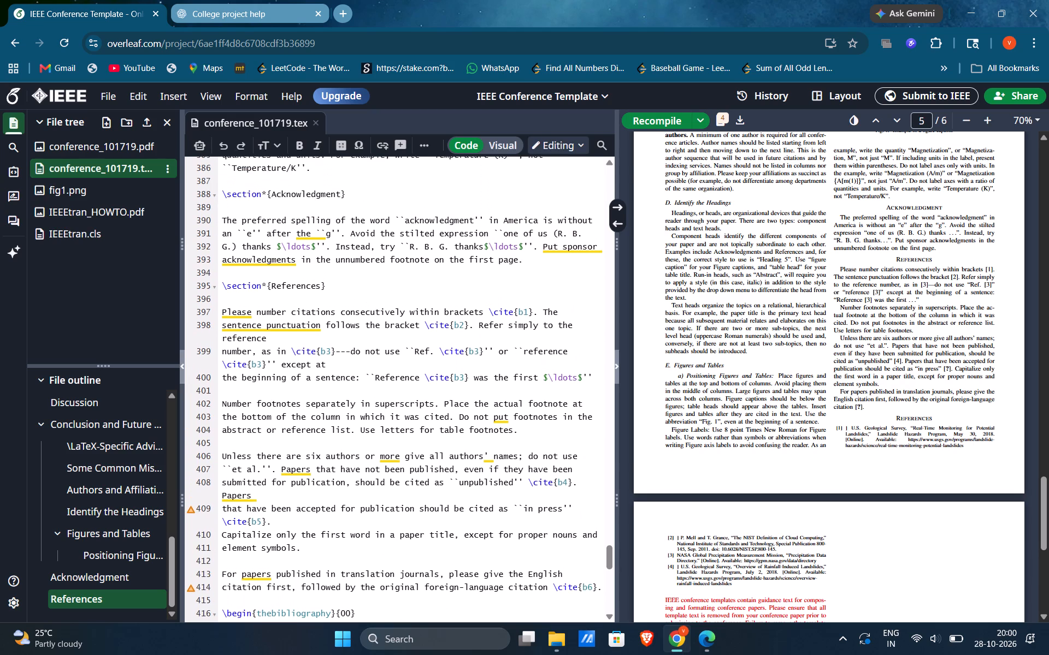
scroll(334, 410, "down", 3)
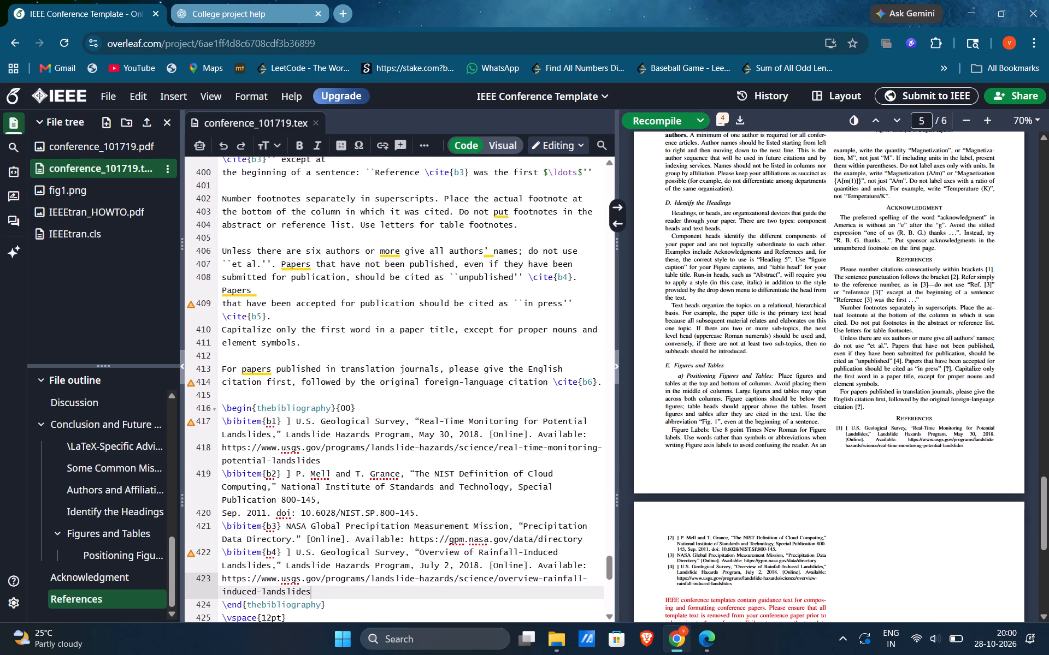
scroll(280, 397, "up", 1)
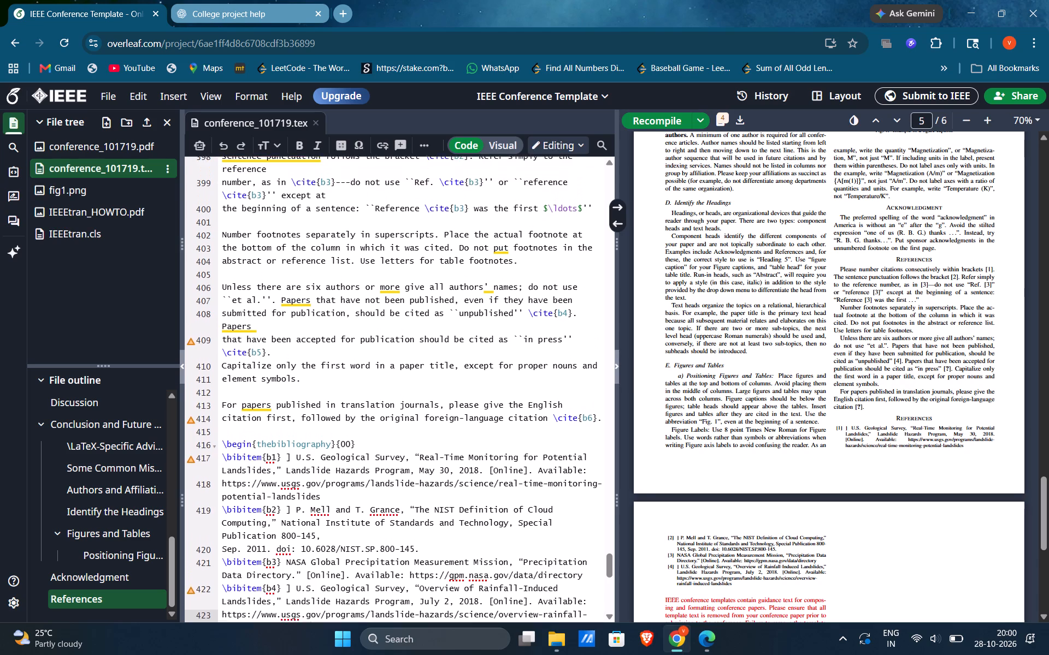
scroll(280, 397, "up", 1)
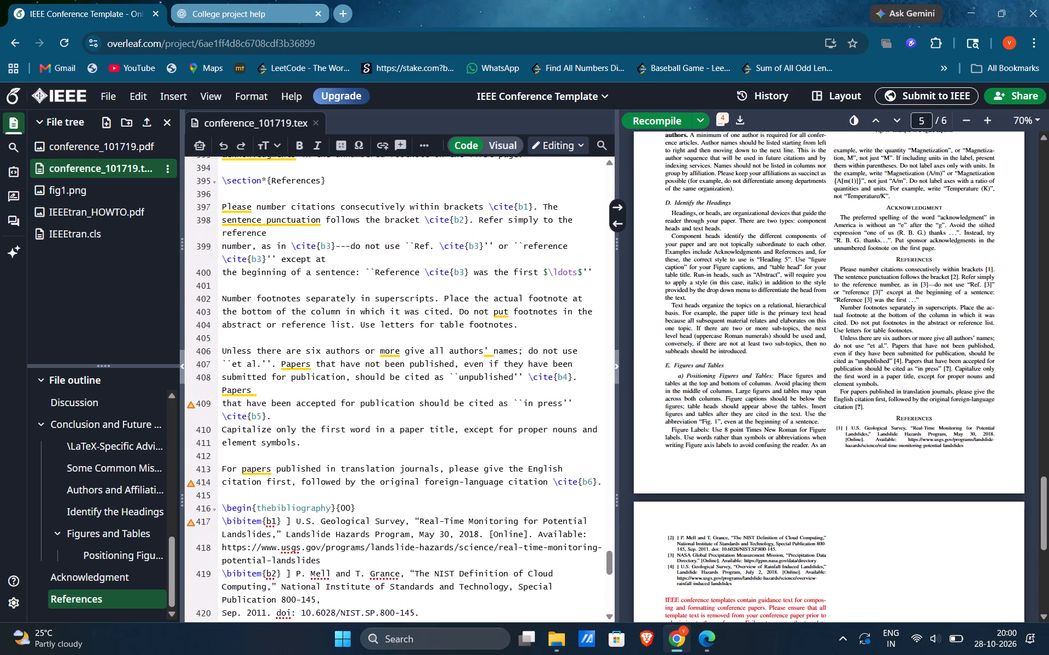
scroll(280, 397, "up", 1)
left_click_drag(228, 175, 367, 461)
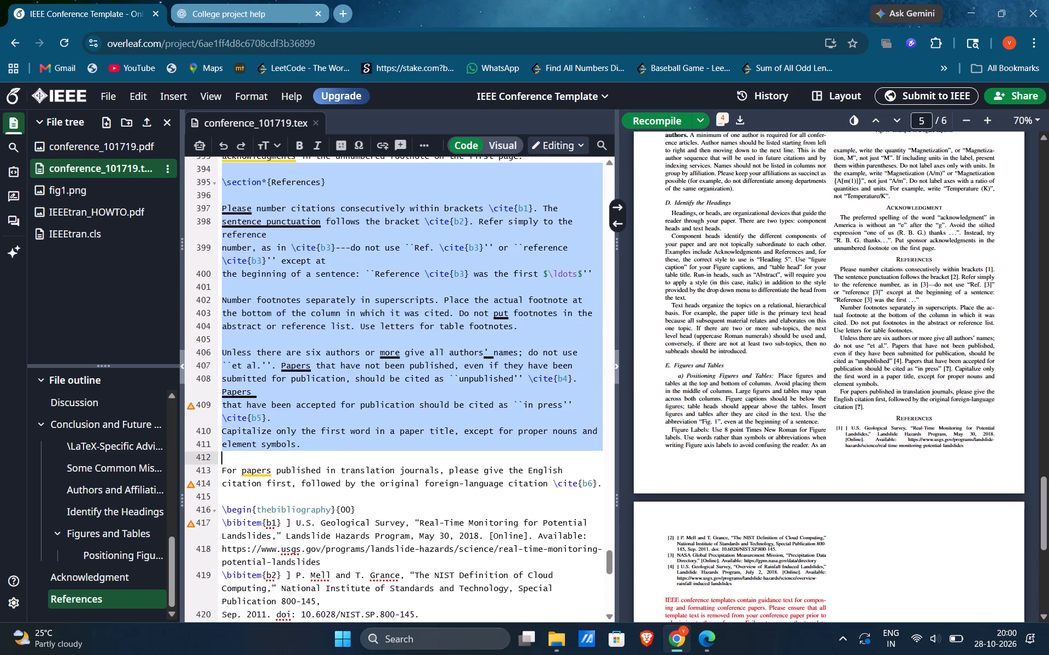
left_click_drag(367, 461, 415, 495)
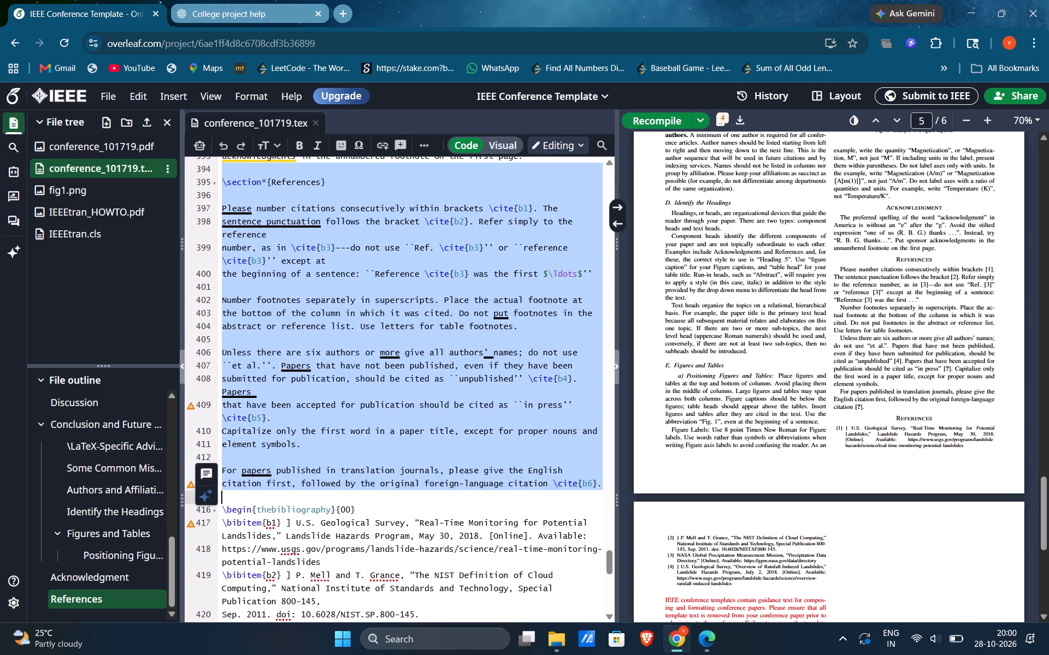
key("BackSpace")
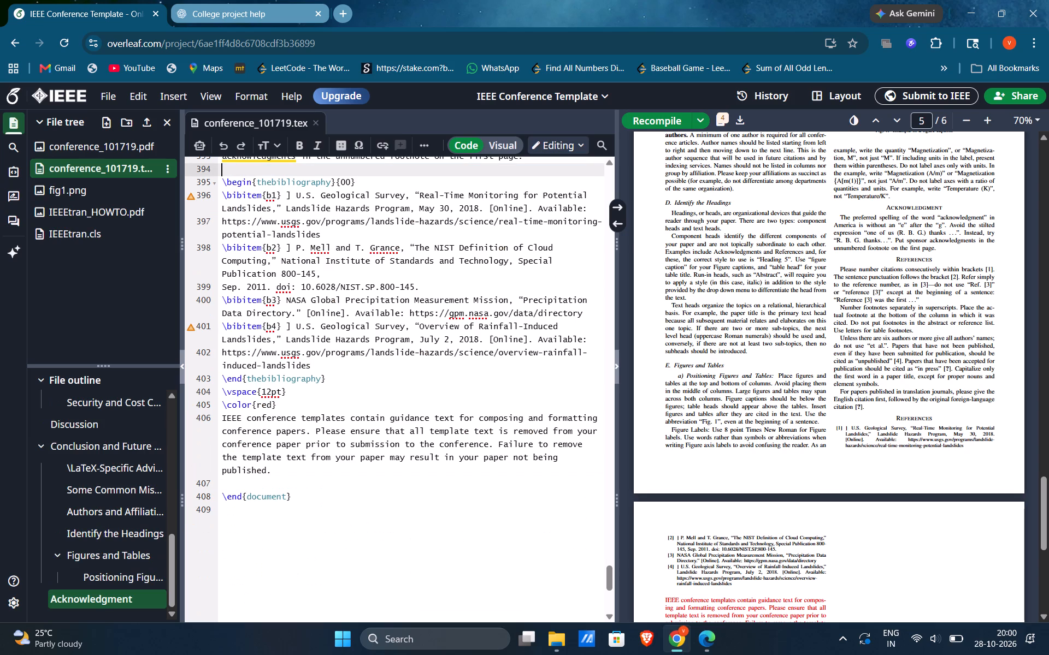
left_click(657, 113)
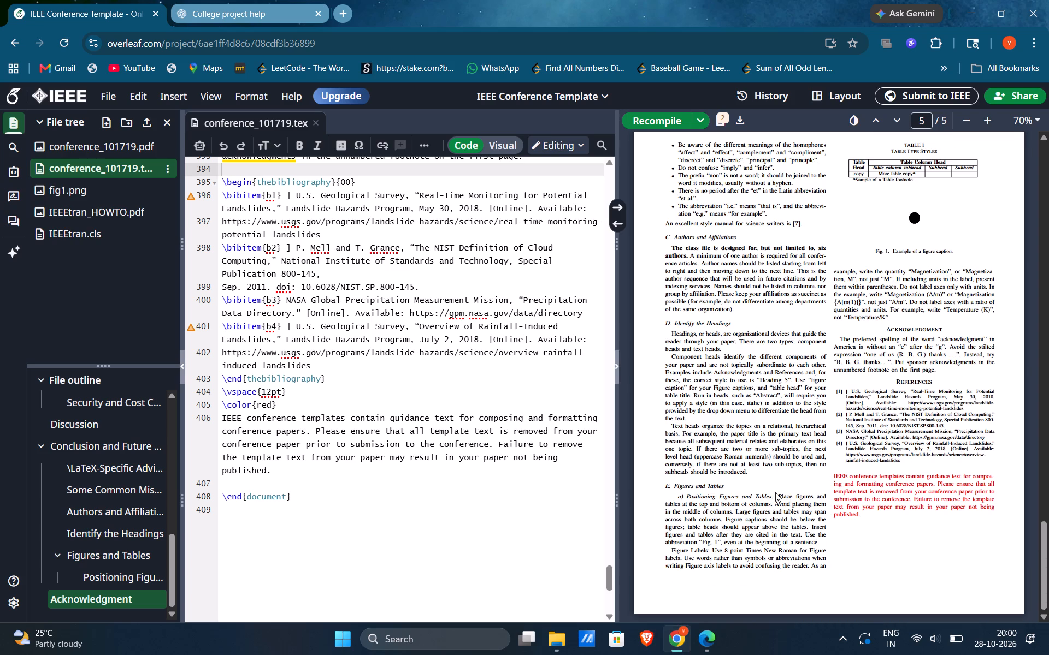
Review the recompiled PDF and the source above the bibliography for leftover template text.
scroll(775, 492, "right", 2)
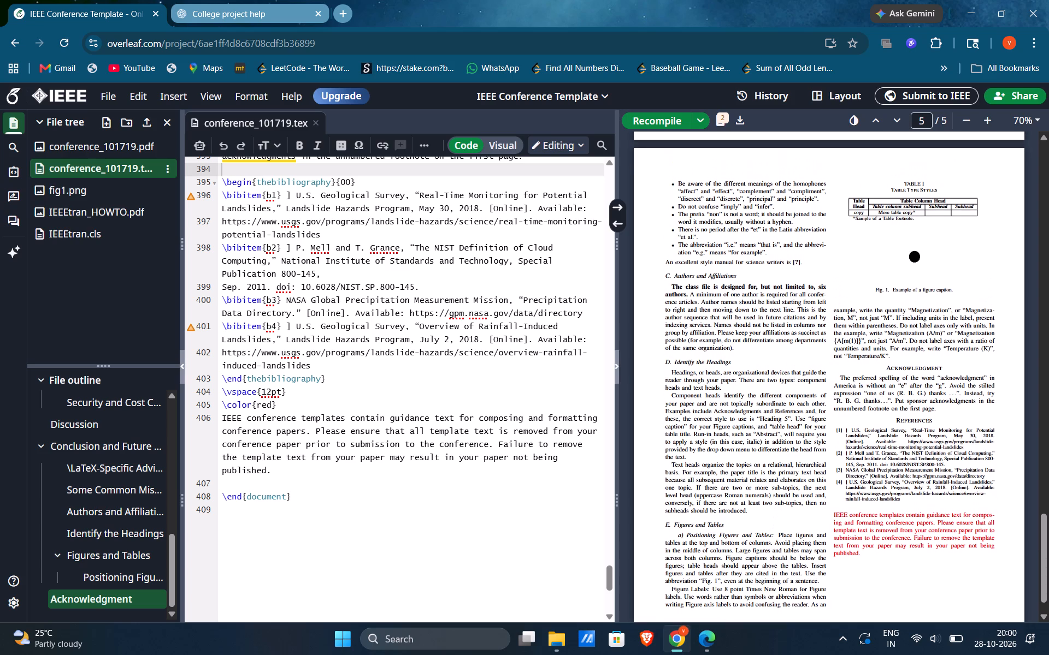
scroll(775, 492, "right", 2)
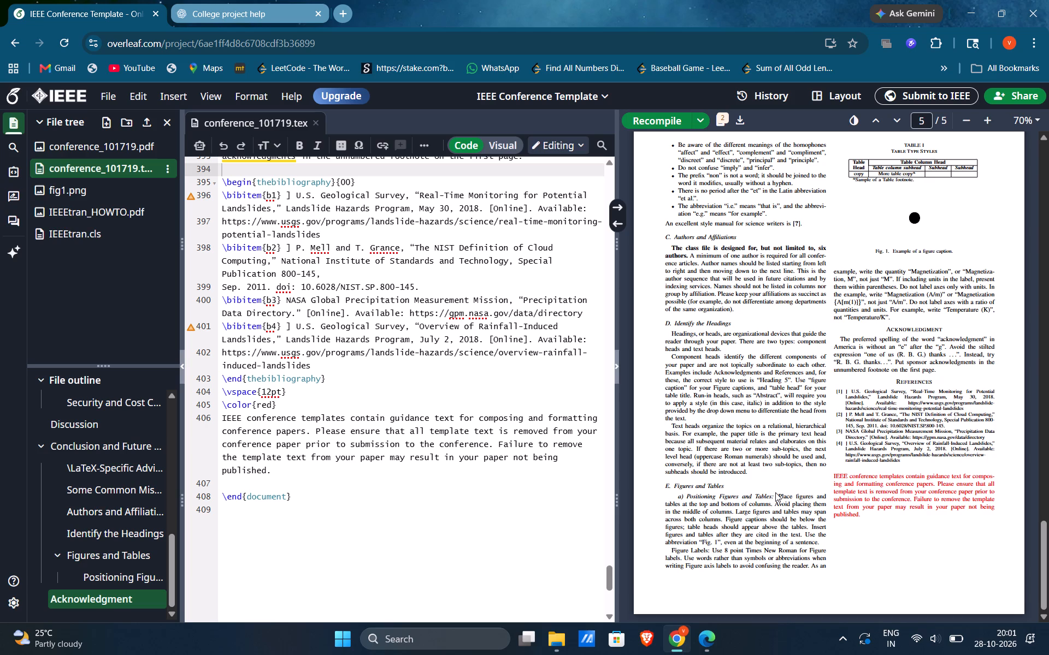
scroll(800, 423, "up", 2)
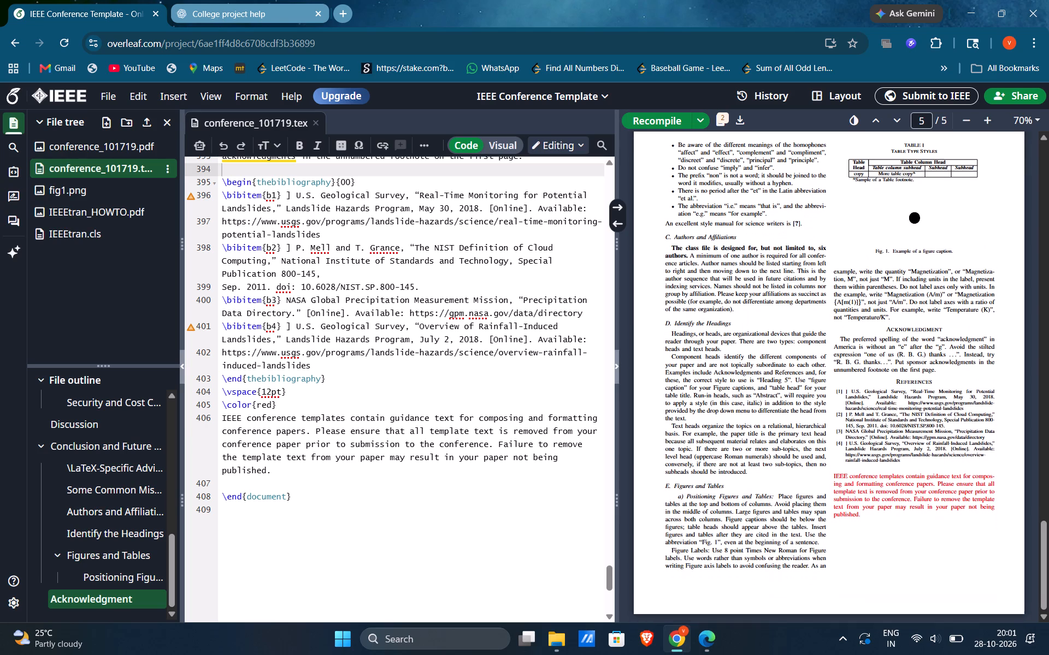
scroll(800, 423, "up", 10)
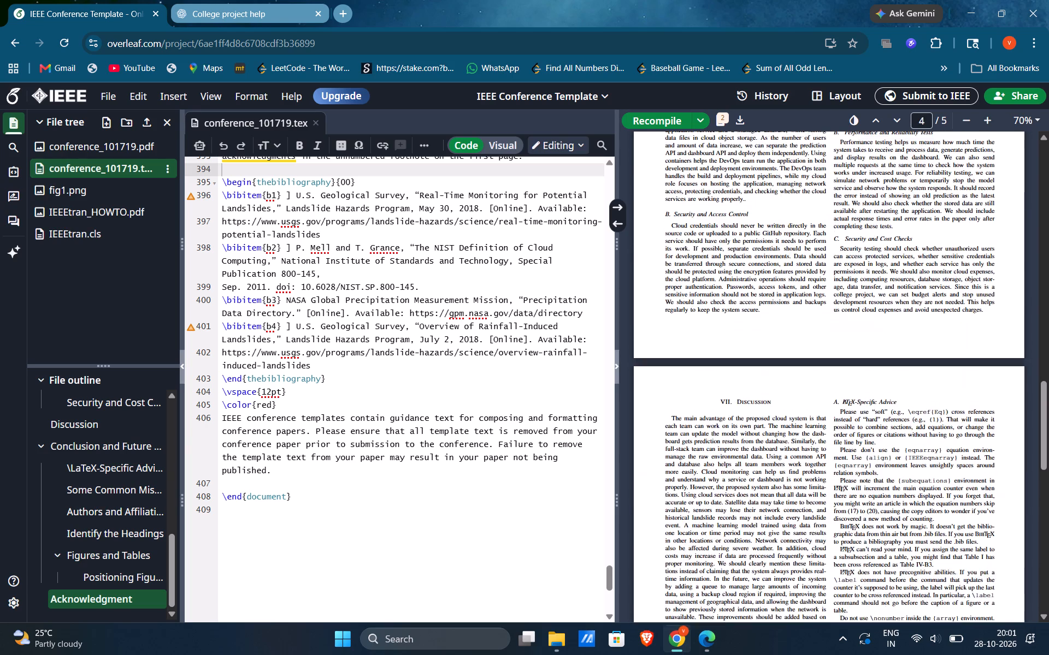
scroll(800, 423, "up", 5)
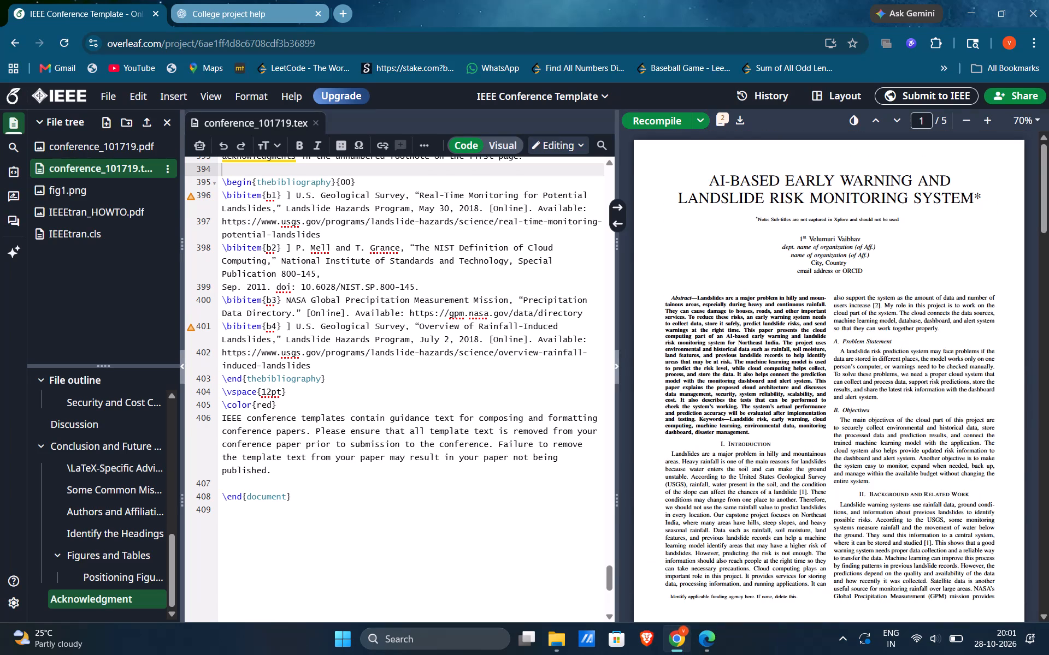
scroll(443, 410, "up", 7)
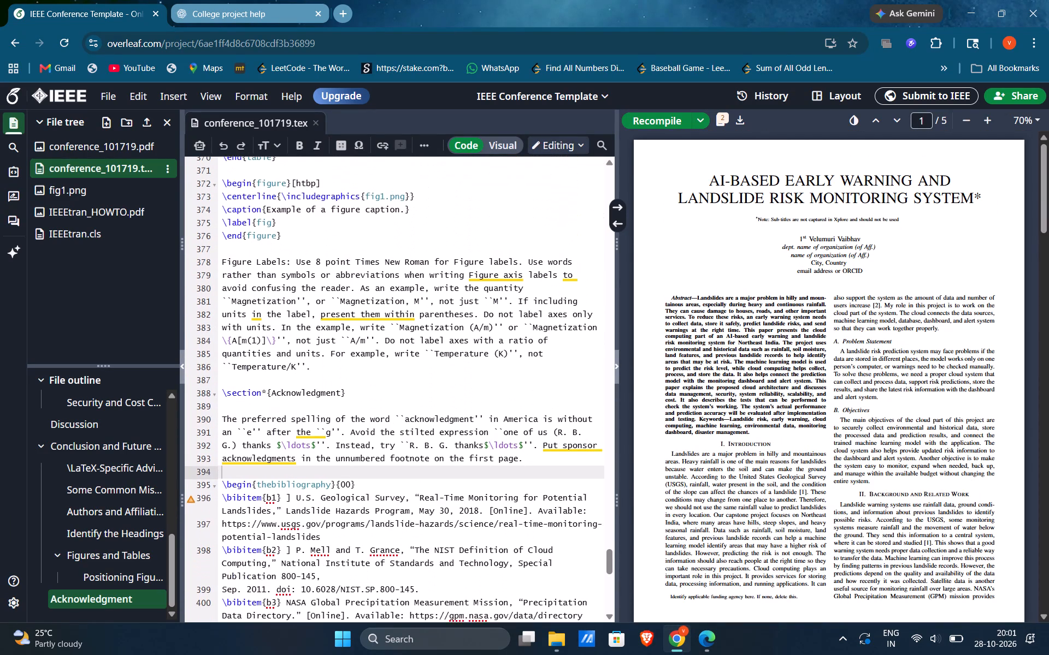
scroll(443, 410, "up", 1)
scroll(443, 410, "down", 2)
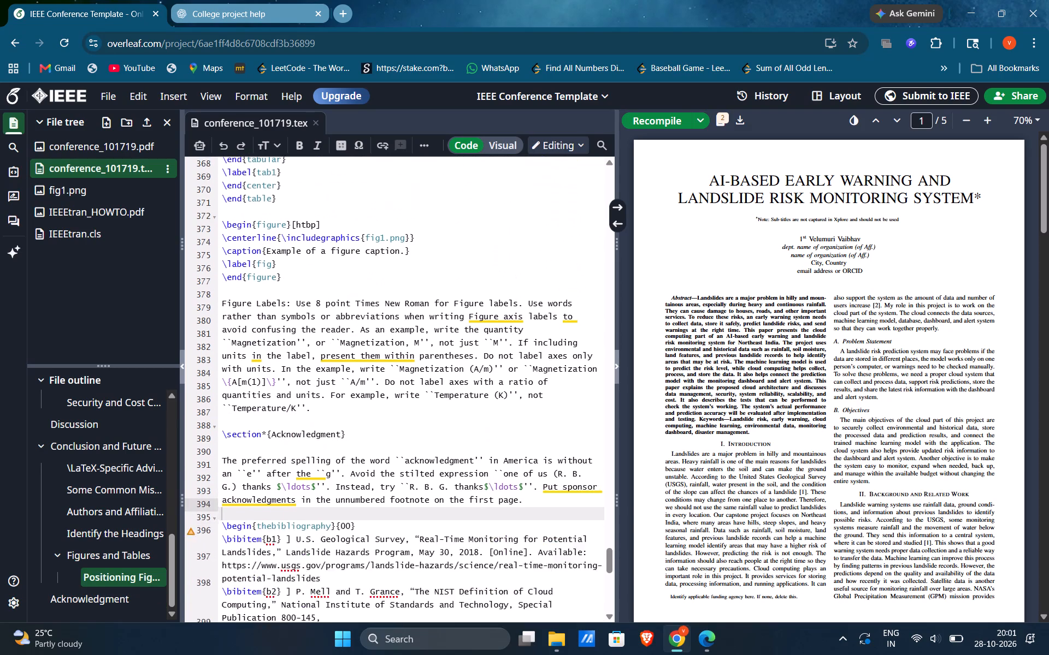
scroll(443, 410, "down", 1)
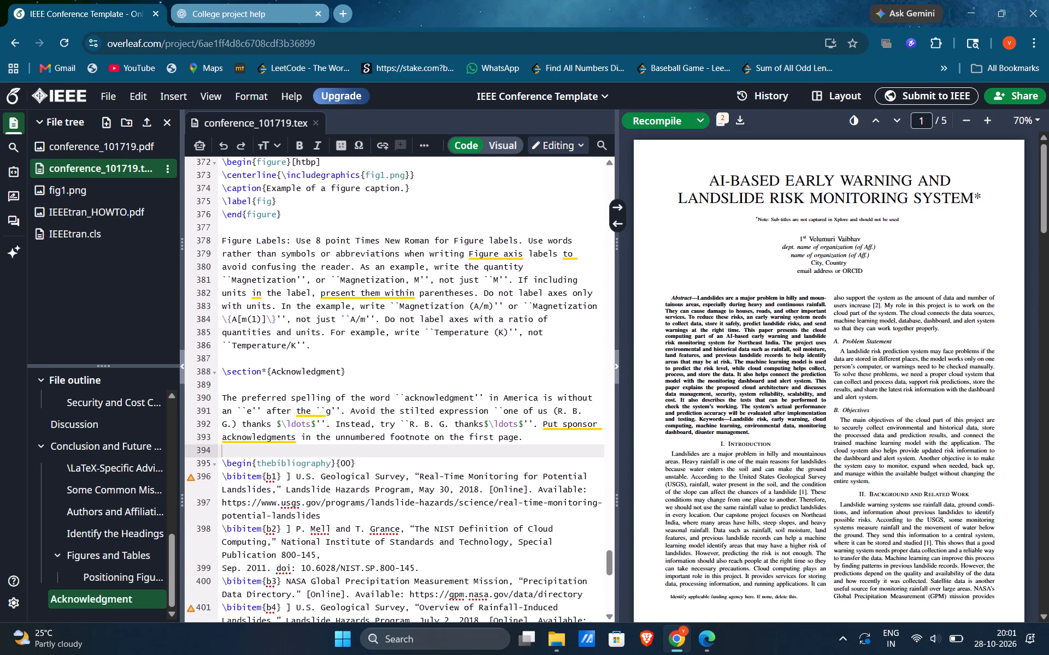
Compare the Conclusion and References at the end of the PDF draft with the last pages of the compiled PDF.
key("alt+Tab")
scroll(337, 367, "up", 4)
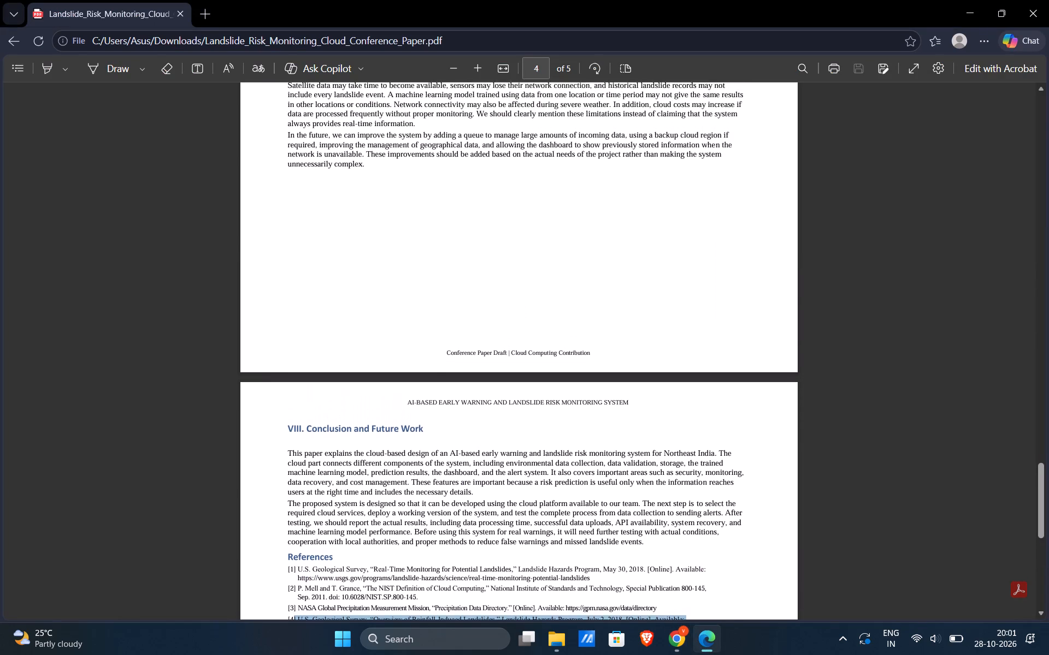
scroll(337, 367, "up", 2)
scroll(337, 367, "right", 1)
key("alt+Tab")
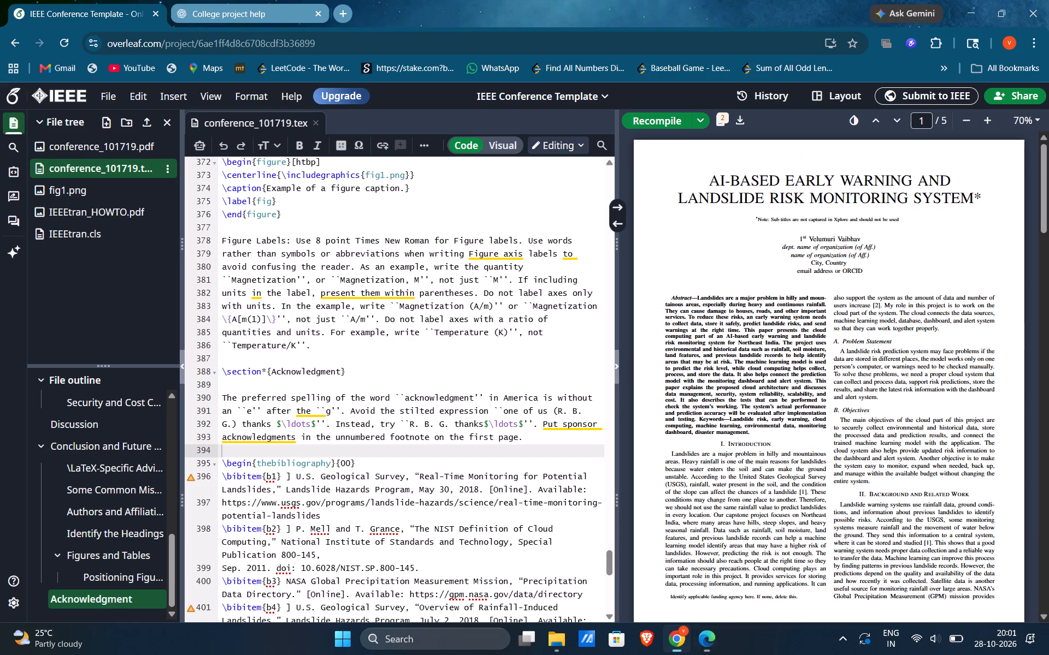
scroll(647, 417, "down", 8)
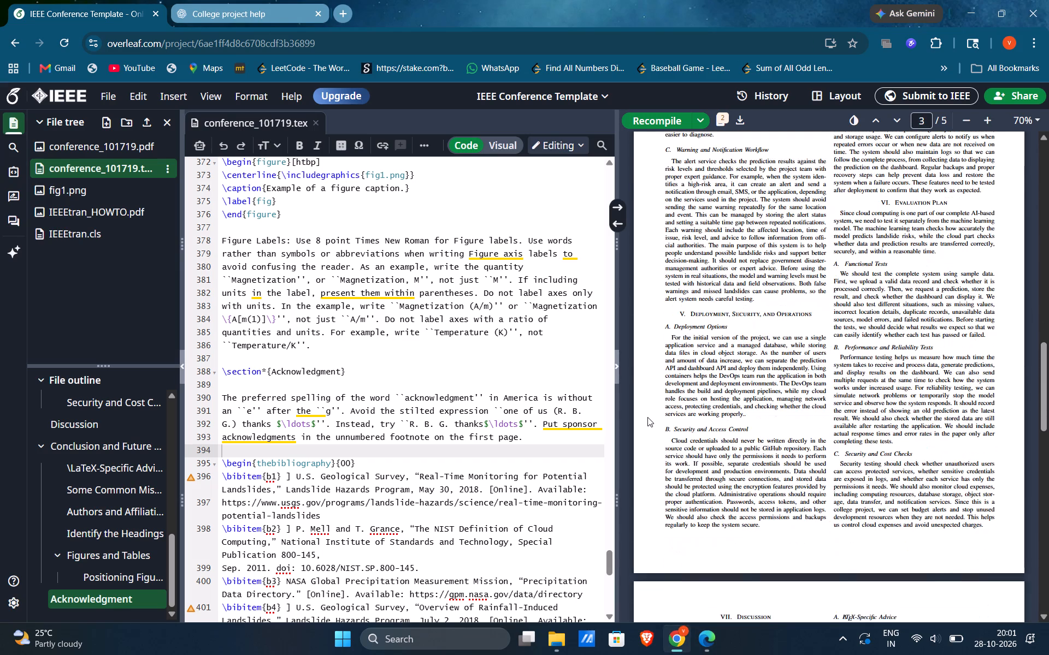
scroll(647, 417, "down", 6)
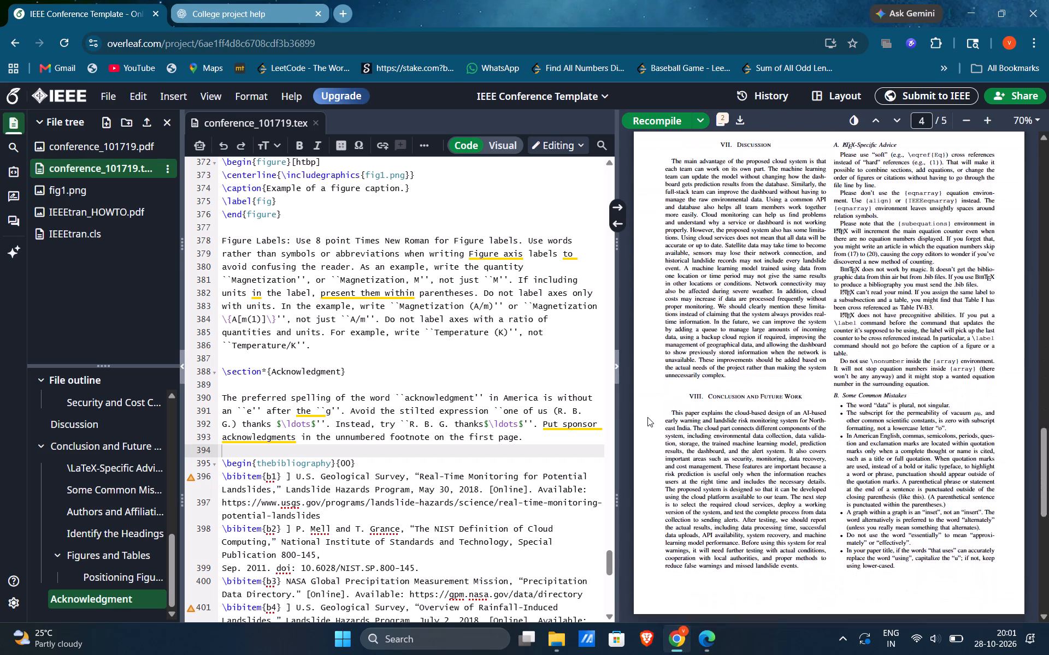
scroll(647, 417, "down", 6)
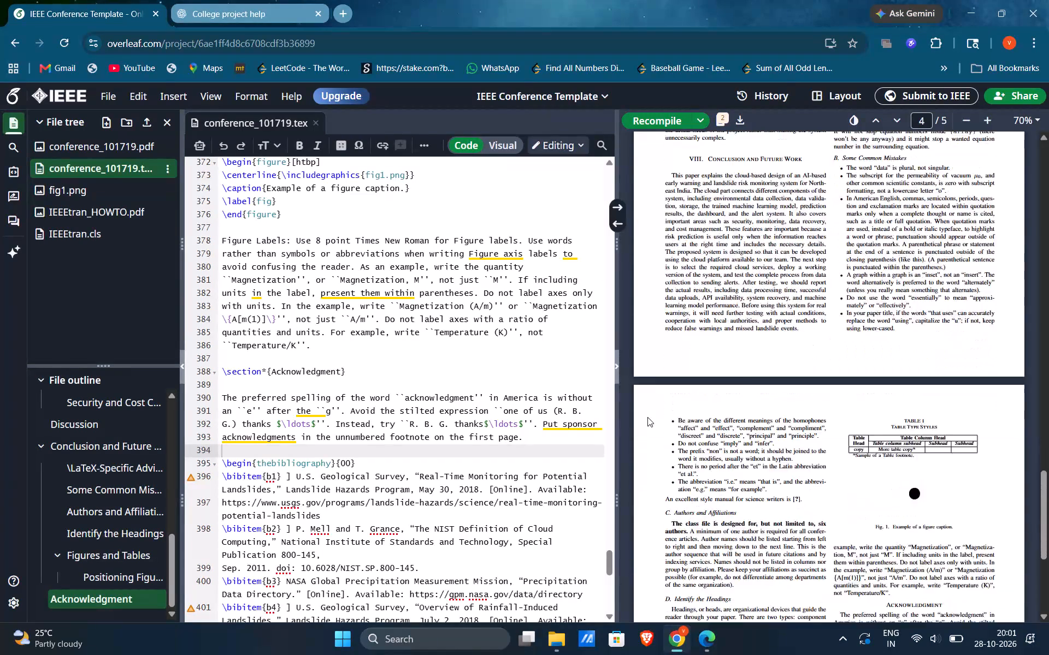
scroll(647, 417, "down", 2)
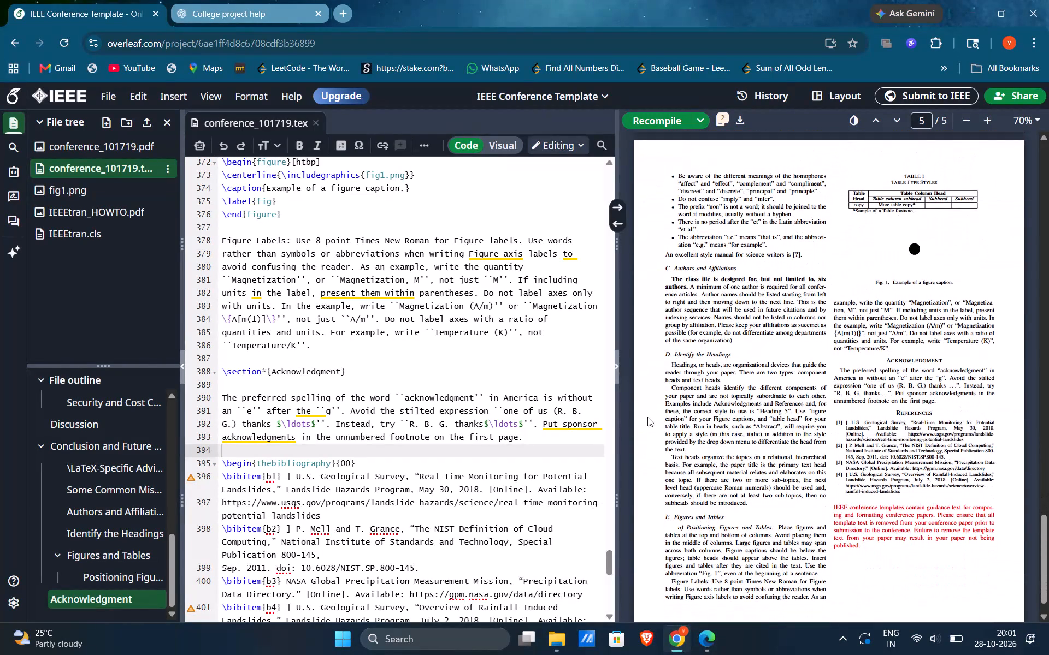
key("alt+Tab")
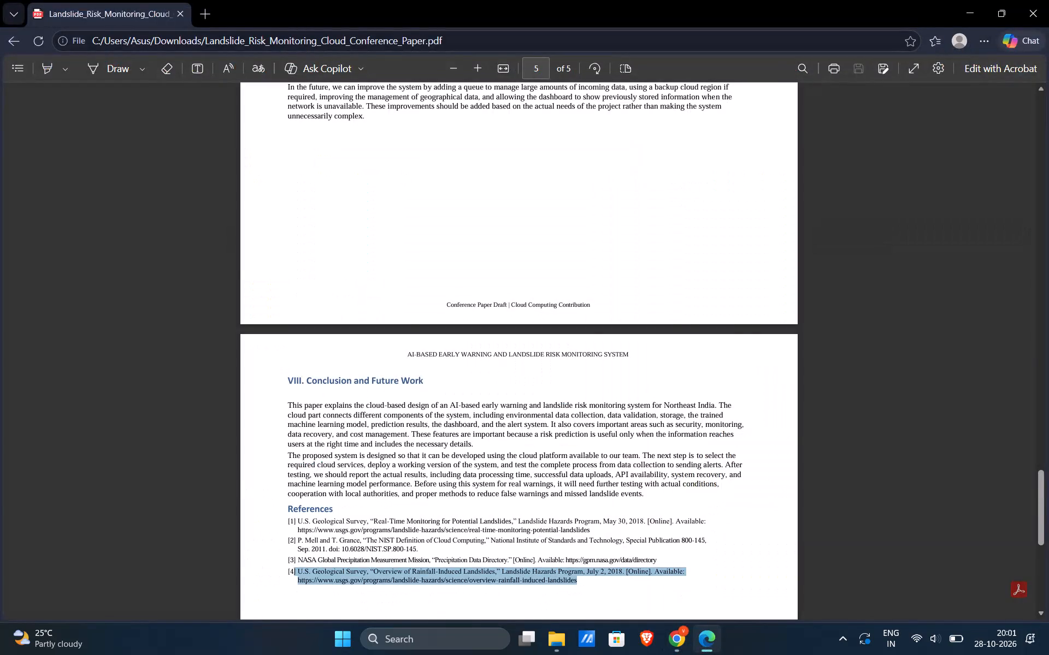
key("alt+Tab")
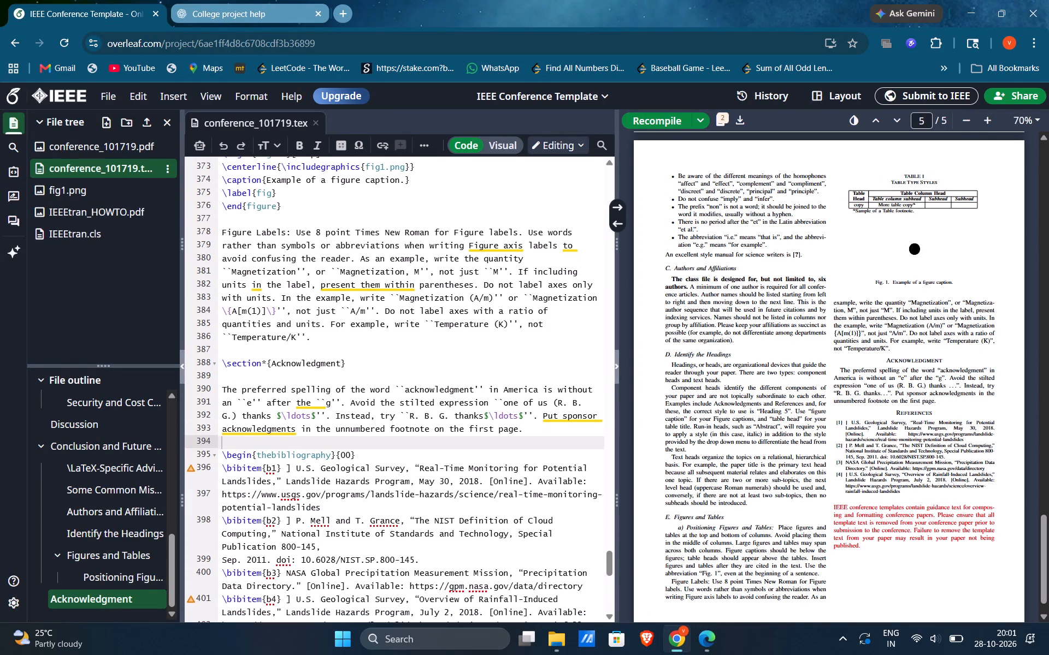
Delete the template's \section*{Acknowledgment} heading and its paragraph about the spelling of "acknowledgment".
left_click_drag(392, 440, 221, 360)
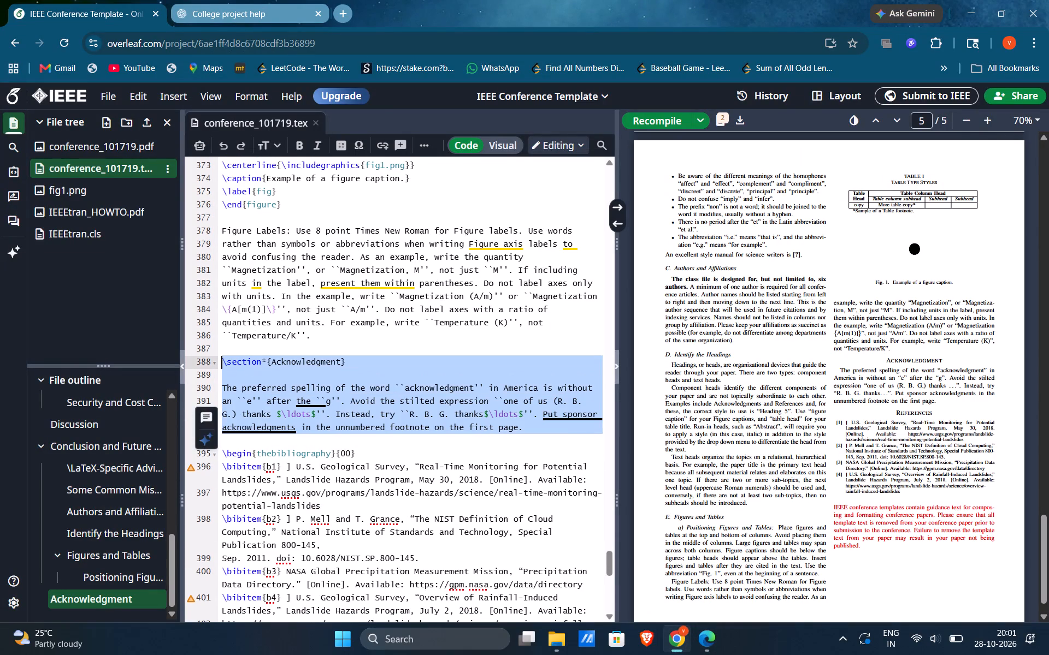
key("backslash")
key("BackSpace")
key("BackSpace")
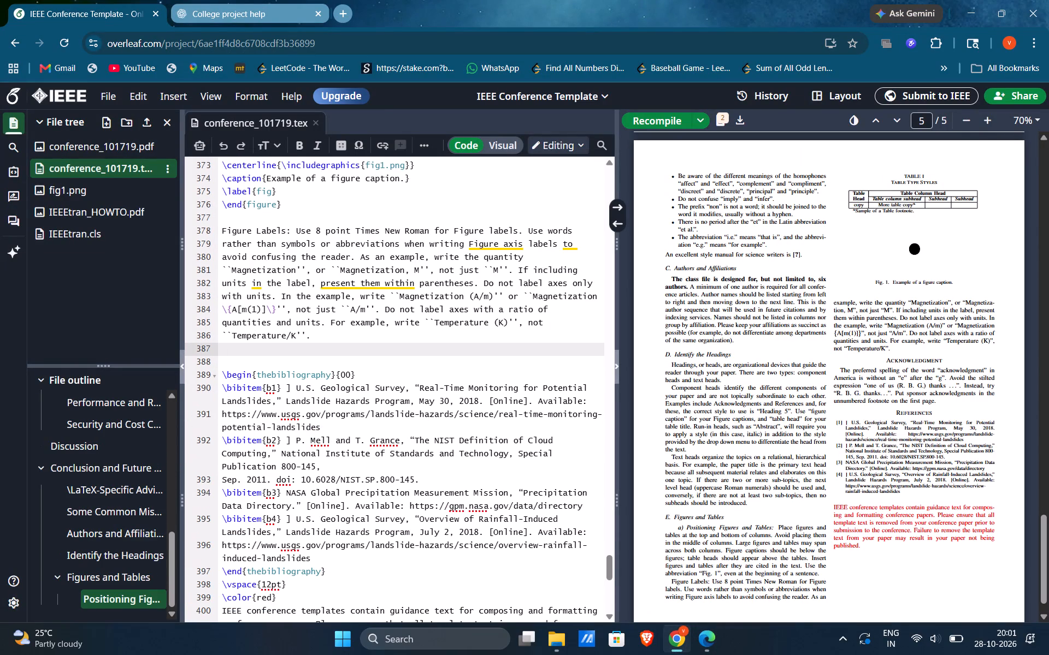
Delete the template's "Figure Labels" guidance paragraph below the example figure.
scroll(221, 360, "up", 1)
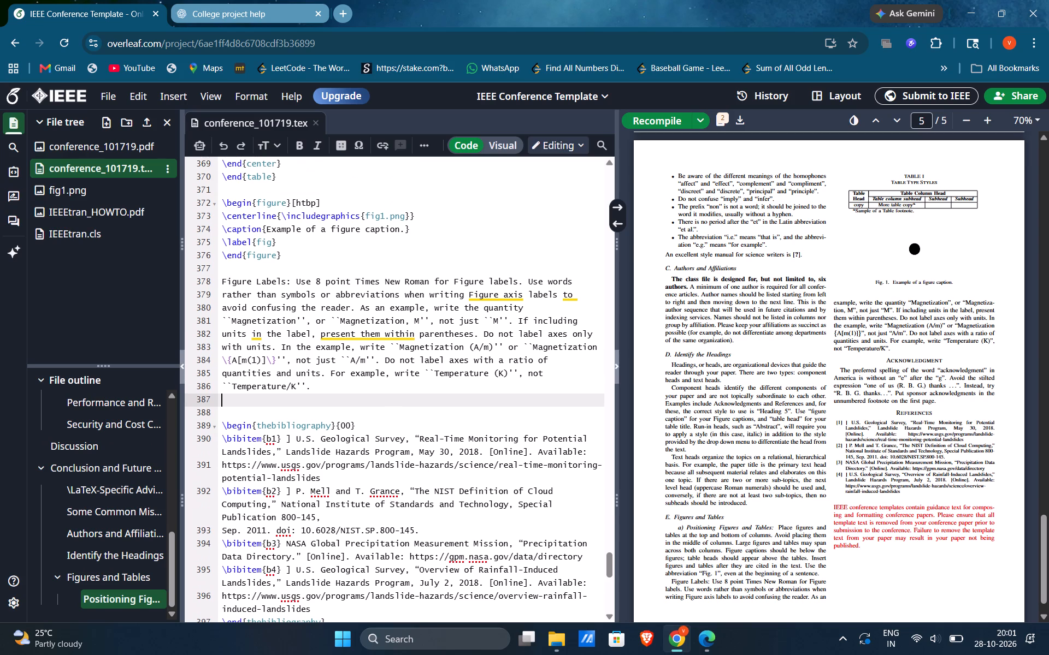
left_click_drag(313, 386, 221, 283)
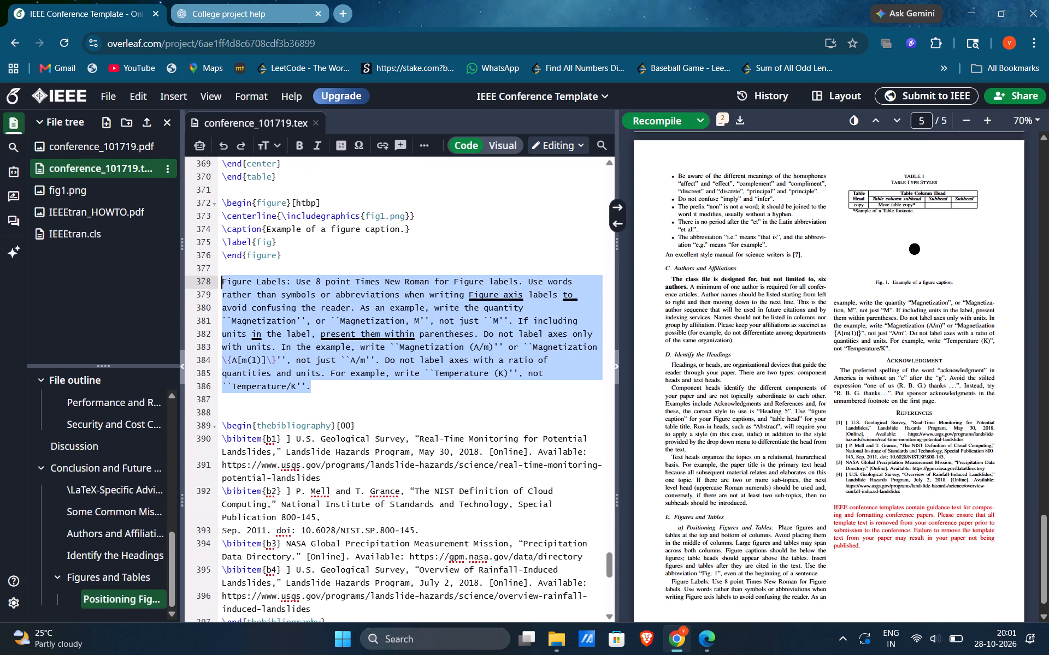
left_click_drag(221, 283, 218, 282)
key("BackSpace")
Delete the \subsection{Figures and Tables} heading and its "Positioning Figures and Tables" paragraph above the example table.
scroll(218, 282, "up", 2)
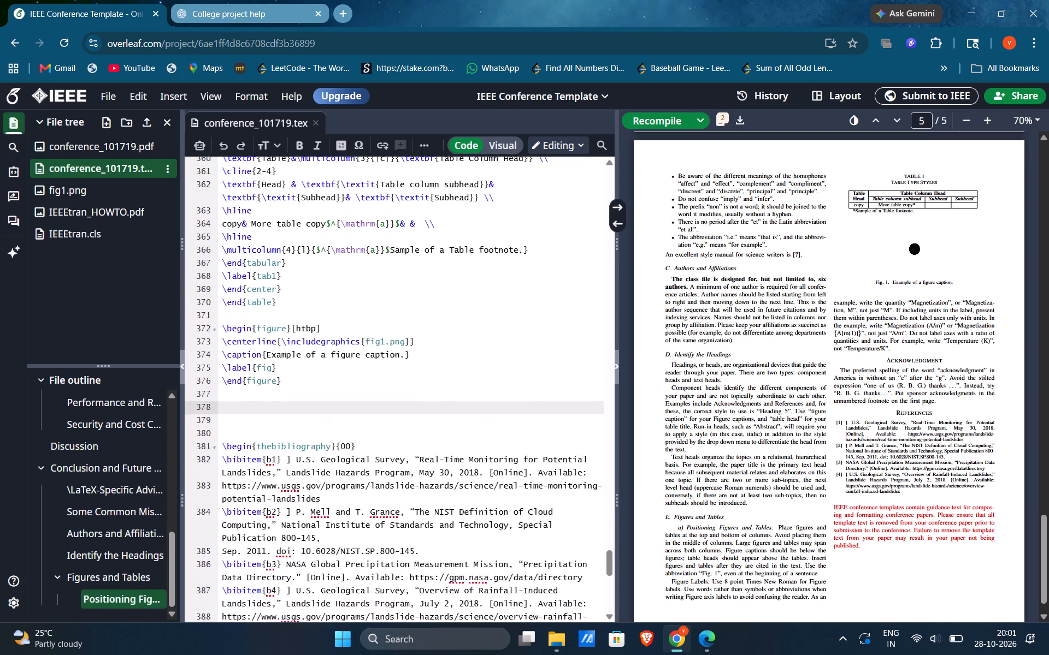
scroll(218, 282, "up", 6)
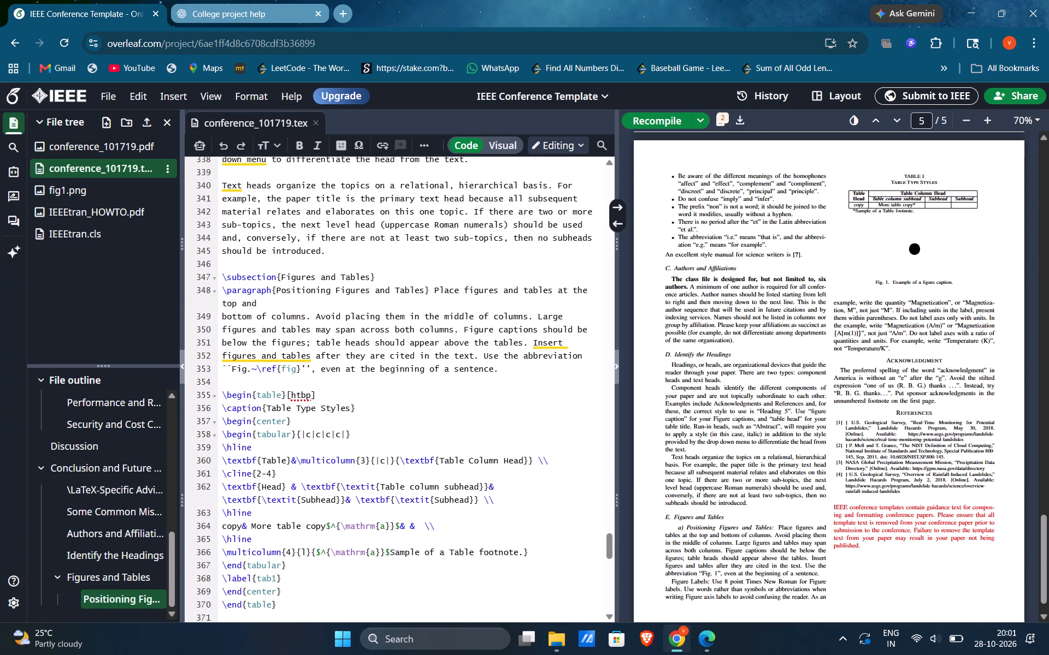
scroll(218, 282, "up", 2)
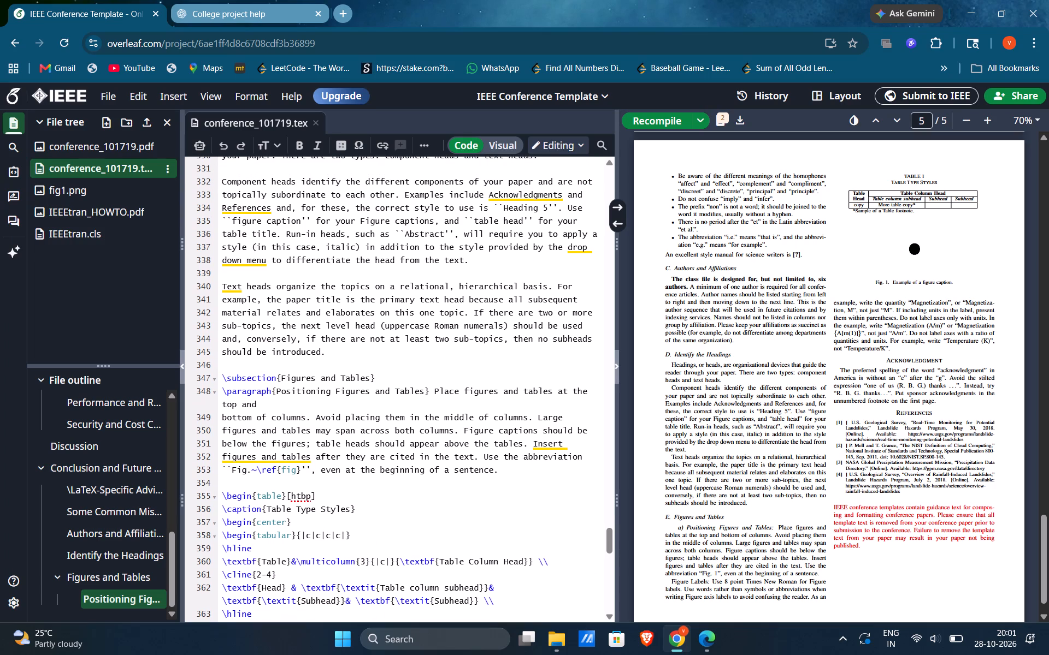
left_click_drag(502, 471, 212, 386)
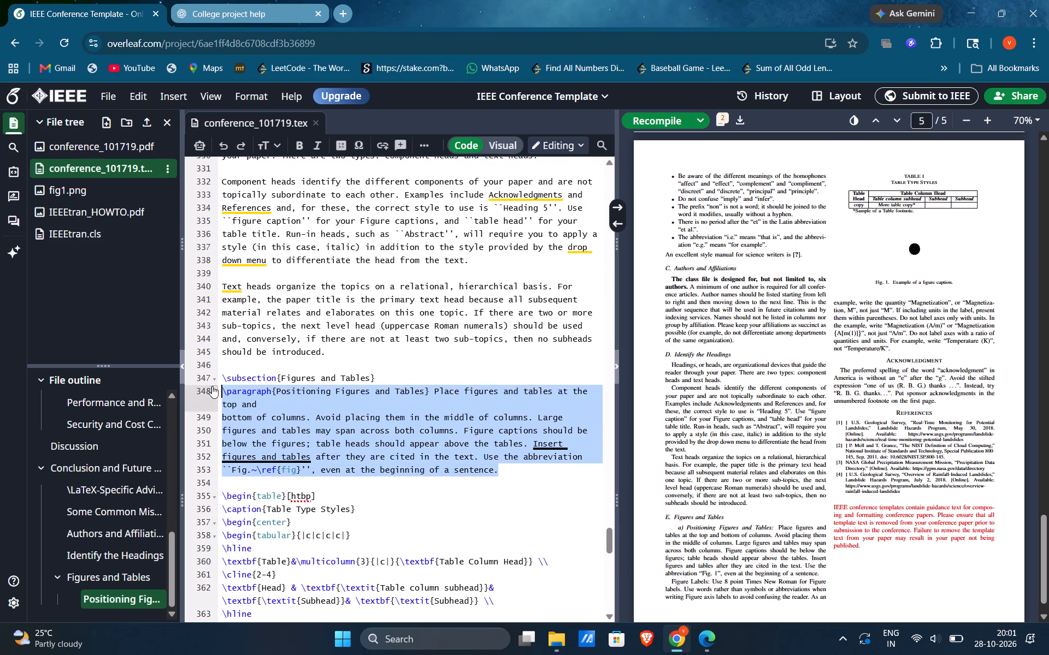
left_click_drag(212, 386, 215, 378)
key("BackSpace")
Delete the \subsection{\LaTeX-Specific Advice} heading and its guidance paragraphs through the one about {\BibTeX} and .bib files.
scroll(215, 378, "up", 1)
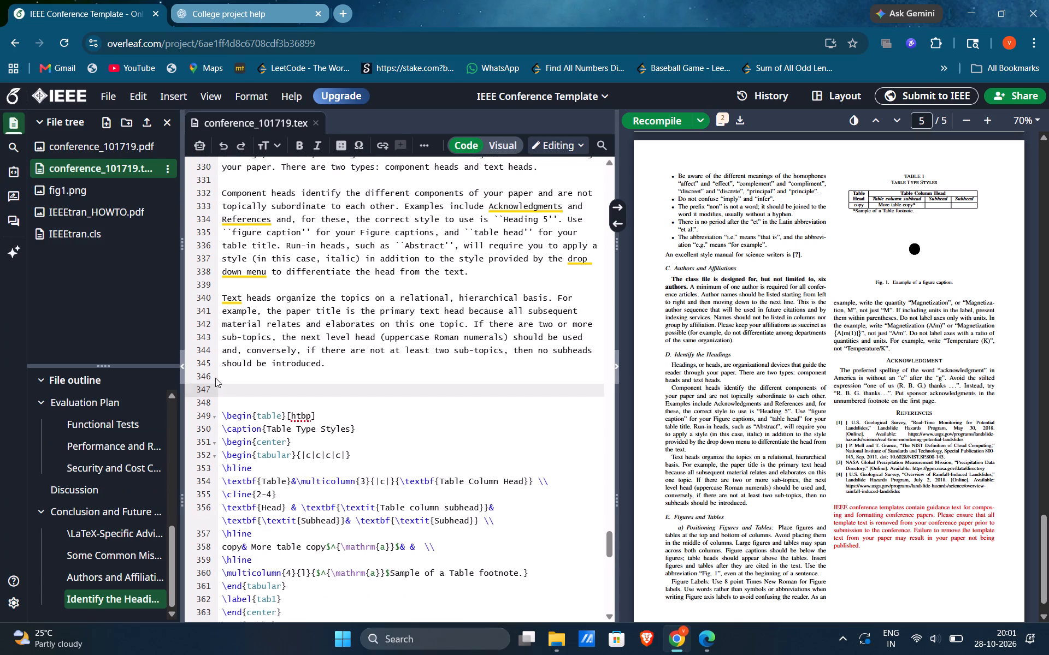
scroll(215, 378, "up", 1)
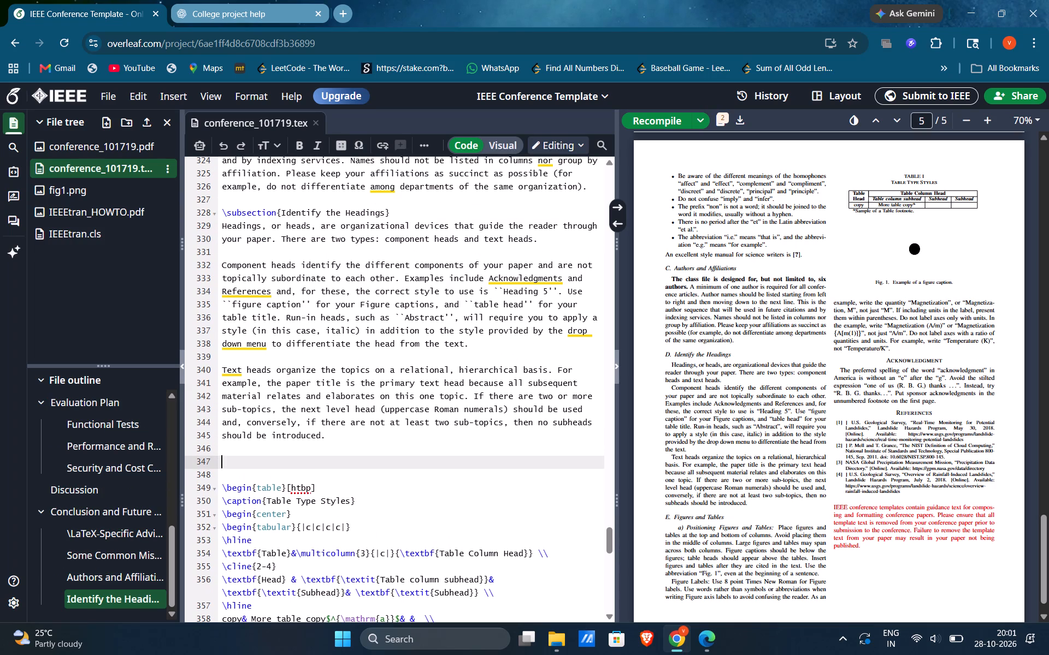
scroll(351, 434, "up", 2)
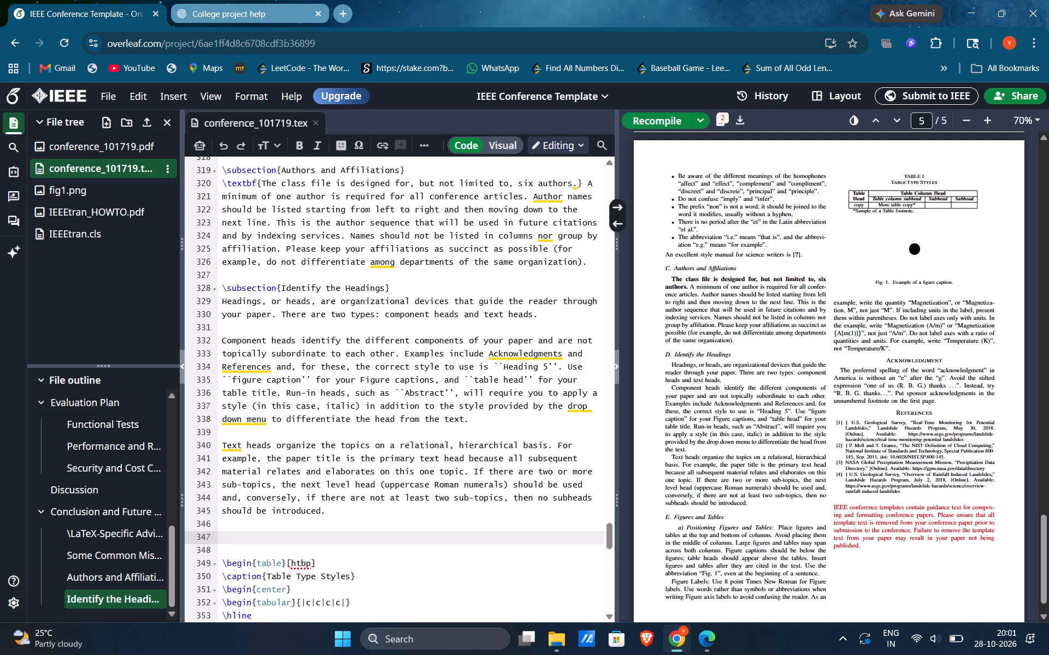
key("alt+Tab")
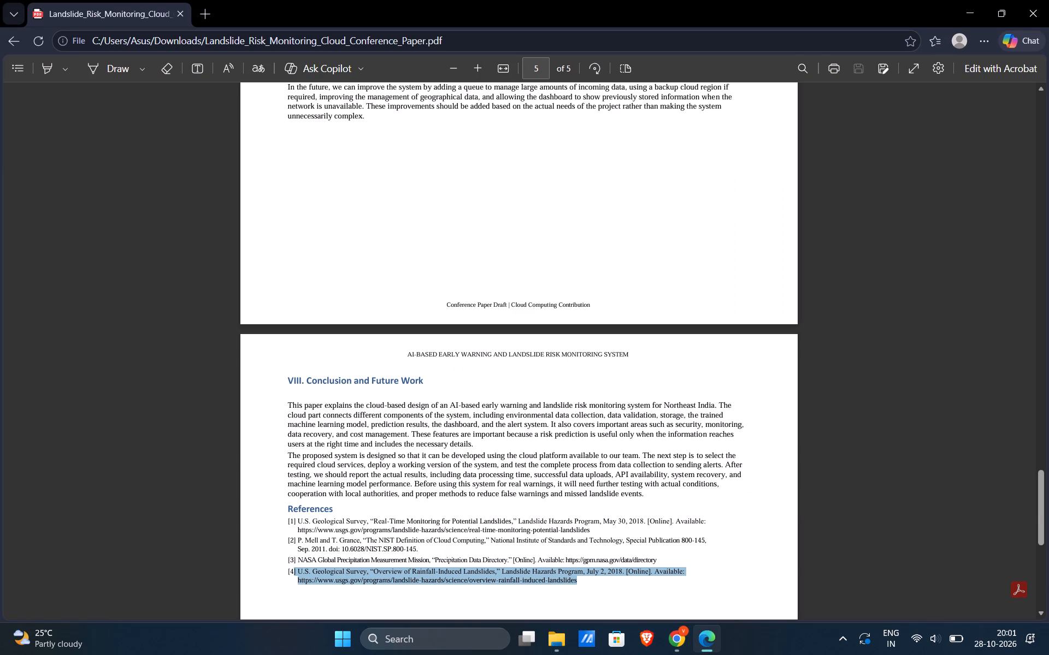
key("alt+Tab")
scroll(411, 412, "up", 6)
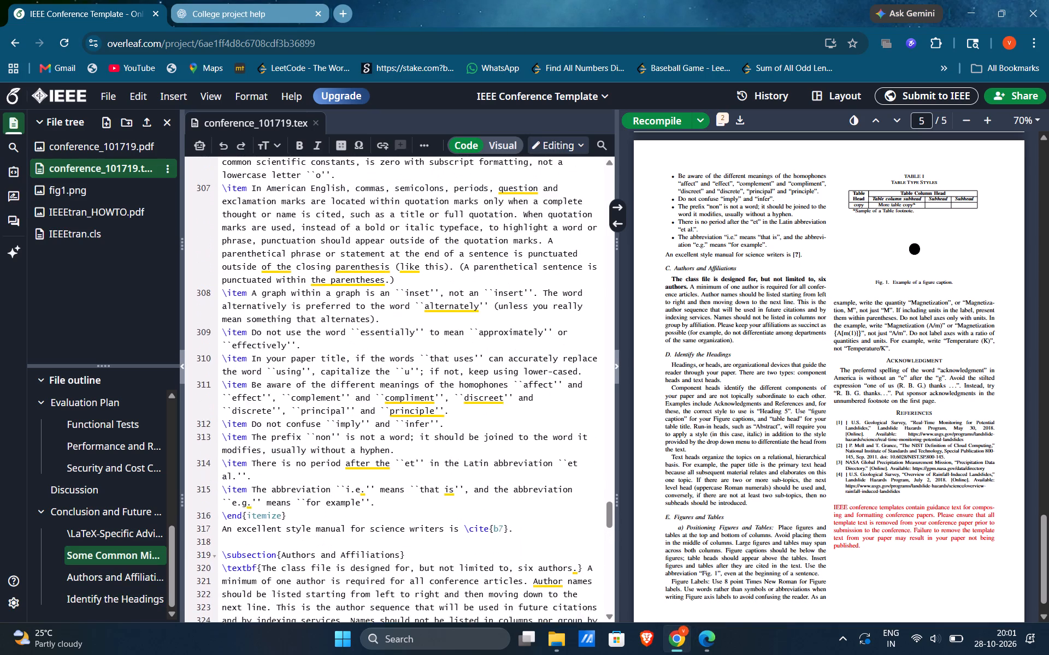
scroll(411, 412, "up", 6)
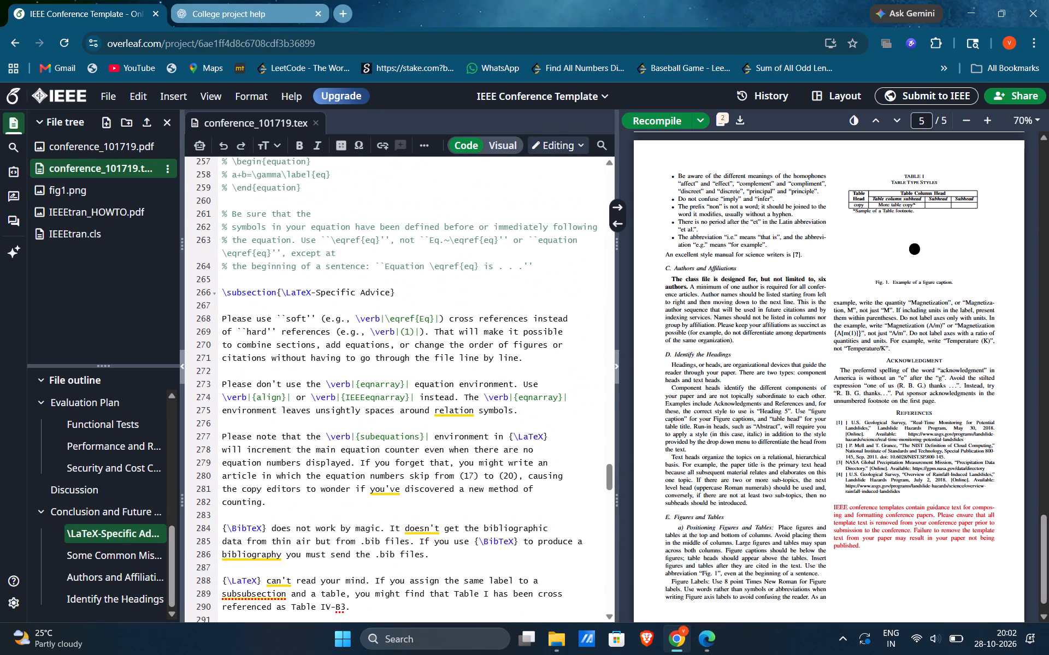
left_click_drag(227, 280, 246, 366)
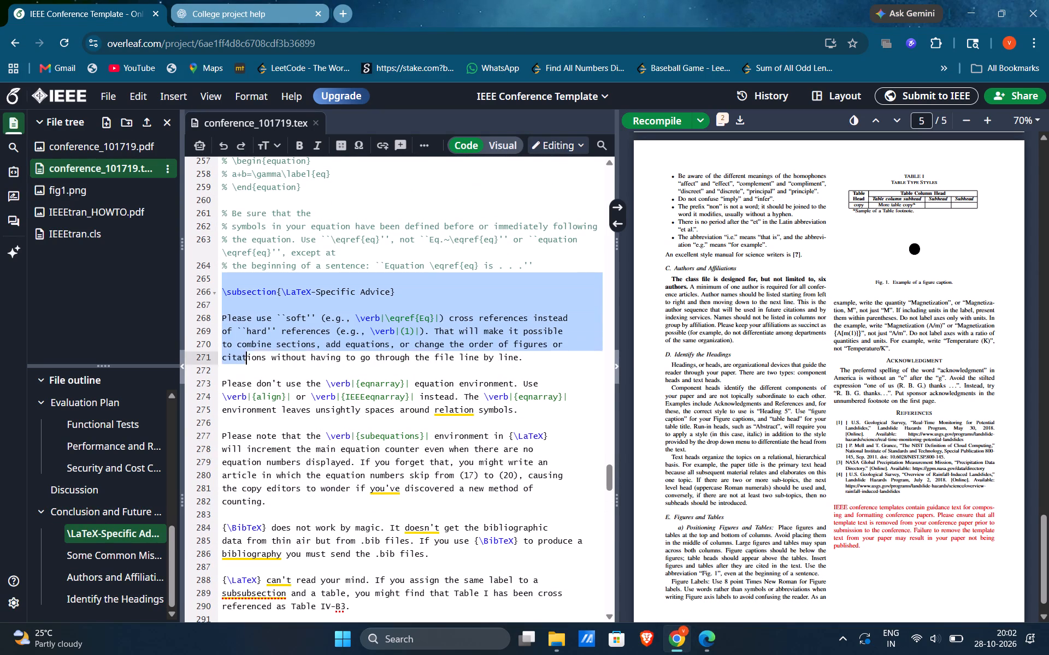
left_click_drag(246, 366, 315, 571)
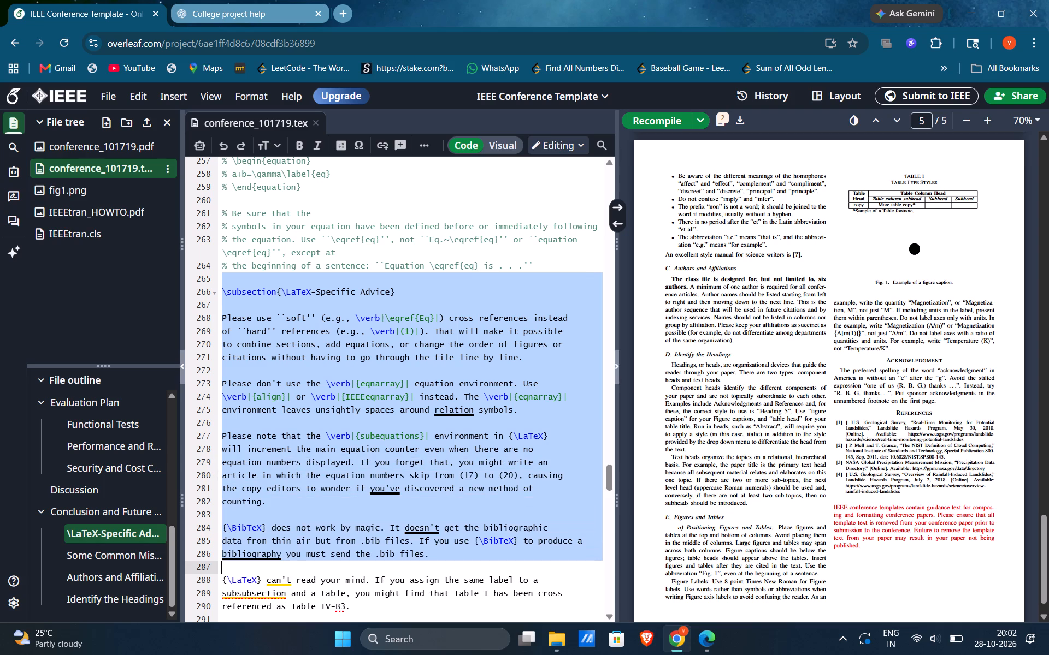
left_click_drag(315, 571, 440, 570)
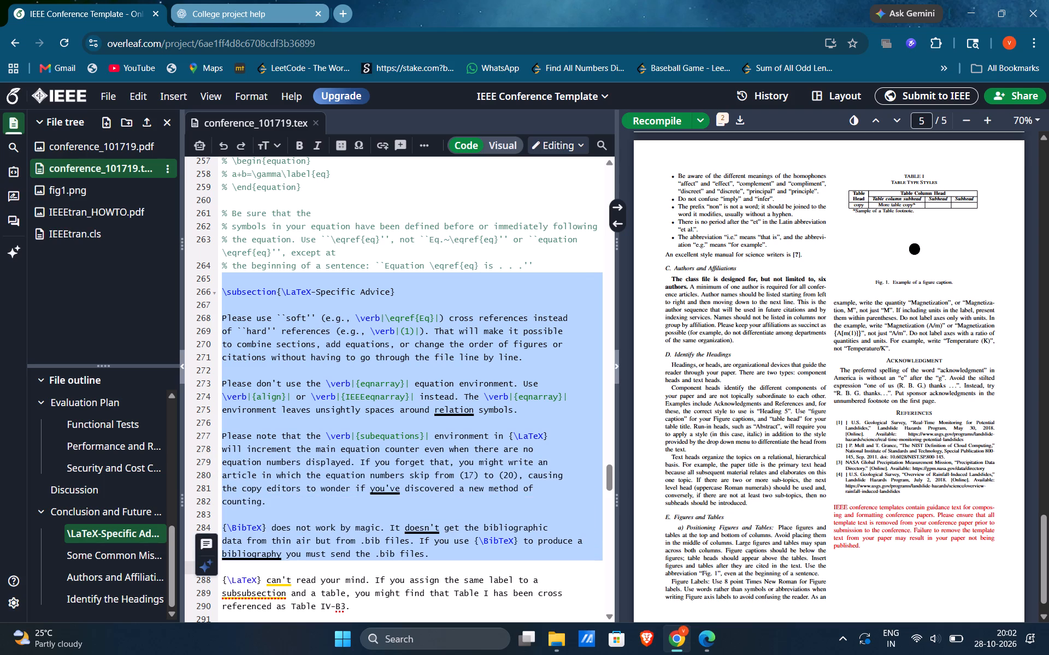
key("BackSpace")
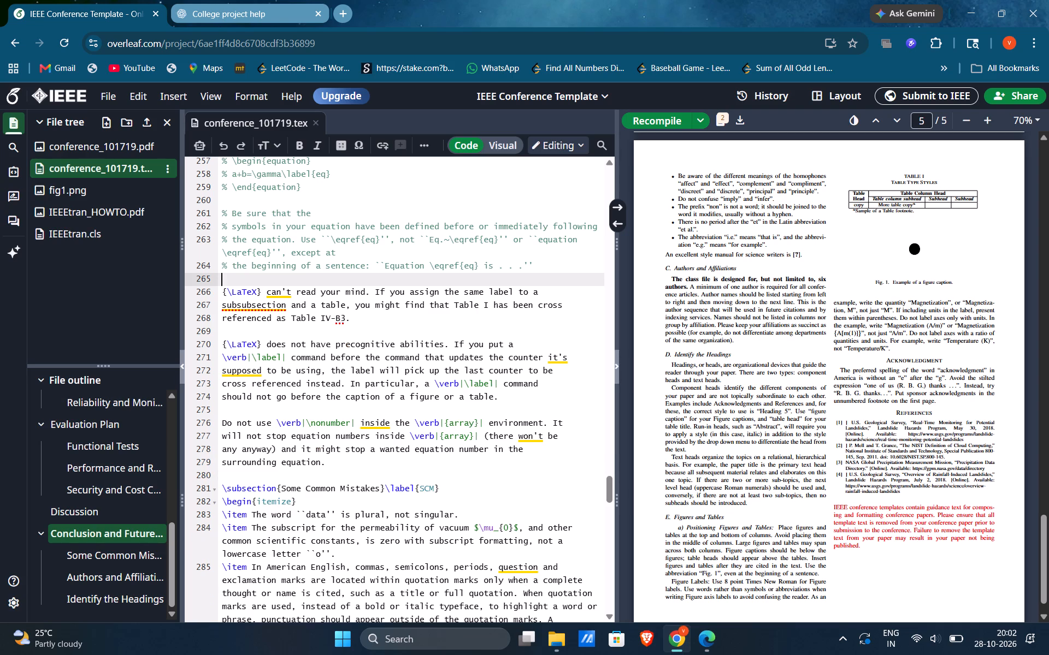
Delete the remaining template paragraphs on {\LaTeX} label cross-referencing and the \nonumber command above the Some Common Mistakes subsection.
left_click_drag(237, 286, 338, 458)
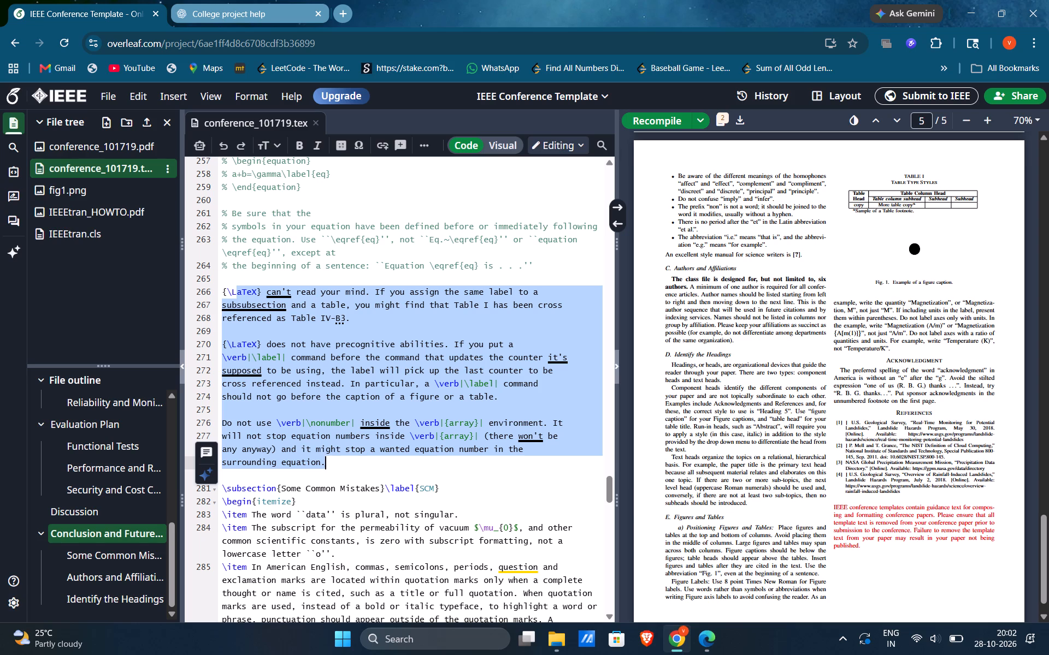
scroll(665, 463, "up", 2)
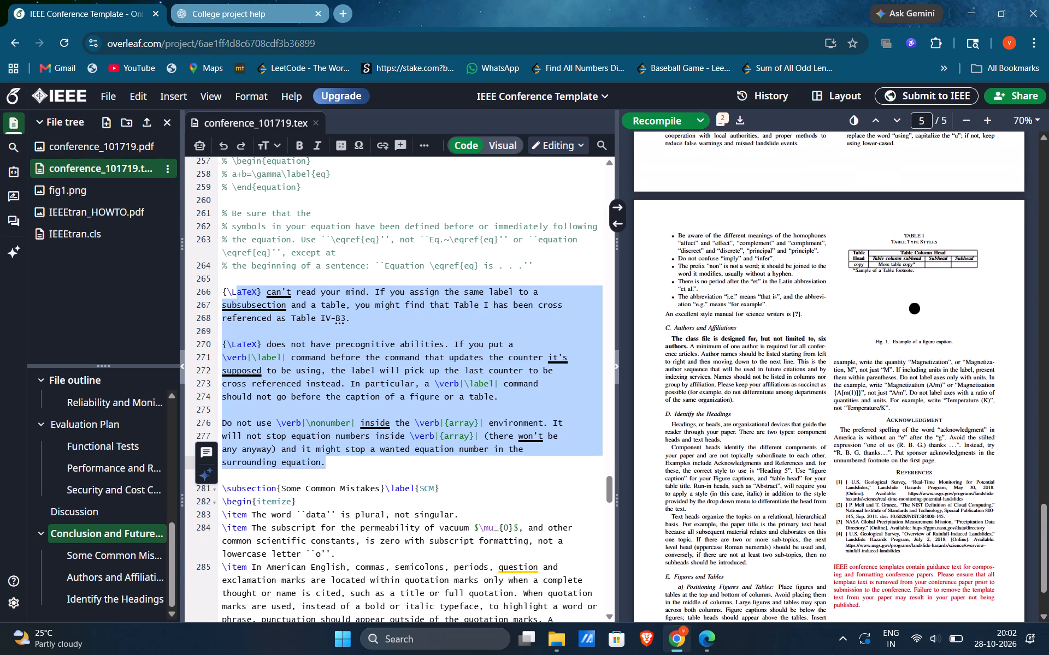
scroll(665, 463, "up", 6)
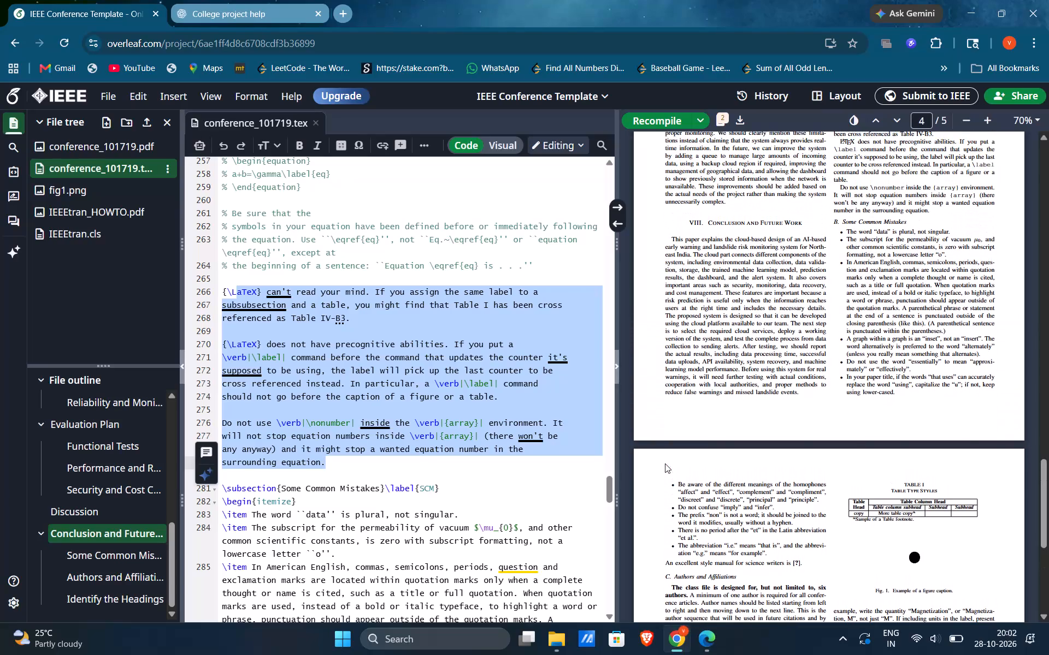
scroll(665, 463, "up", 2)
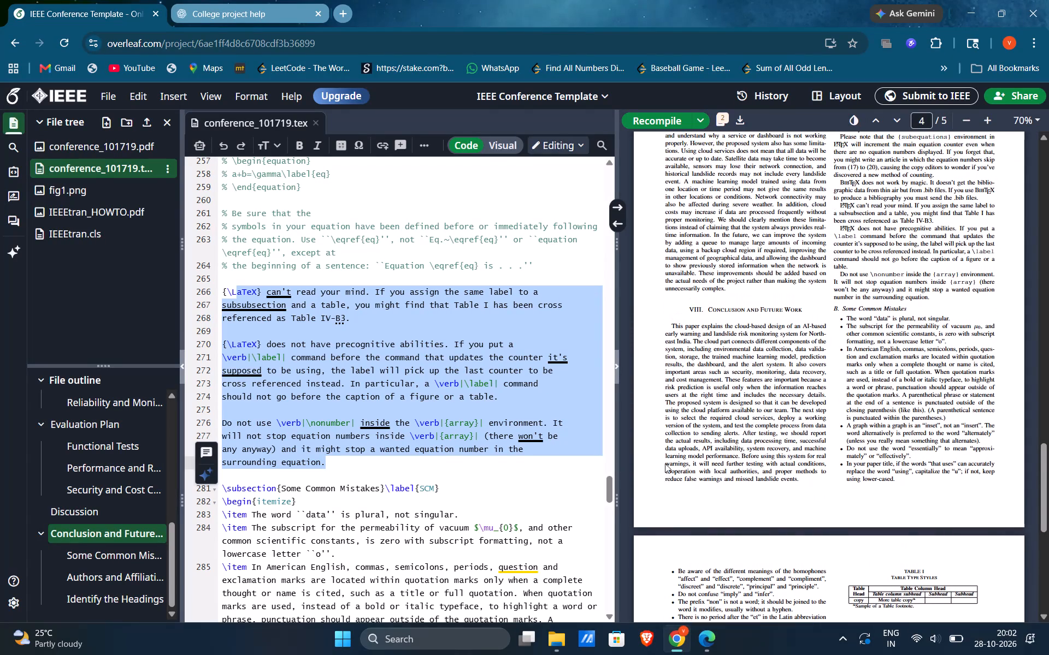
scroll(665, 463, "up", 2)
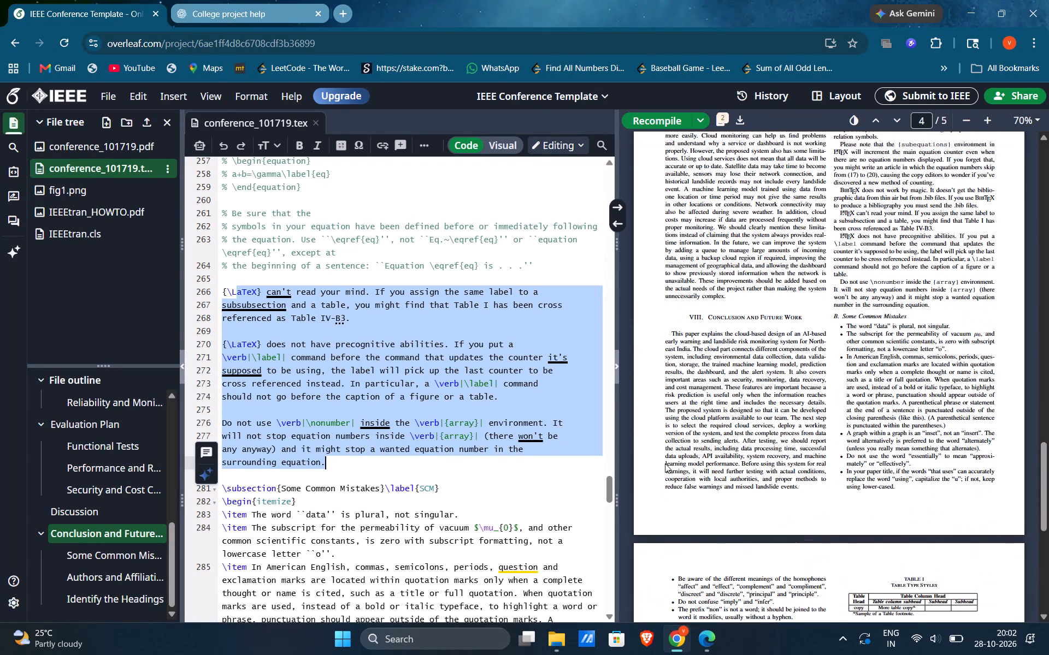
scroll(665, 463, "up", 1)
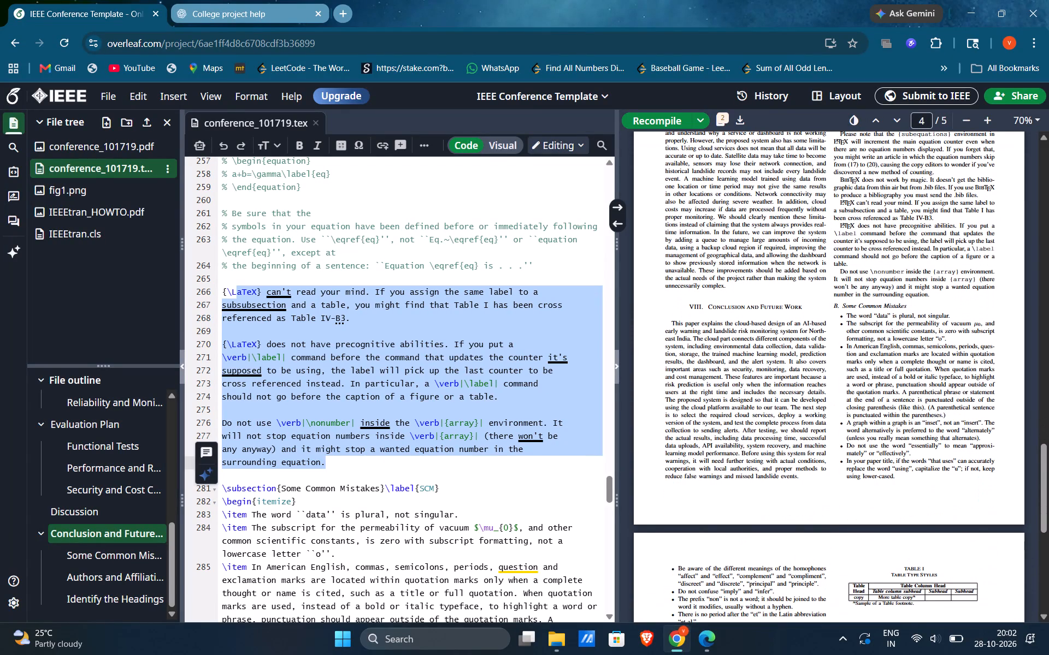
key("BackSpace")
key("BackSpace")
key("BackSpace")
key("BackSpace")
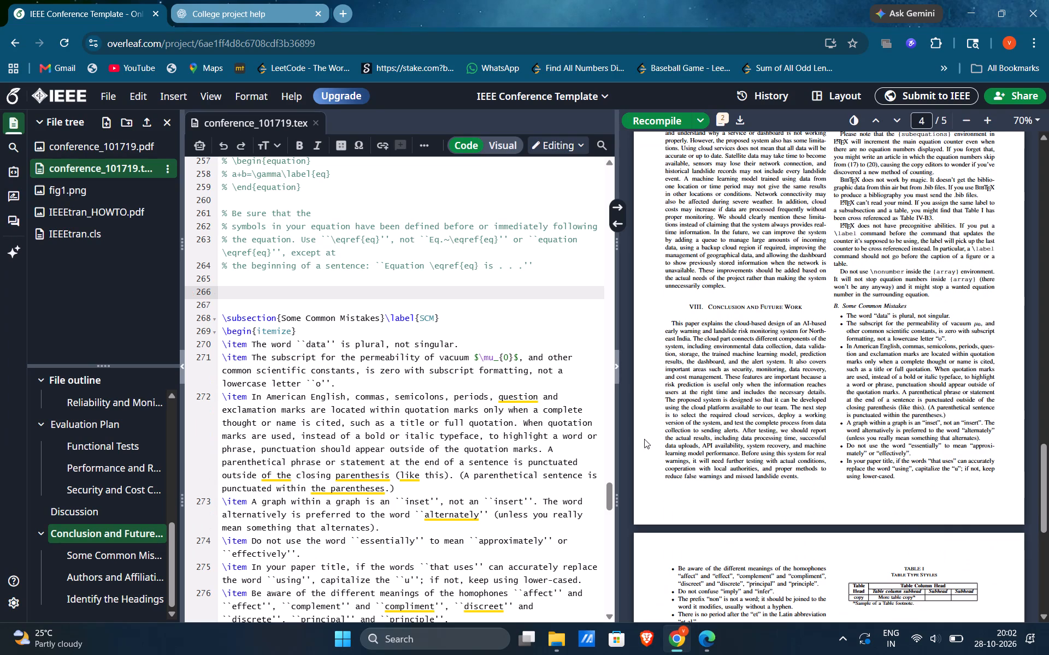
Delete the \subsection{Some Common Mistakes} heading, its whole itemized list and the style manual sentence citing b7.
left_click_drag(233, 300, 264, 358)
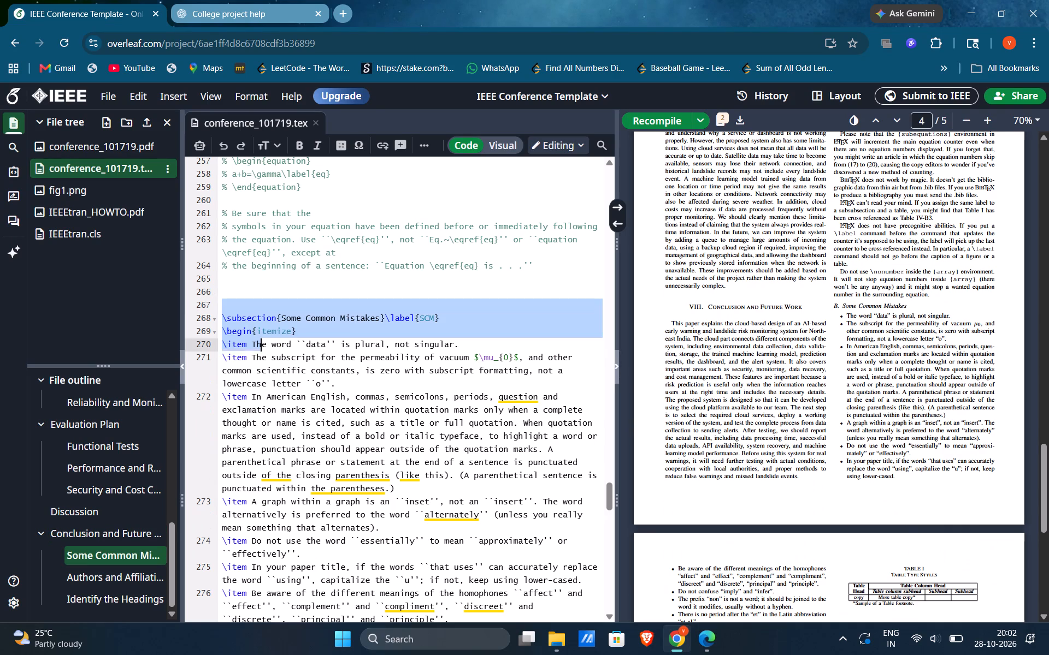
left_click_drag(264, 358, 436, 552)
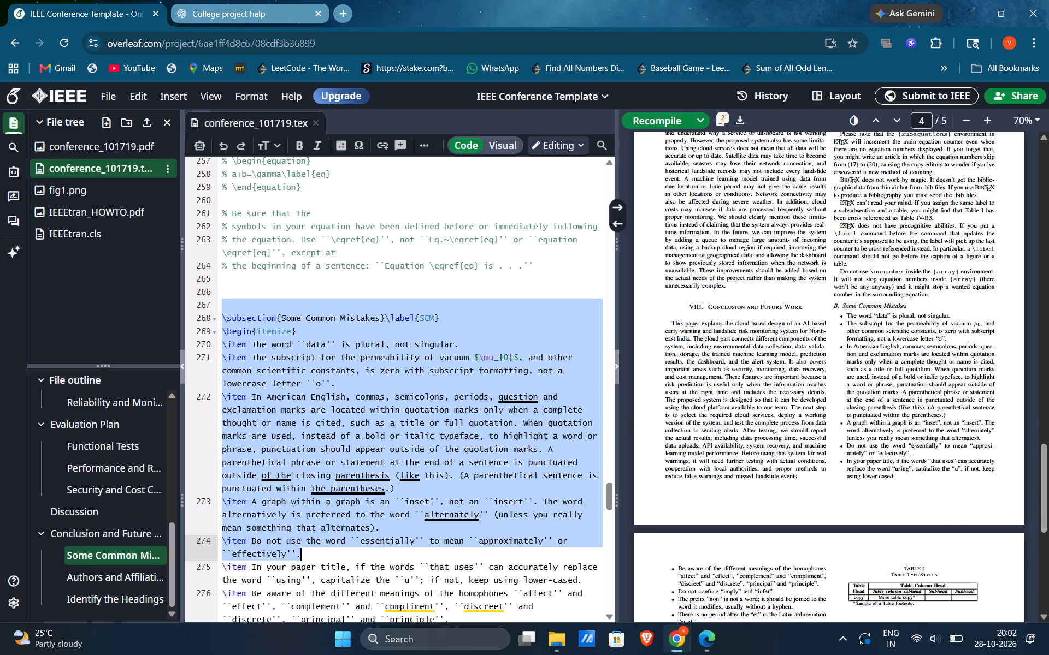
left_click_drag(436, 552, 436, 556)
key("BackSpace")
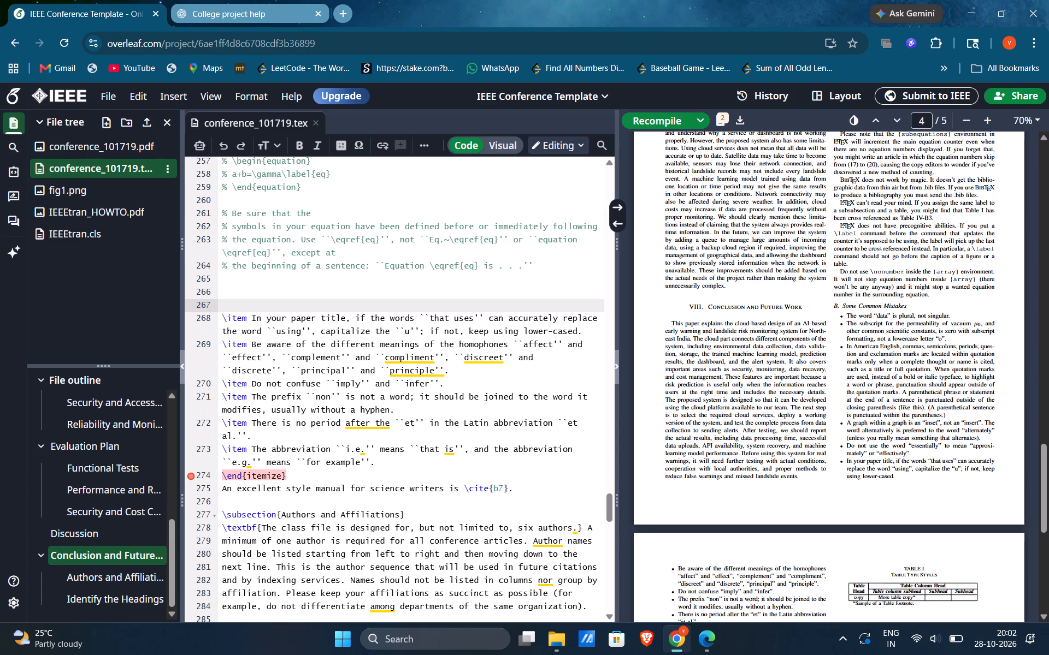
left_click_drag(551, 487, 289, 325)
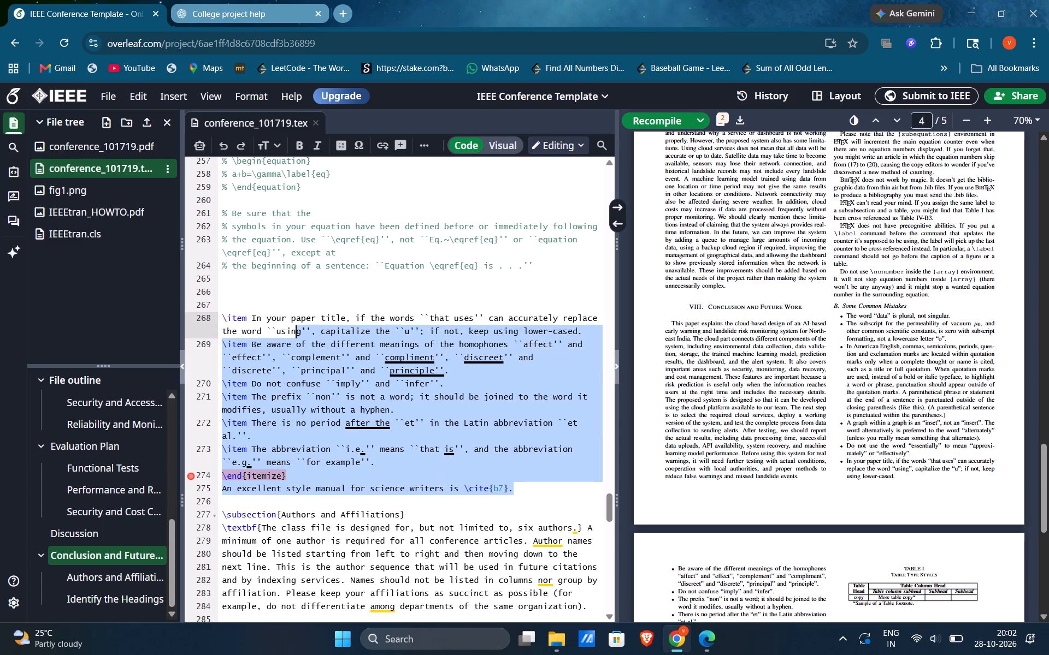
left_click_drag(289, 325, 219, 315)
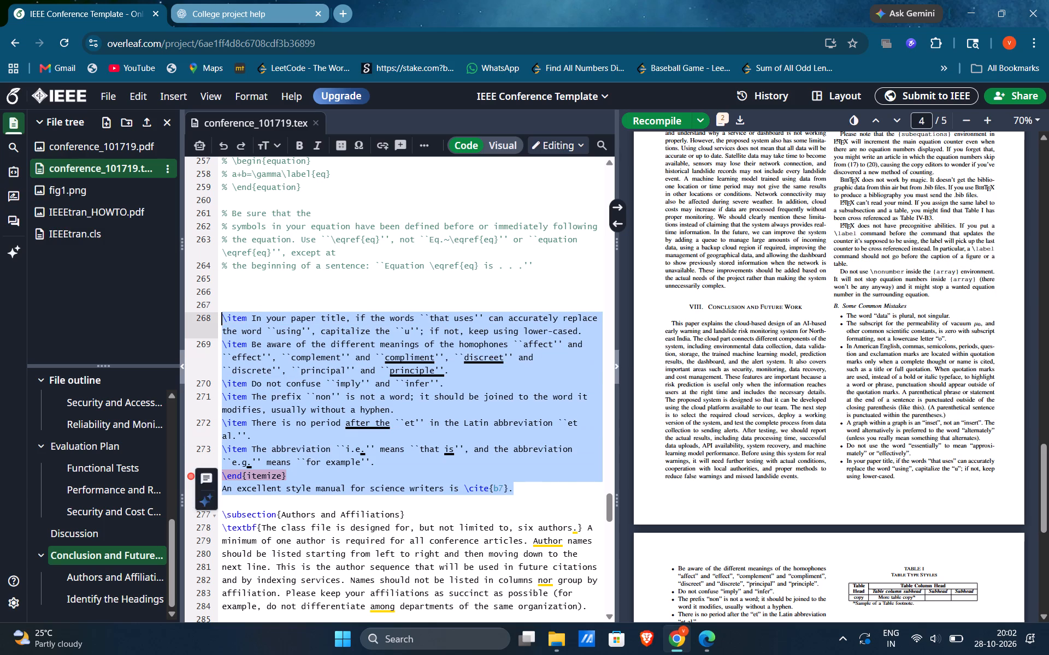
key("BackSpace")
key("BackSpace")
key("BackSpace")
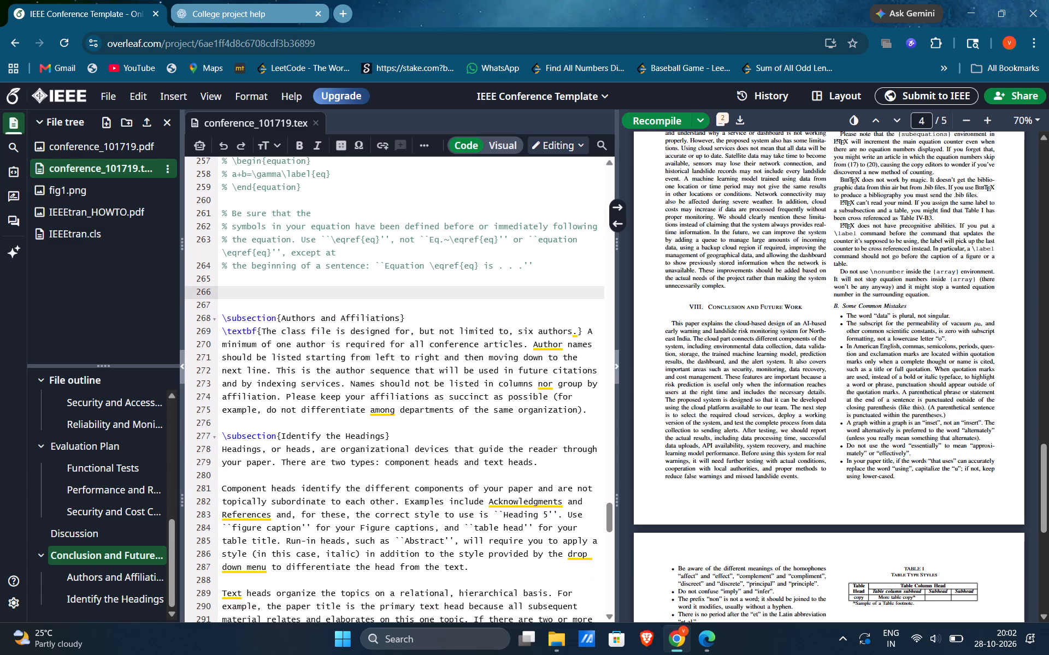
Delete the template's Authors and Affiliations and Identify the Headings subsections above the example table.
scroll(345, 439, "down", 2)
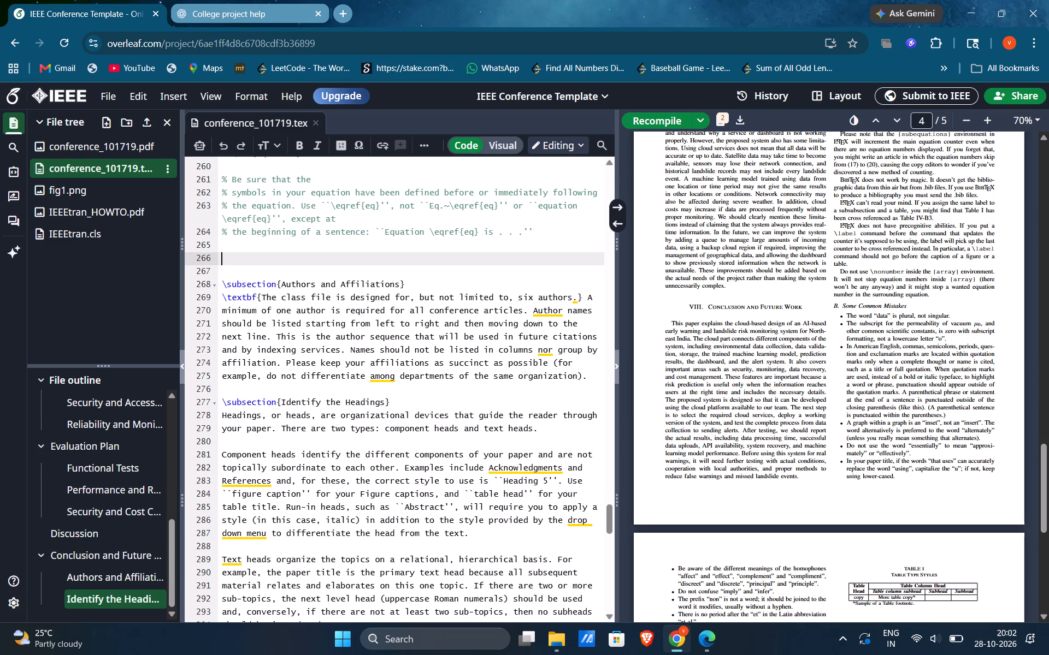
scroll(345, 439, "down", 1)
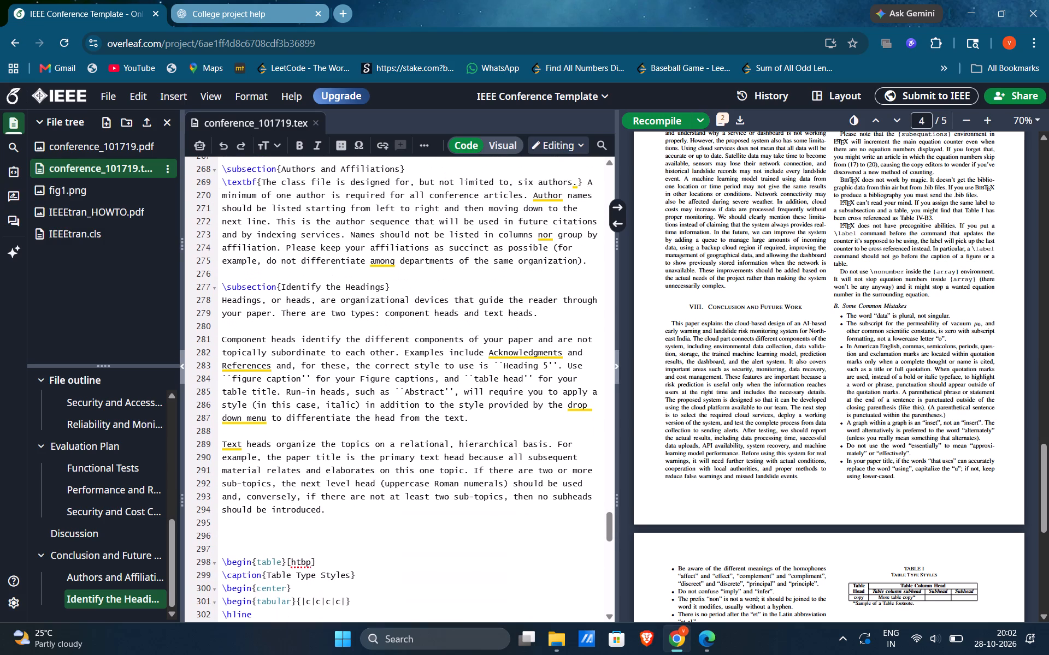
left_click_drag(329, 529, 215, 219)
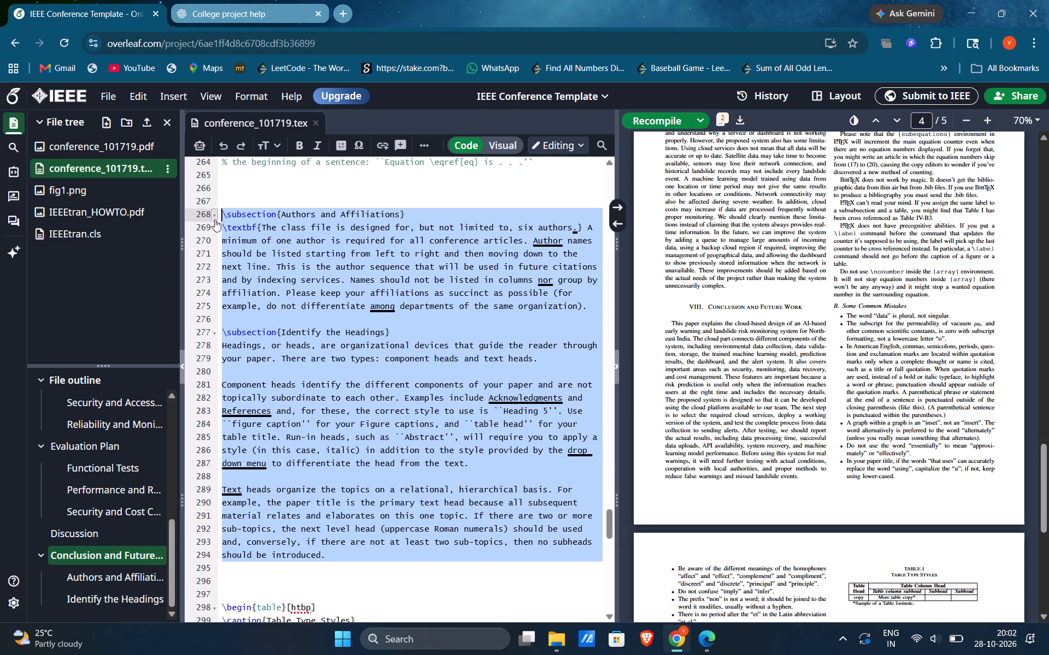
left_click_drag(215, 219, 217, 215)
key("BackSpace")
Delete the commented-out Units and Equations subsections between the conclusion text and the example table.
scroll(217, 215, "up", 4)
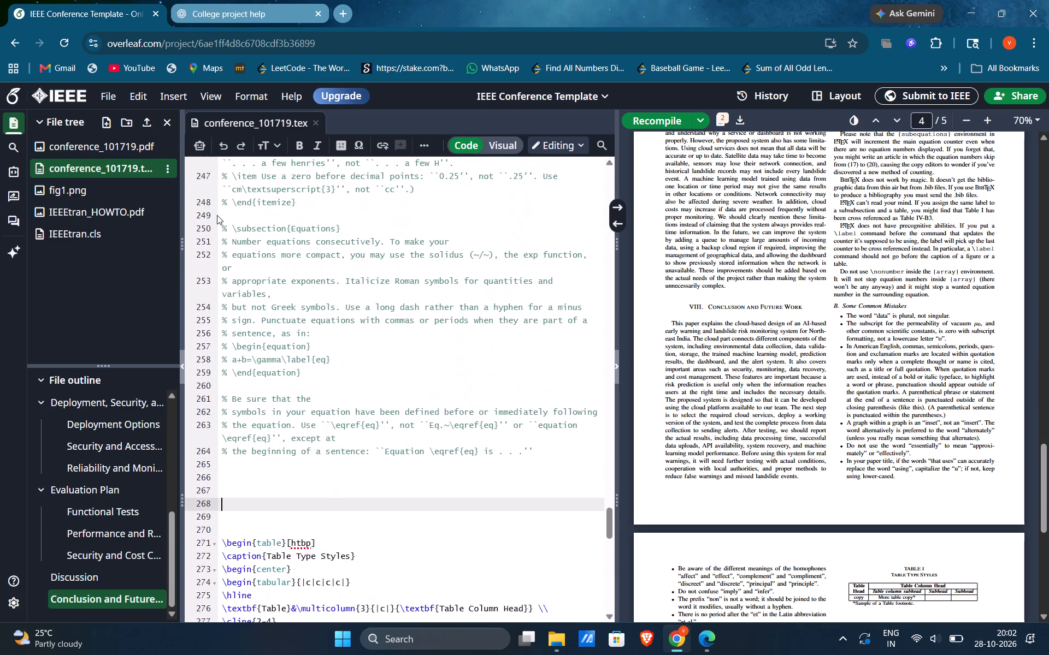
scroll(217, 215, "up", 5)
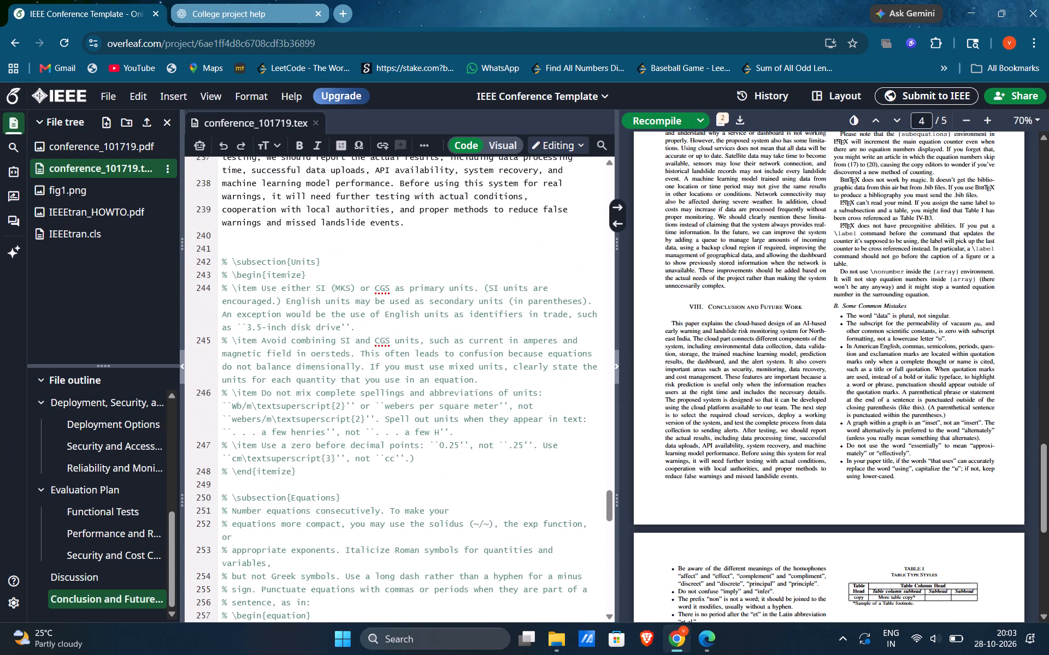
left_click_drag(238, 251, 398, 600)
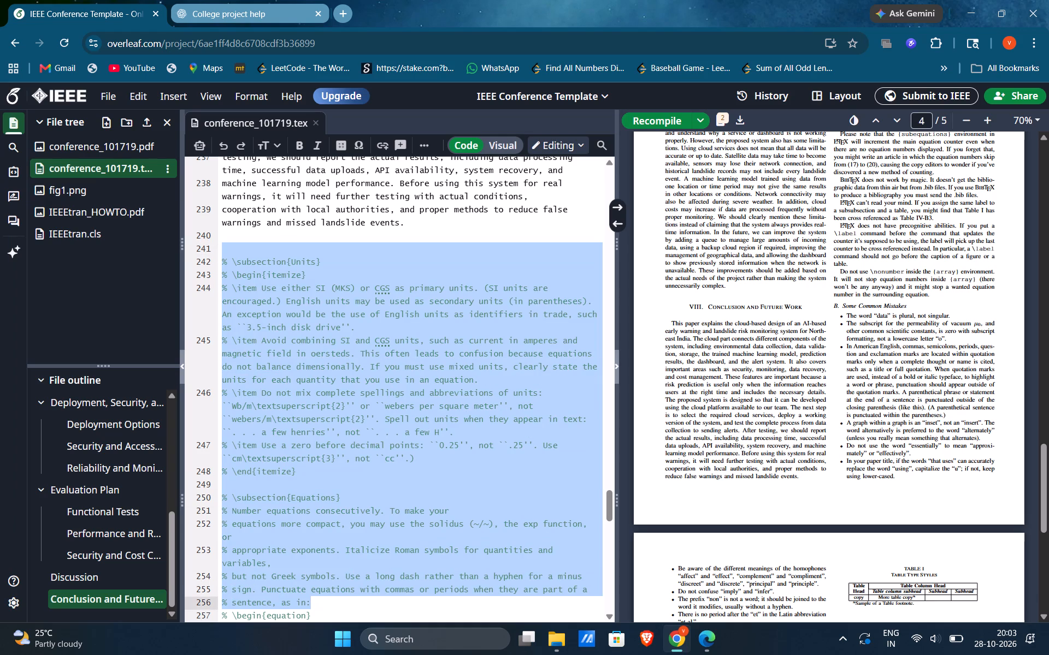
left_click_drag(398, 600, 400, 615)
key("BackSpace")
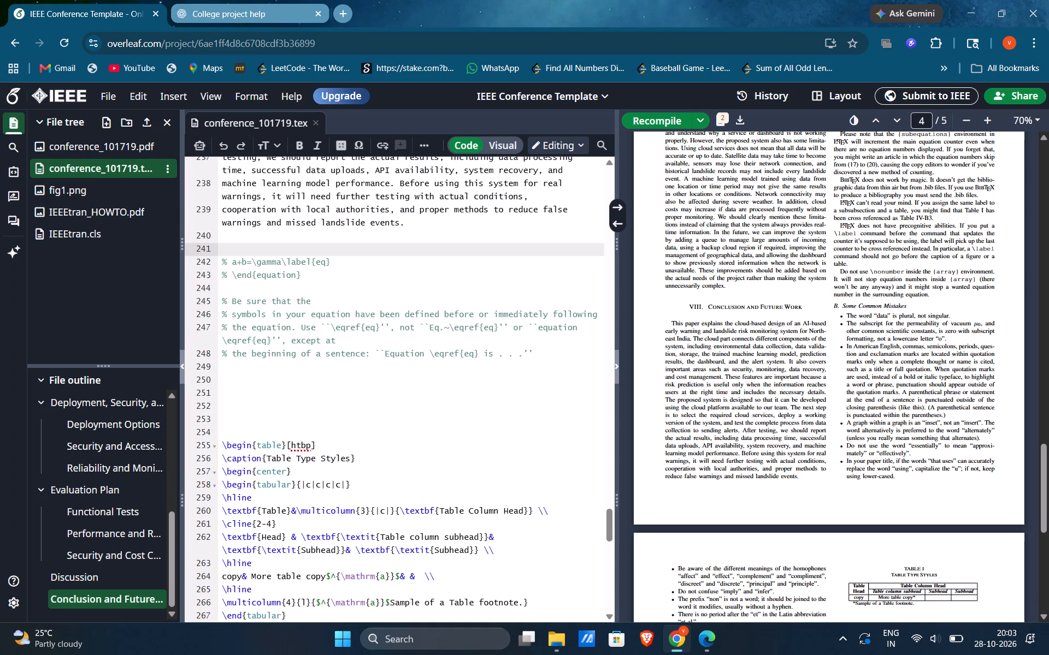
left_click_drag(449, 401, 228, 259)
key("BackSpace")
key("BackSpace")
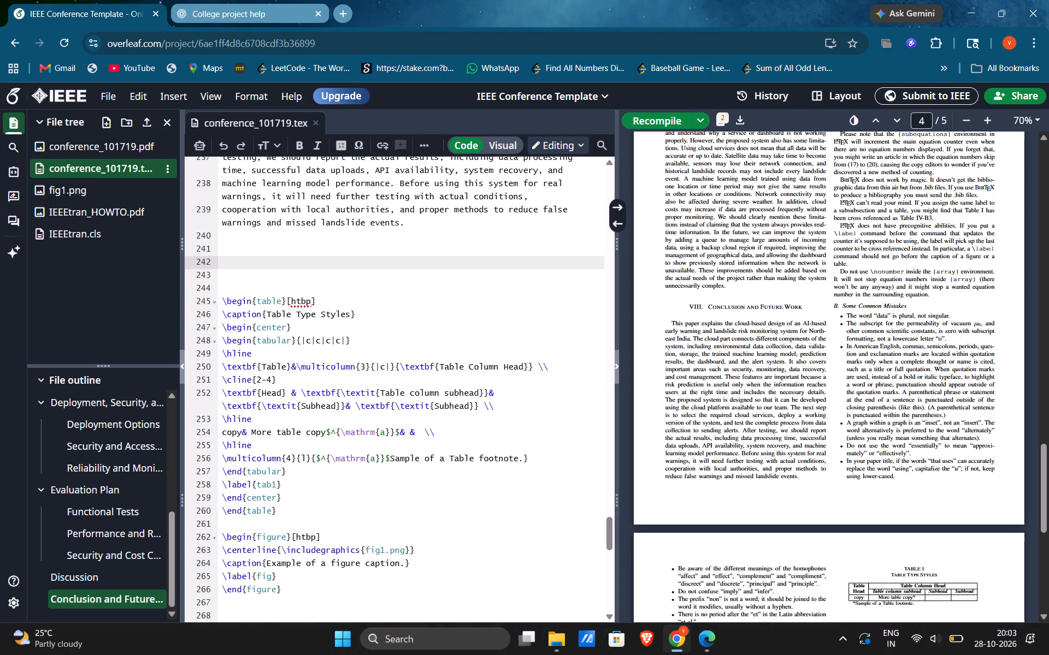
Recompile the paper with the template guidance sections removed.
scroll(281, 507, "down", 8)
scroll(281, 507, "up", 6)
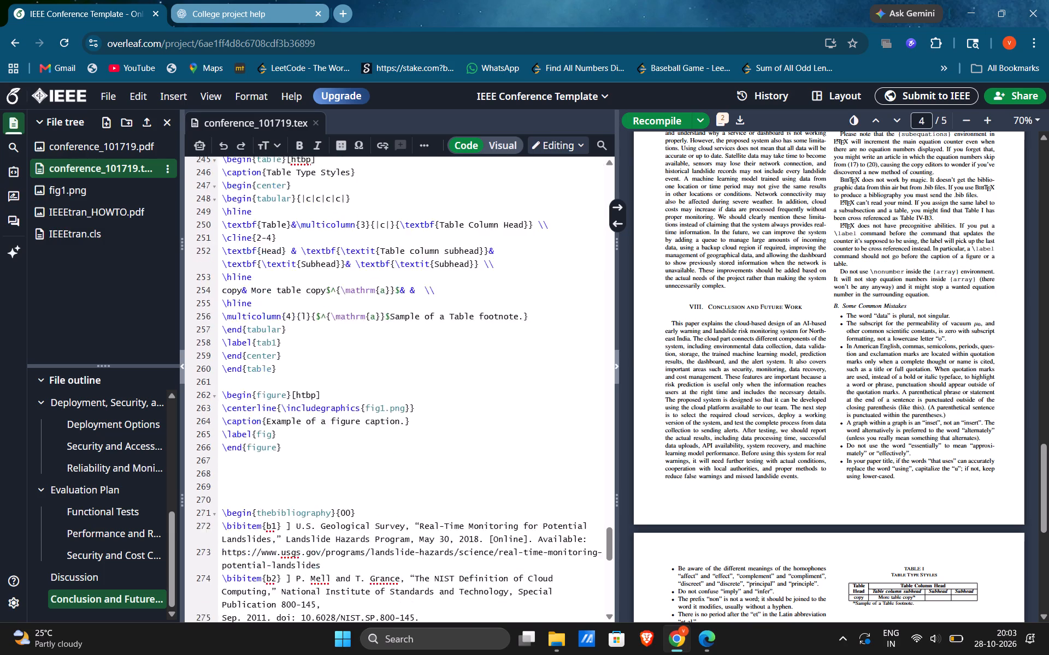
left_click(666, 119)
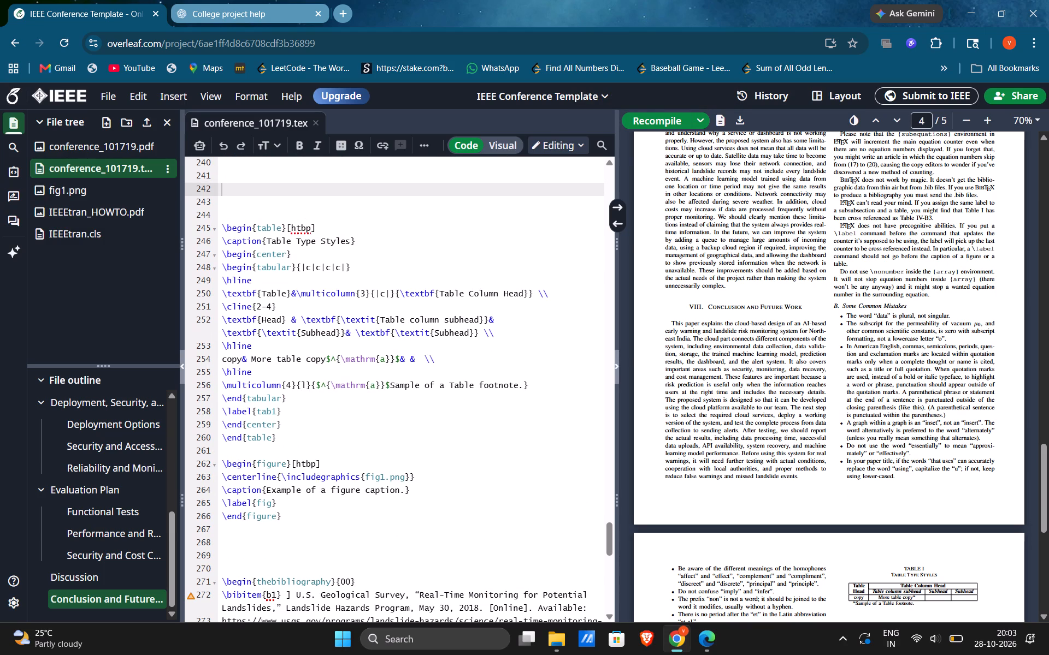
Review the recompiled paper's pages for leftover template content, including the example table, figure and references.
scroll(933, 380, "up", 7)
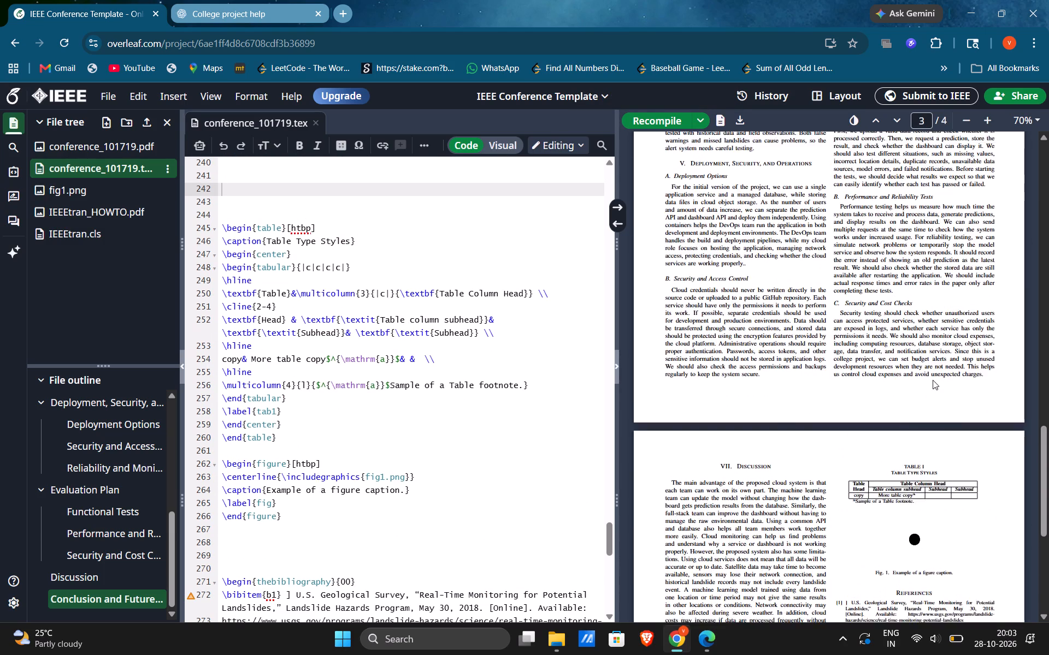
scroll(933, 380, "up", 12)
scroll(933, 380, "down", 8)
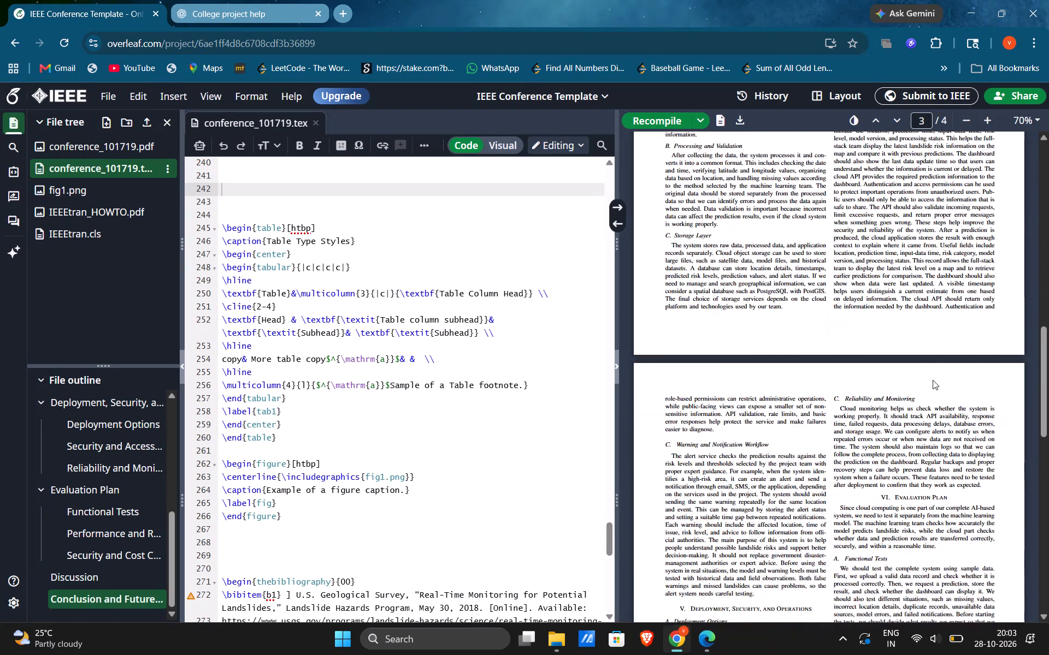
scroll(933, 380, "down", 4)
scroll(933, 380, "up", 2)
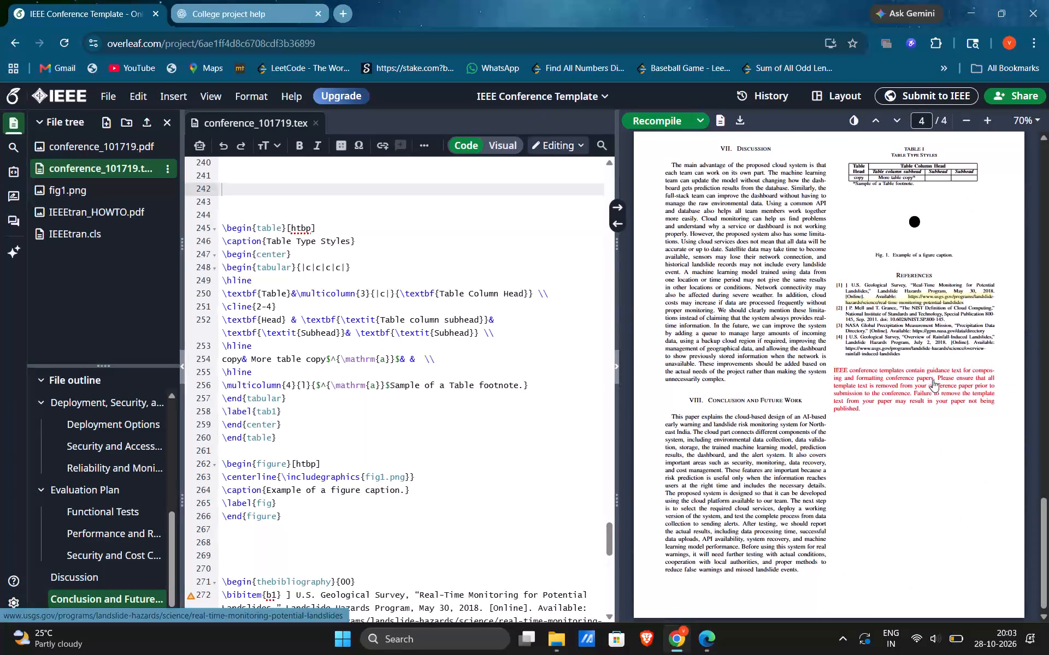
scroll(933, 380, "up", 2)
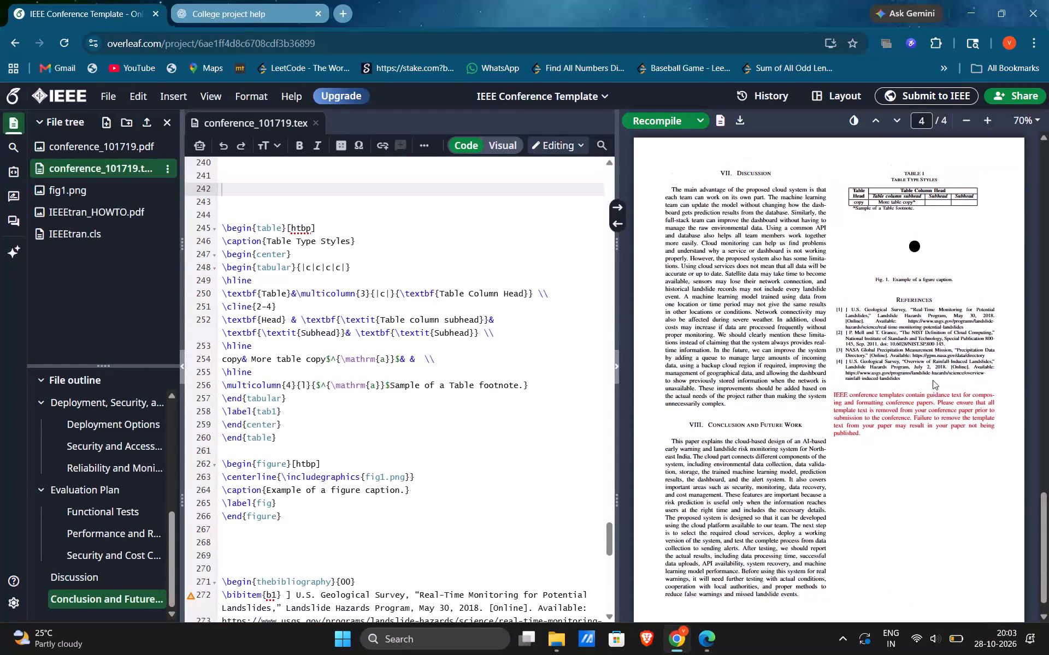
scroll(933, 380, "up", 2)
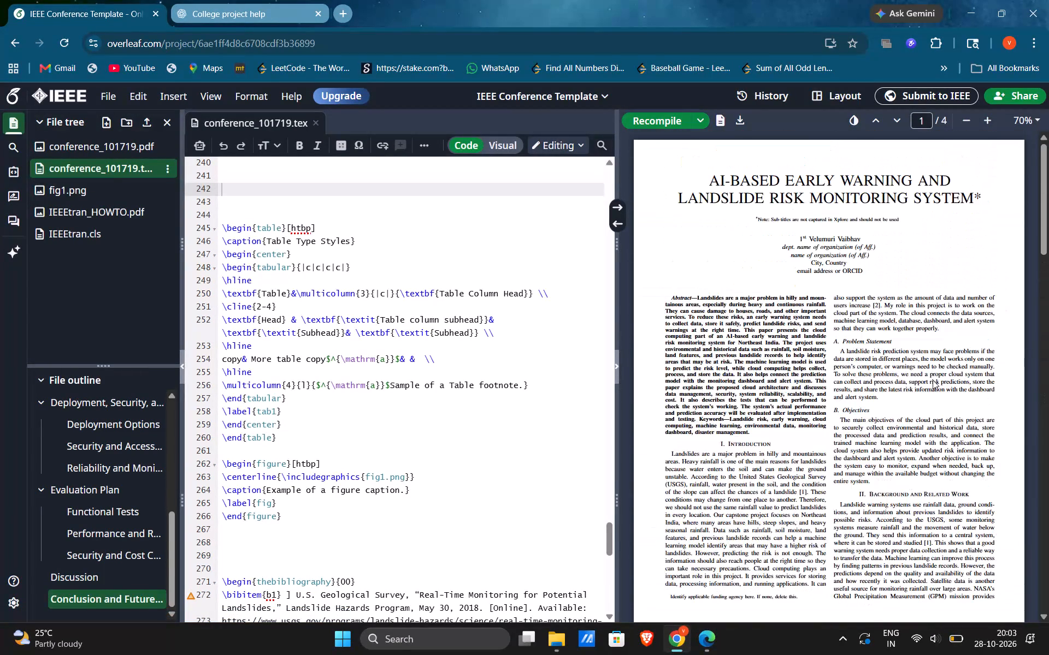
scroll(933, 380, "down", 11)
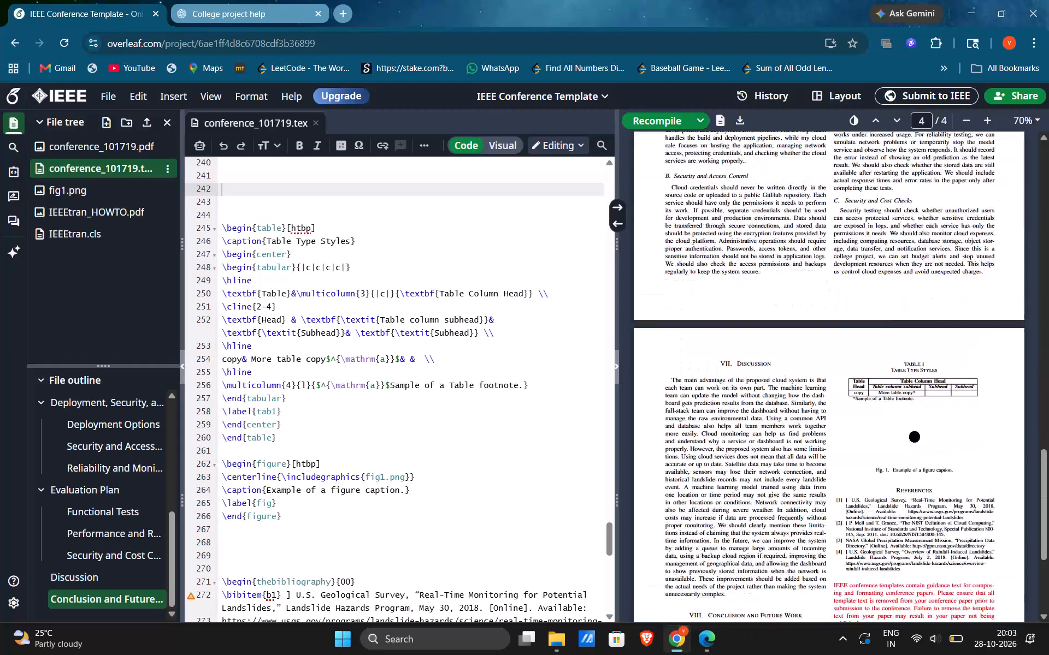
scroll(933, 380, "down", 1)
scroll(429, 470, "up", 1)
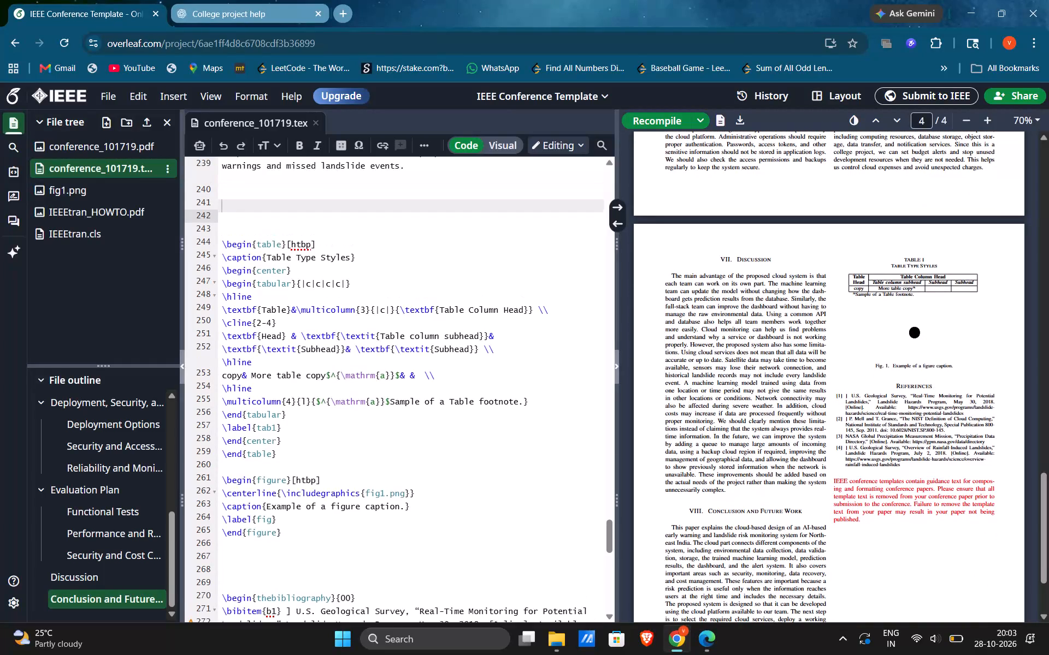
scroll(429, 470, "up", 1)
Capture a screenshot of Table I, Suggested Cloud Evaluation Measures, from the PDF draft in Edge.
key("alt+Tab")
scroll(429, 470, "up", 4)
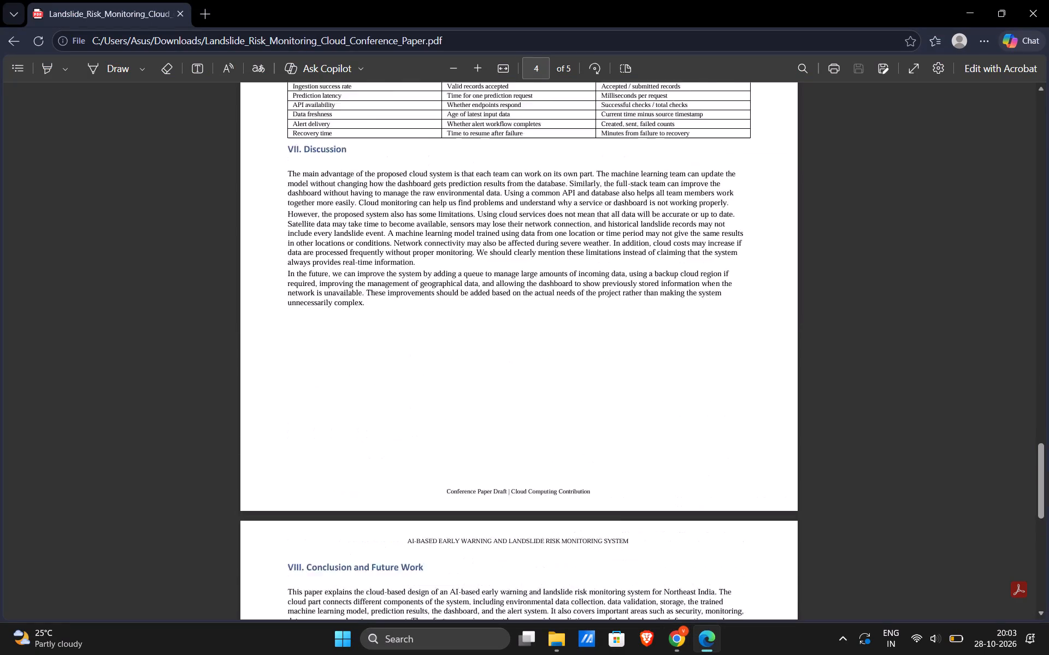
scroll(429, 470, "up", 1)
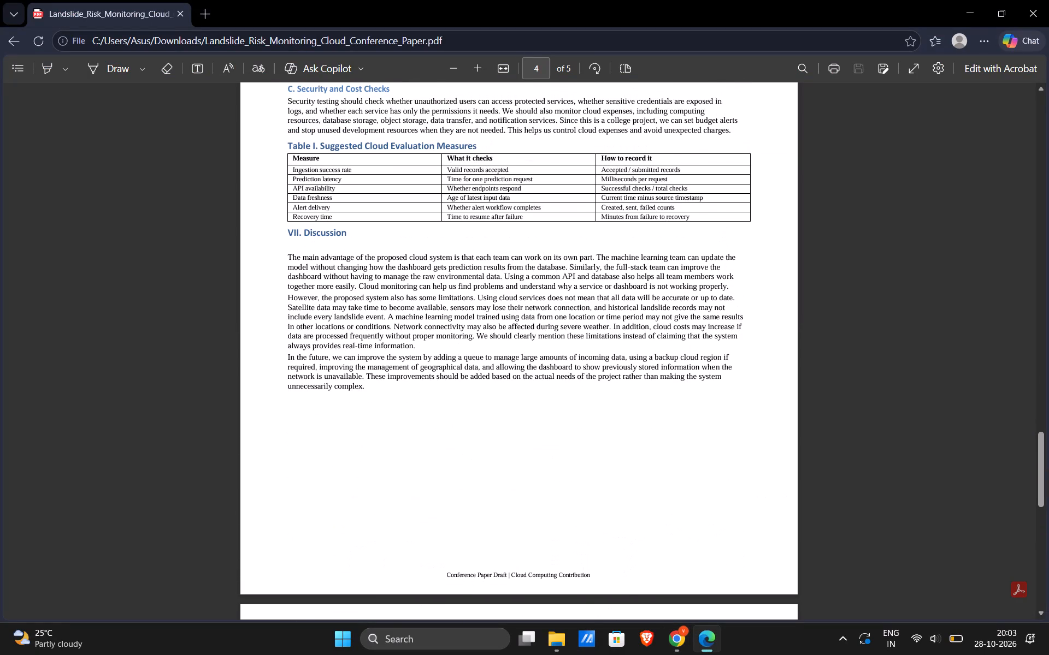
scroll(385, 284, "up", 2)
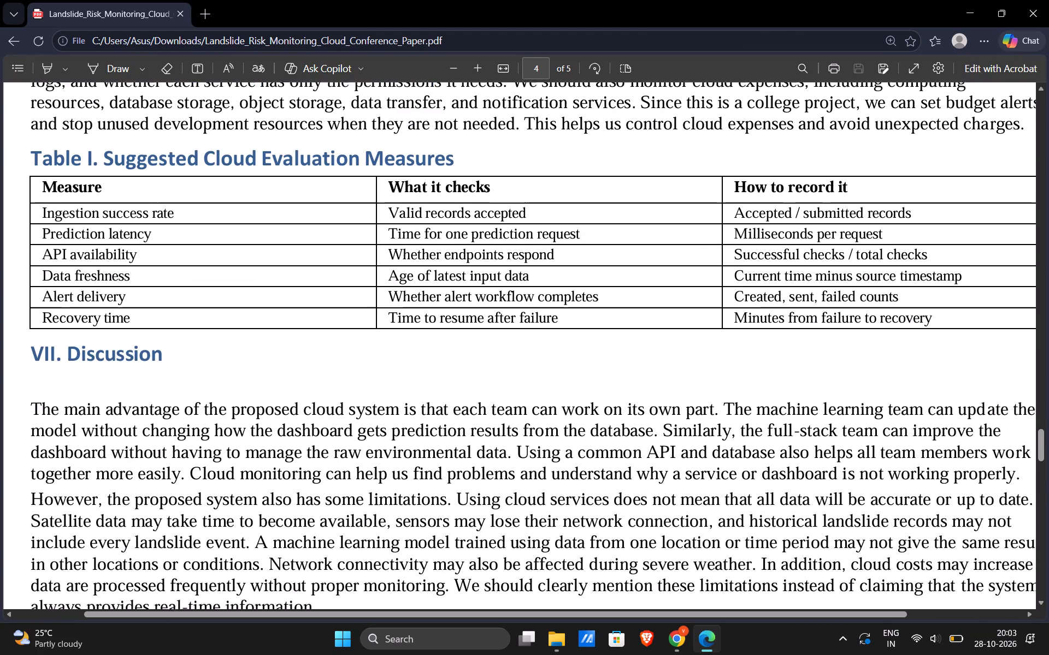
scroll(385, 284, "up", 1)
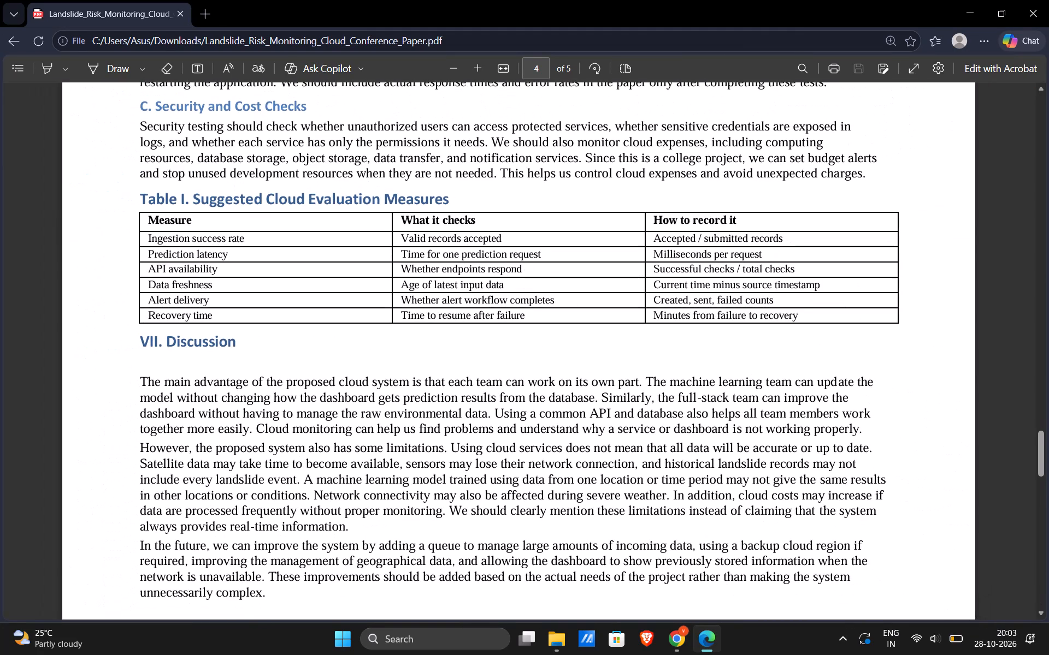
key("shift+super+s")
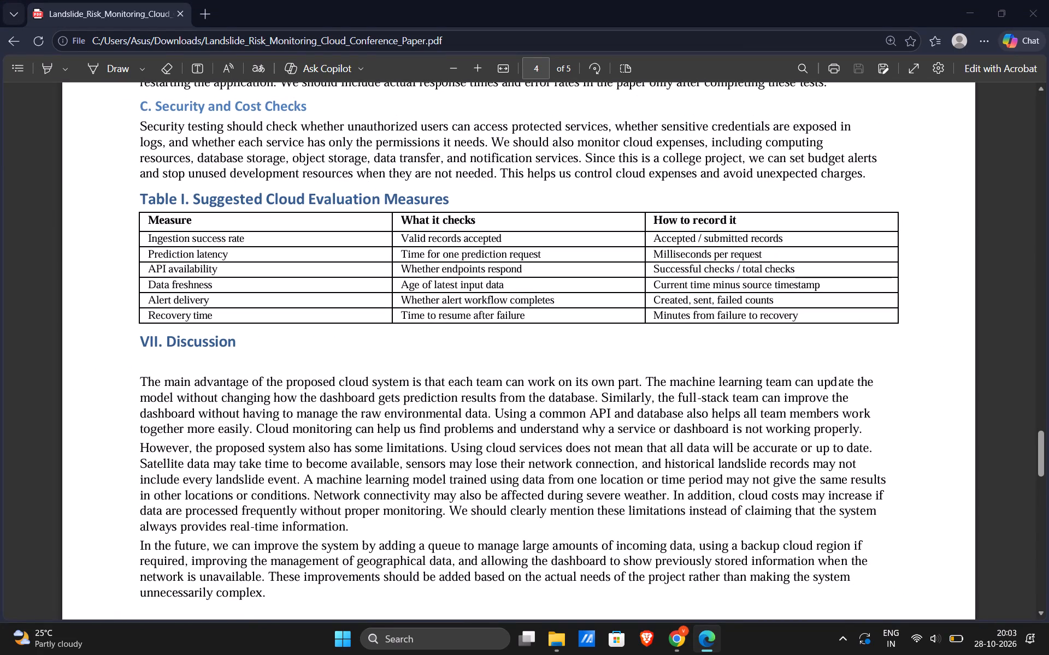
left_click_drag(129, 189, 912, 332)
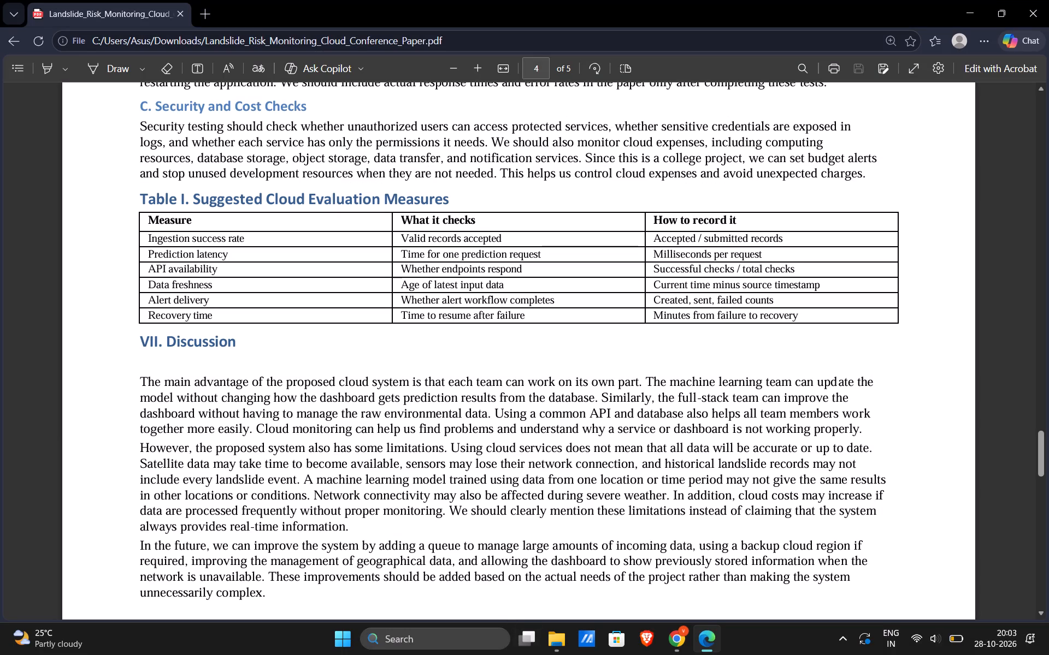
left_click(435, 636)
key("c")
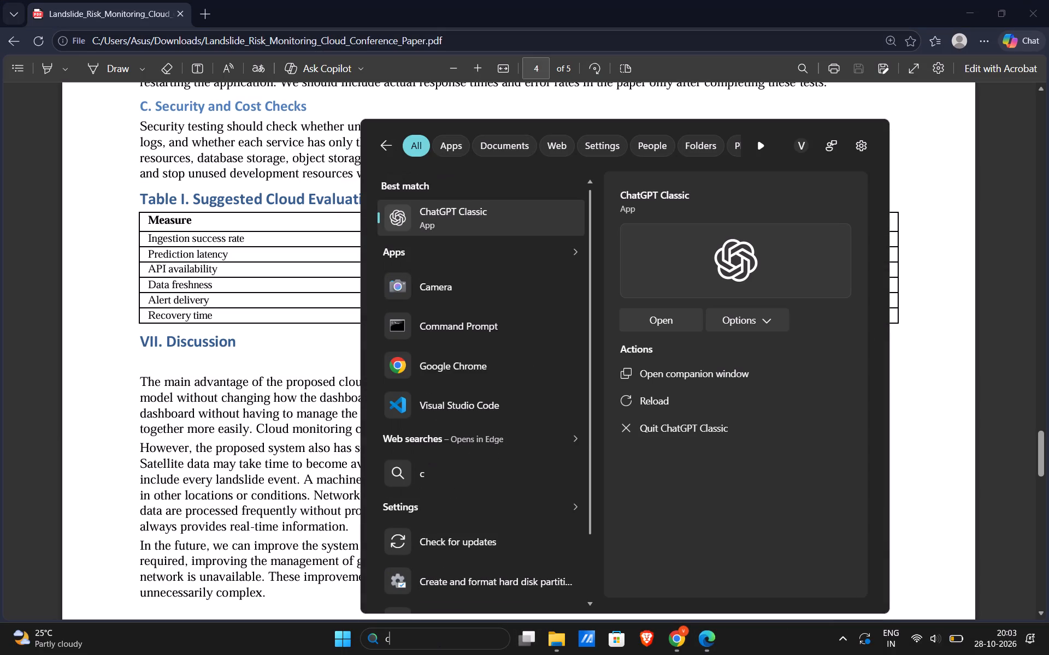
left_click(689, 629)
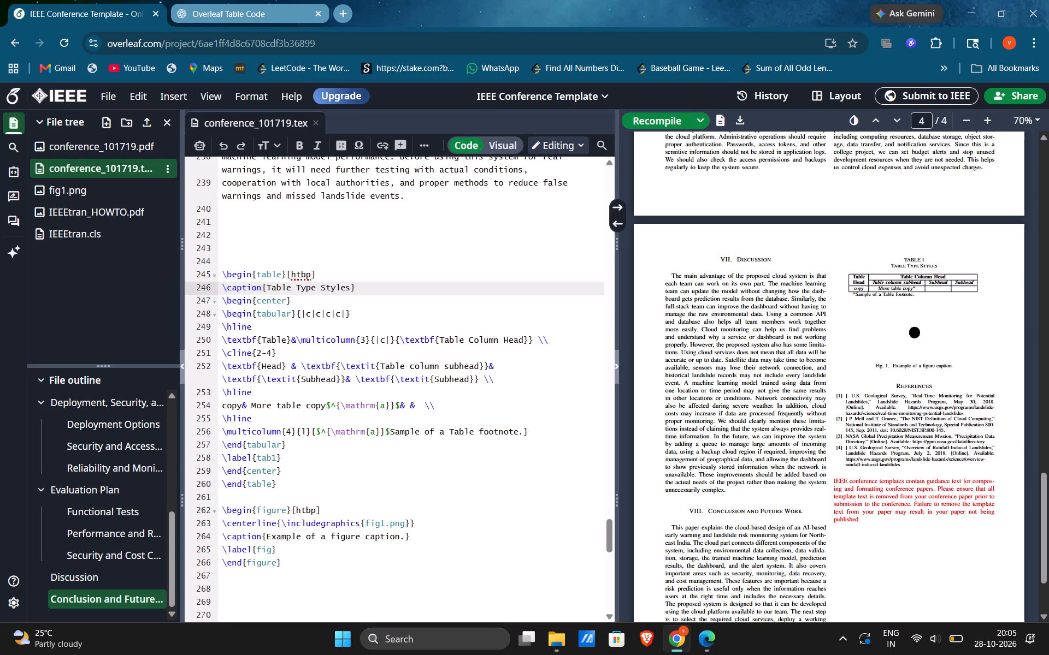
left_click_drag(284, 584, 213, 275)
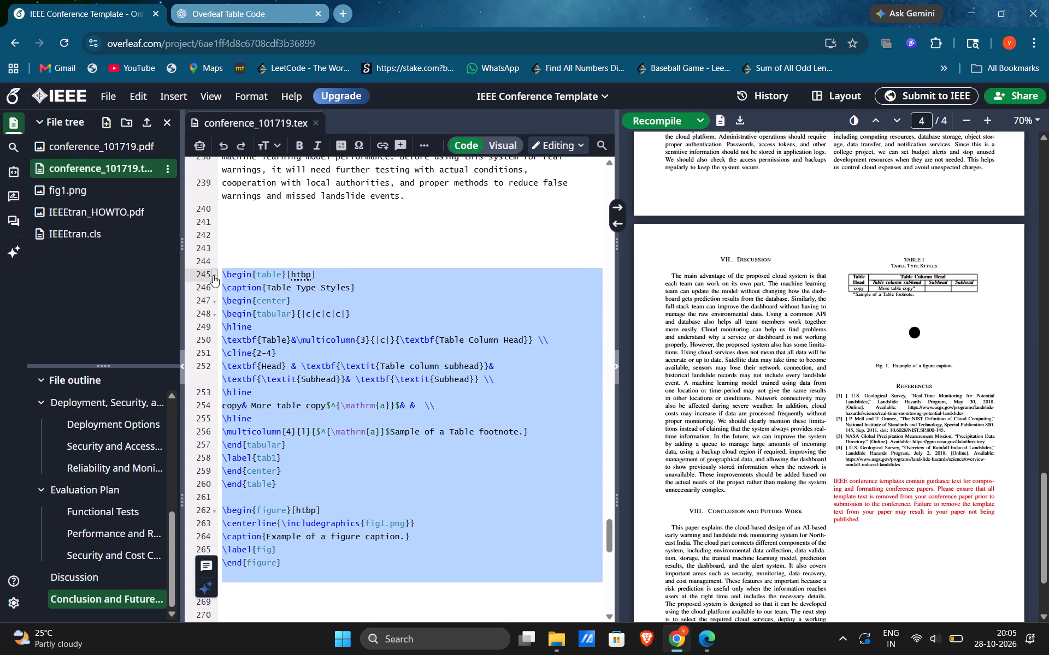
key("ctrl+slash")
Insert the copied evaluation table code on the blank lines between the conclusion text and the commented-out example table.
left_click(272, 233)
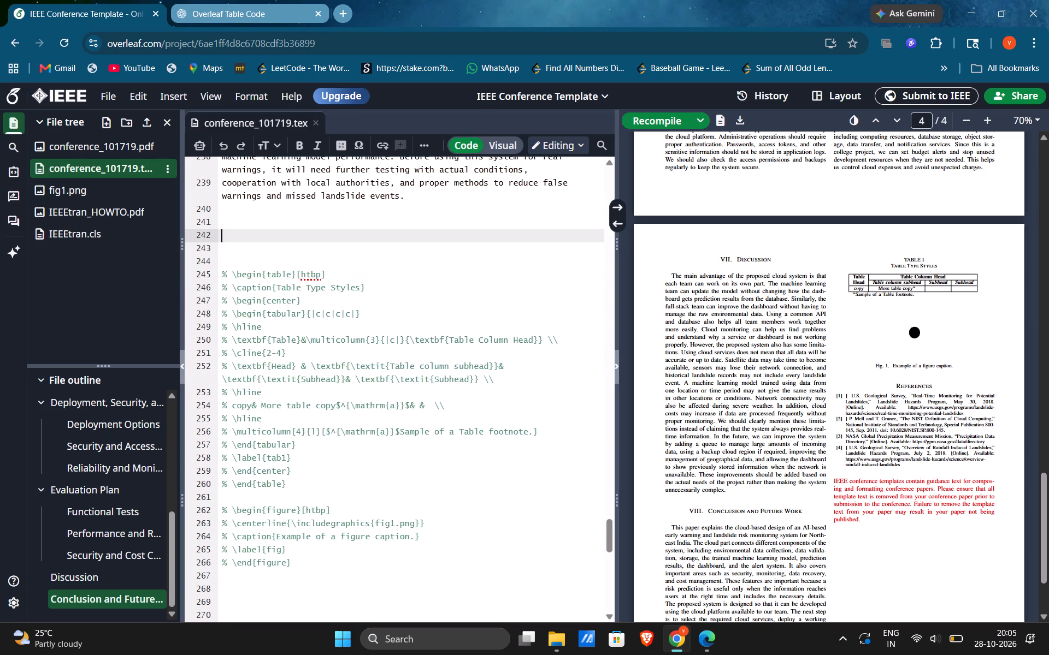
key("ctrl+v")
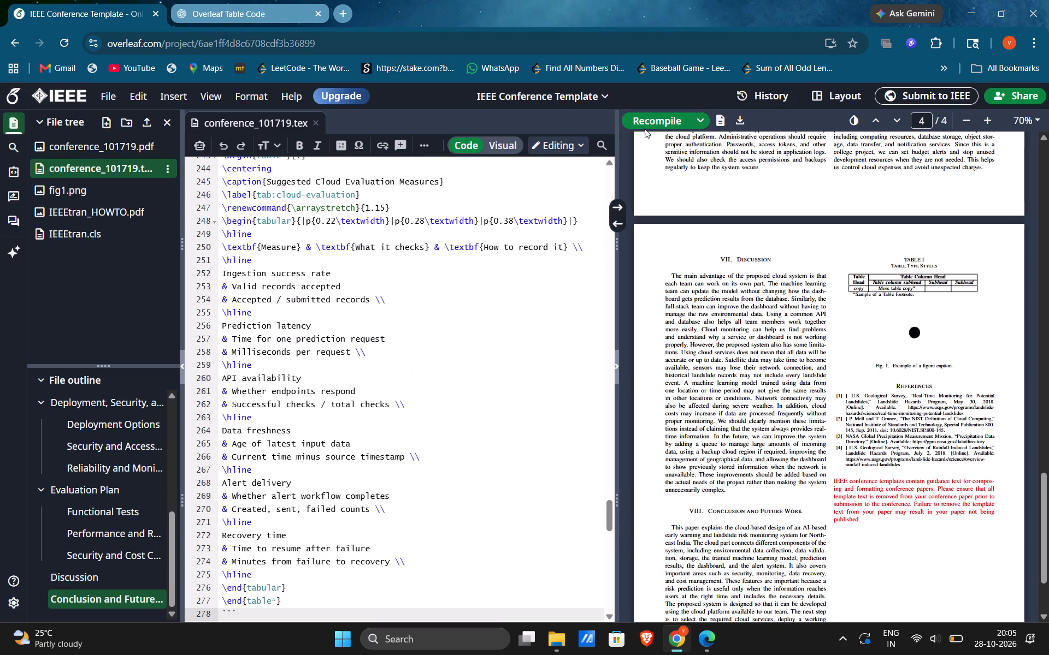
Recompile the paper so the PDF preview includes the inserted evaluation table.
left_click(646, 118)
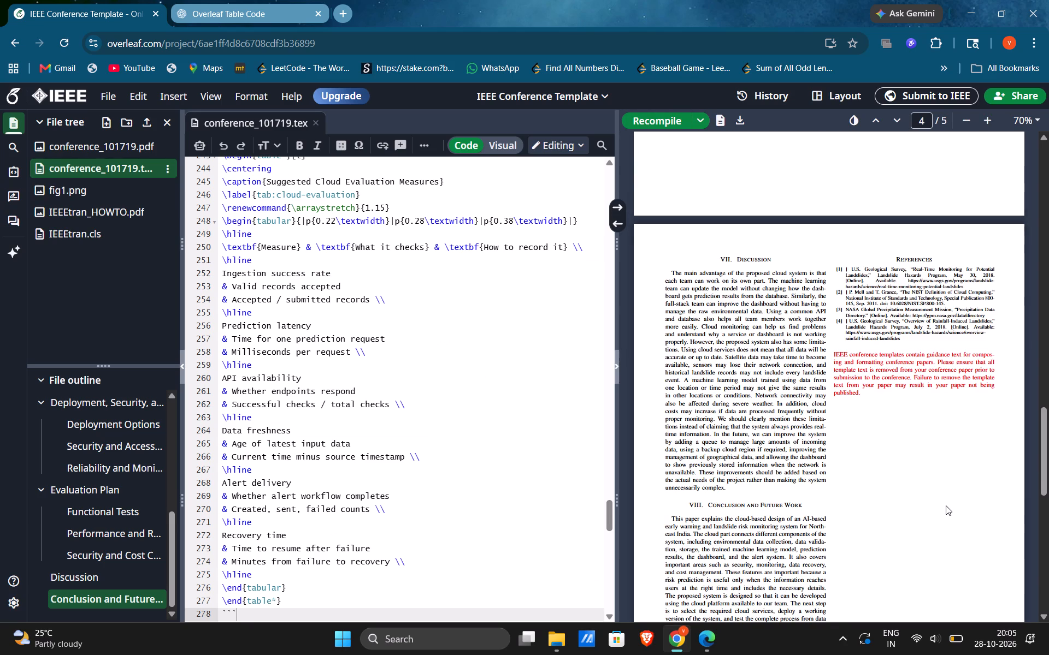
Examine the compiled pages for the evaluation table's placement and compare it with Table I in the original paper PDF in Edge.
scroll(946, 505, "up", 6)
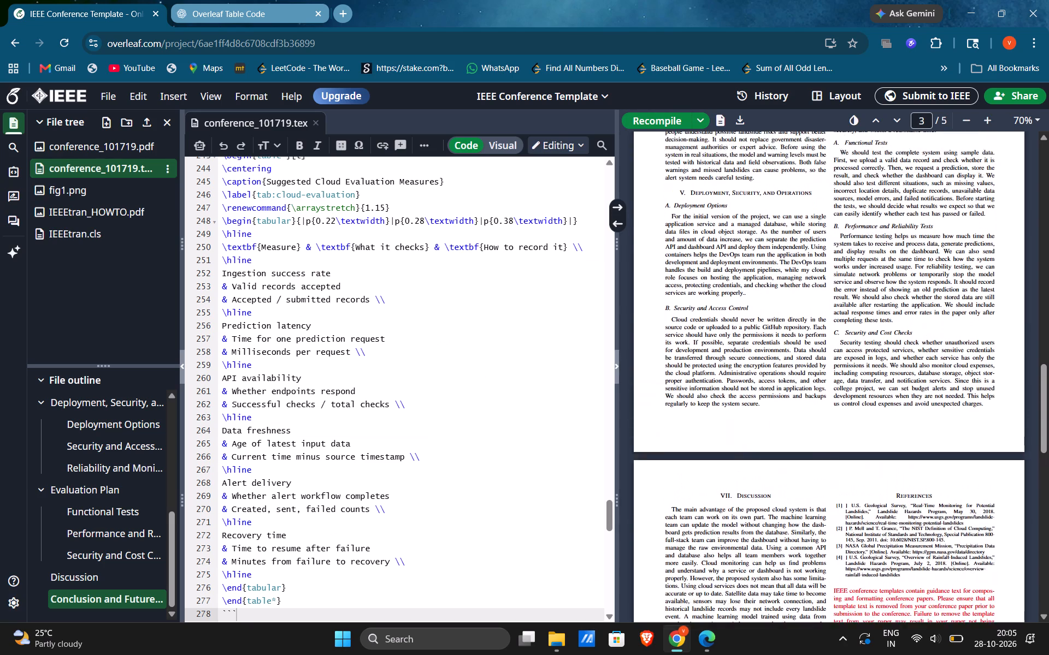
scroll(946, 505, "up", 10)
scroll(946, 505, "down", 1)
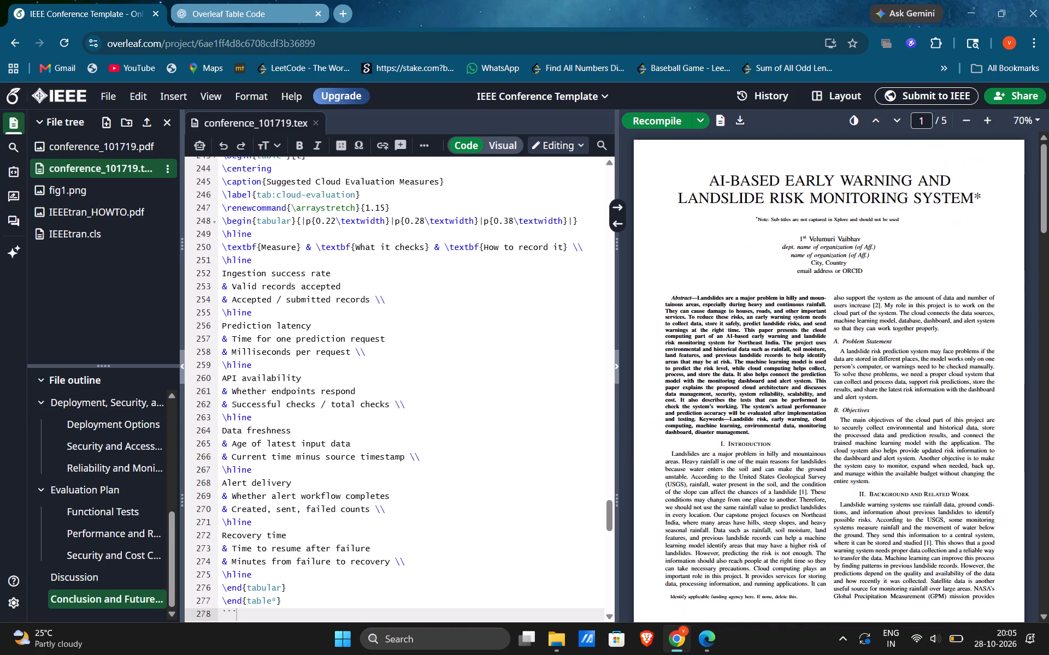
scroll(946, 505, "down", 15)
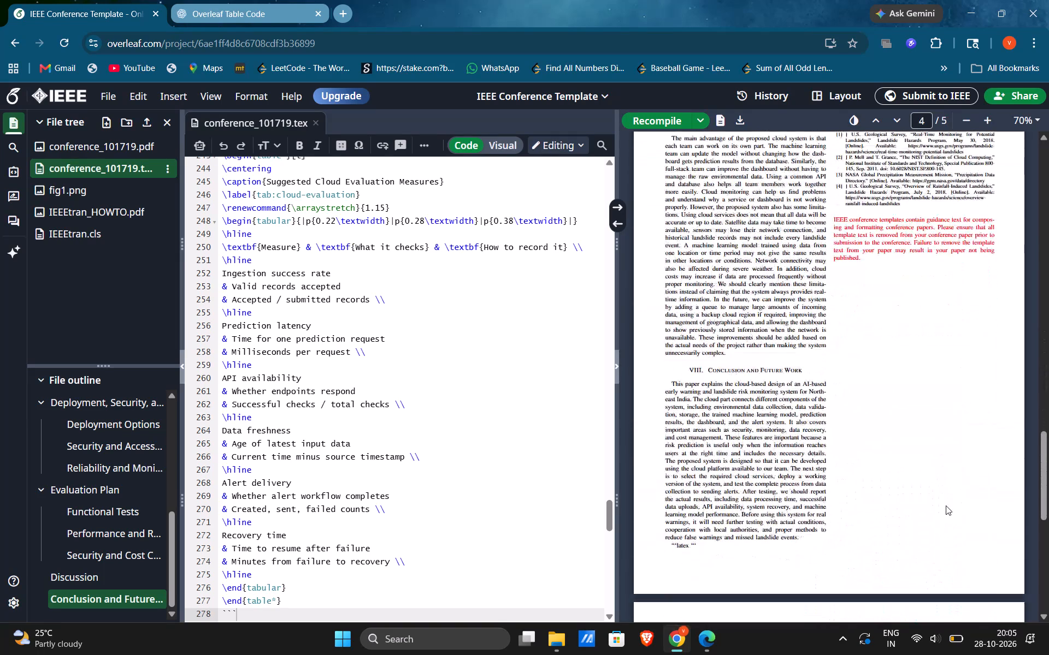
scroll(946, 505, "down", 6)
scroll(946, 505, "up", 1)
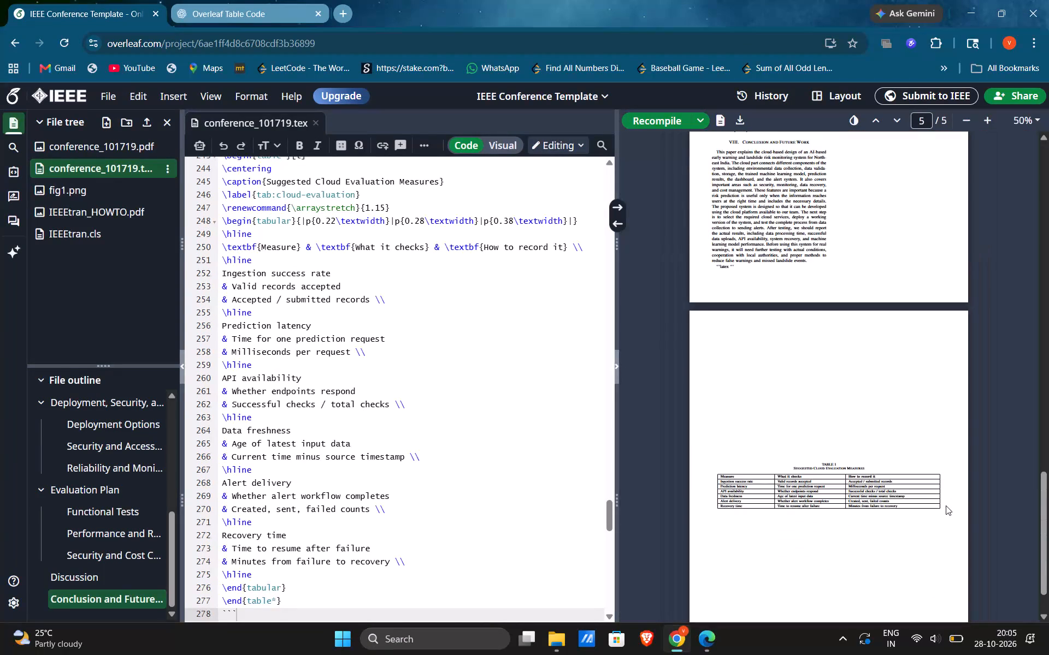
scroll(946, 505, "up", 8)
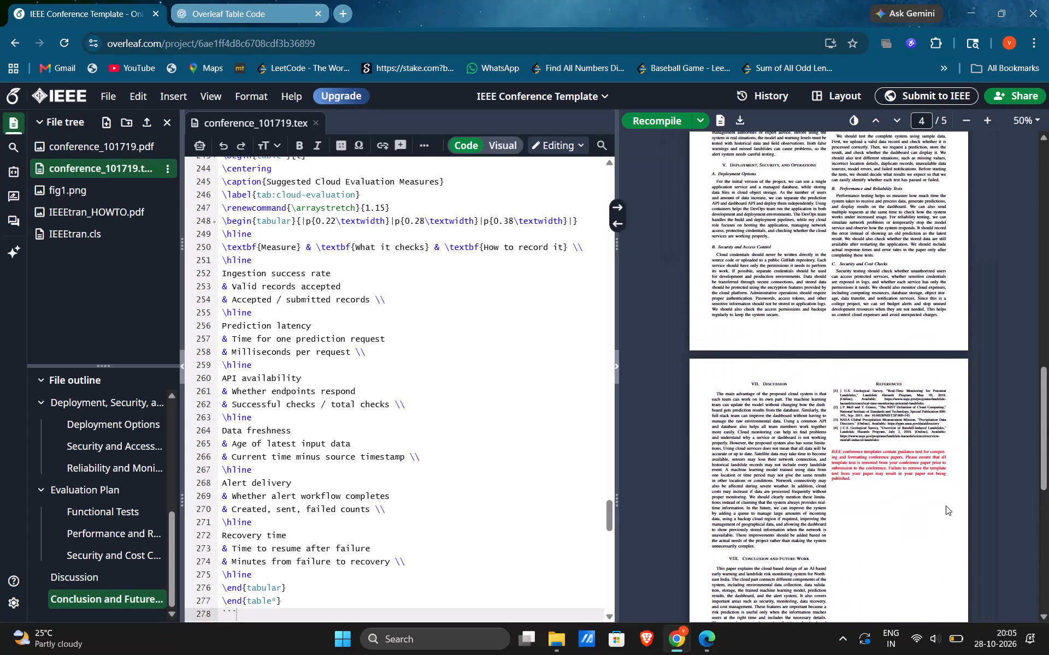
scroll(946, 505, "down", 5)
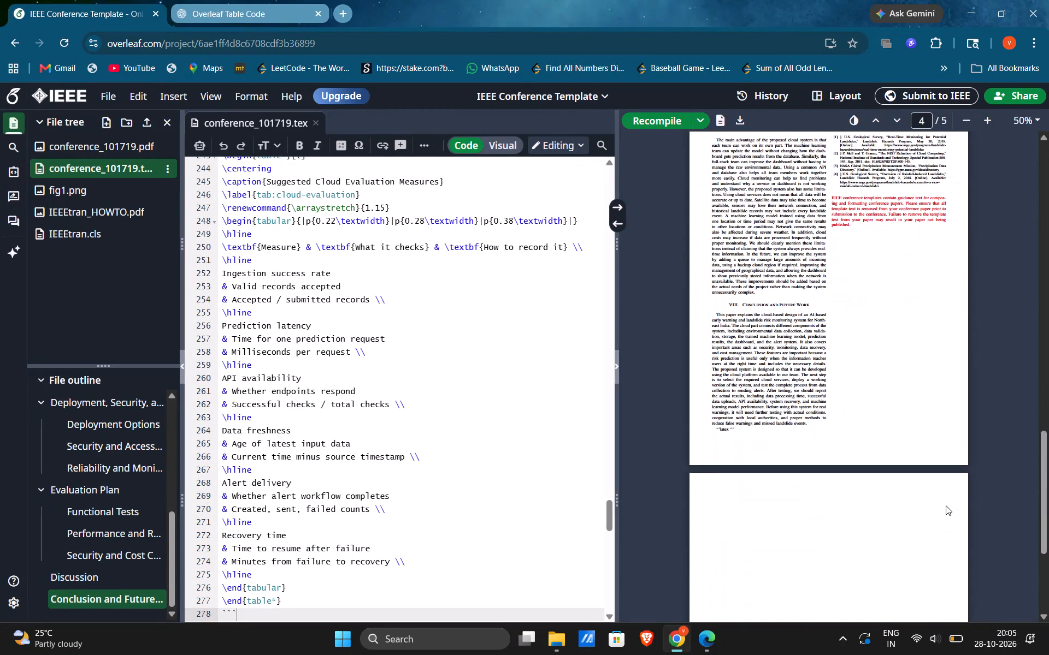
scroll(946, 505, "down", 5)
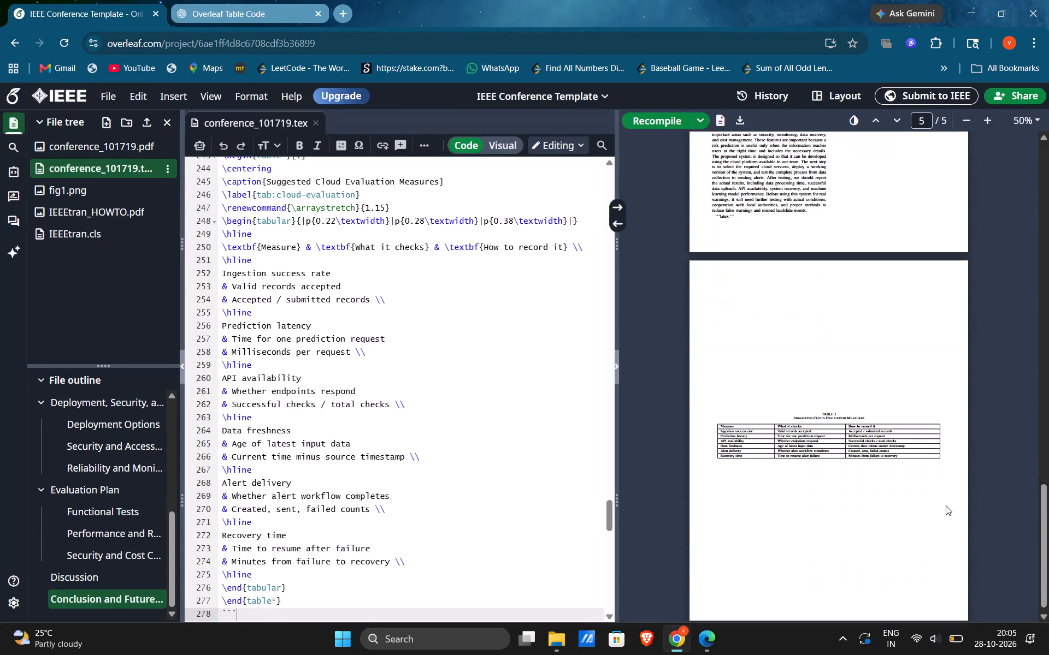
scroll(946, 505, "up", 1)
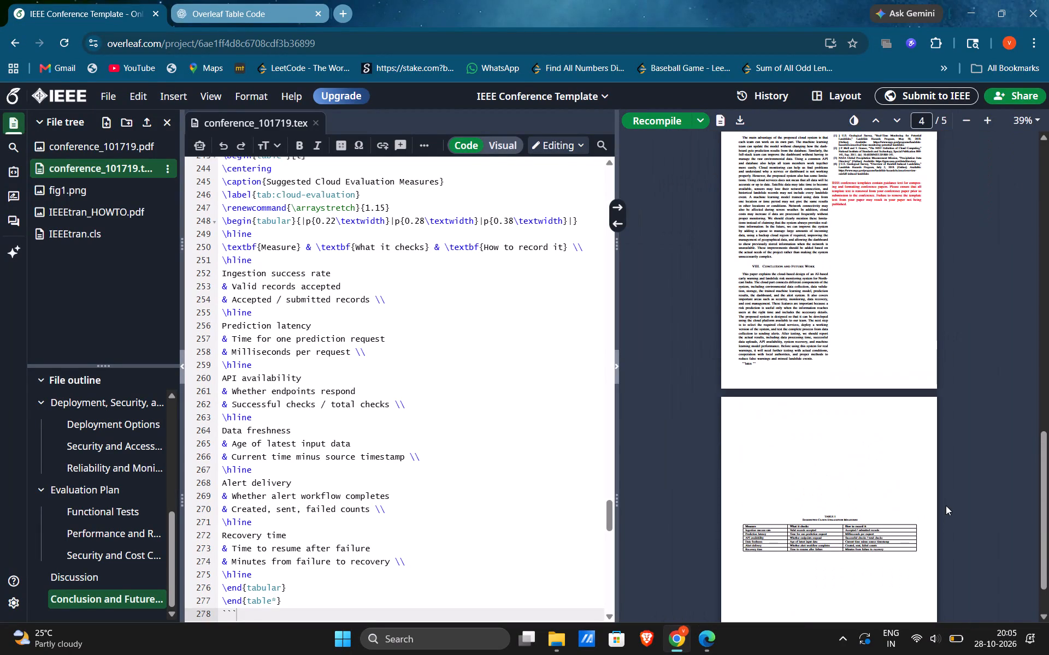
scroll(946, 505, "up", 1)
scroll(453, 390, "down", 1)
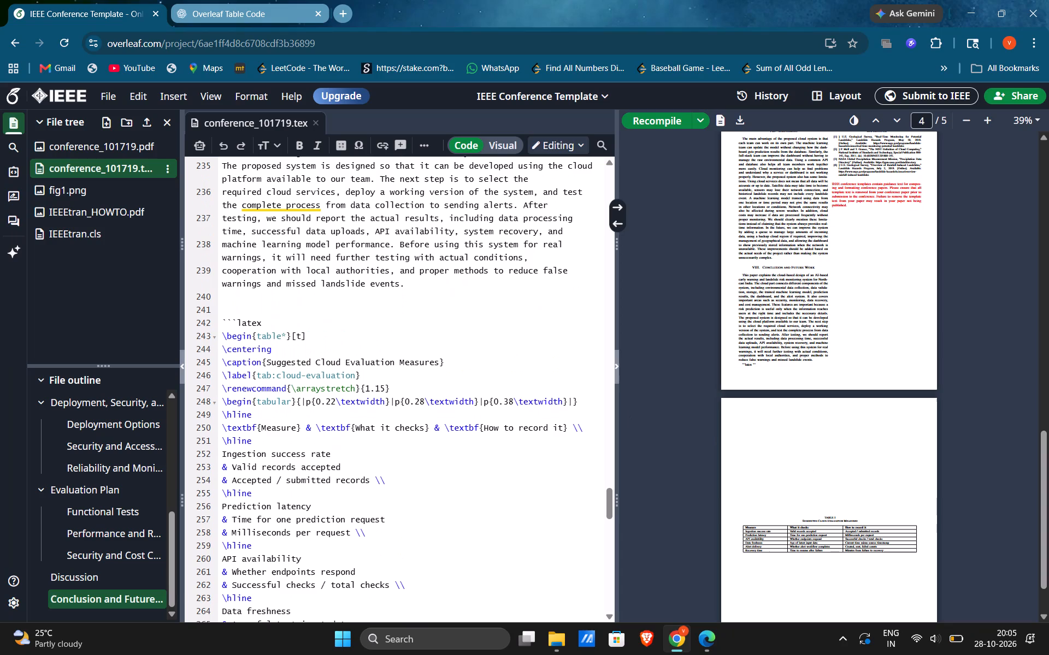
scroll(453, 390, "down", 1)
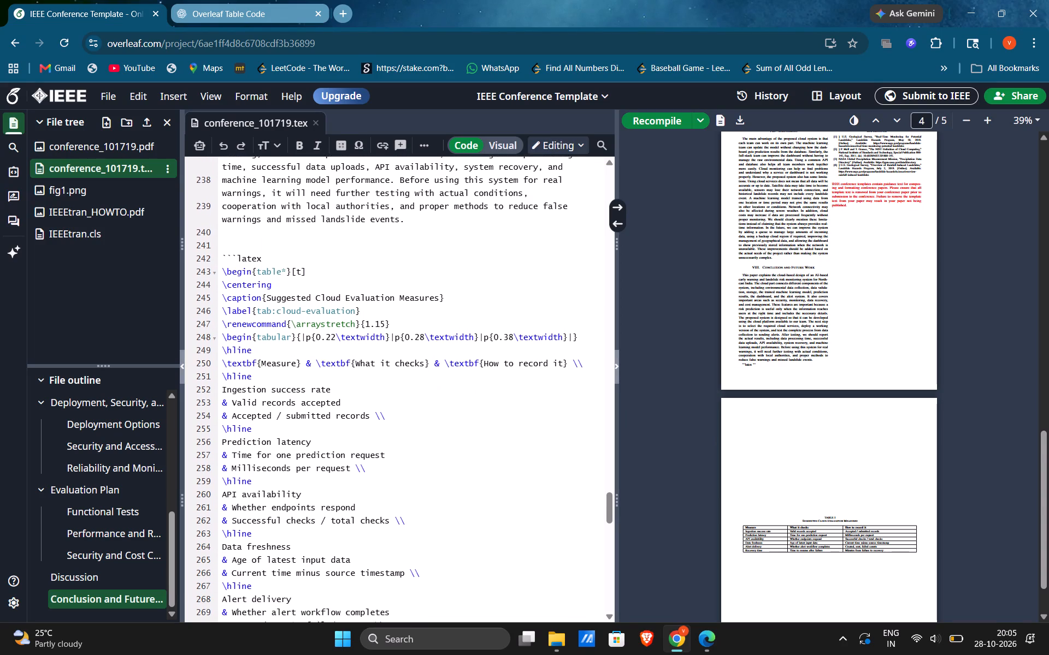
scroll(453, 390, "down", 1)
scroll(792, 364, "up", 1)
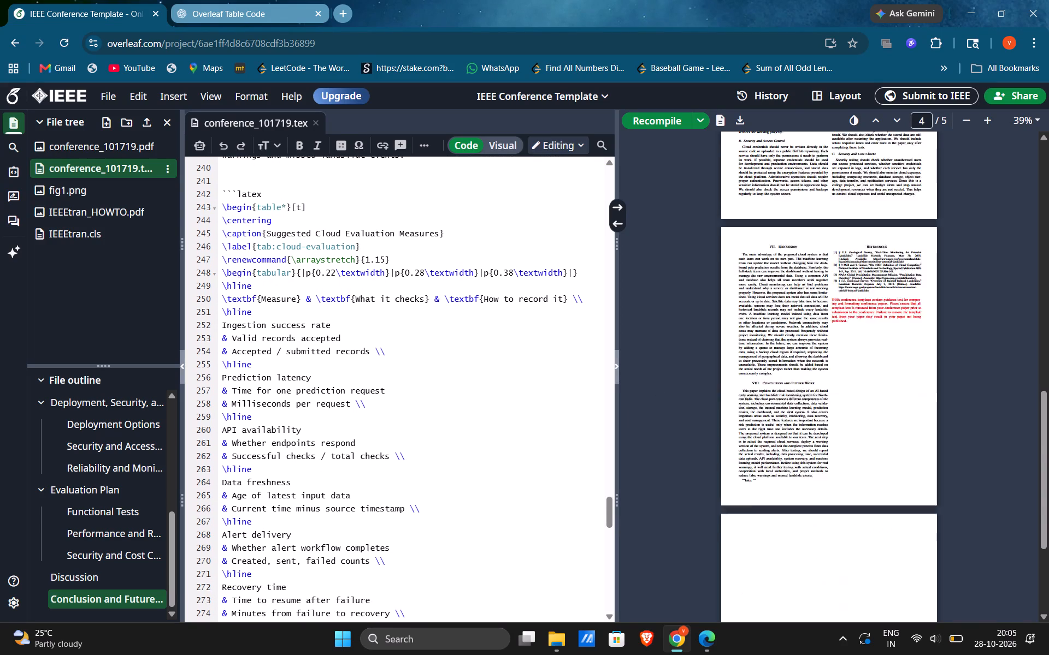
scroll(792, 364, "up", 1)
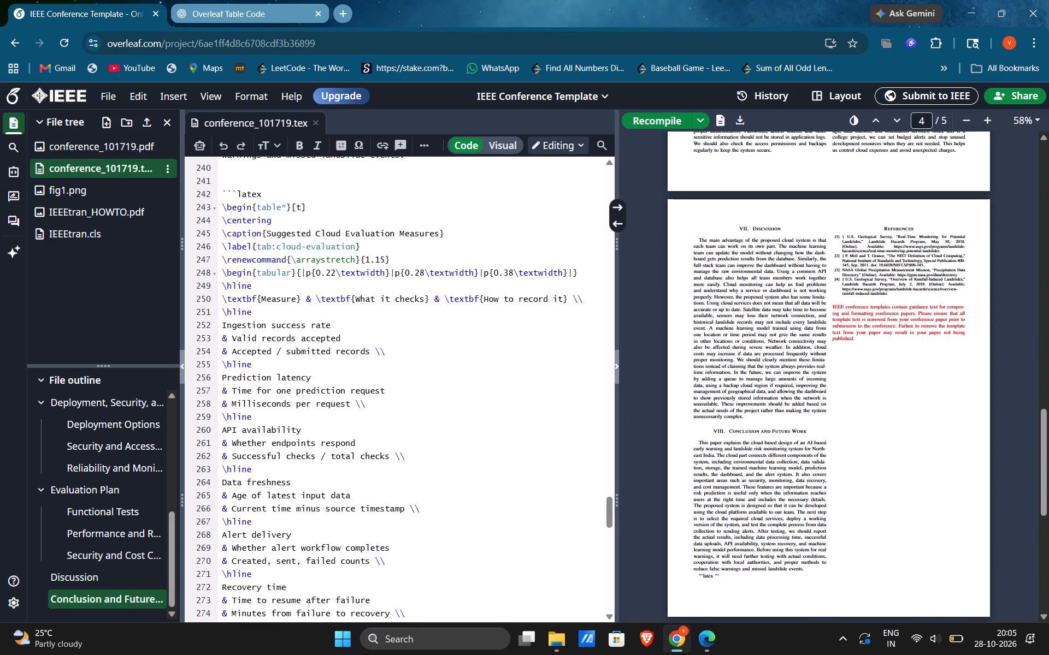
scroll(763, 325, "down", 4)
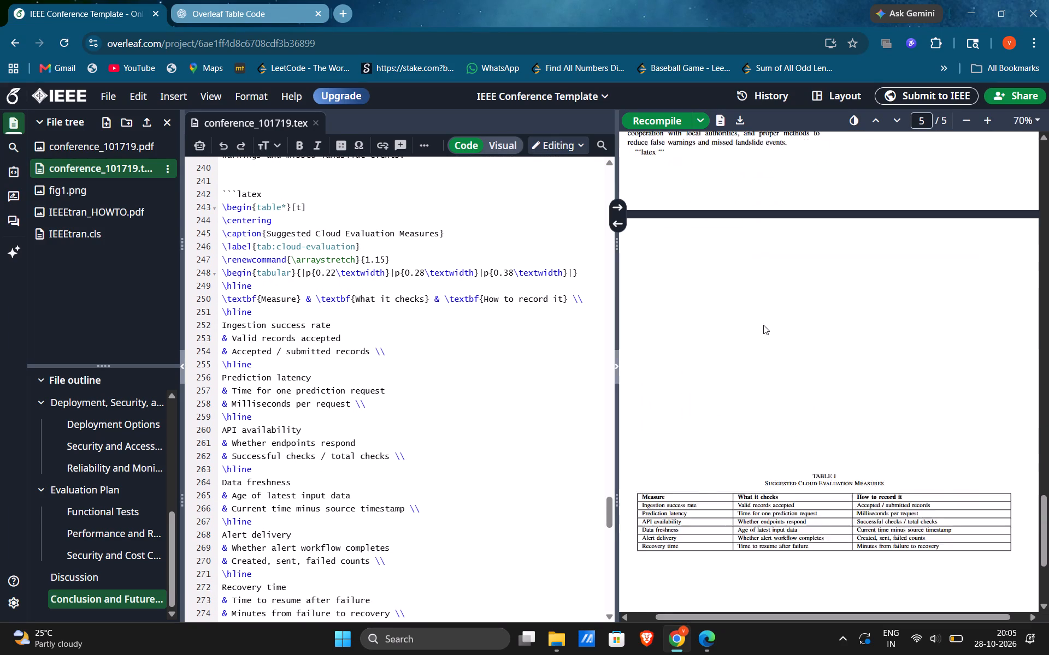
scroll(763, 325, "right", 1)
key("alt+Tab")
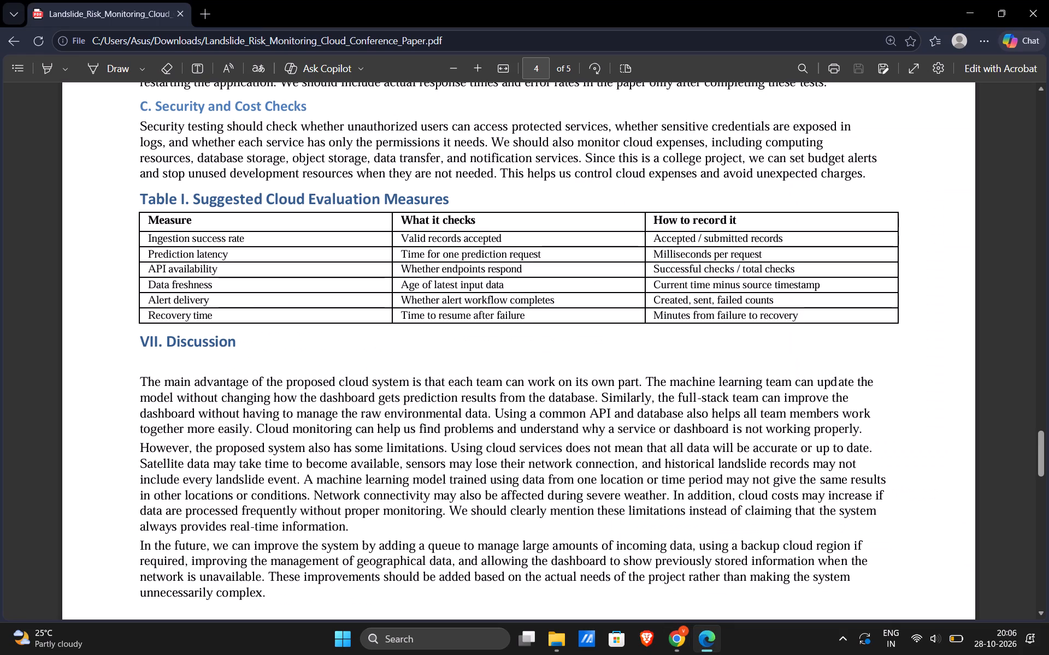
key("alt+Tab")
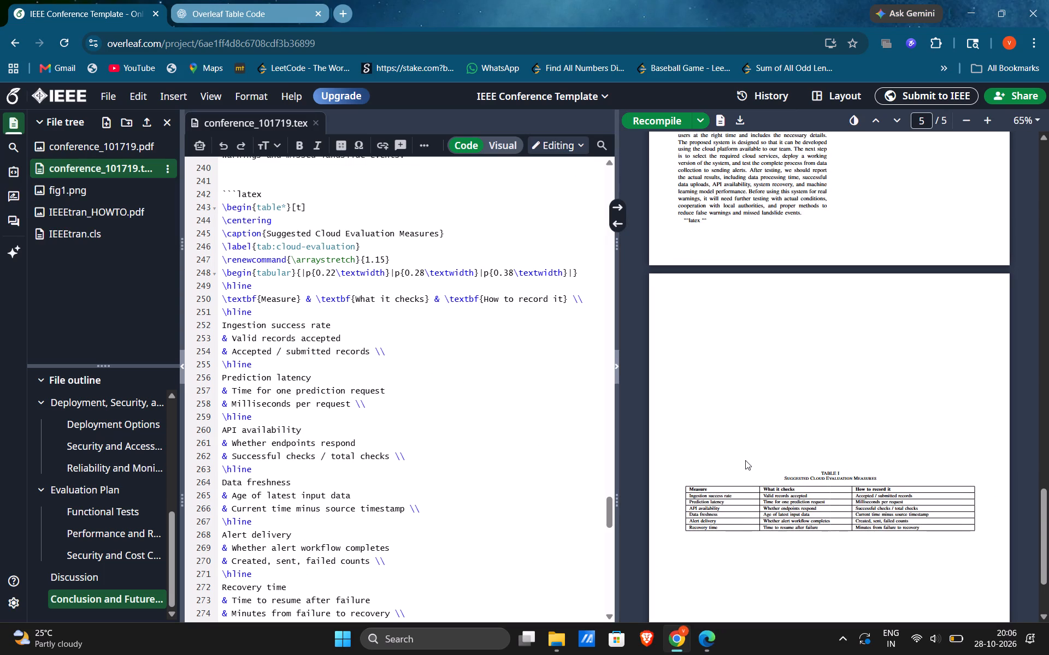
Take a screenshot of compiled page 4, showing the Discussion, Conclusion and Future Work, and References sections.
scroll(372, 378, "up", 4)
scroll(787, 228, "up", 3)
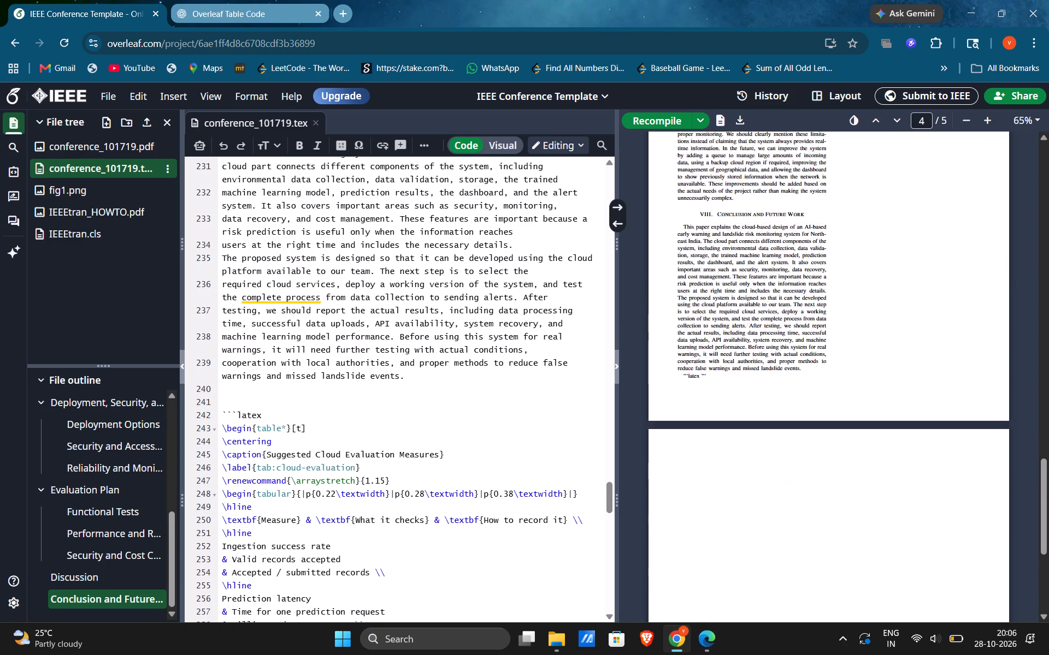
scroll(787, 228, "up", 3)
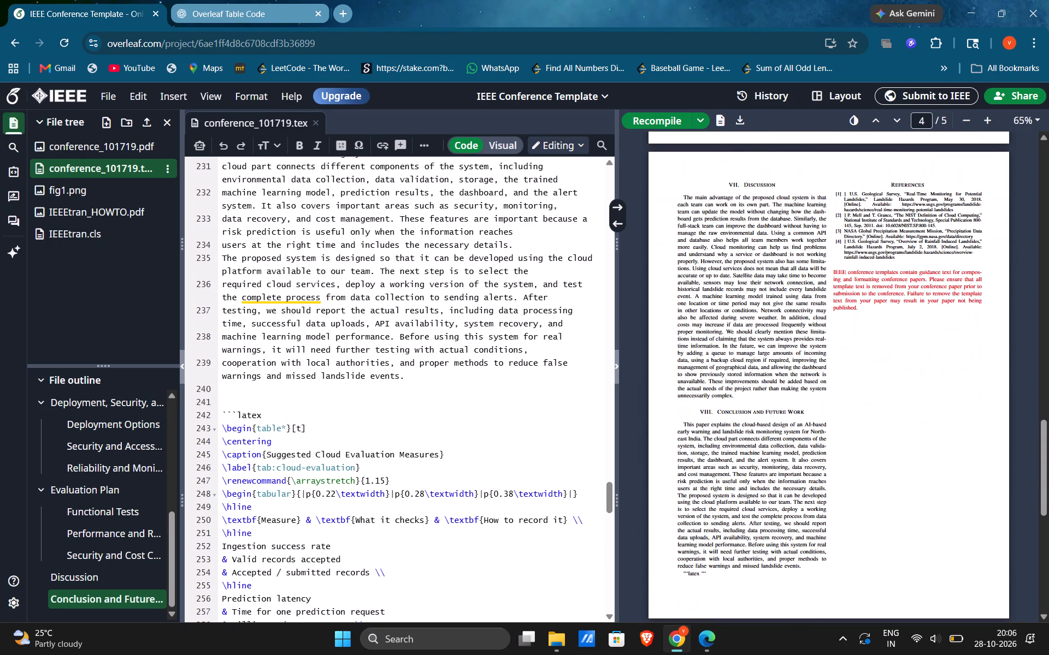
key("shift+super+s")
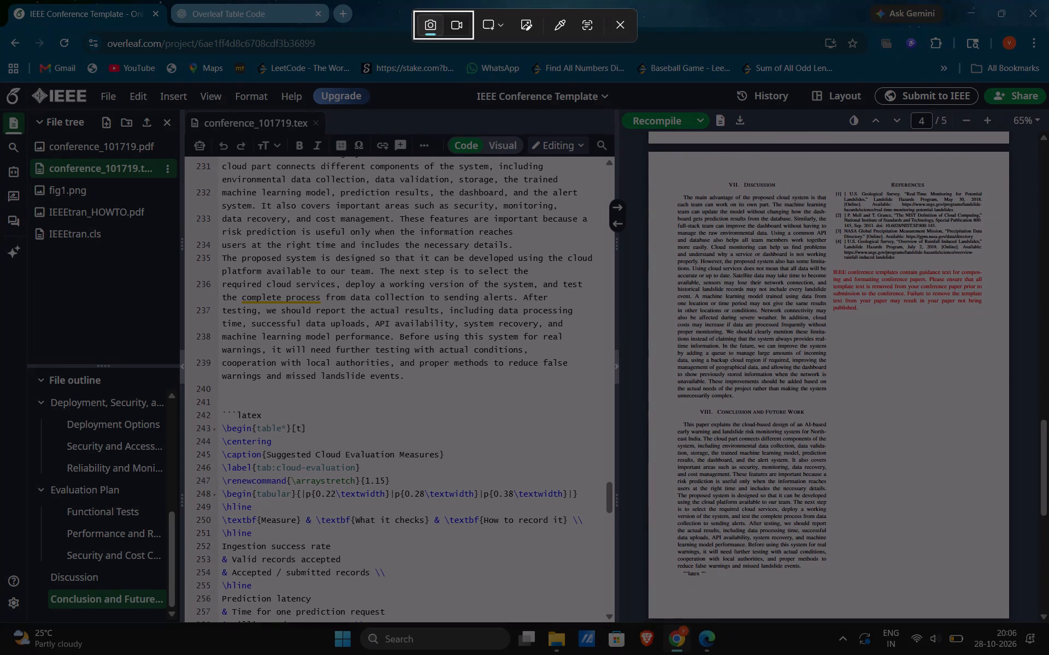
left_click_drag(644, 150, 1026, 623)
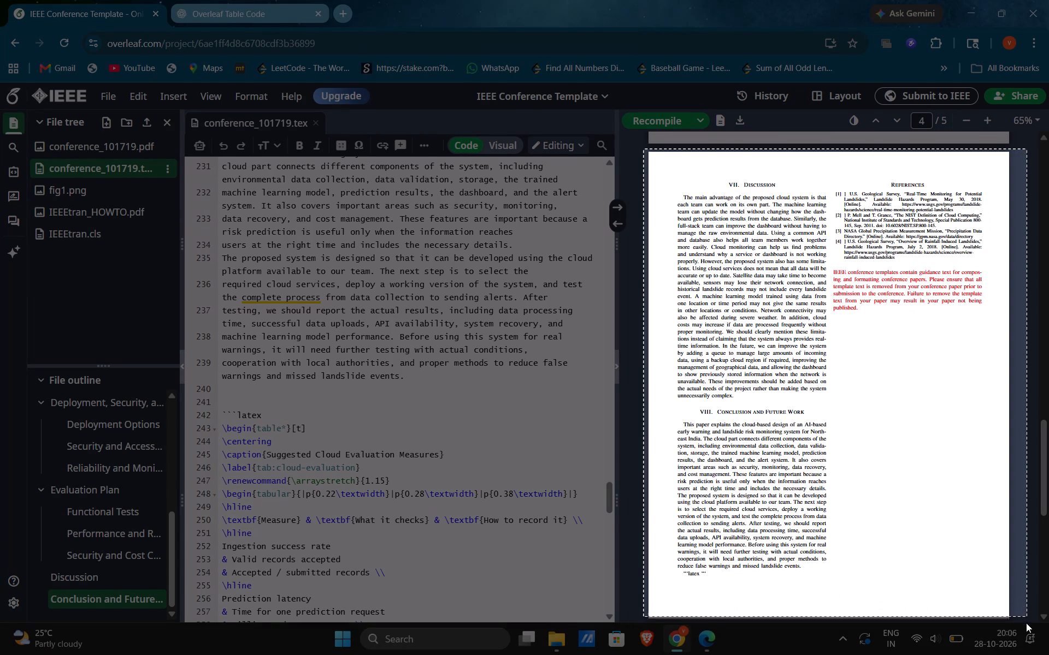
left_click_drag(1026, 623, 1015, 627)
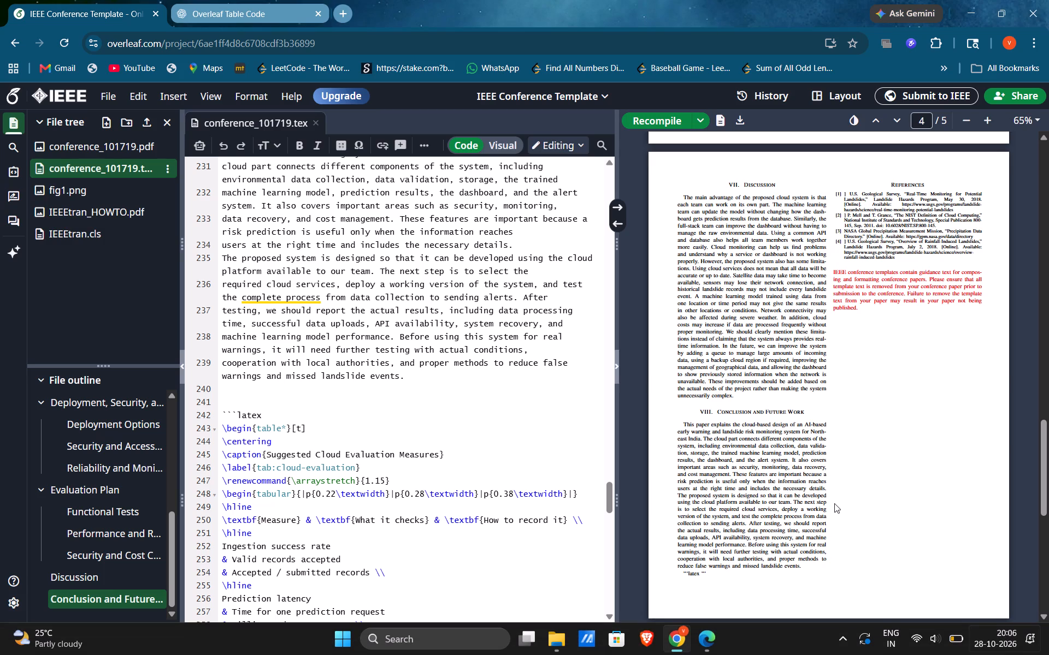
Switch to the ChatGPT conversation about the Overleaf table code and attach the page screenshot to a new message.
key("alt+Tab")
key("alt+Tab")
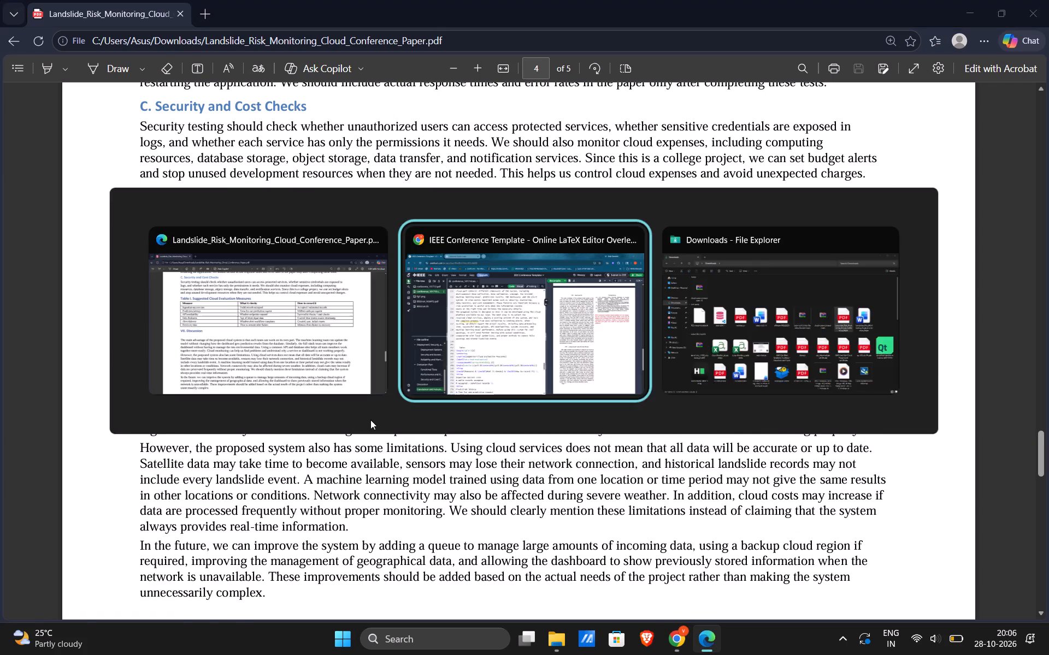
left_click(199, 14)
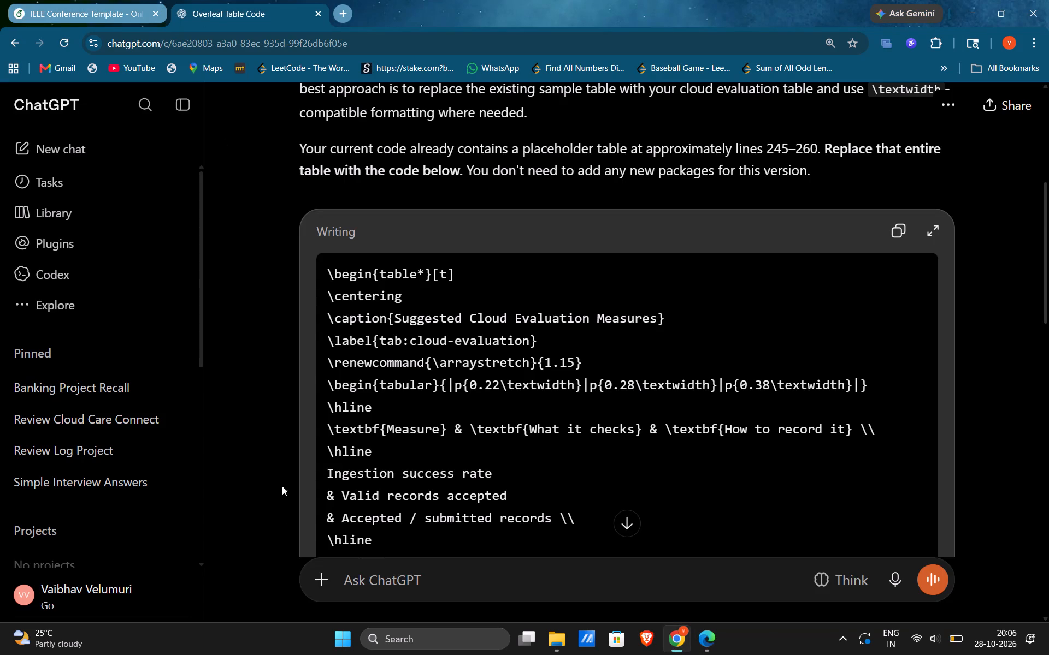
left_click(374, 591)
key("ctrl+v")
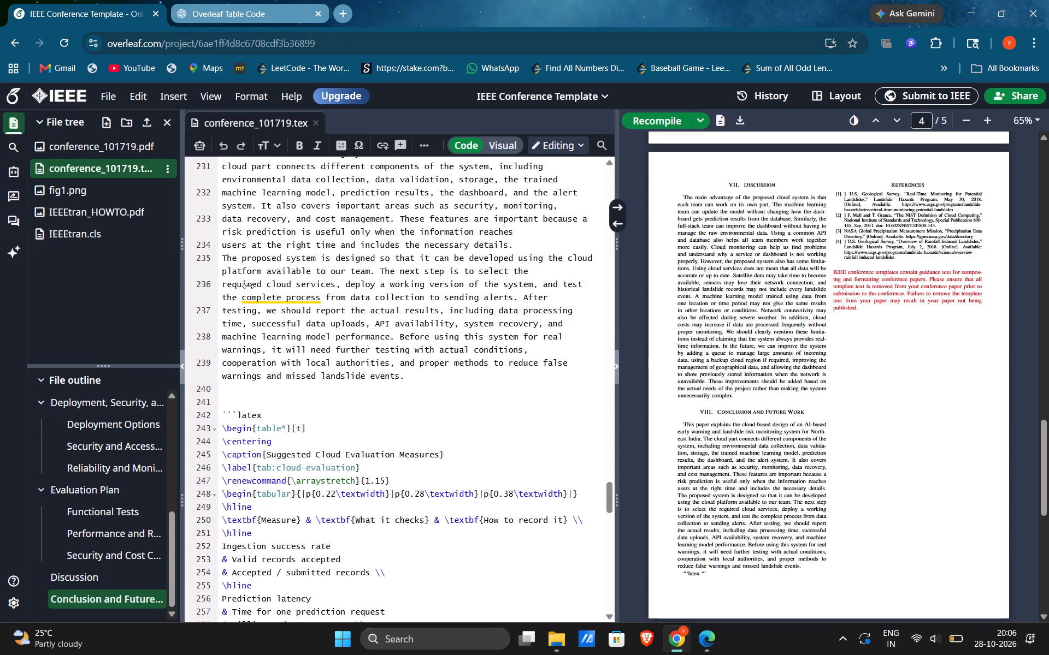
scroll(314, 419, "down", 2)
scroll(314, 419, "up", 7)
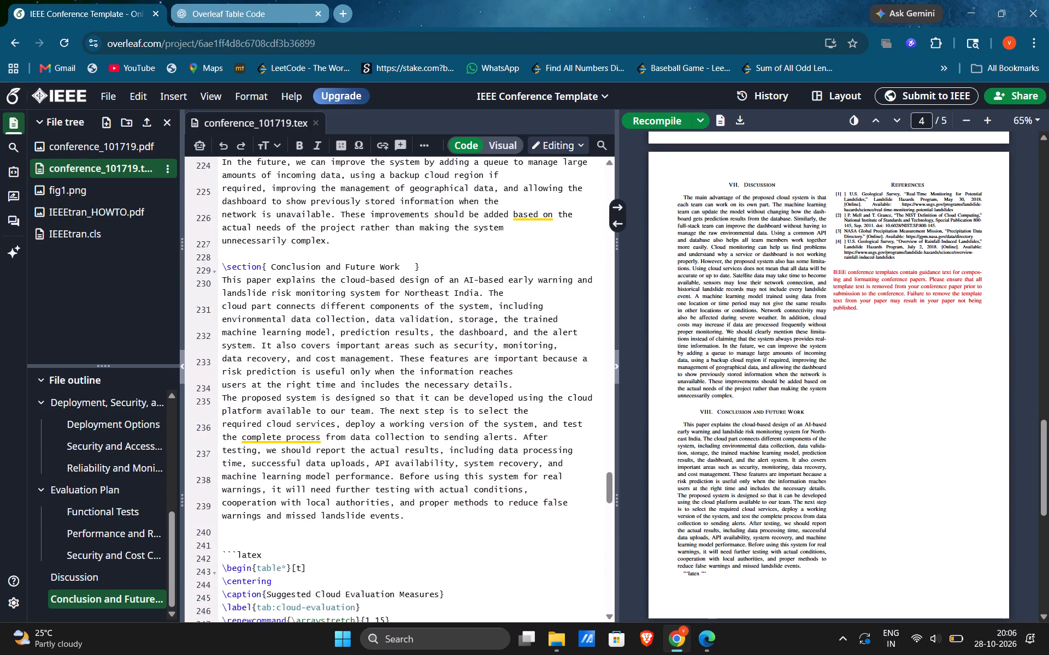
scroll(314, 419, "down", 8)
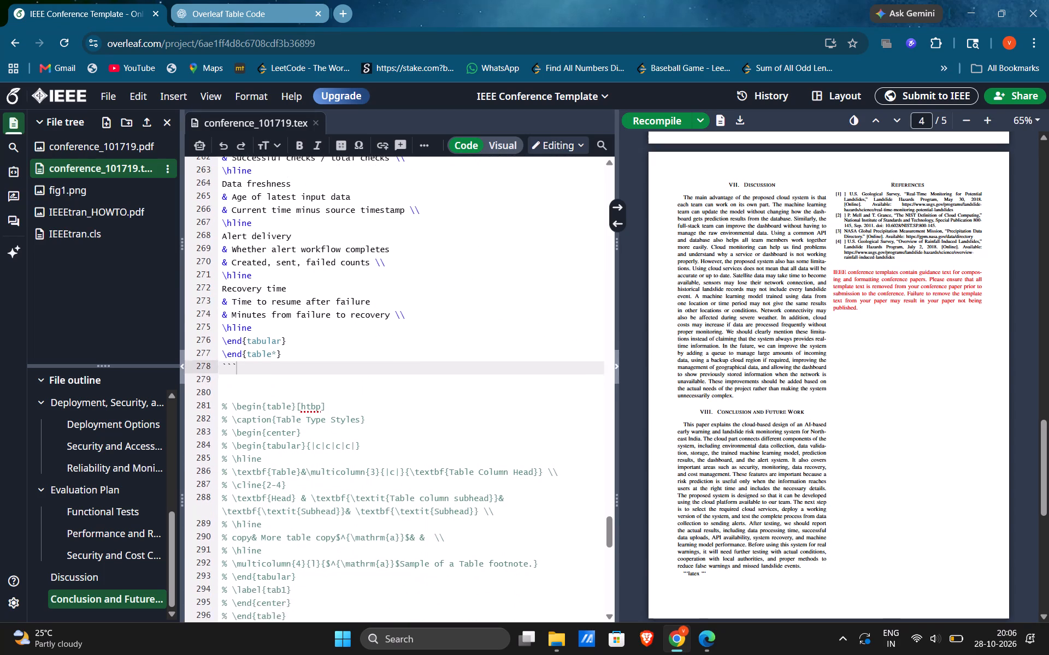
scroll(314, 419, "down", 1)
scroll(314, 419, "up", 7)
scroll(314, 419, "down", 1)
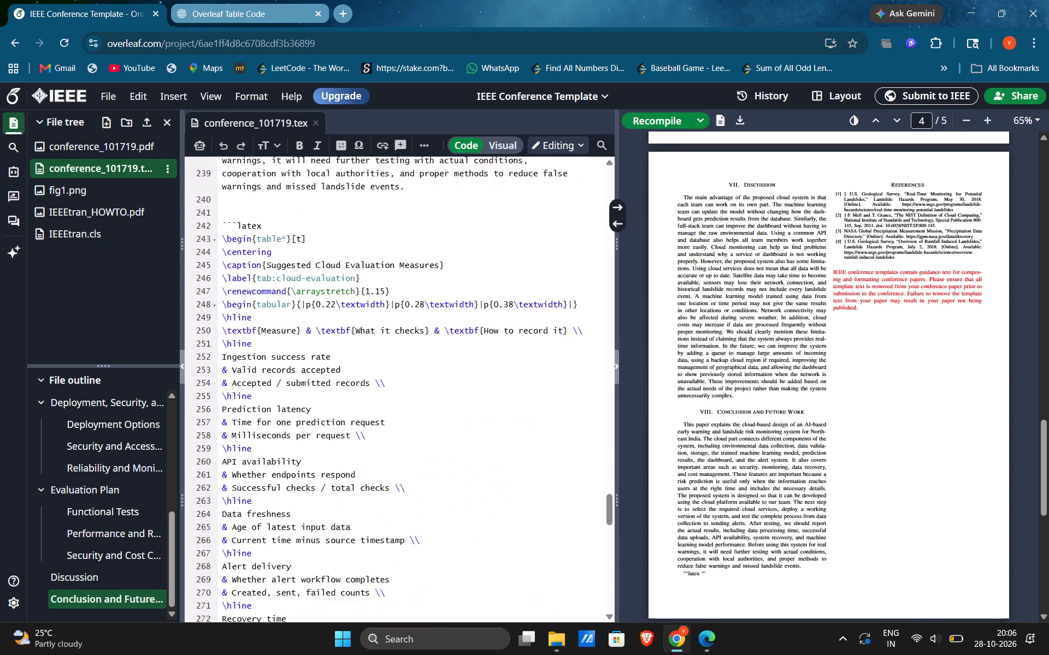
scroll(314, 419, "down", 1)
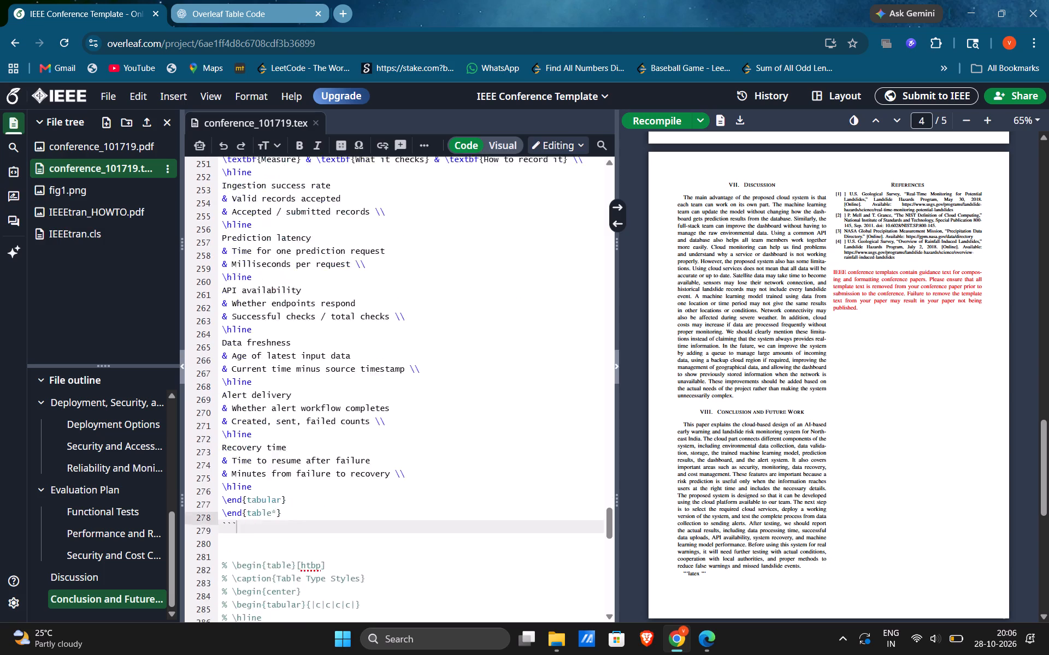
scroll(314, 419, "down", 2)
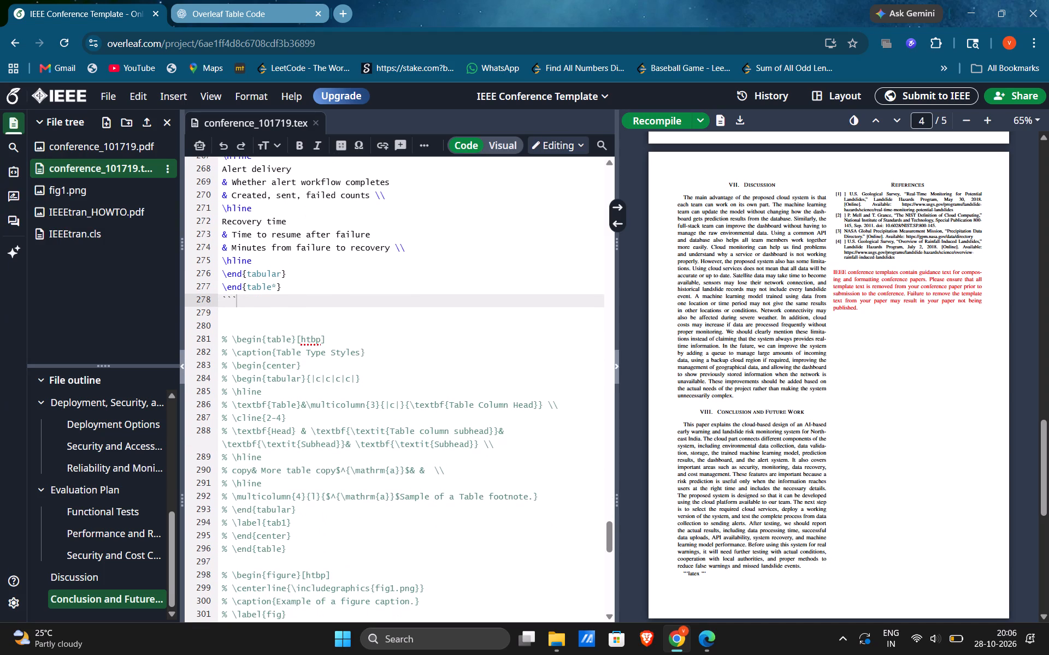
scroll(314, 419, "down", 1)
scroll(329, 500, "up", 3)
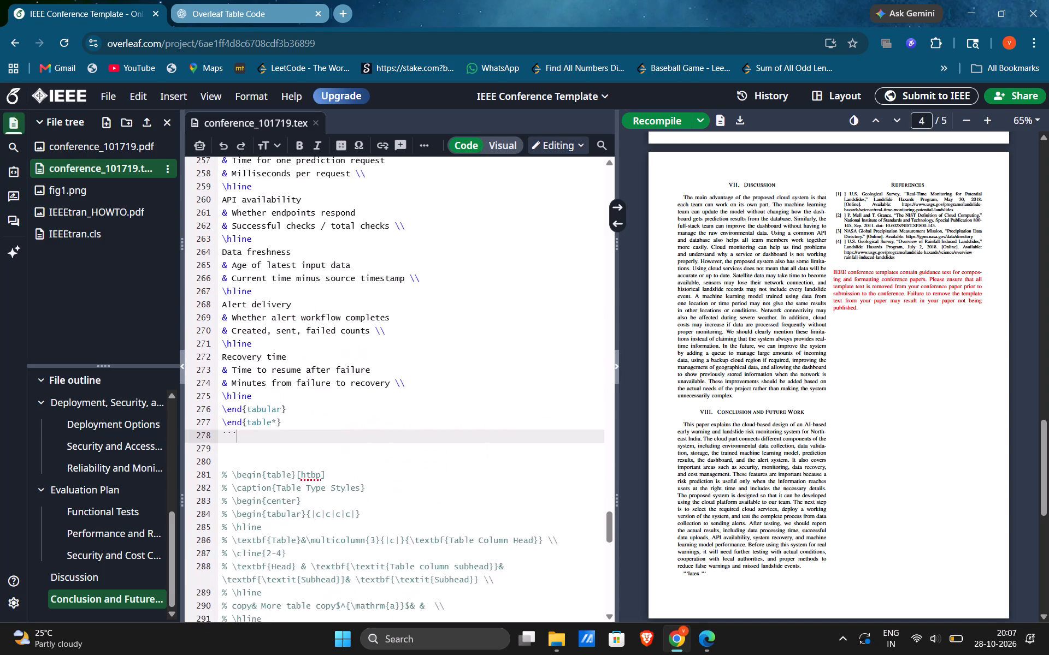
scroll(329, 500, "up", 6)
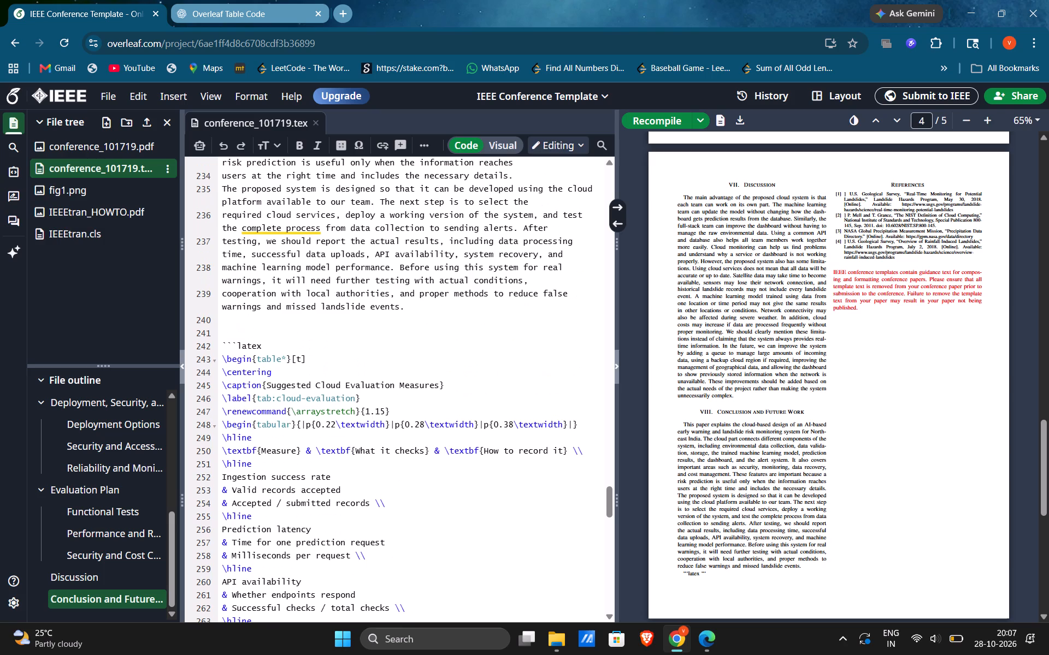
scroll(329, 500, "down", 8)
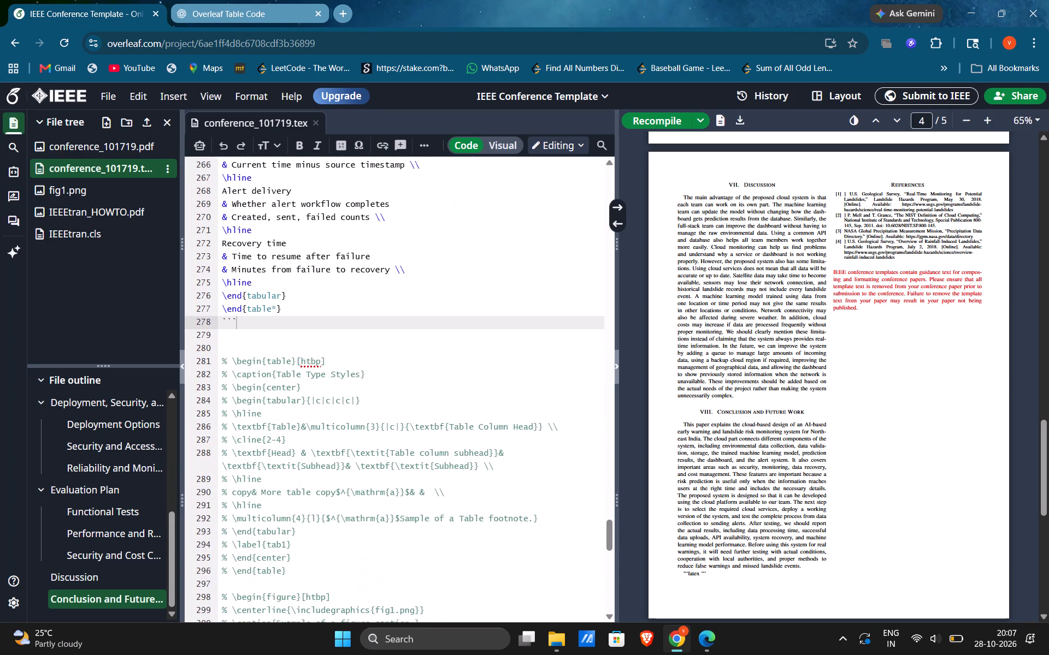
scroll(747, 387, "up", 1)
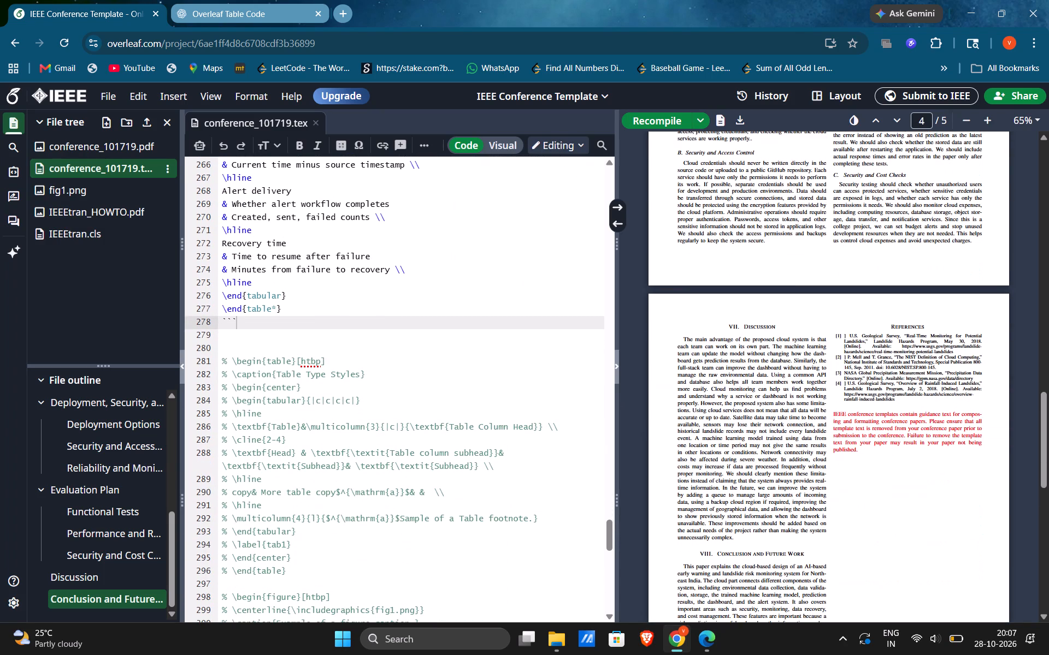
scroll(747, 387, "up", 1)
scroll(338, 571, "down", 2)
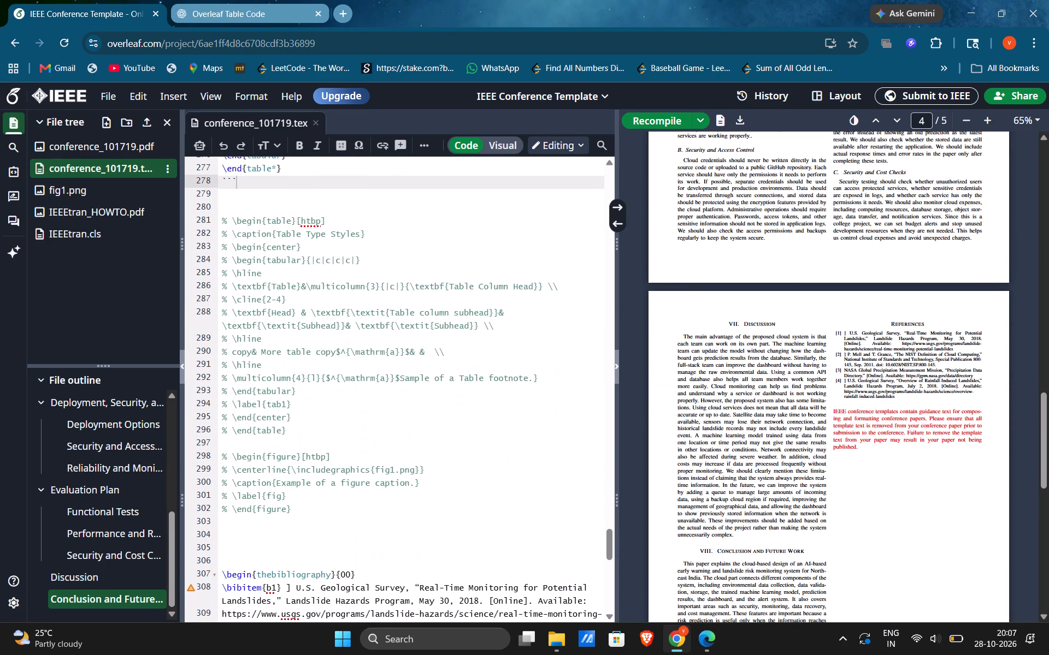
Uncomment the template's sample "Table Type Styles" table and the fig1.png example figure, and recompile the document.
left_click_drag(309, 538, 226, 217)
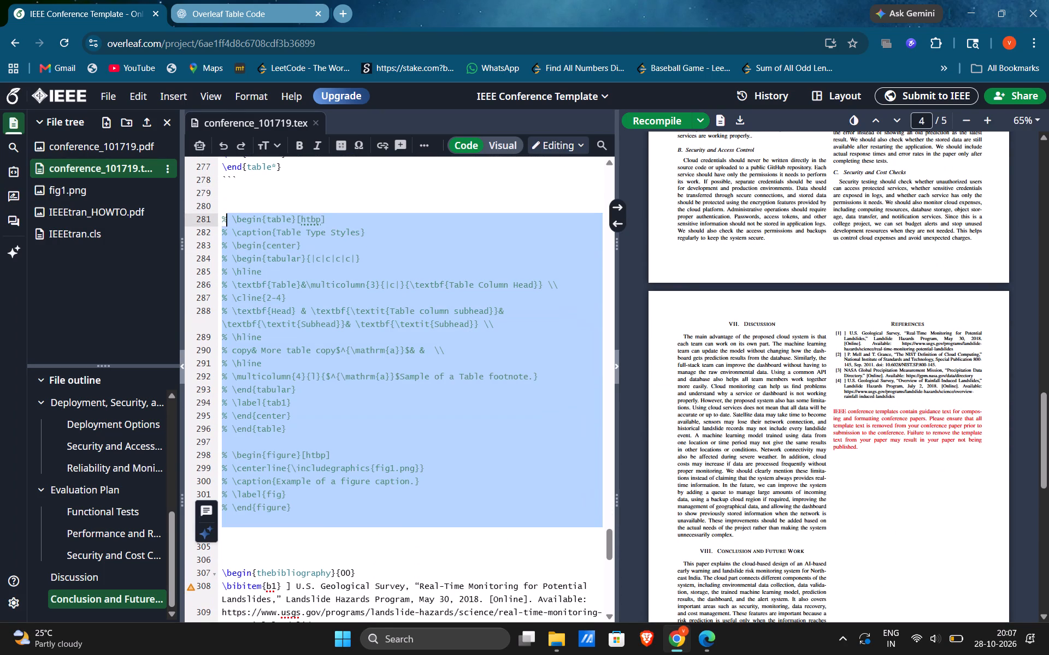
left_click(224, 204)
left_click(224, 204)
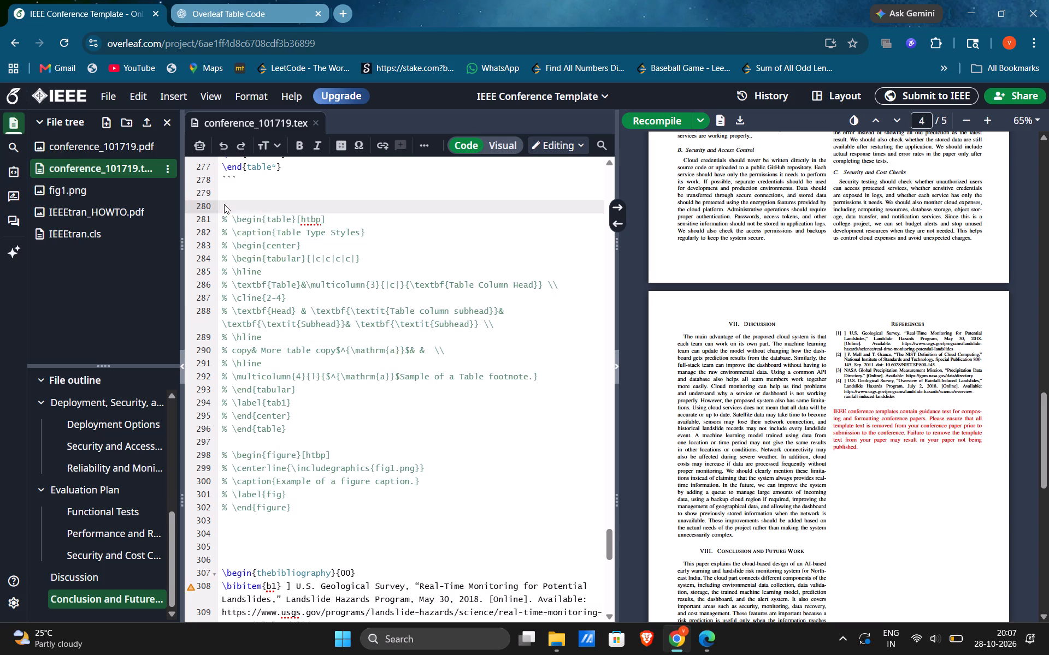
left_click_drag(224, 204, 363, 533)
key("ctrl+slash")
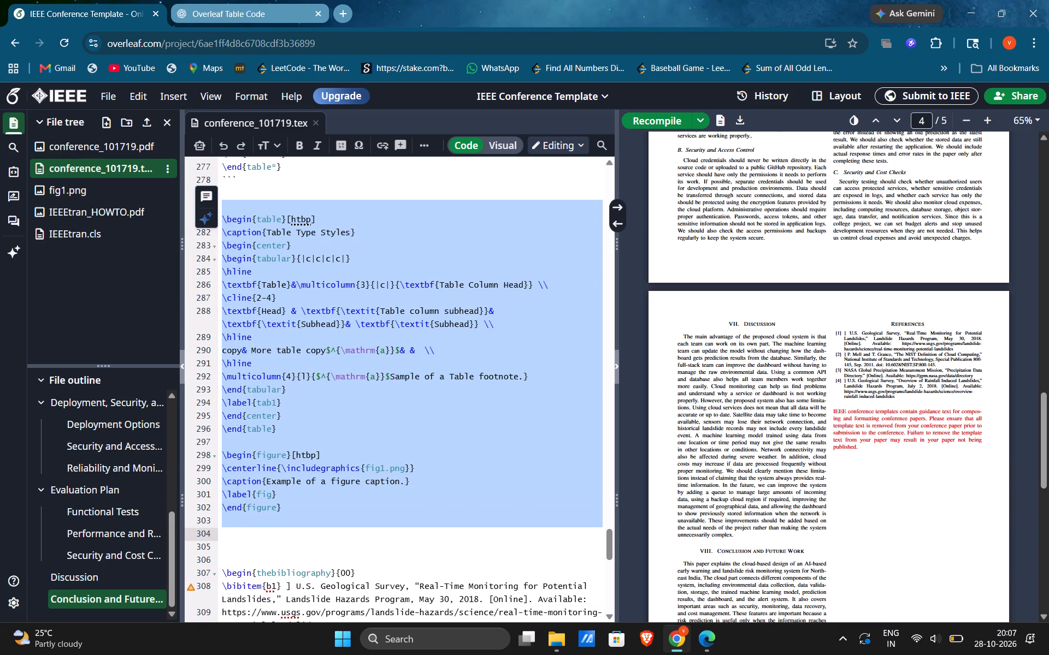
left_click(649, 121)
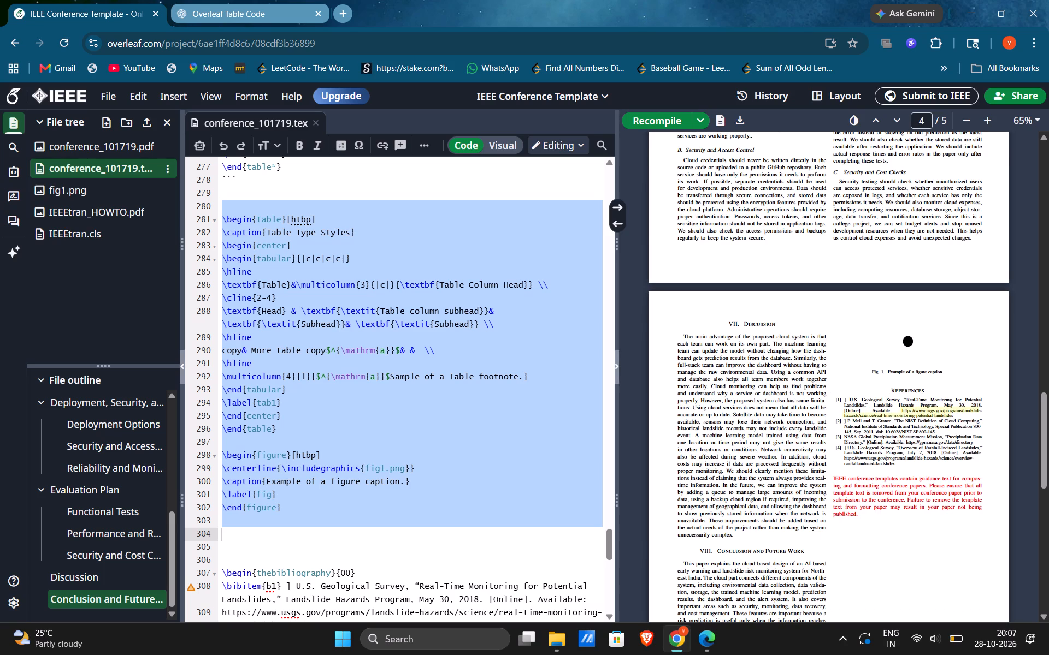
Examine the recompiled pages for the placement of the sample figure and the evaluation table around the Discussion section and References.
scroll(902, 449, "up", 7)
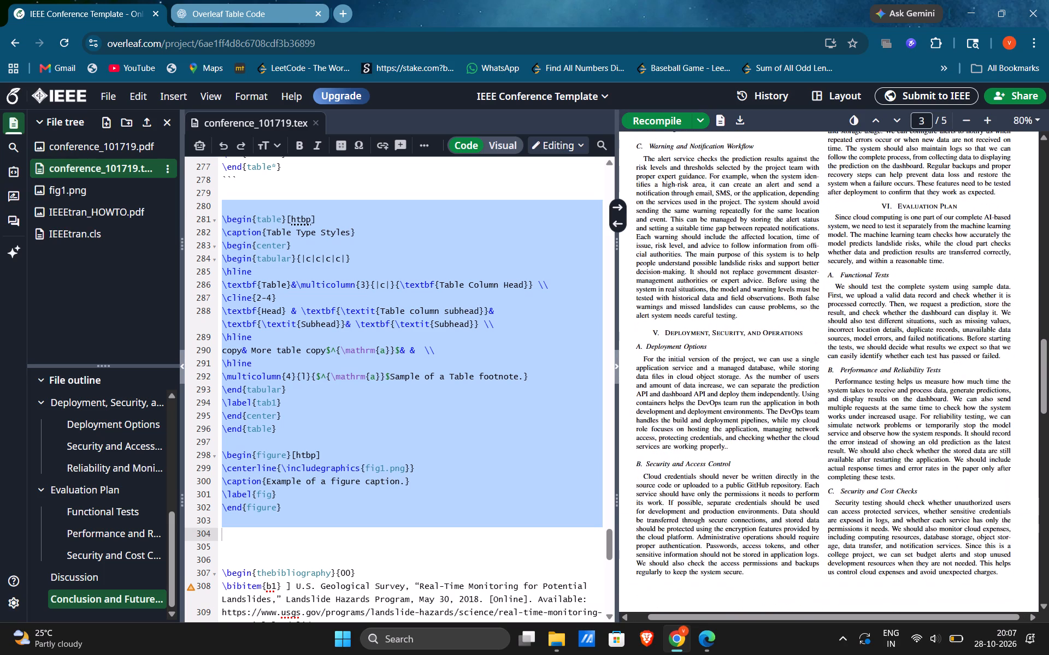
scroll(902, 449, "down", 4)
scroll(902, 449, "up", 2)
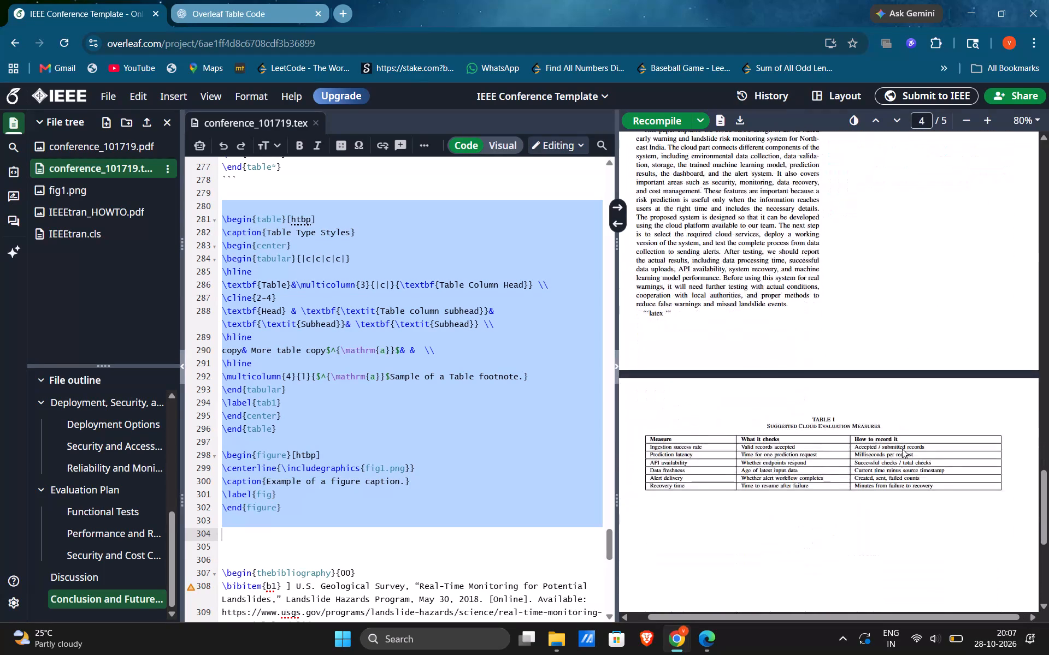
scroll(902, 449, "up", 3)
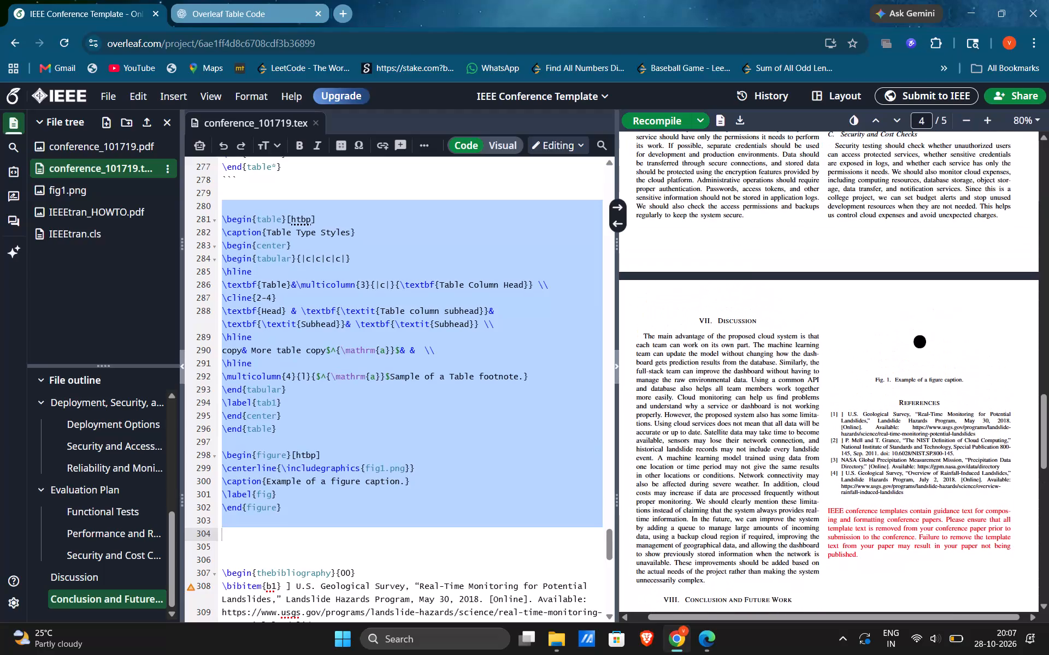
scroll(902, 449, "up", 9)
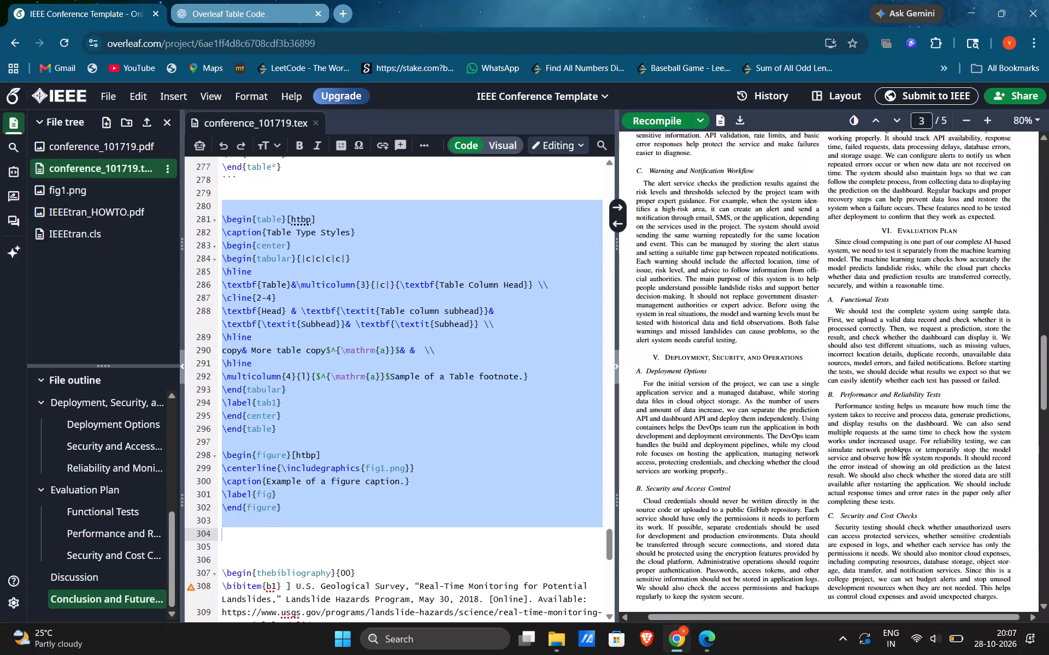
scroll(902, 449, "down", 5)
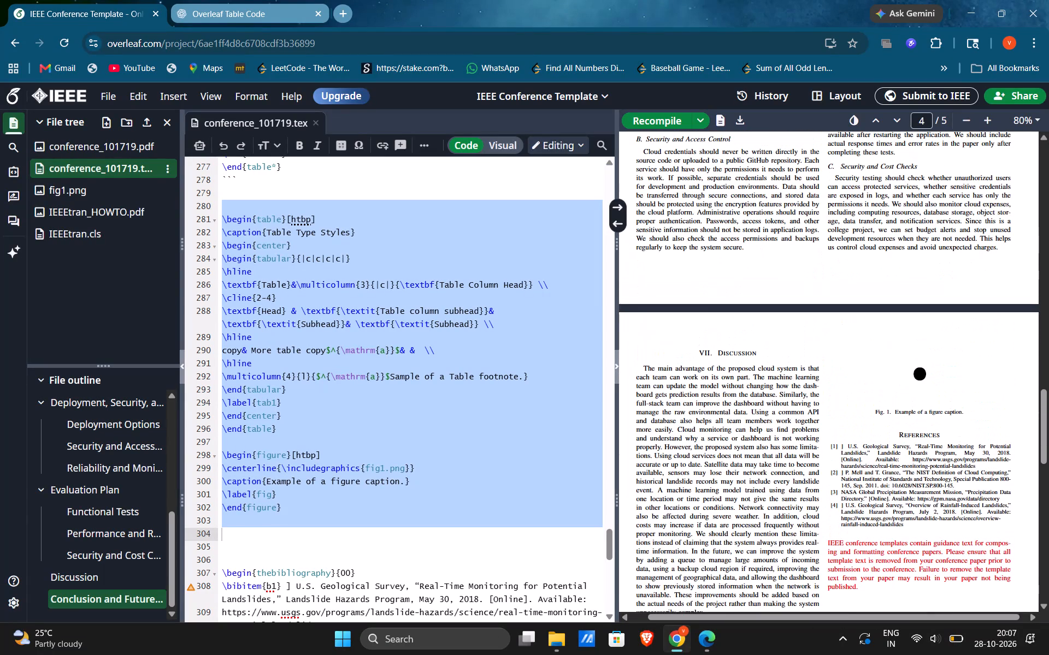
scroll(902, 449, "down", 2)
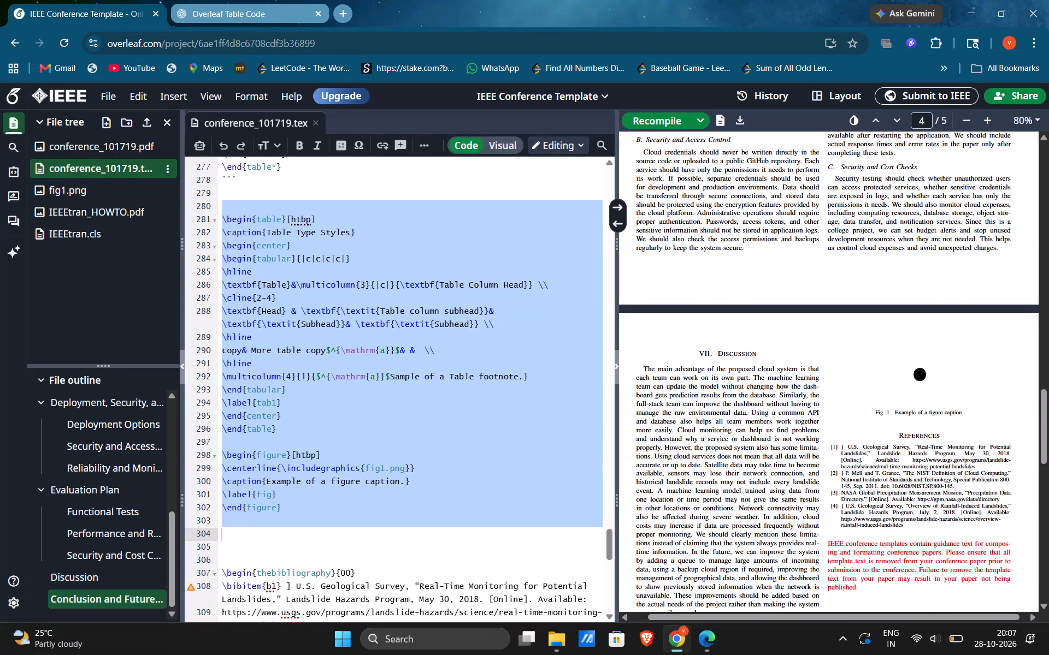
Comment out the whole "Suggested Cloud Evaluation Measures" table code, including its ```latex fence lines, and recompile the document.
left_click(473, 533)
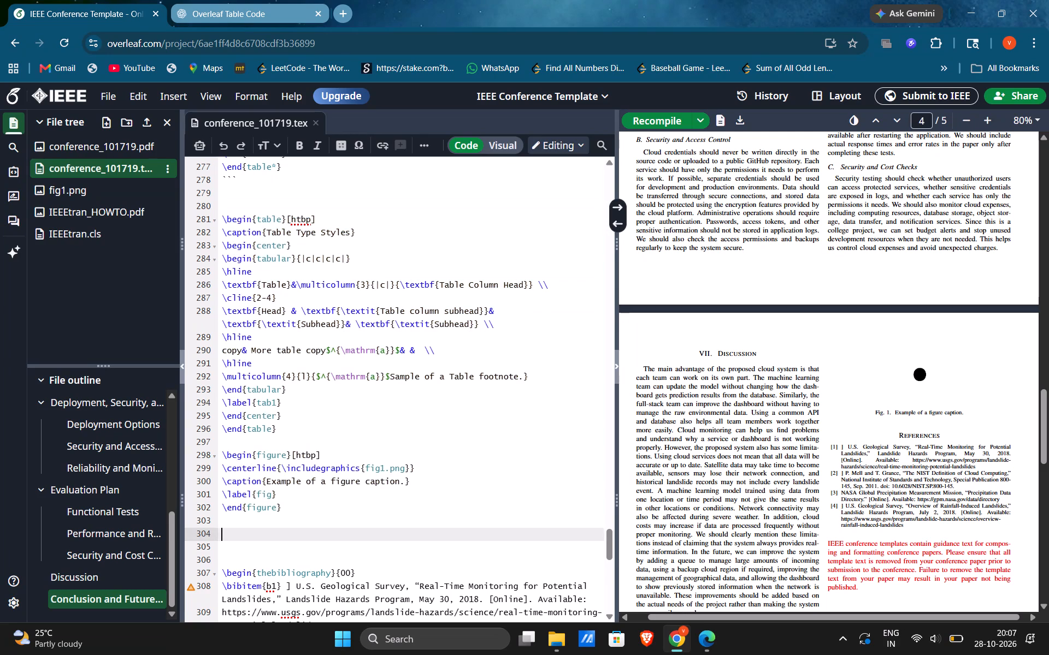
scroll(473, 533, "up", 2)
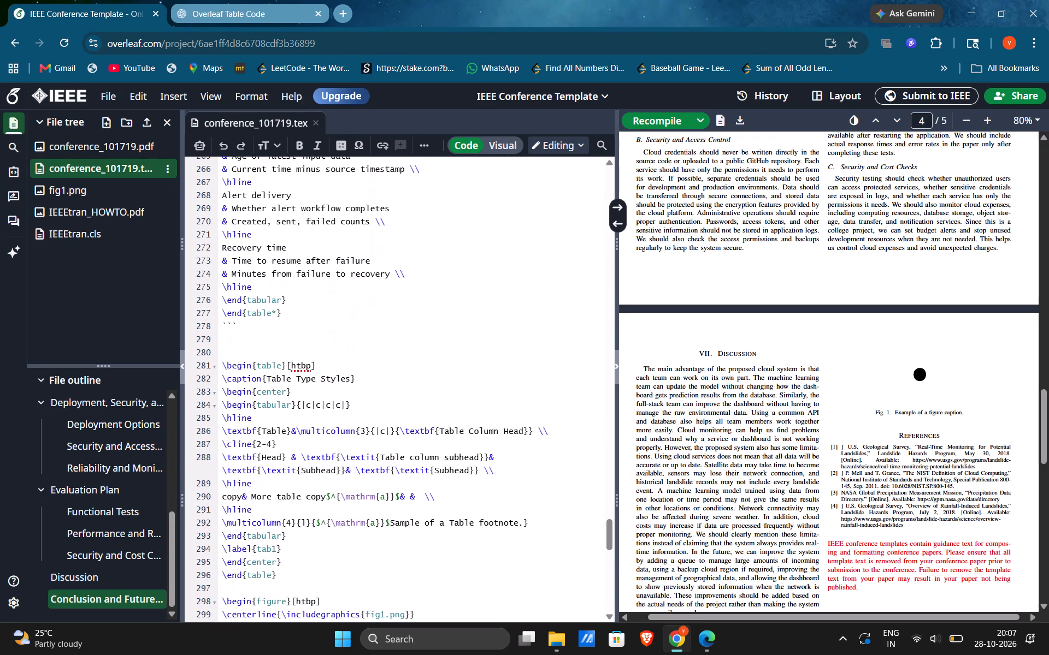
scroll(473, 533, "up", 7)
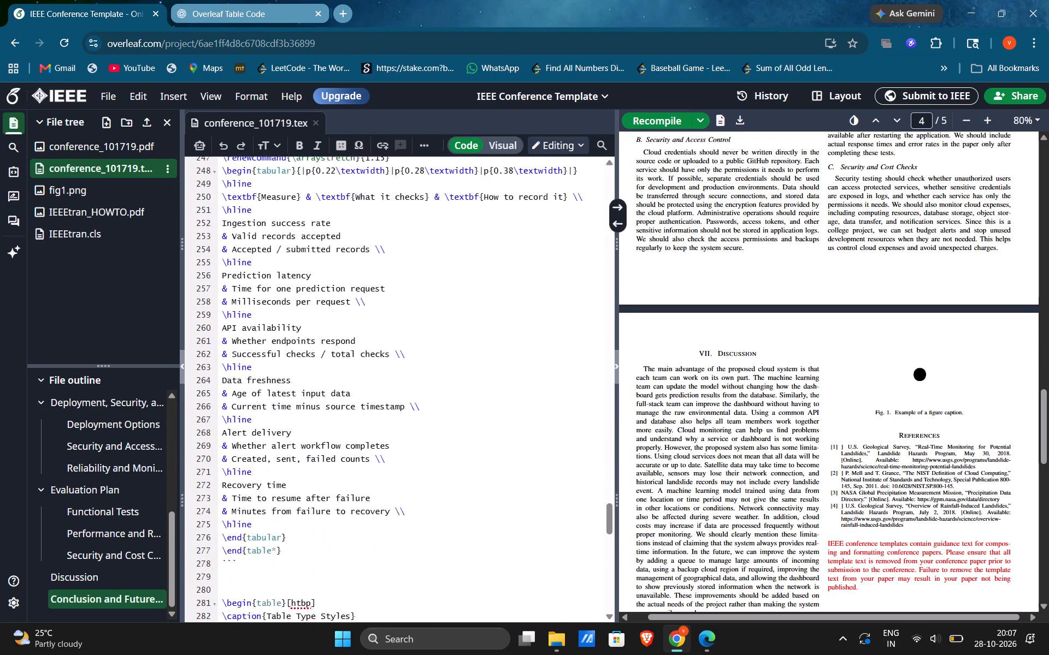
scroll(473, 533, "up", 2)
scroll(473, 533, "down", 1)
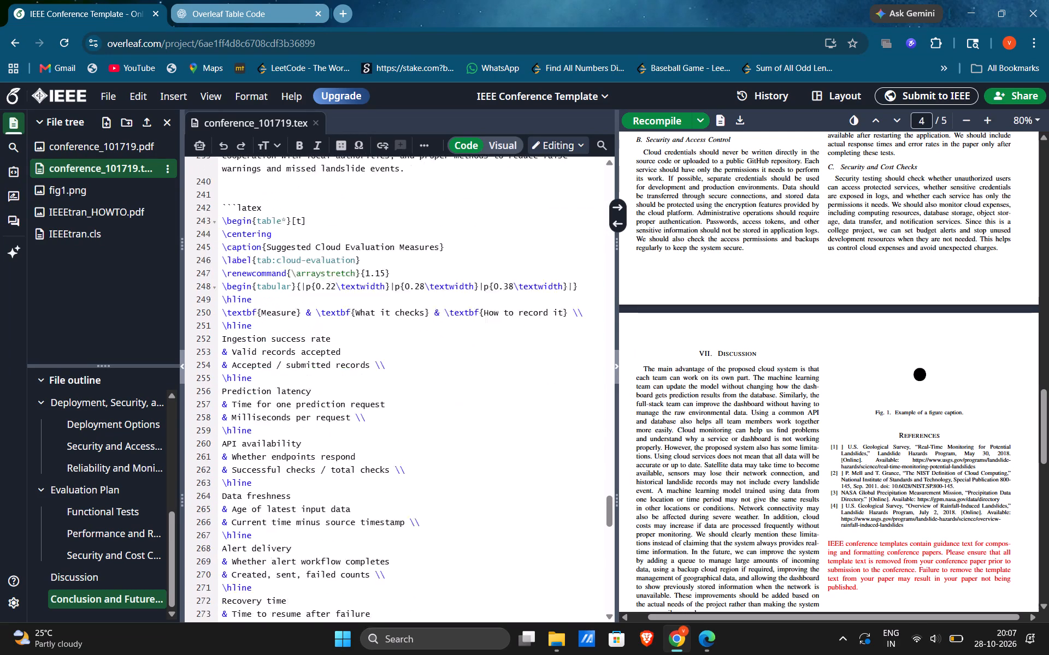
scroll(473, 533, "down", 1)
left_click_drag(273, 547, 208, 205)
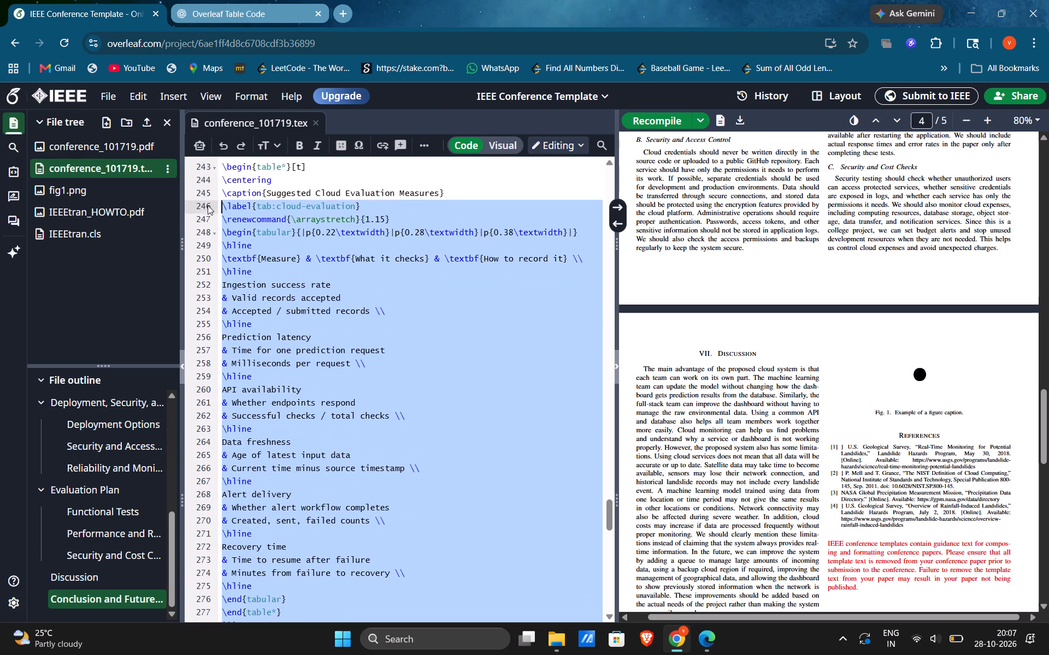
left_click_drag(208, 205, 214, 167)
key("ctrl+slash")
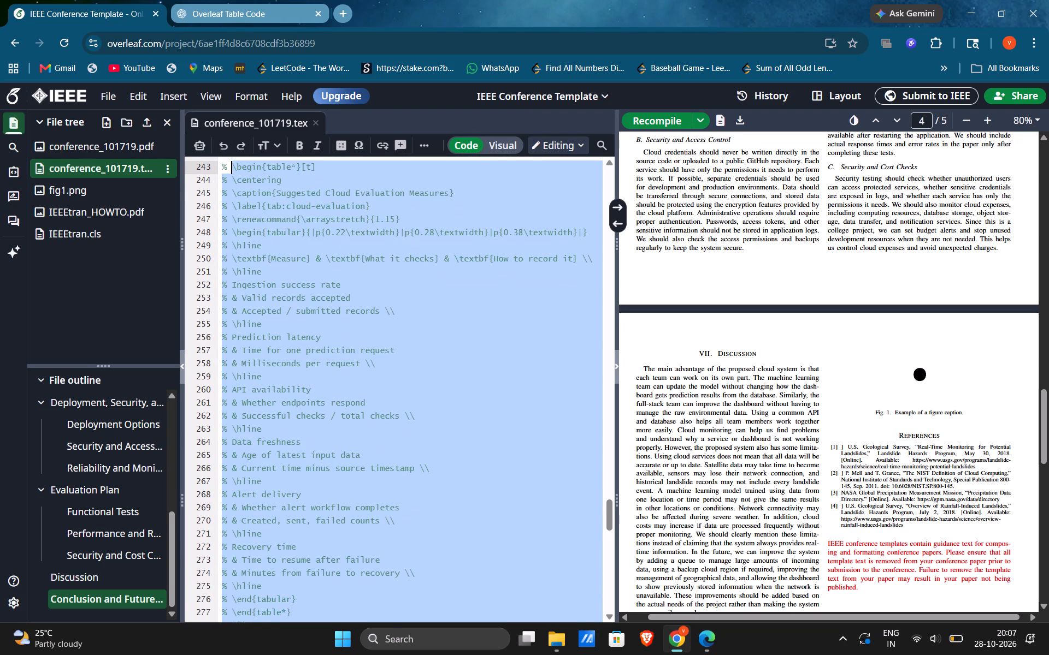
scroll(313, 412, "up", 2)
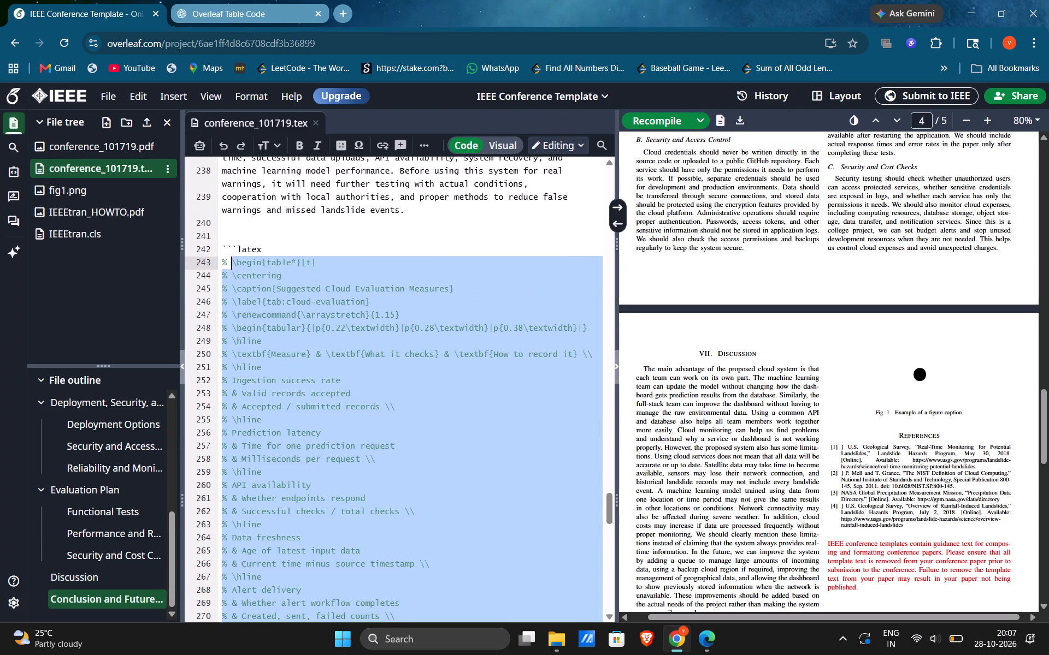
triple_click(264, 244)
key("ctrl+slash")
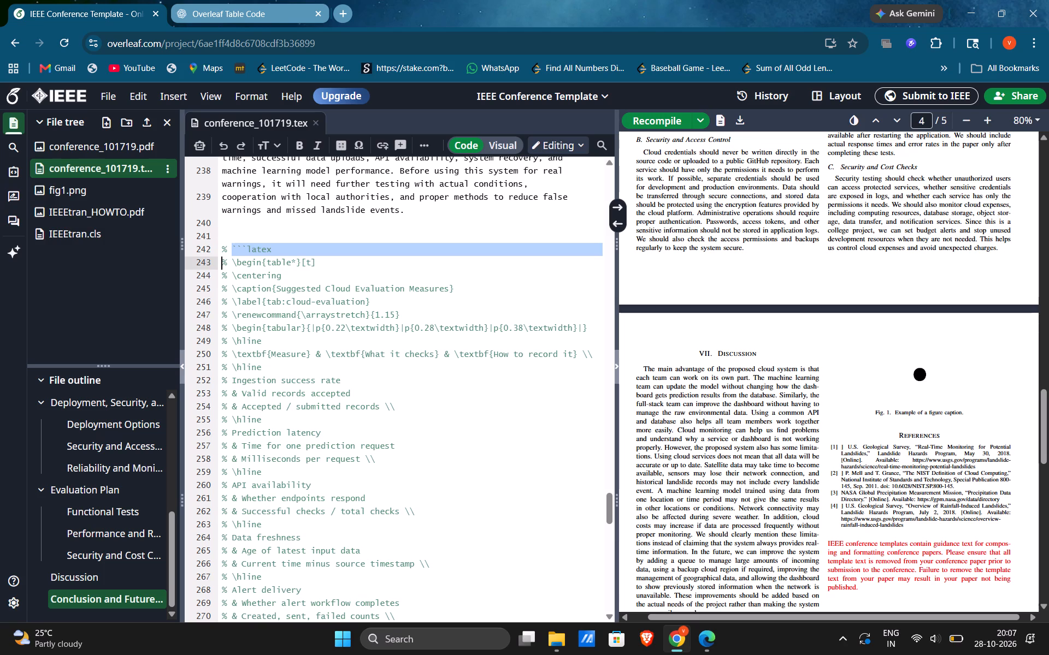
left_click(642, 121)
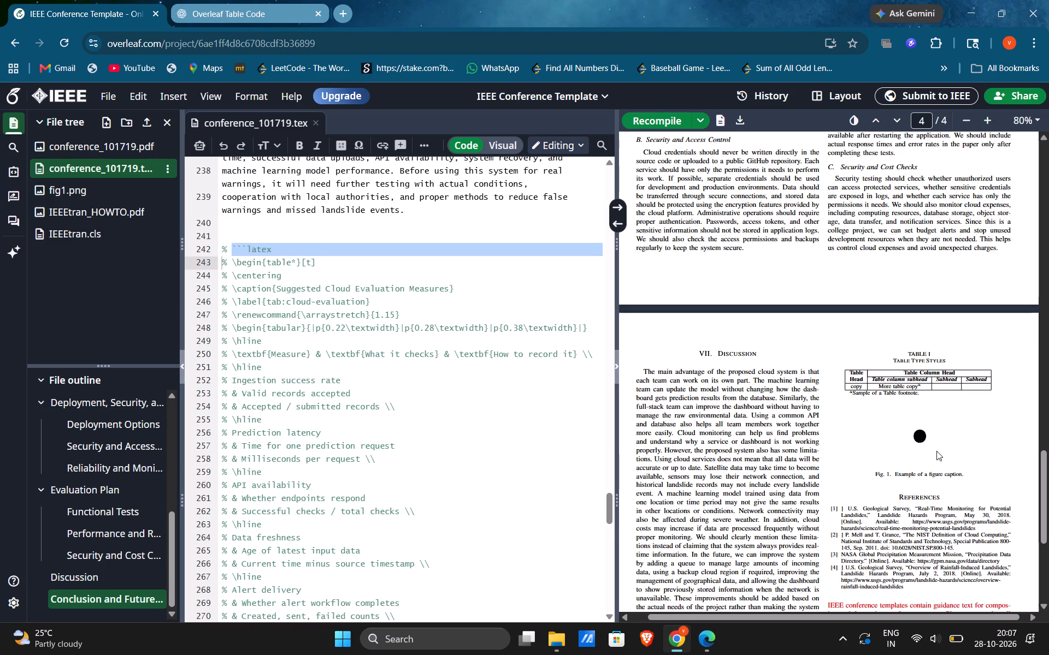
Review the sample table and figure code below the commented block, and switch to Table I in the original paper PDF in Edge.
scroll(439, 532, "down", 5)
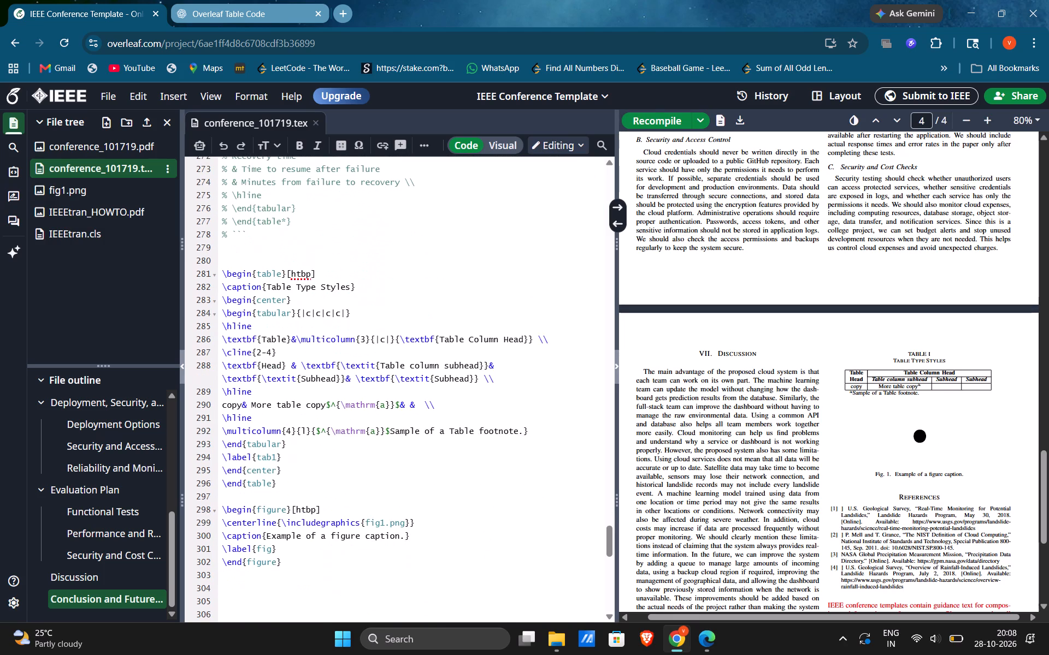
scroll(439, 532, "down", 3)
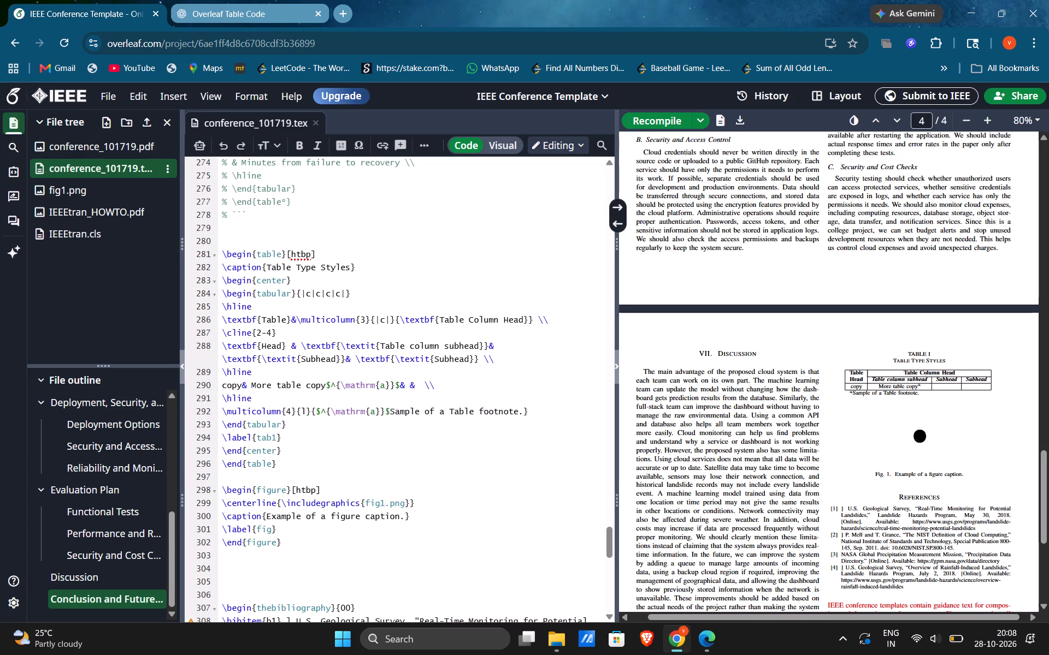
key("x")
key("alt+grave")
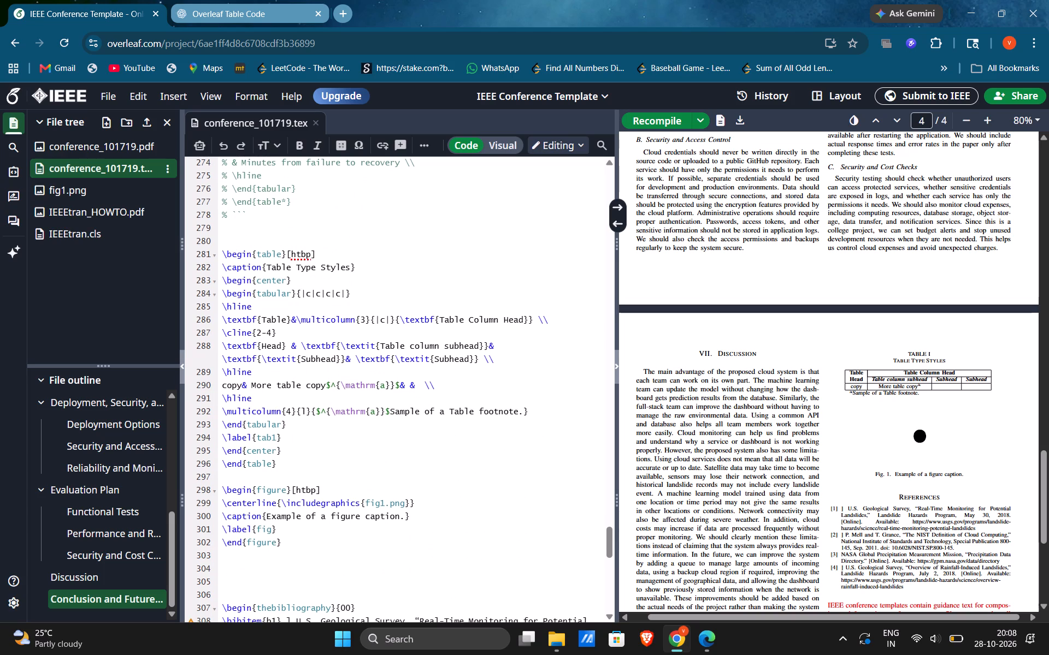
left_click(412, 338)
key("alt+Tab")
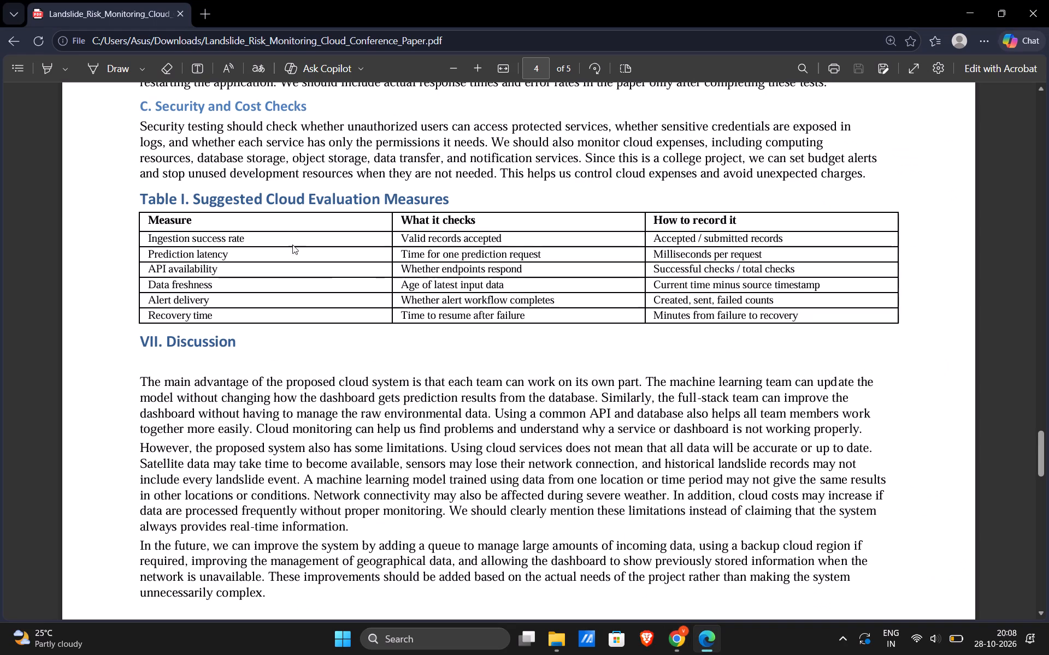
Switch back to Overleaf in Chrome and comment out the sample table's body from \begin{center} to \end{center}, keeping its table environment and caption active.
key("alt+Tab")
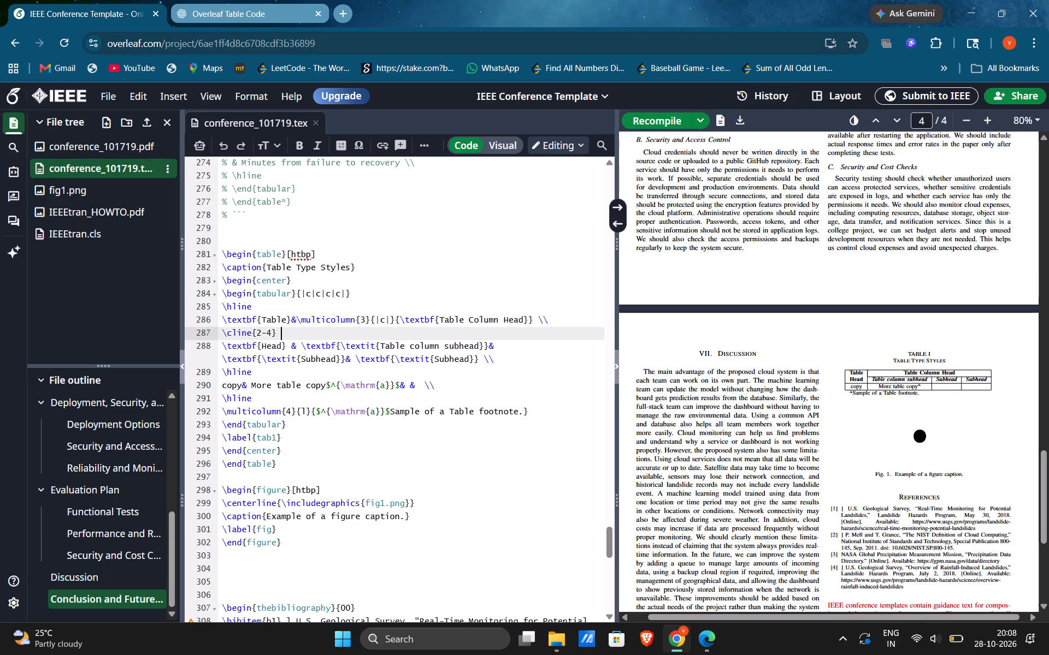
left_click_drag(220, 279, 325, 457)
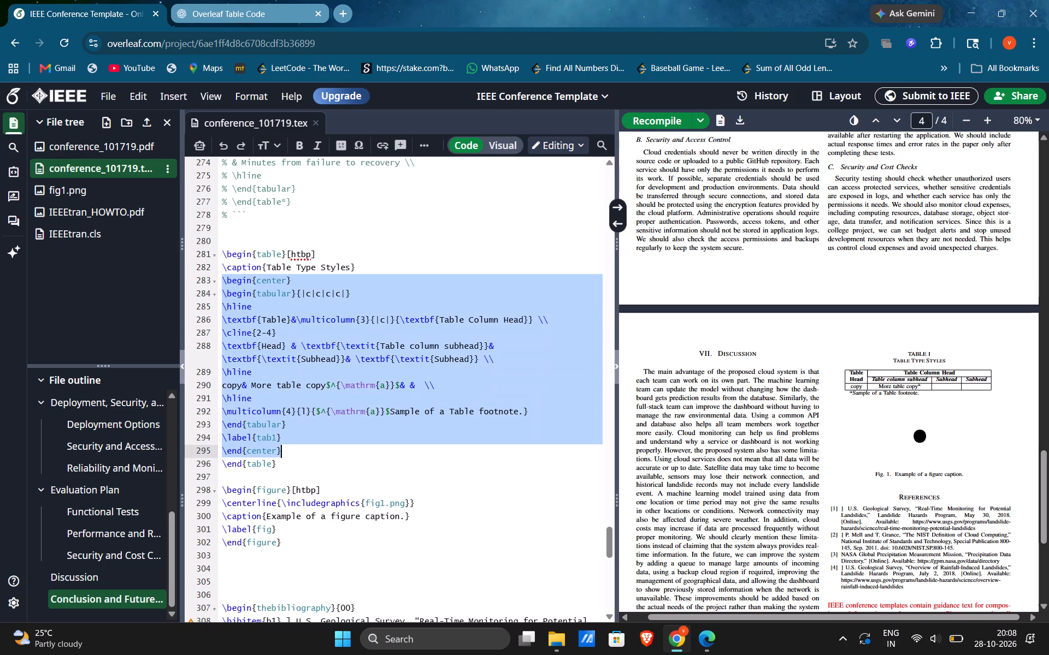
left_click_drag(325, 457, 330, 469)
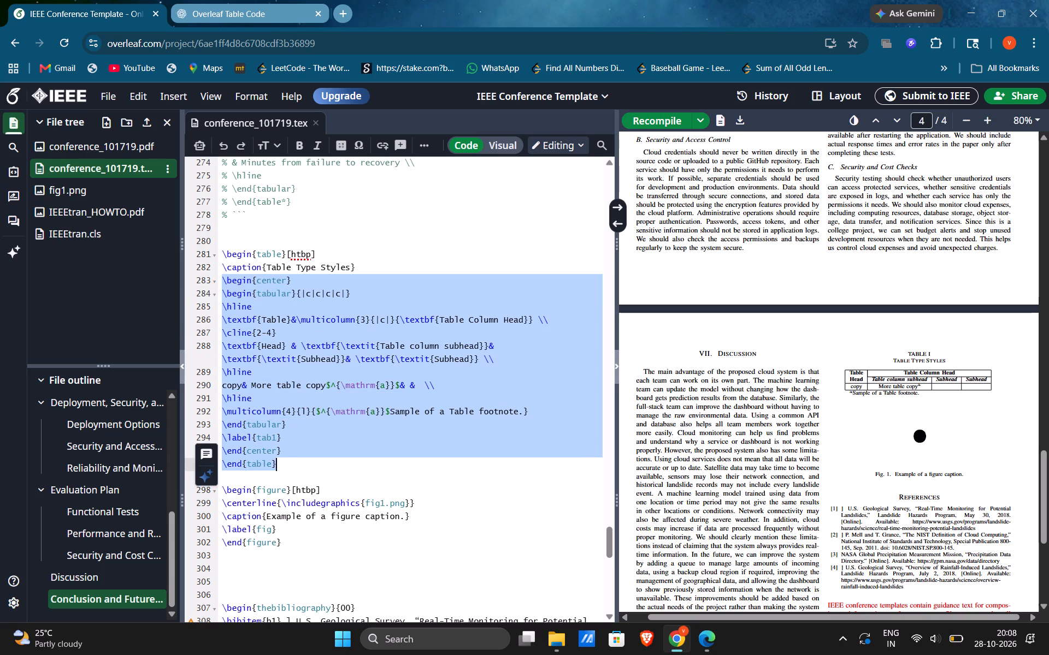
key("ctrl+slash")
left_click(330, 469)
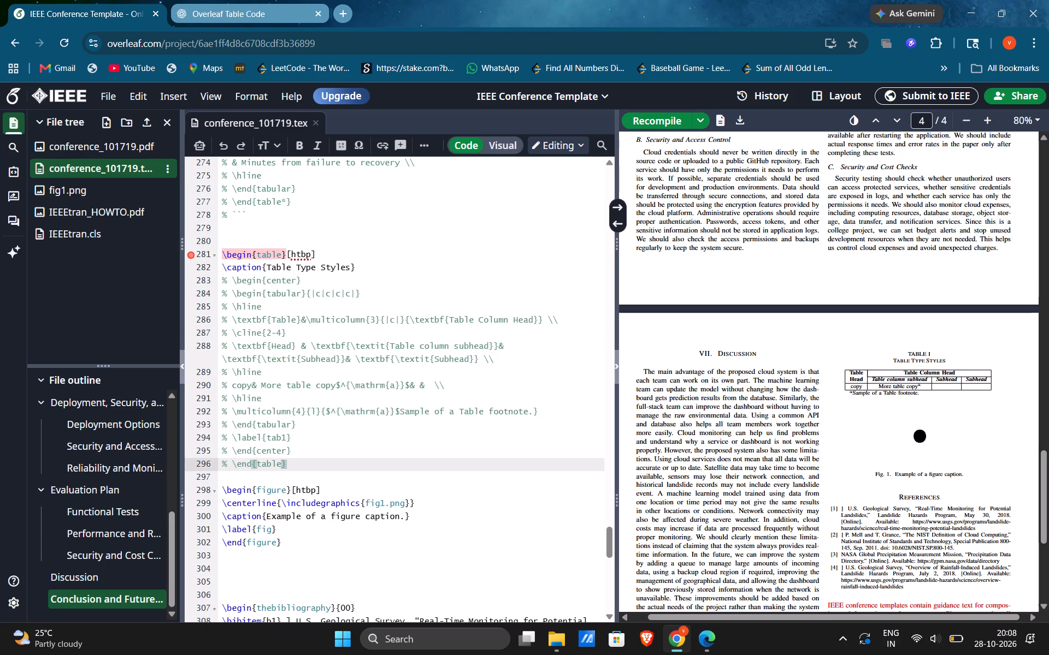
triple_click(282, 465)
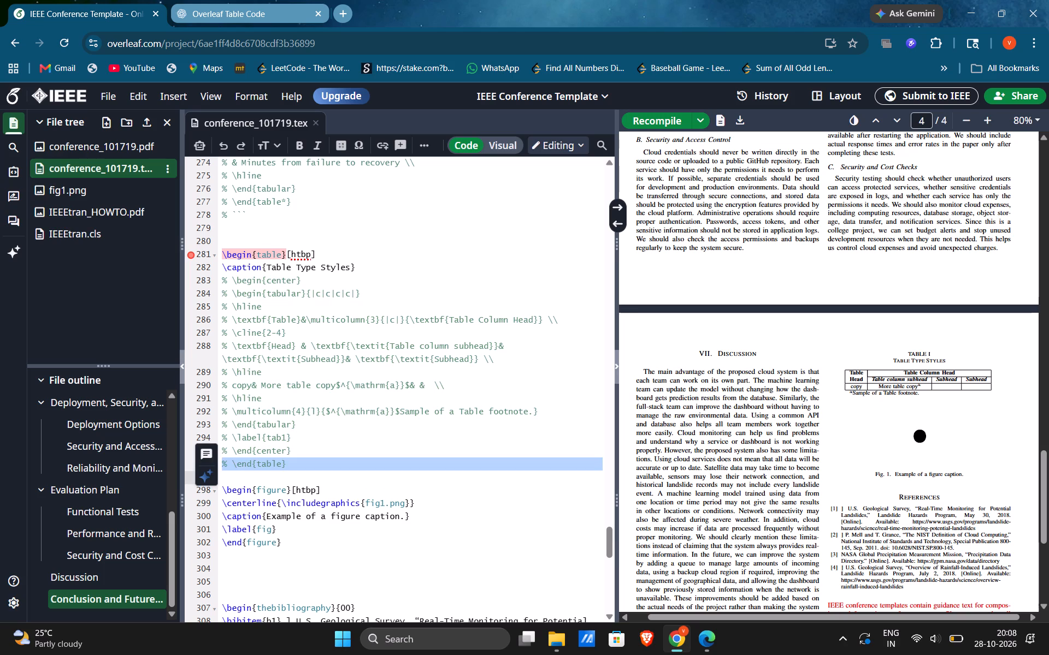
key("ctrl+slash")
left_click(306, 477)
scroll(306, 477, "up", 1)
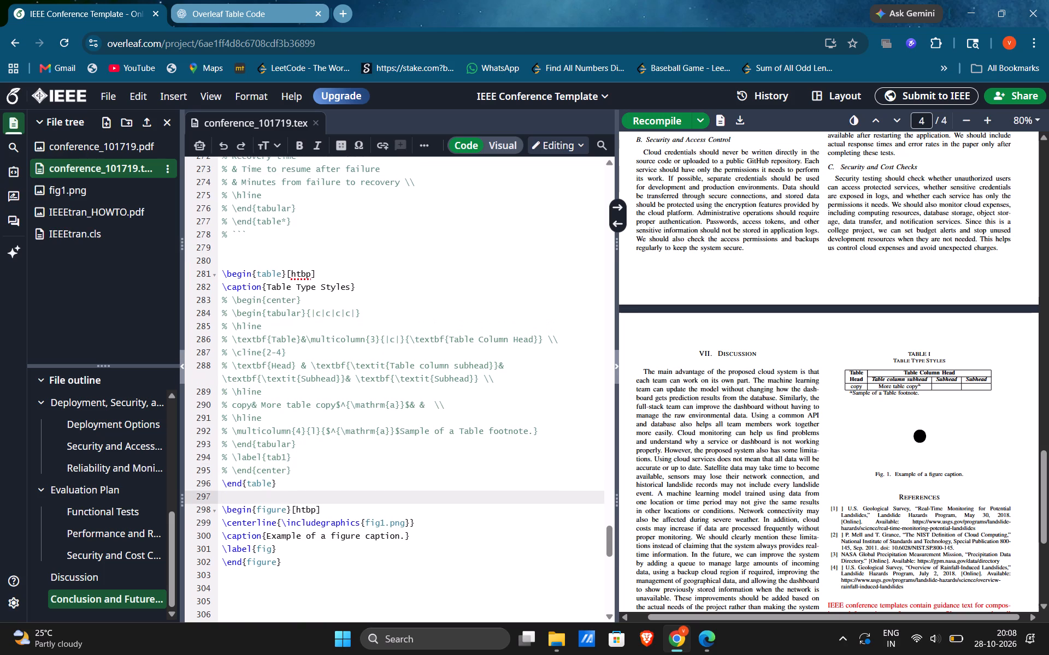
scroll(306, 477, "up", 1)
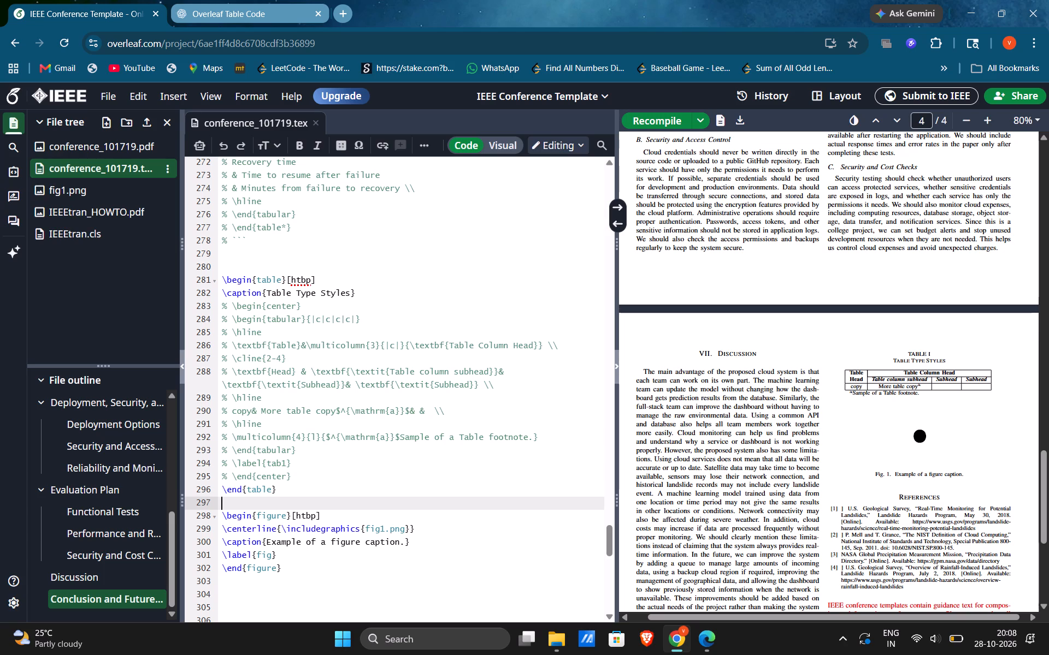
Comment out the whole fig1.png example figure block below the sample table.
left_click_drag(300, 569, 227, 517)
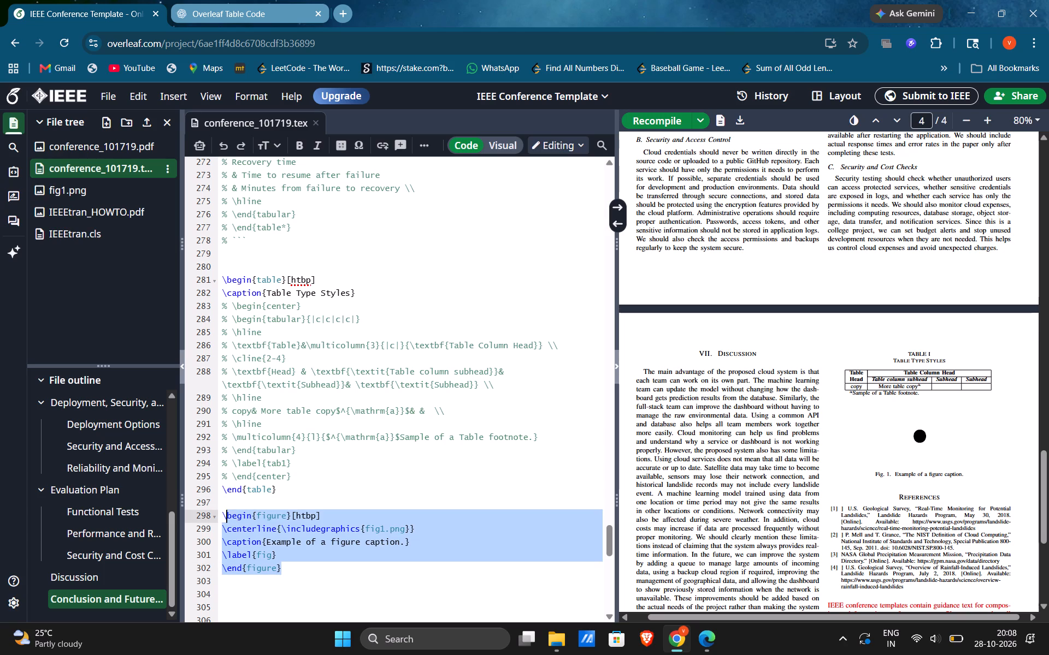
left_click_drag(227, 517, 224, 517)
key("ctrl+slash")
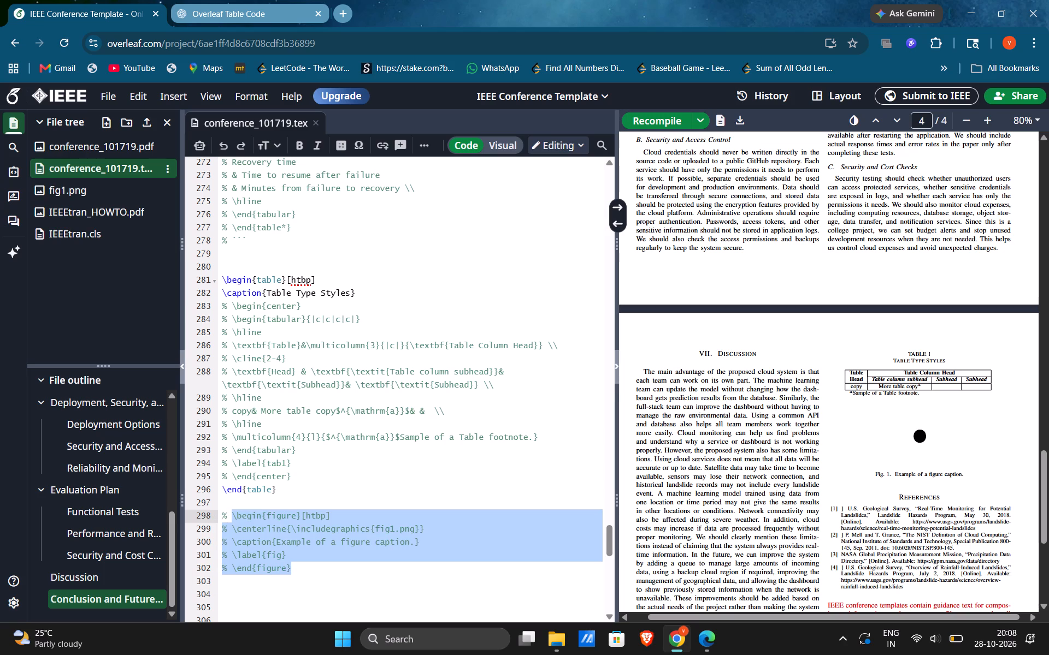
Add two blank lines between the commented \end{center} line and the sample table's \end{table}.
scroll(299, 475, "up", 1)
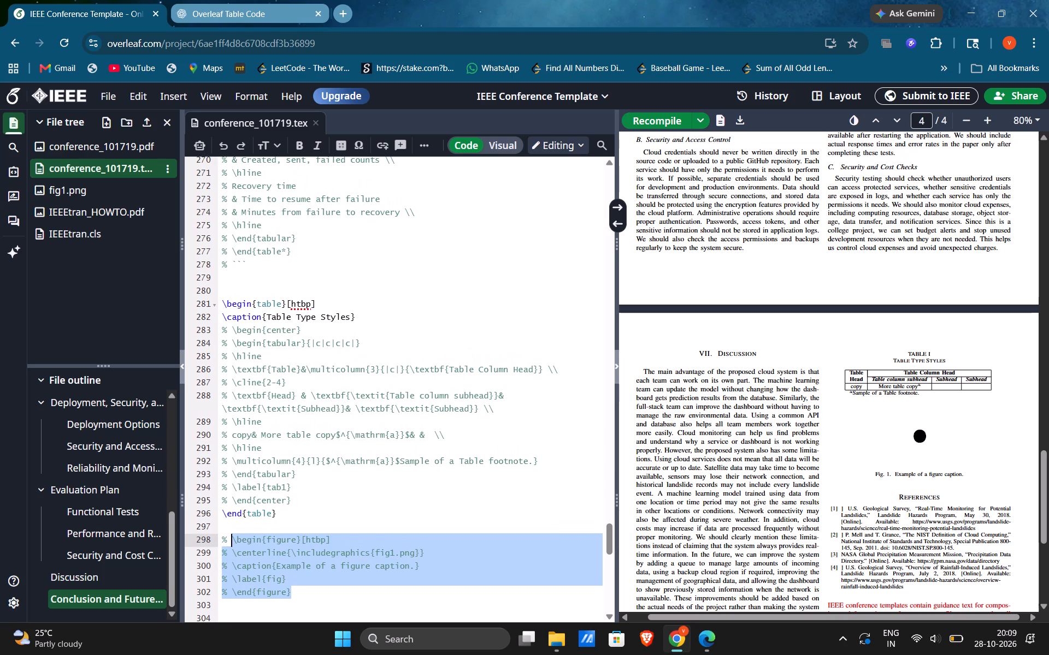
left_click(309, 501)
key("Return")
key("Return")
key("alt+Tab")
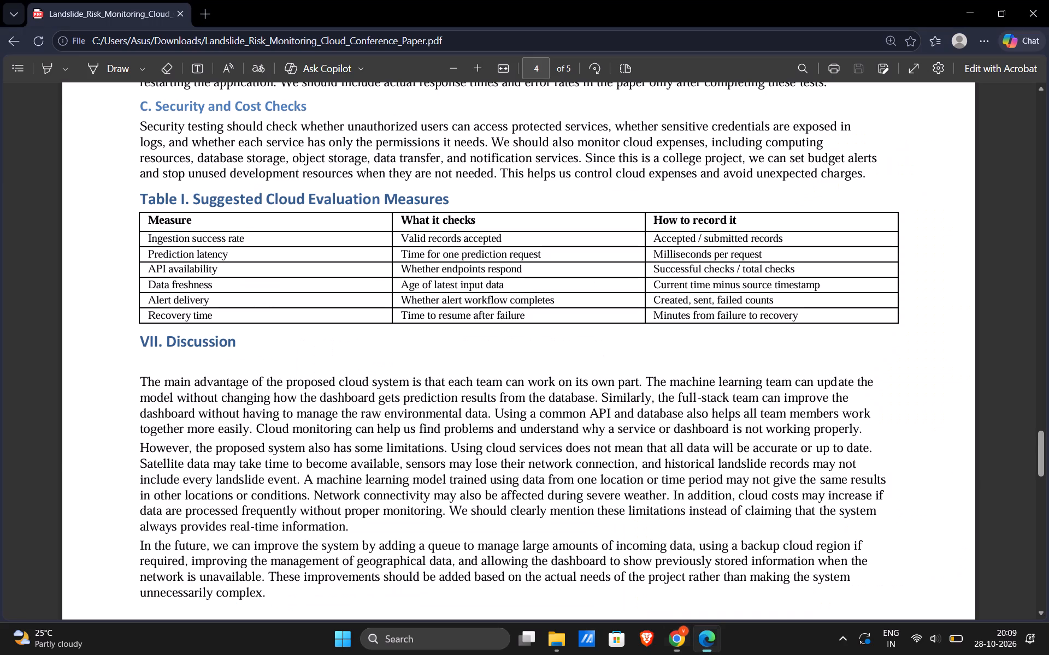
key("alt+Tab")
left_click(95, 3)
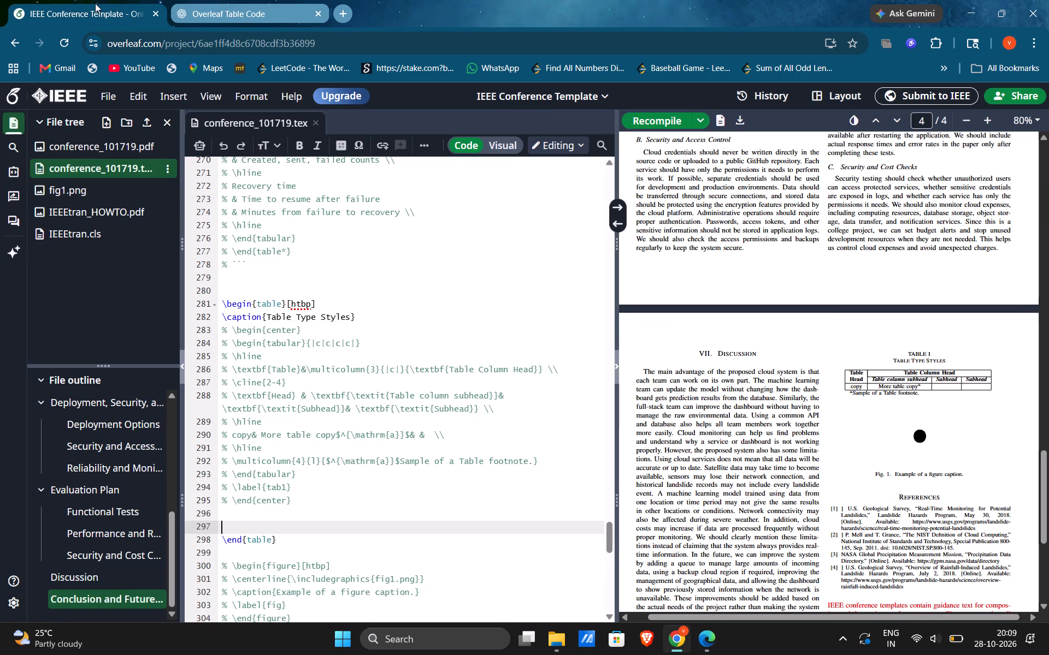
Copy the commented evaluation table code from \centering through \end{tabular} and paste it inside the sample table environment, above \end{table}.
scroll(309, 367, "up", 6)
scroll(309, 367, "down", 1)
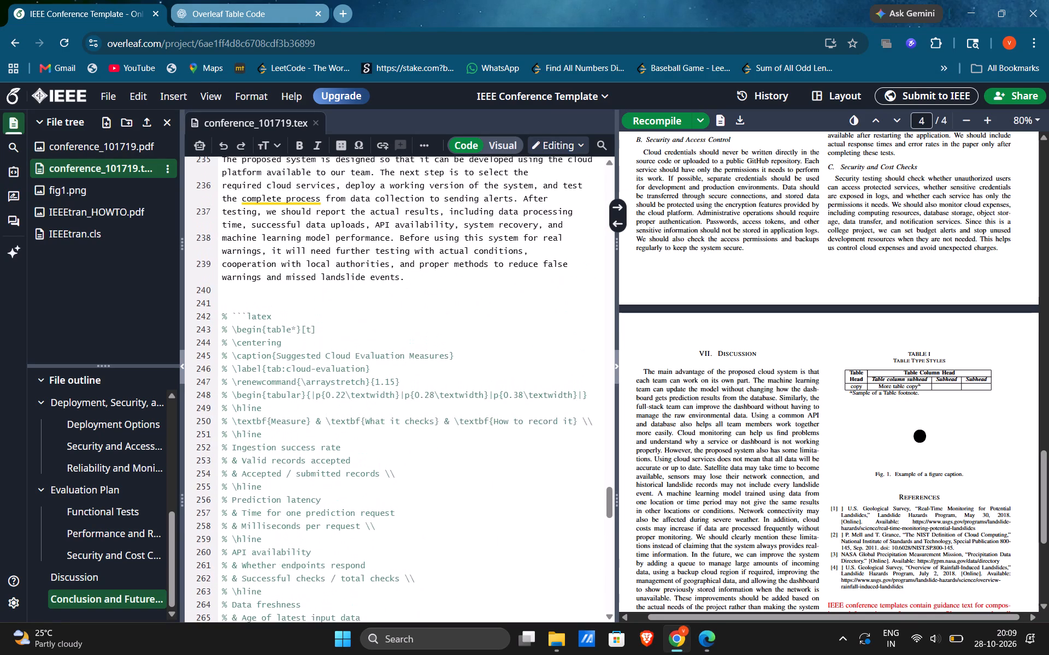
scroll(309, 367, "down", 2)
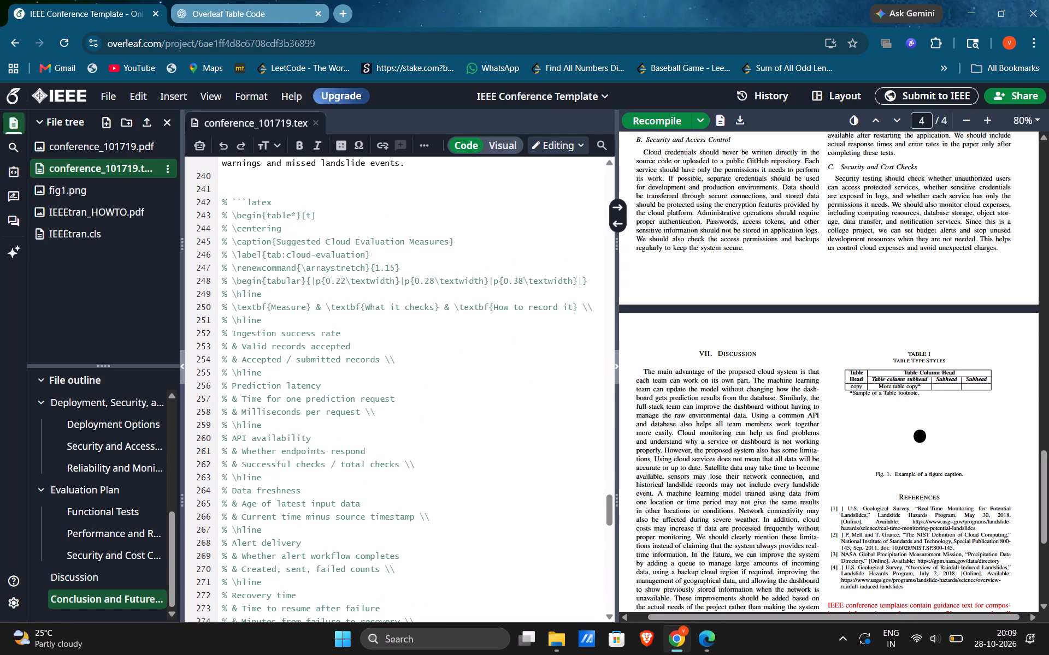
scroll(309, 367, "down", 1)
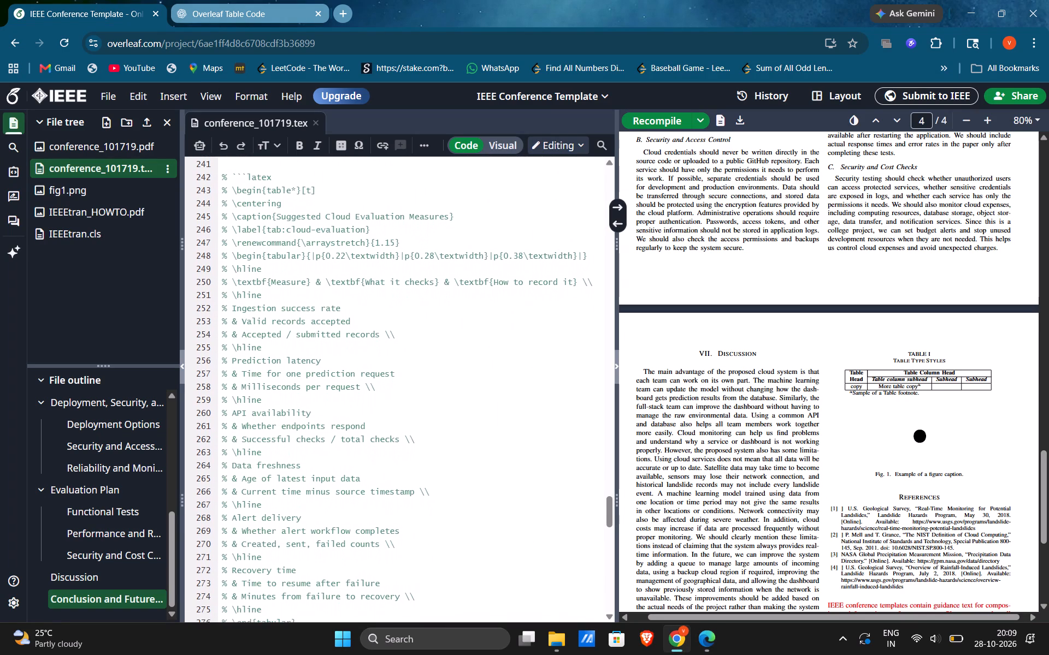
scroll(309, 367, "down", 1)
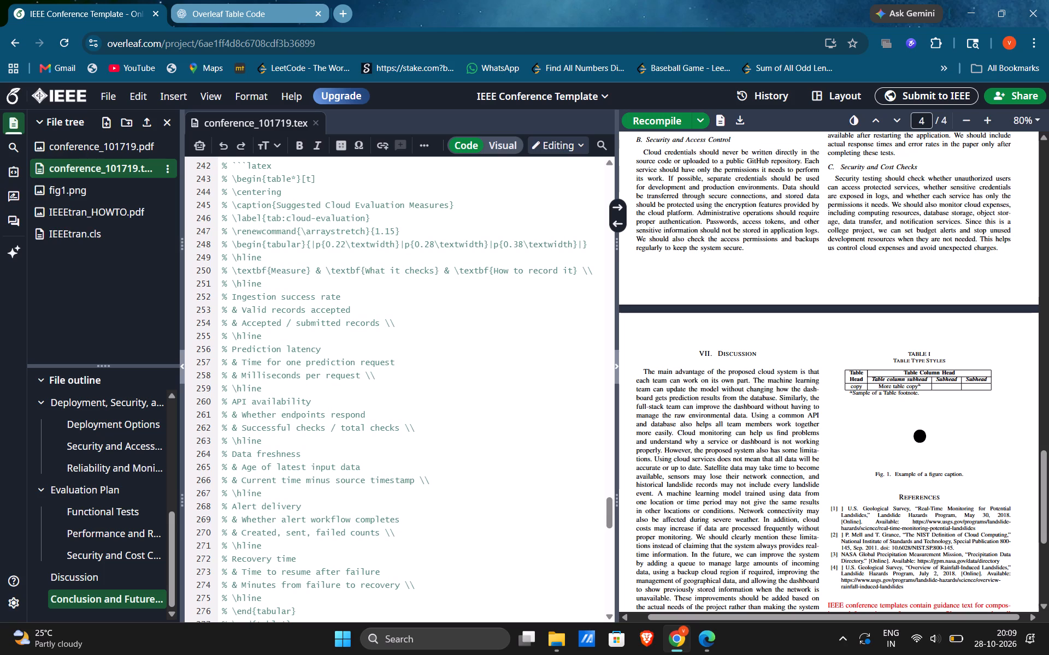
left_click_drag(230, 191, 252, 303)
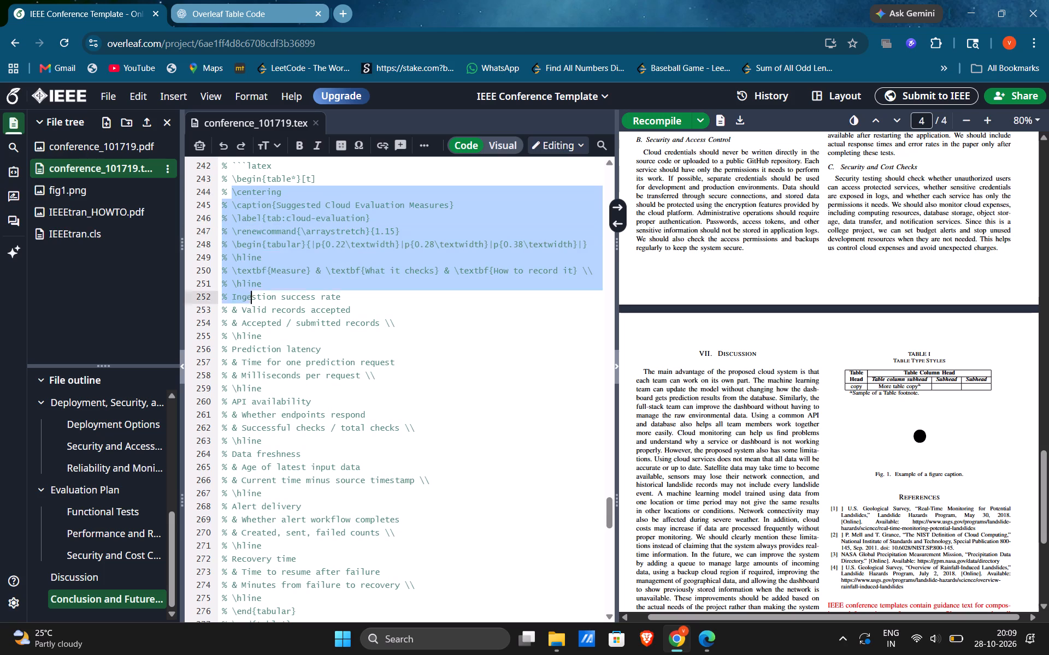
left_click_drag(252, 303, 285, 583)
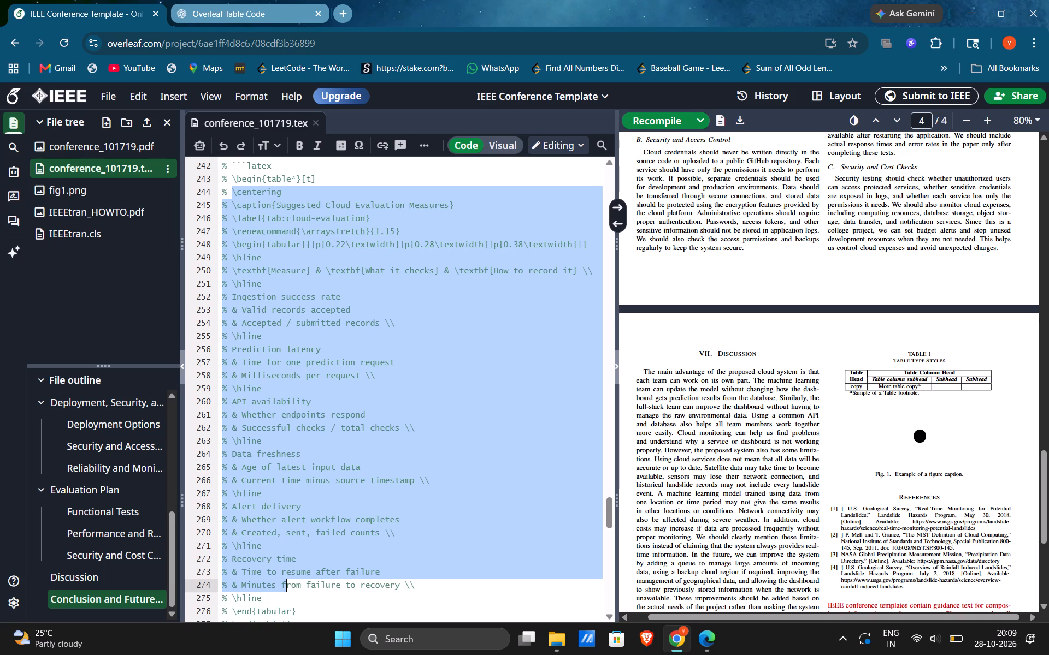
left_click_drag(285, 583, 312, 509)
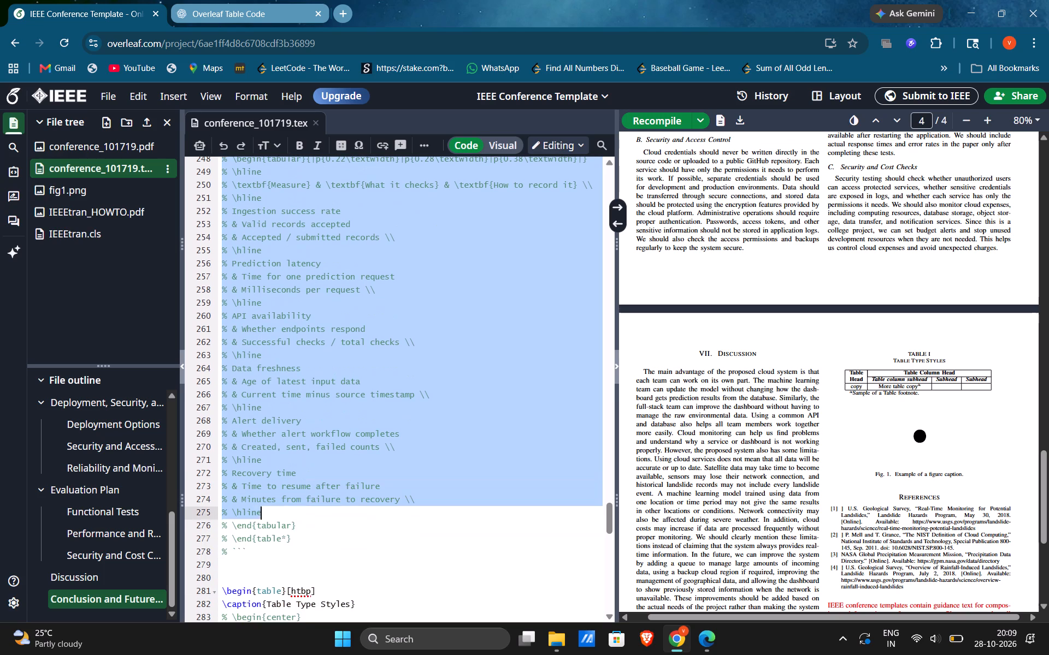
left_click_drag(312, 509, 323, 528)
key("ctrl+c")
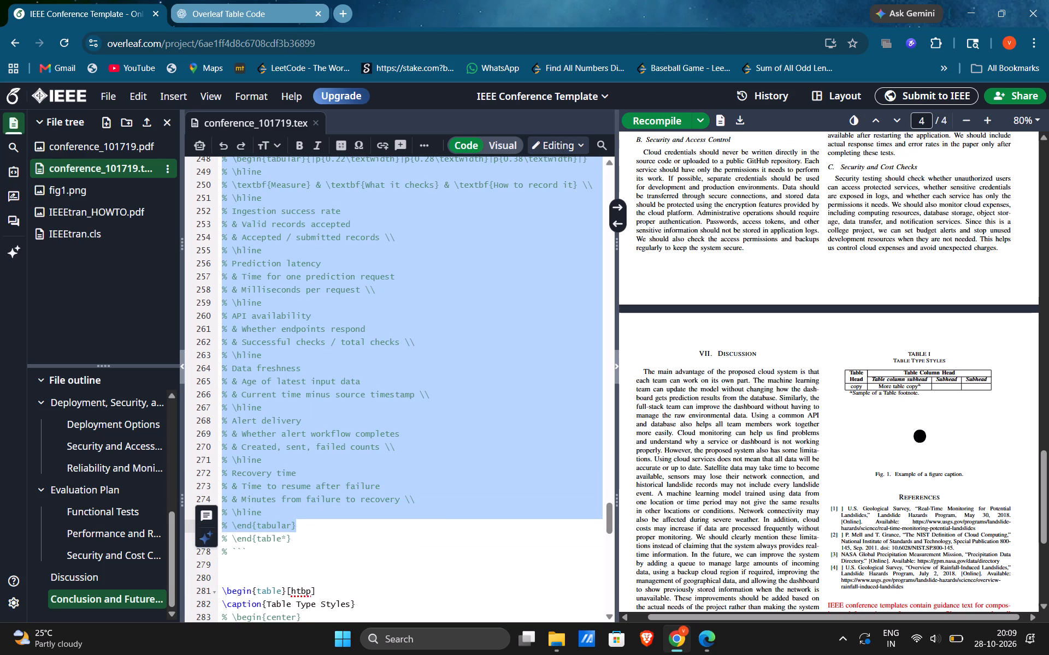
scroll(323, 528, "right", 1)
scroll(323, 528, "down", 1)
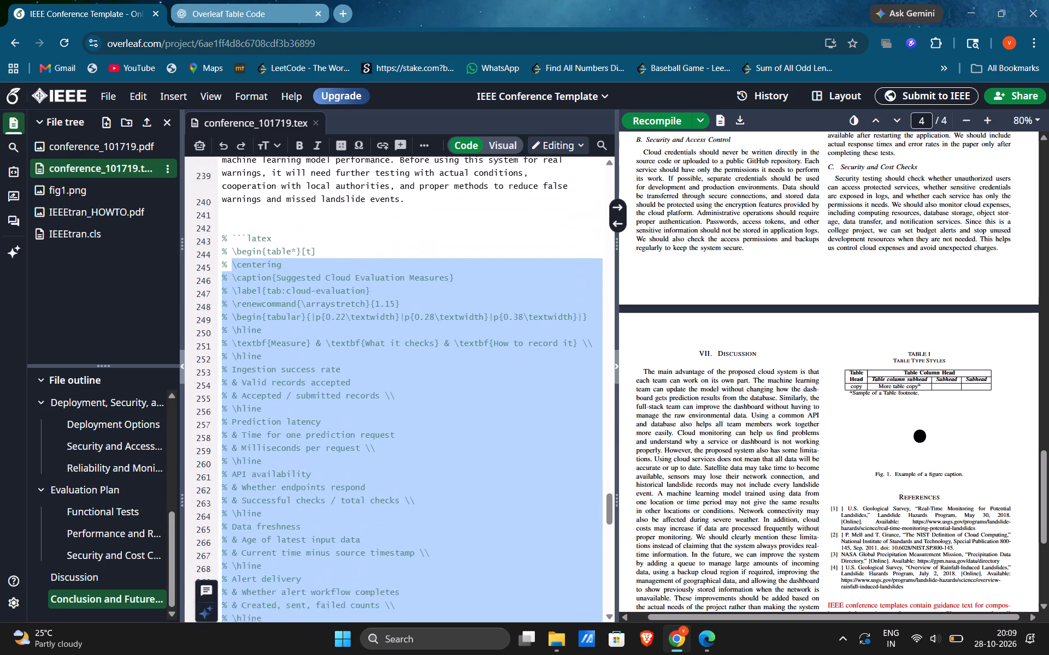
scroll(323, 528, "down", 1)
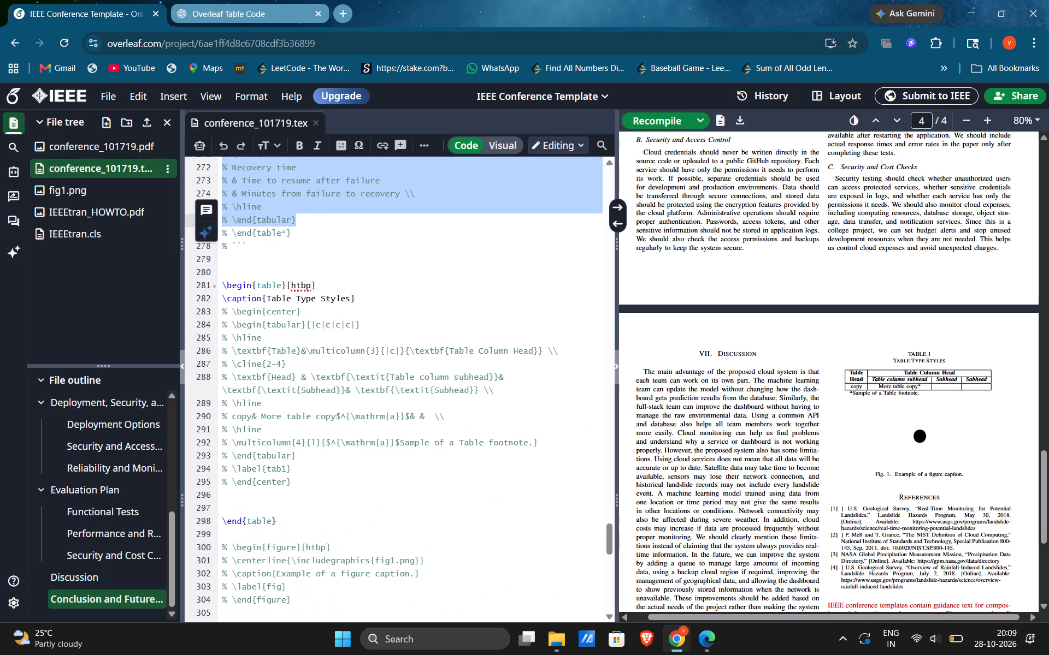
left_click(280, 495)
key("Return")
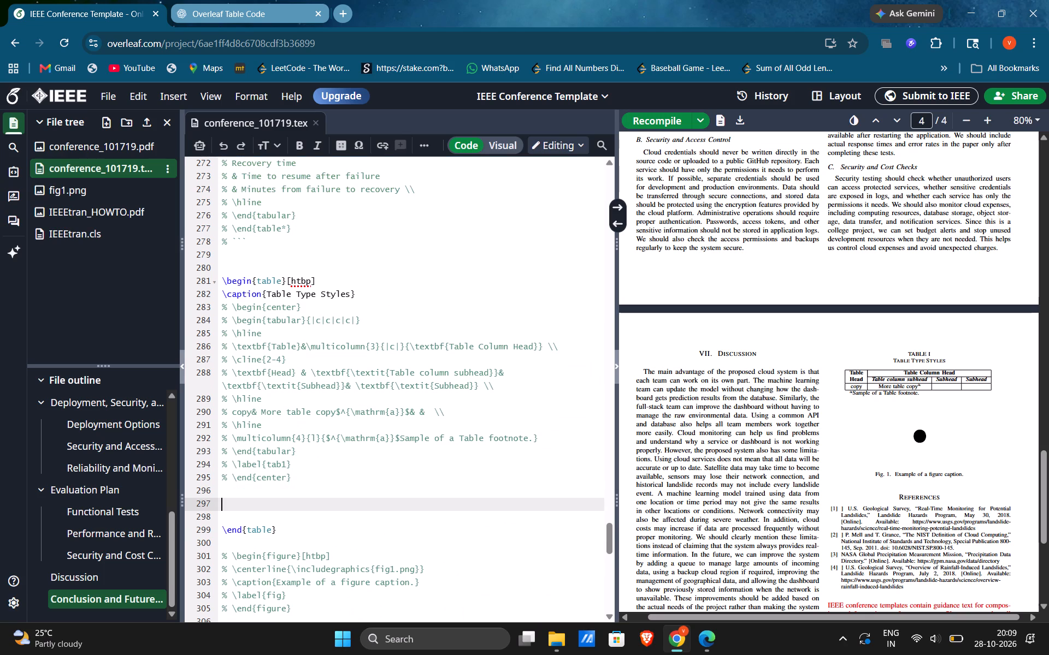
key("ctrl+v")
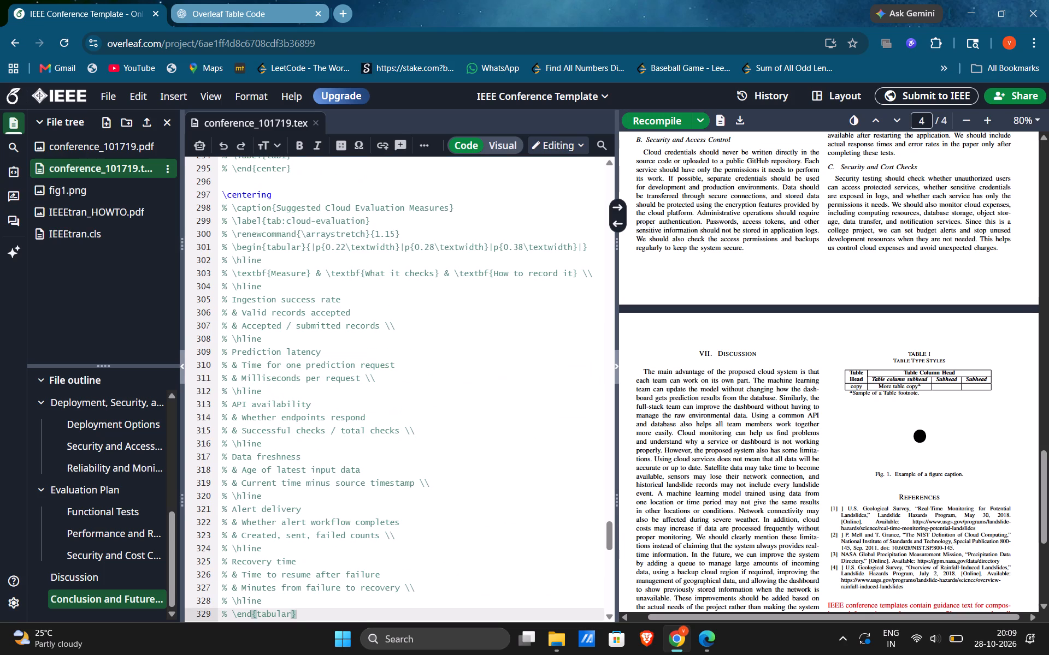
Uncomment the pasted evaluation table code from \caption through \end{tabular} and recompile the document.
left_click_drag(321, 616, 211, 211)
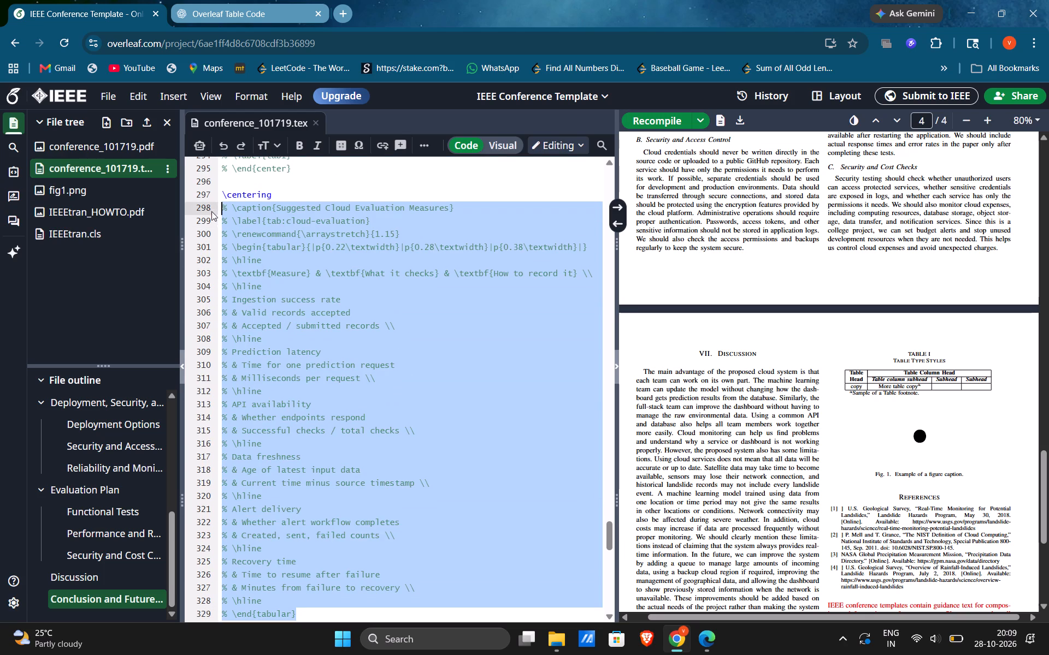
left_click_drag(211, 211, 213, 206)
key("ctrl+slash")
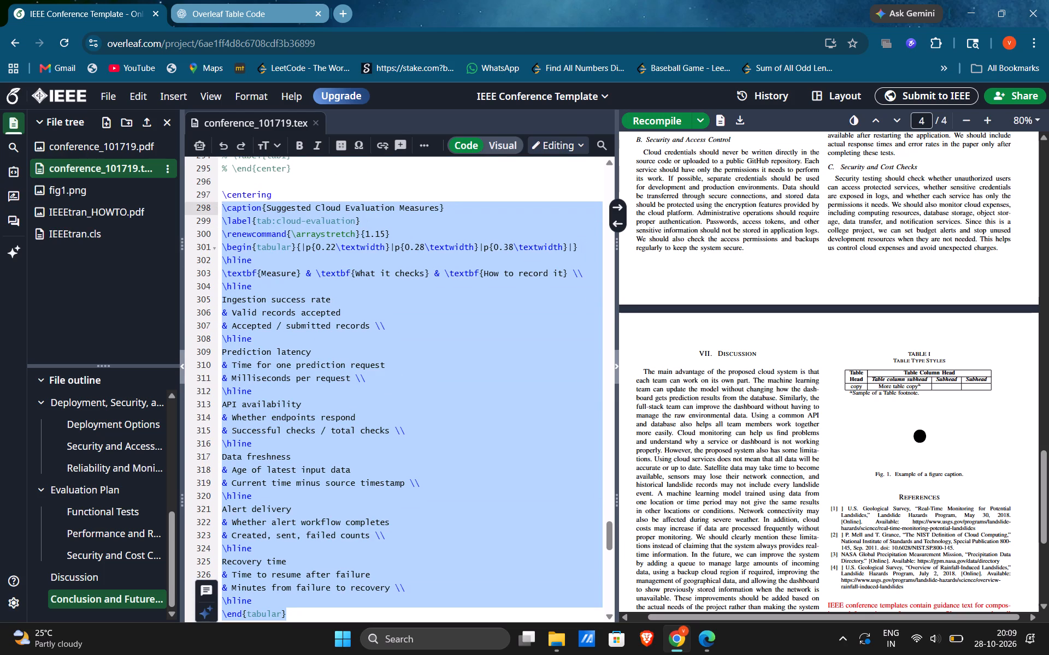
left_click(371, 438)
scroll(371, 438, "down", 2)
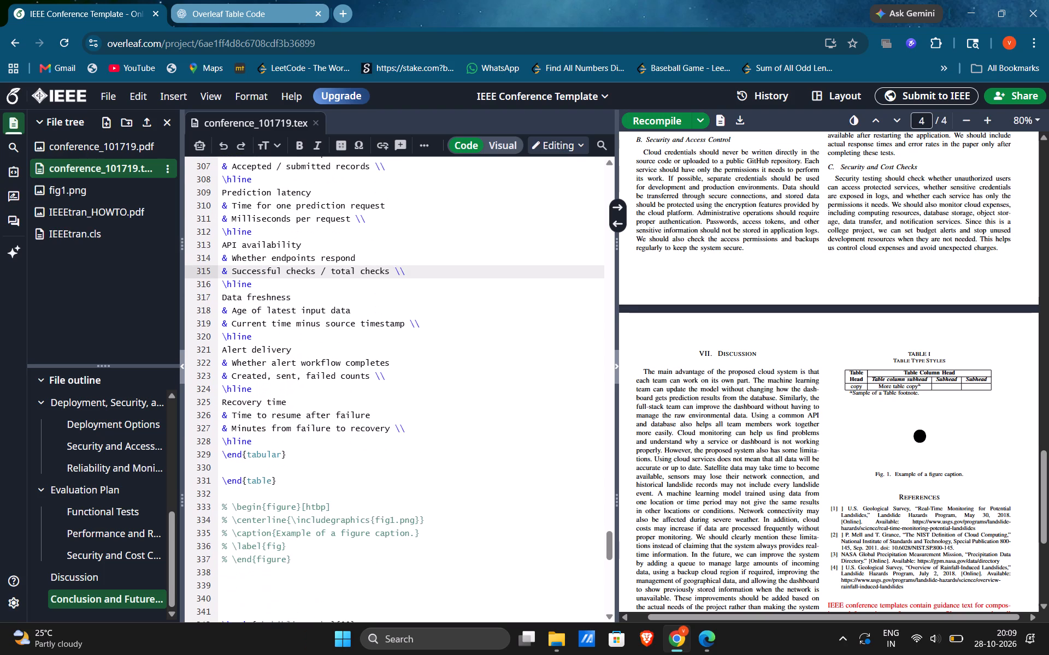
left_click(645, 122)
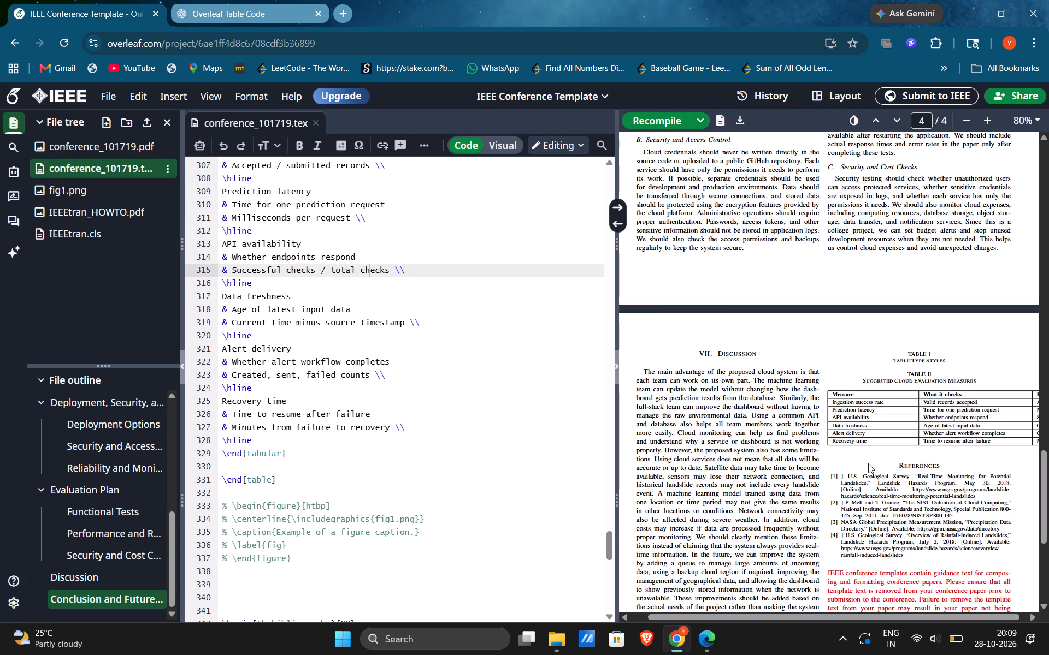
Widen the PDF preview by narrowing the code editor, and examine how the evaluation table fits the page beside the Discussion section.
scroll(868, 463, "left", 4)
scroll(1033, 473, "left", 2)
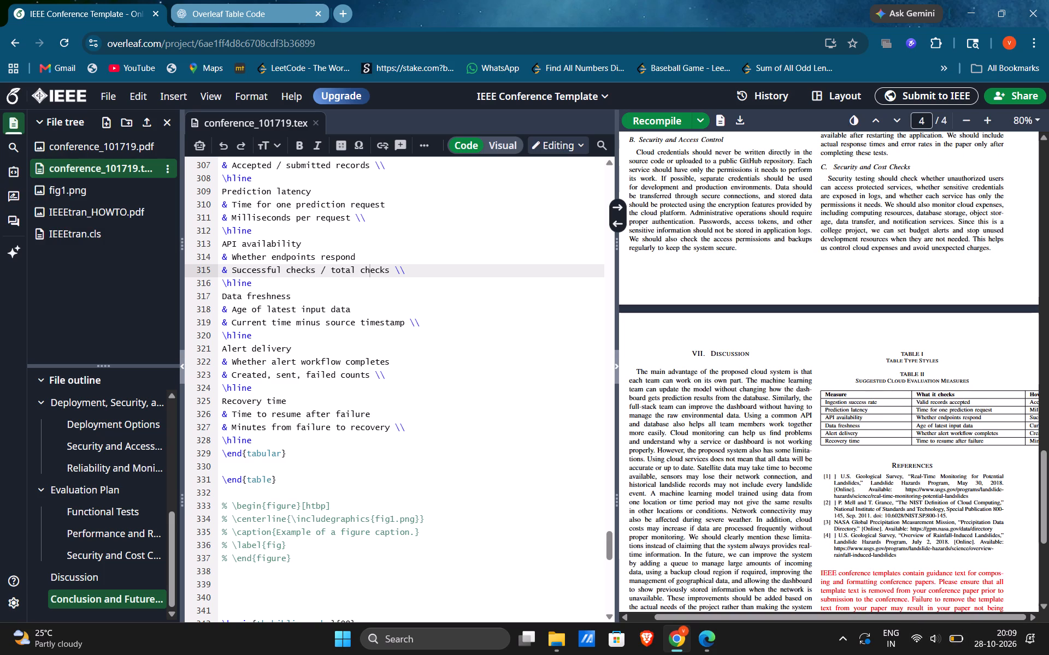
left_click_drag(907, 616, 1048, 596)
left_click(618, 361)
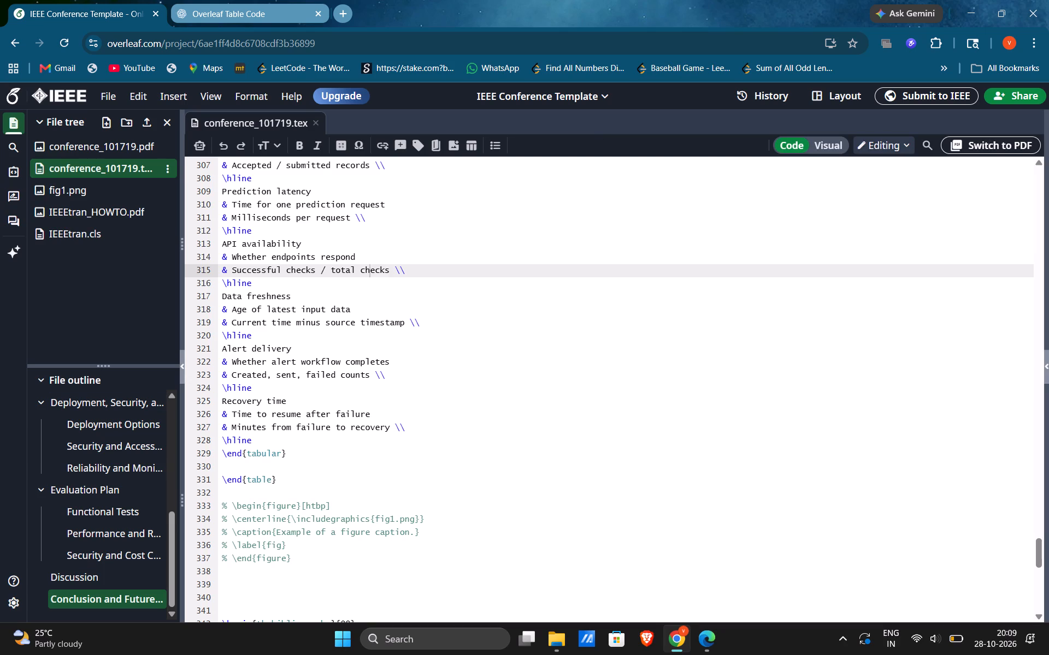
left_click(184, 369)
left_click(1048, 364)
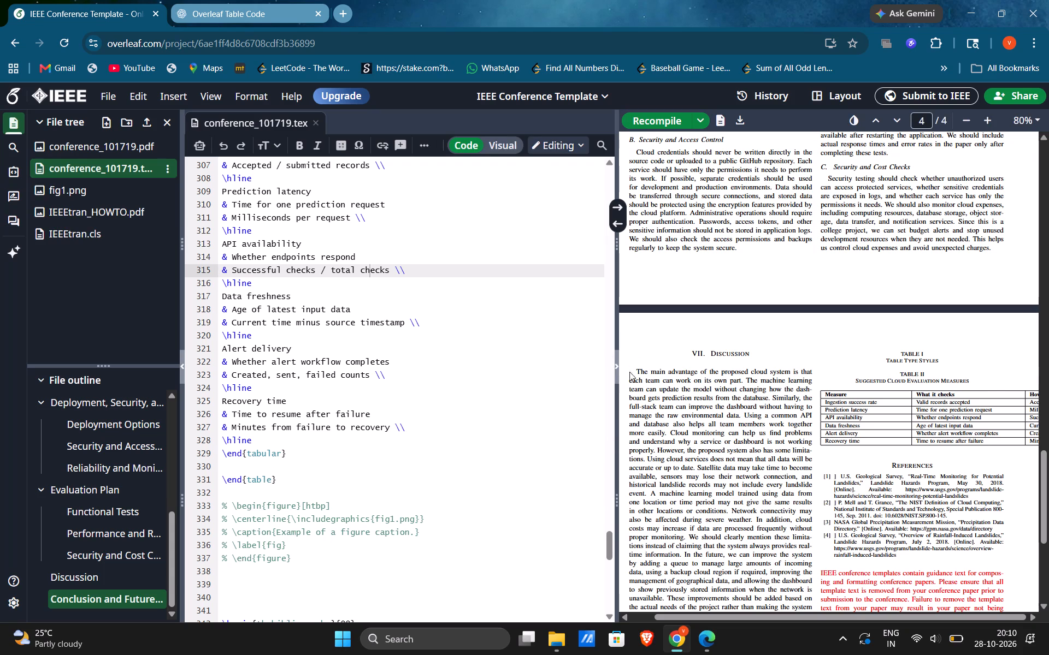
left_click_drag(616, 414, 546, 421)
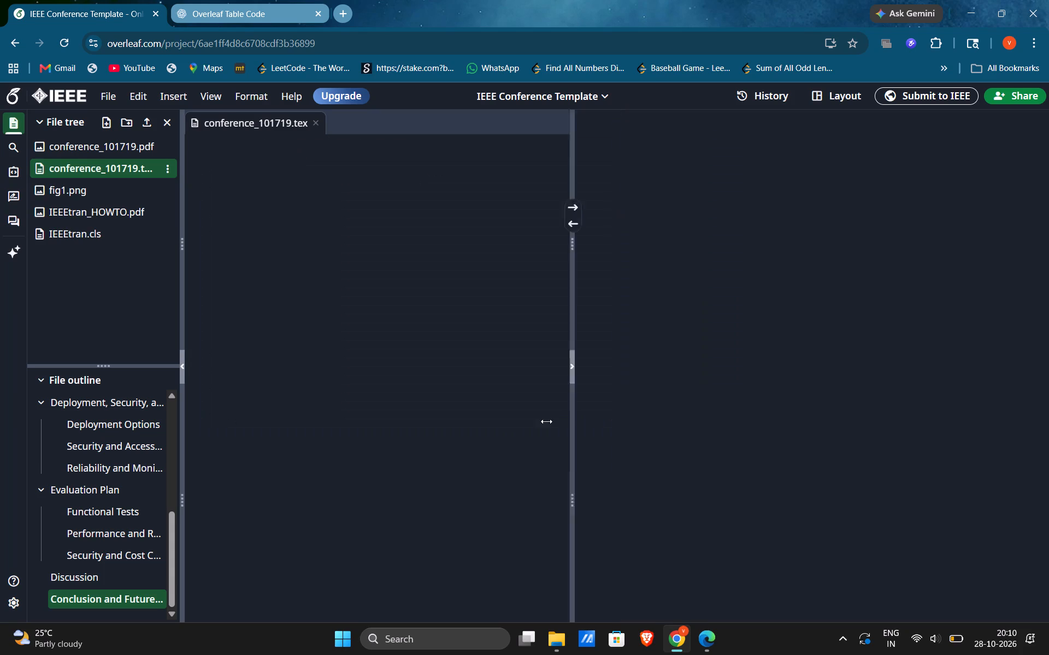
left_click_drag(546, 421, 333, 449)
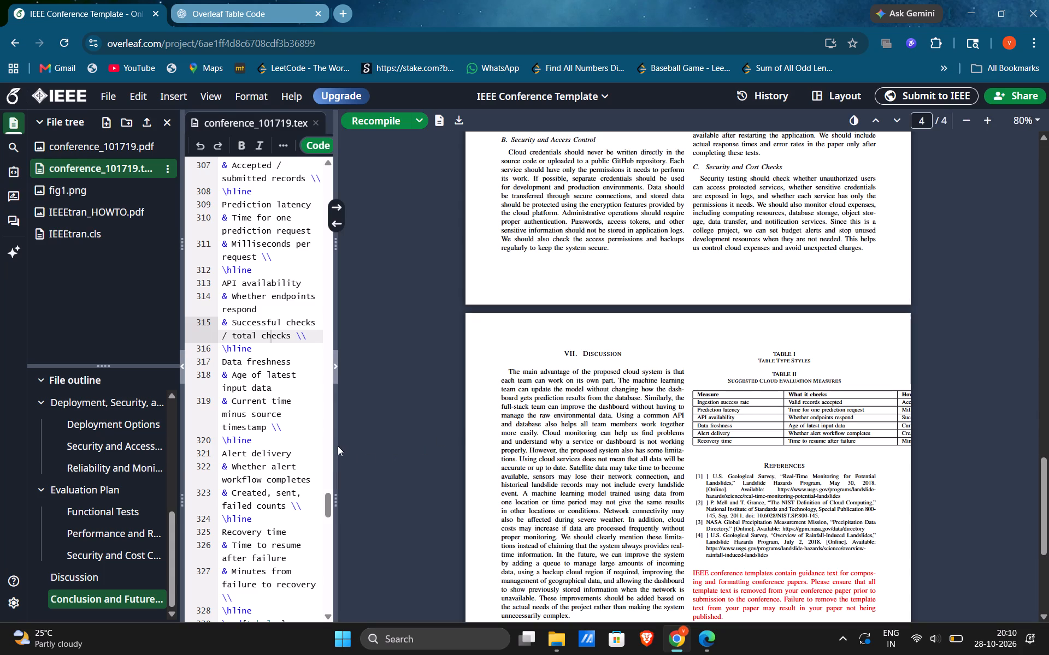
Widen the code editor beside the PDF preview, and examine the evaluation table code between the commented sample code and the bibliography.
left_click_drag(335, 446, 823, 452)
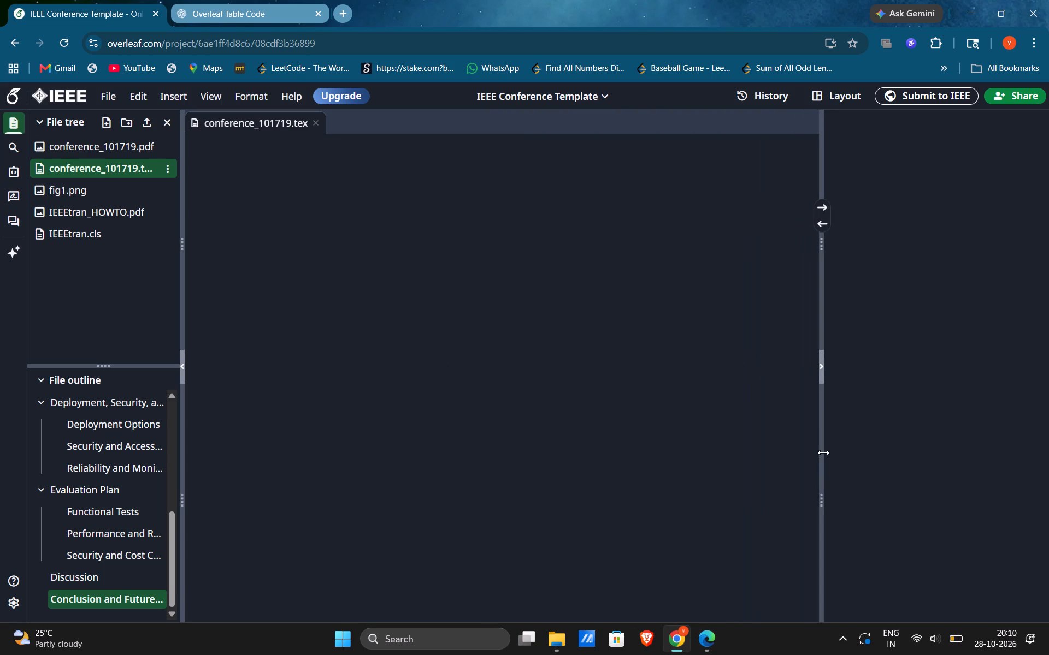
left_click_drag(823, 452, 806, 455)
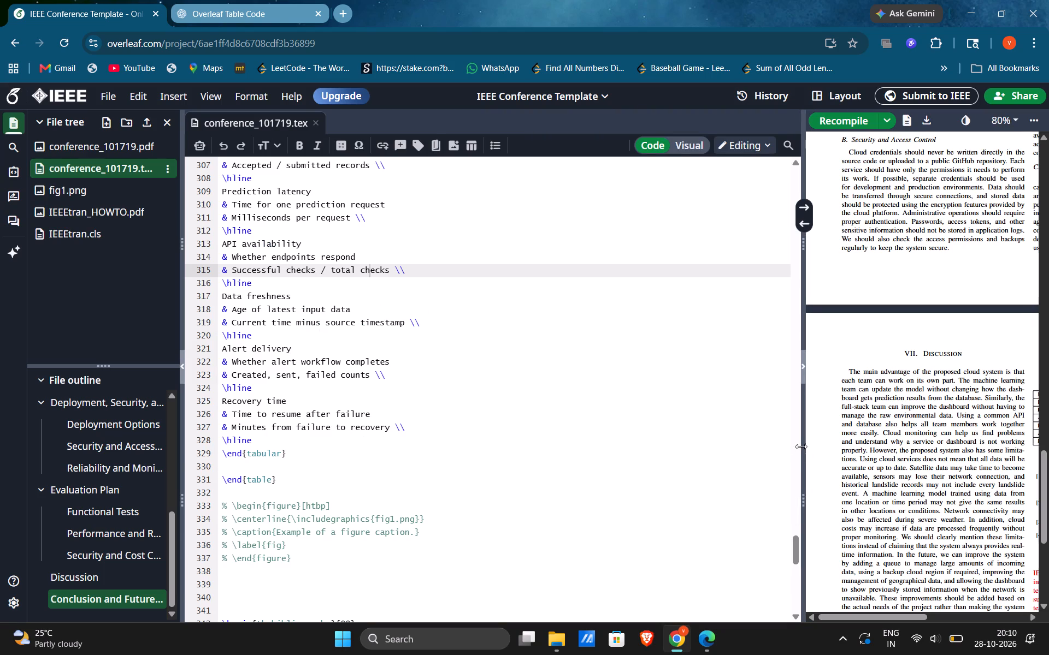
left_click_drag(804, 447, 508, 469)
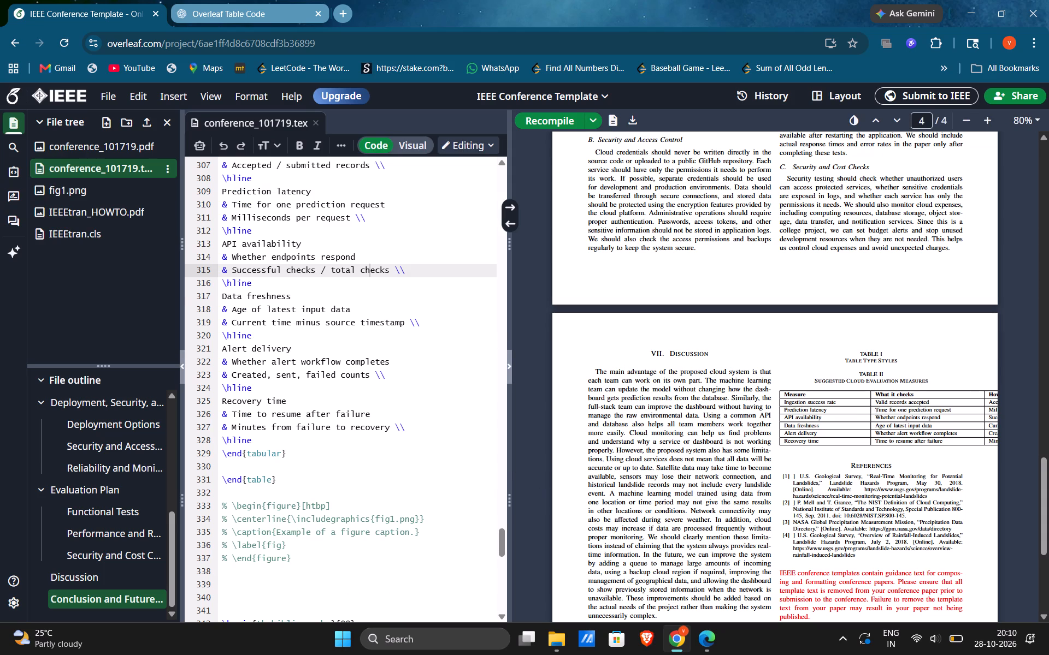
scroll(330, 419, "up", 5)
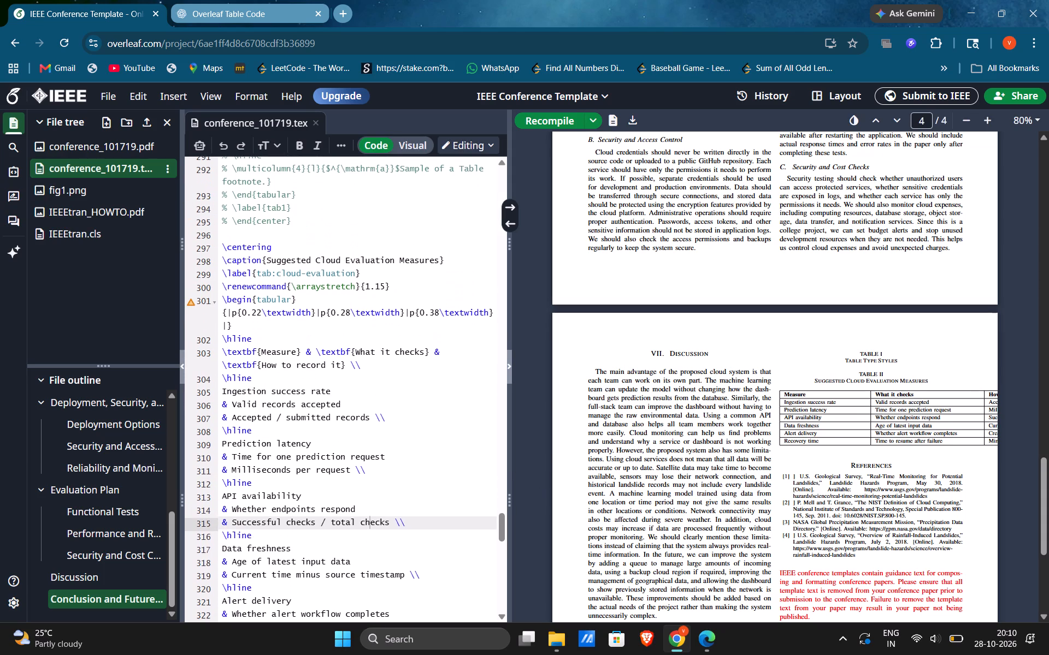
scroll(330, 419, "up", 2)
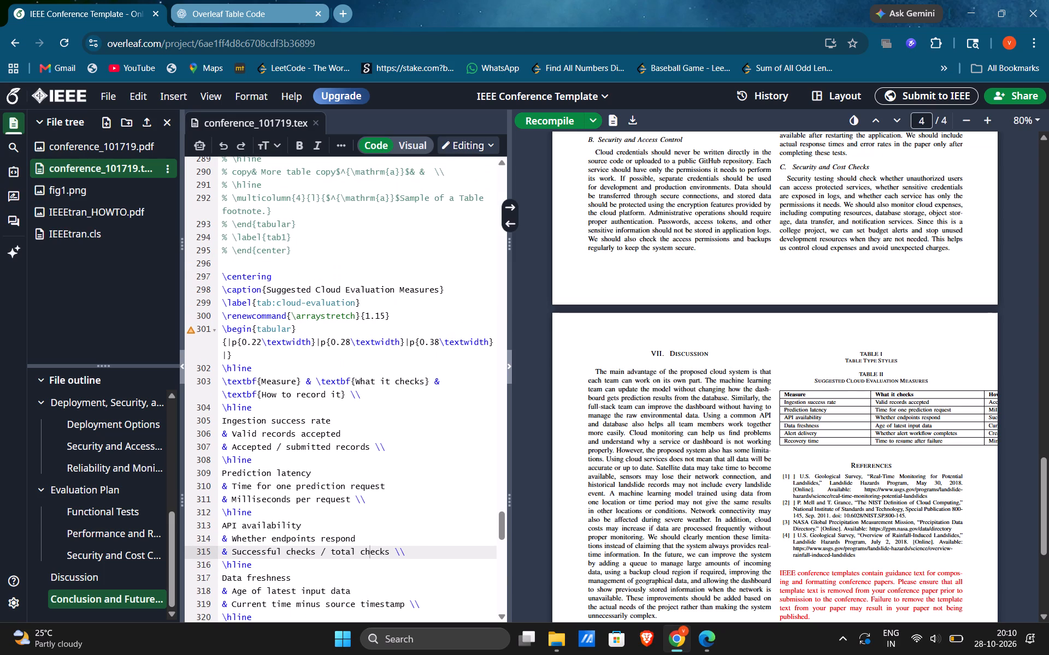
scroll(682, 438, "down", 2)
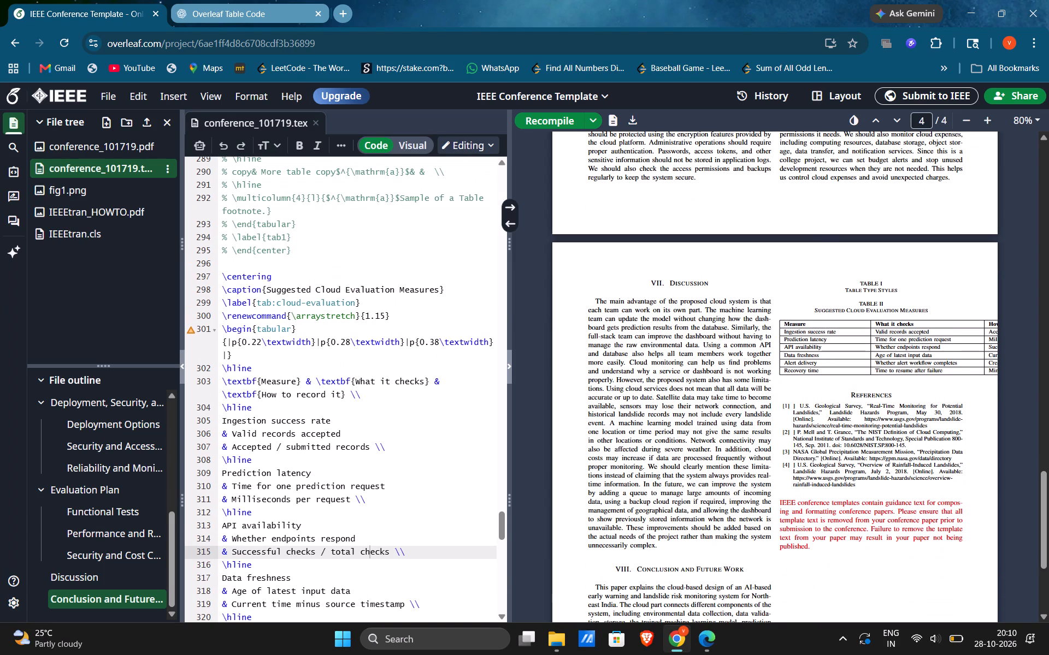
scroll(329, 492, "down", 6)
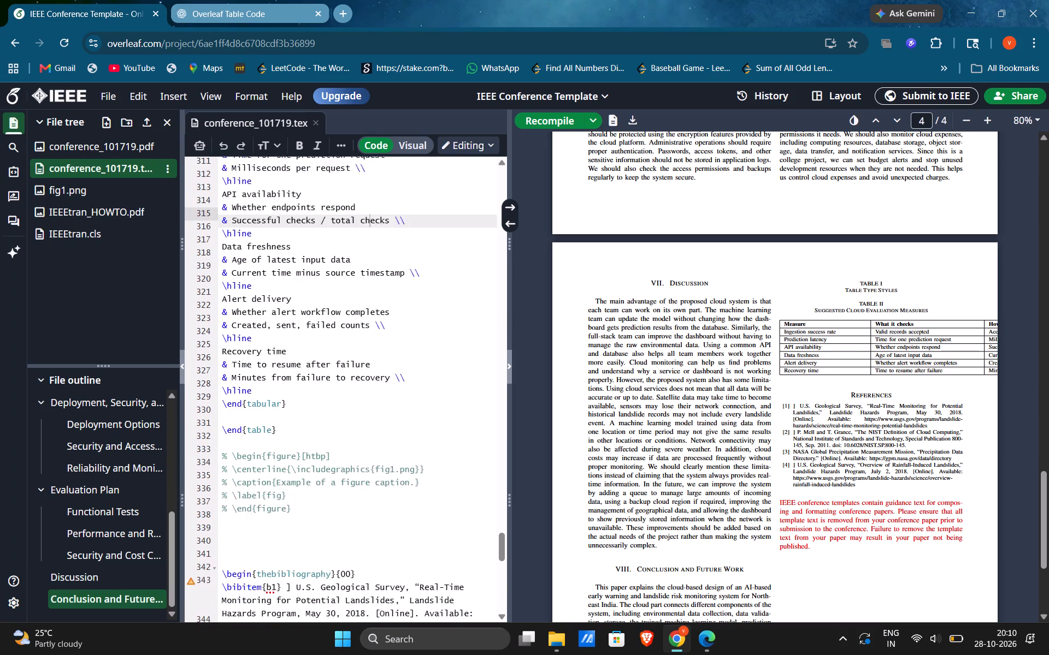
scroll(329, 492, "down", 2)
scroll(329, 492, "up", 2)
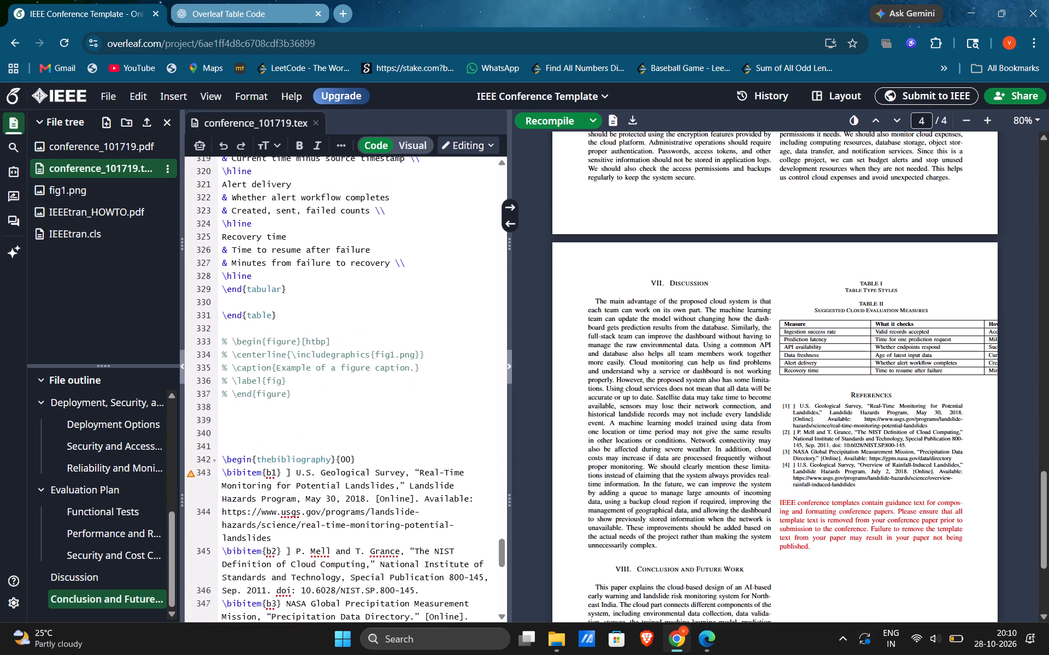
scroll(329, 492, "up", 6)
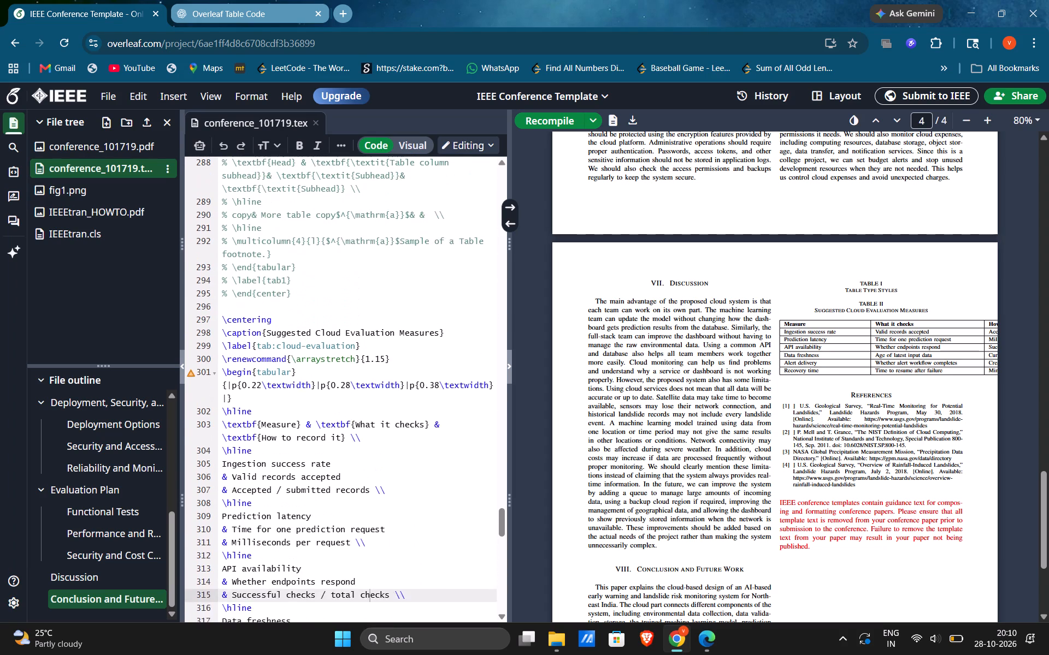
scroll(329, 492, "up", 4)
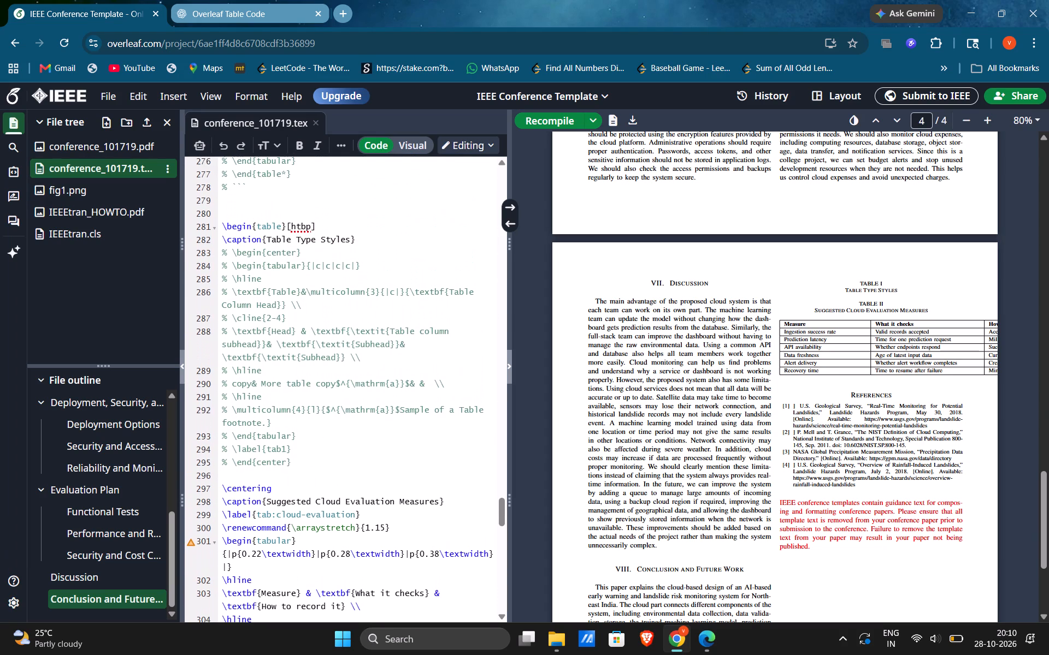
scroll(329, 492, "up", 1)
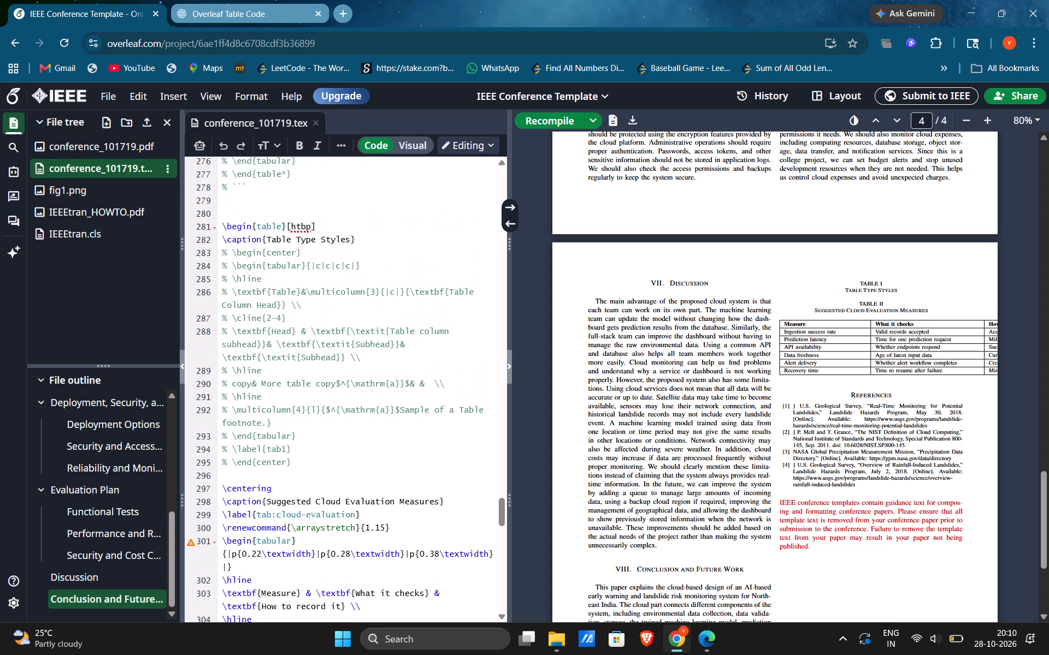
scroll(329, 492, "down", 4)
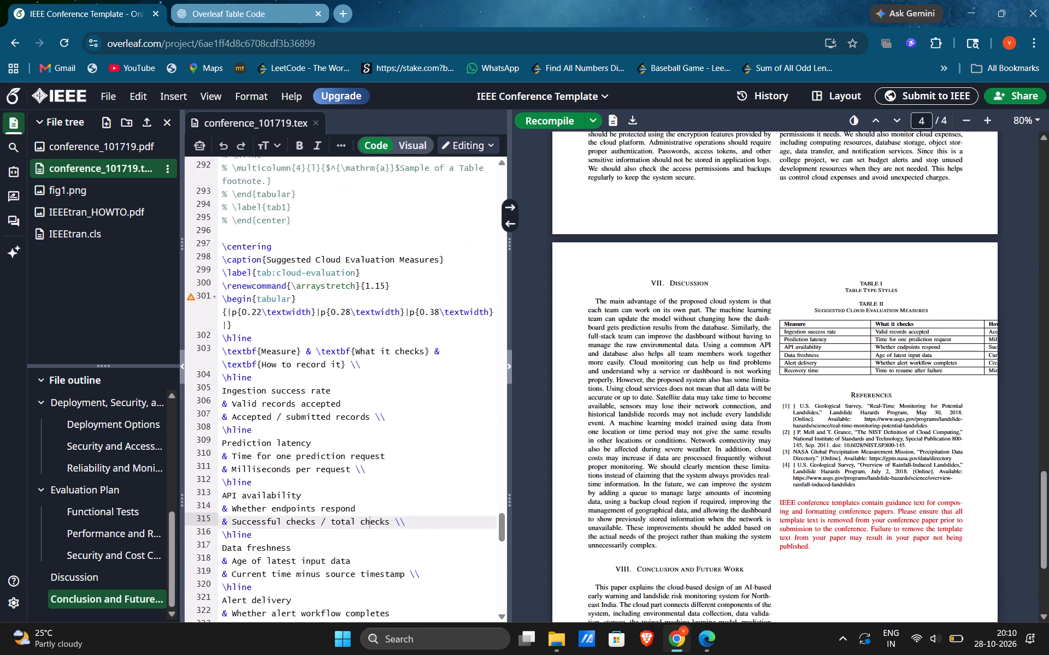
scroll(329, 492, "down", 1)
Delete the commented sample table code from \begin{center} through \end{center} below the Table Type Styles caption.
left_click_drag(225, 194, 260, 382)
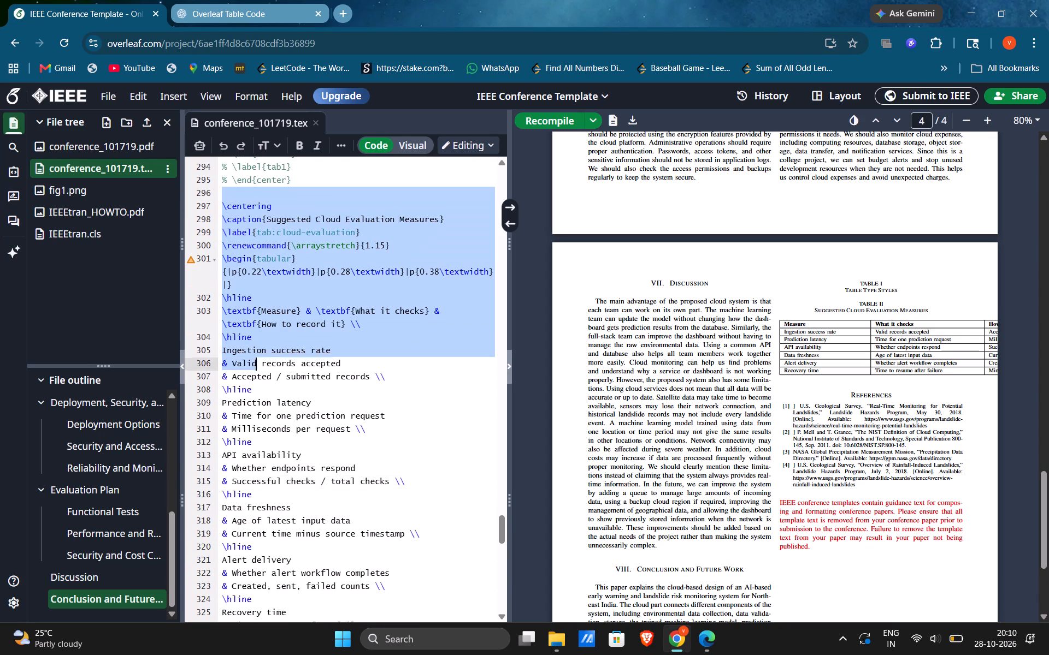
left_click_drag(260, 382, 304, 545)
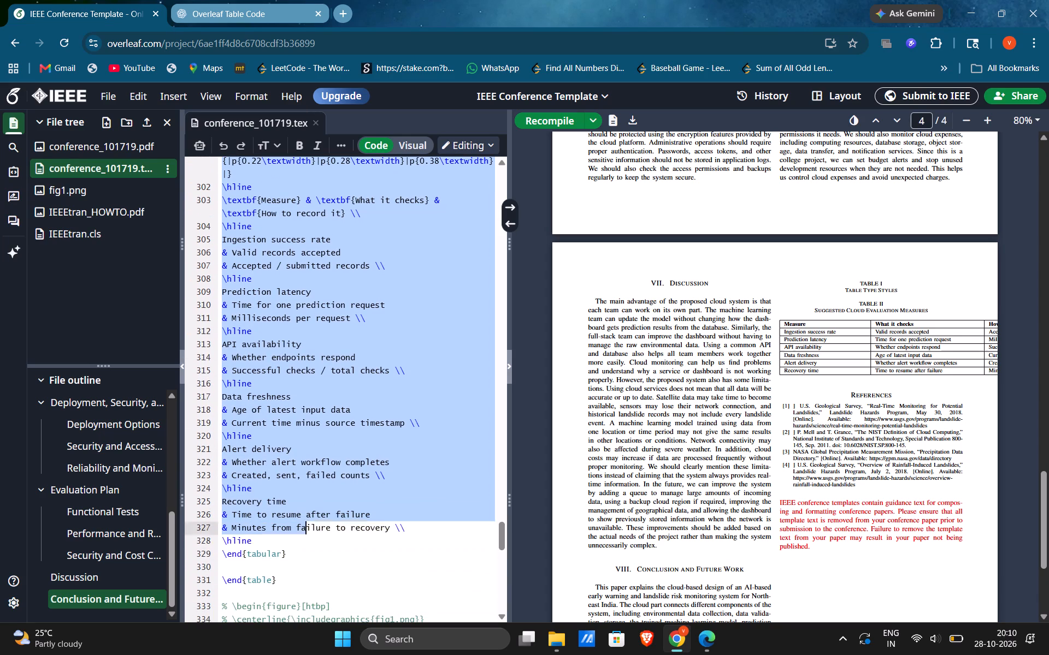
left_click_drag(304, 545, 307, 582)
scroll(307, 582, "up", 1)
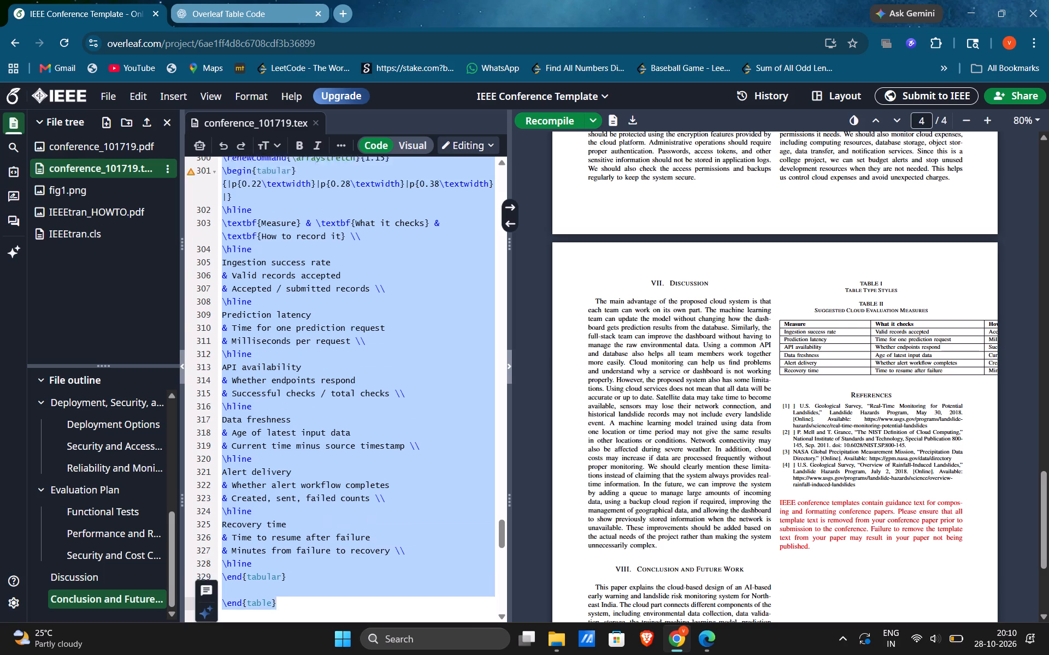
scroll(307, 582, "up", 5)
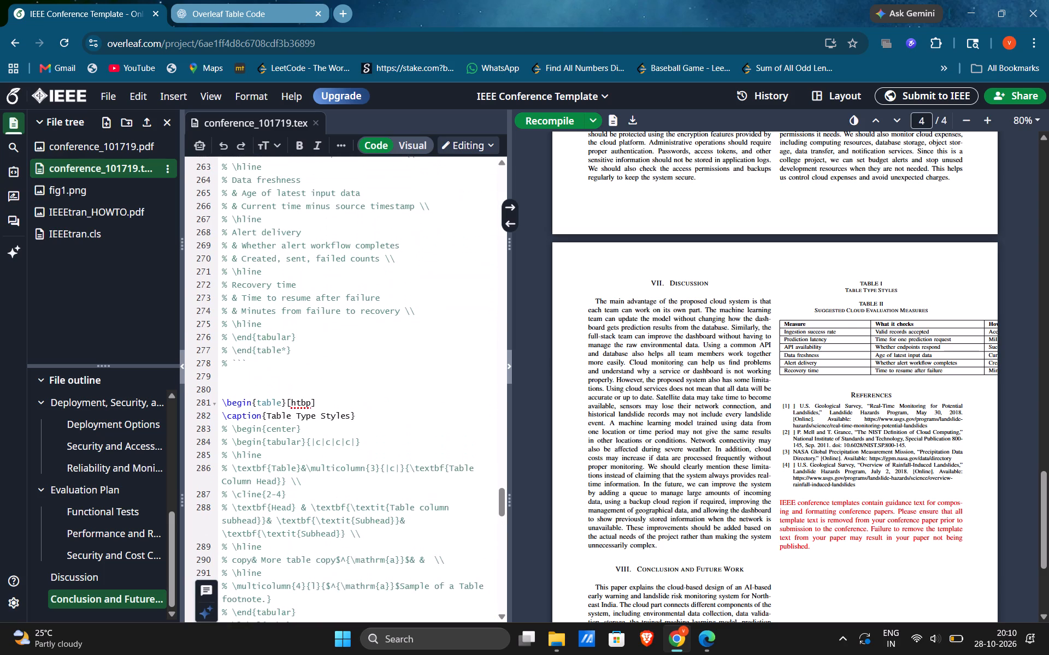
scroll(307, 582, "up", 1)
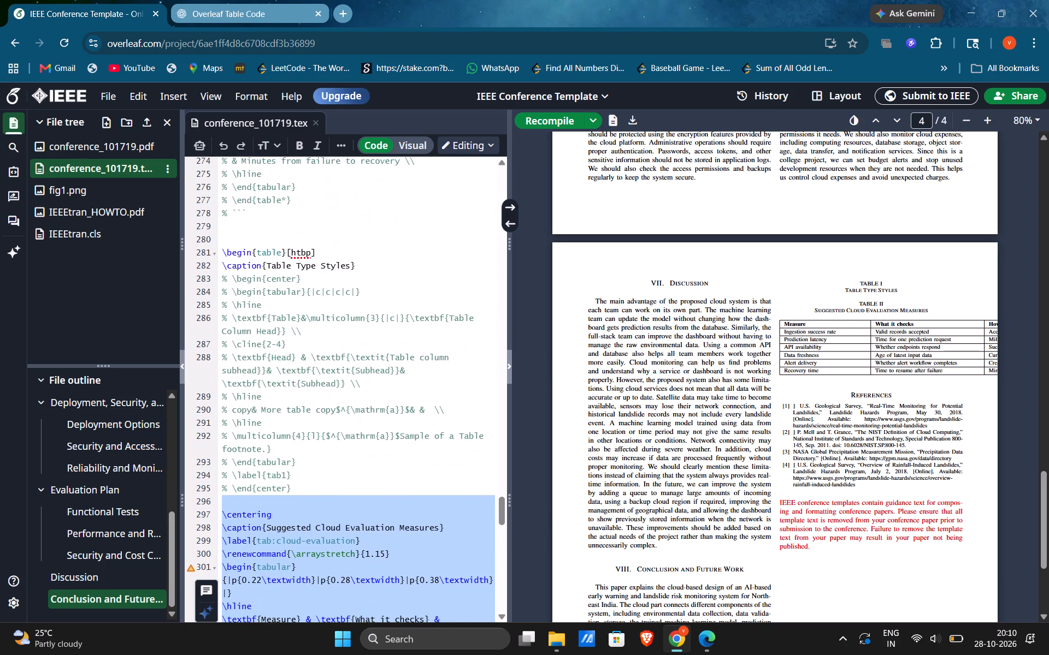
left_click_drag(298, 491, 219, 282)
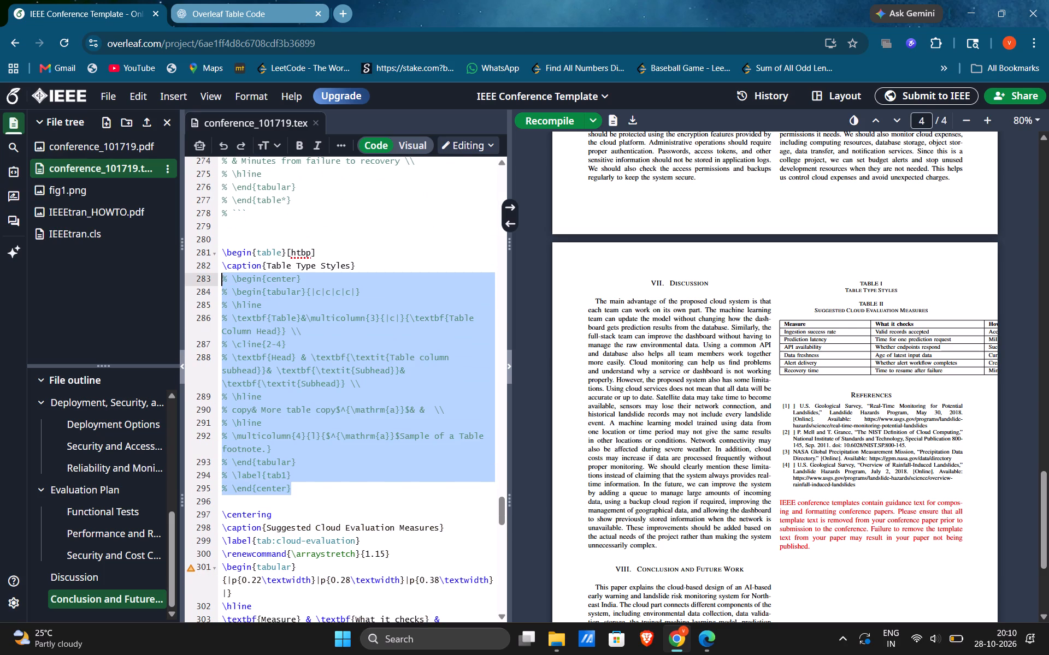
key("BackSpace")
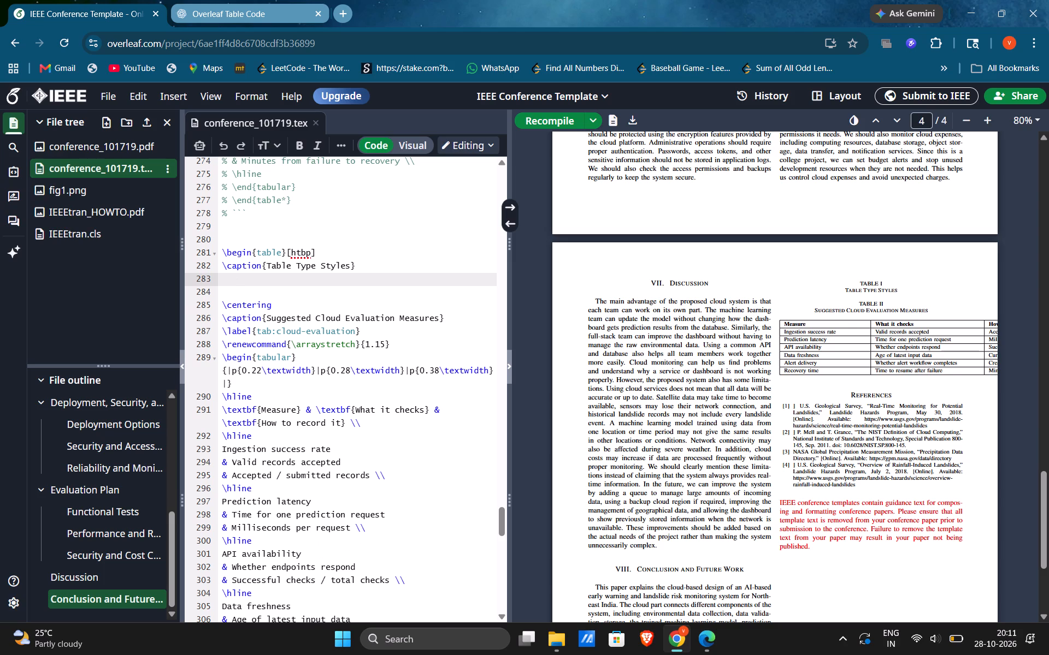
Replace the sample caption Table Type Styles with the title "Suggested Cloud Evaluation Measures" copied from the paper PDF in Edge.
left_click(348, 267)
key("alt+Tab")
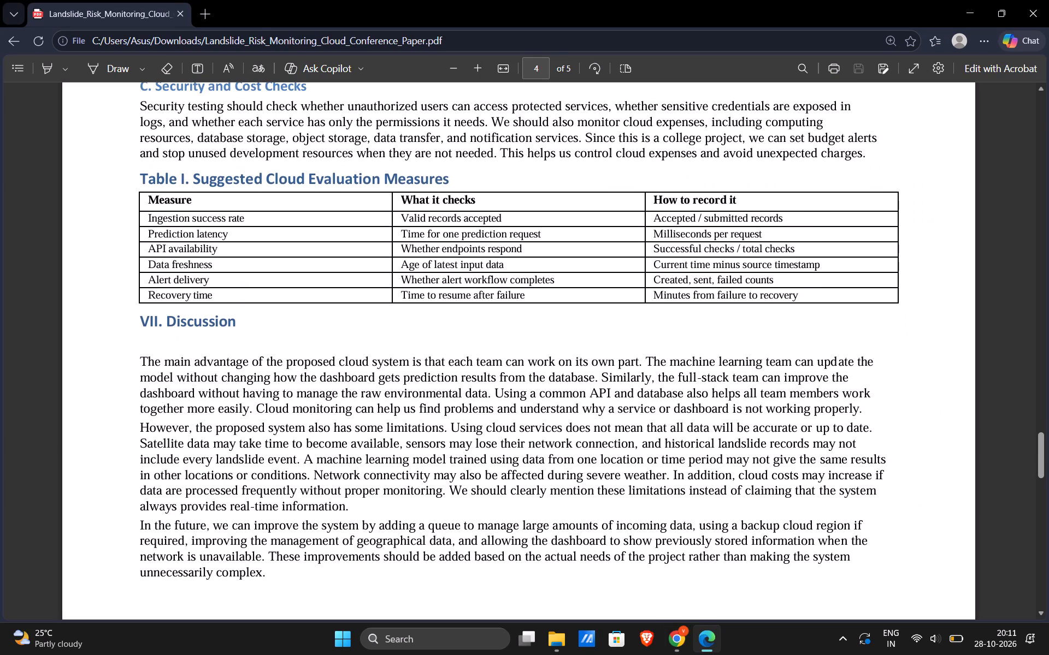
left_click_drag(455, 177, 193, 172)
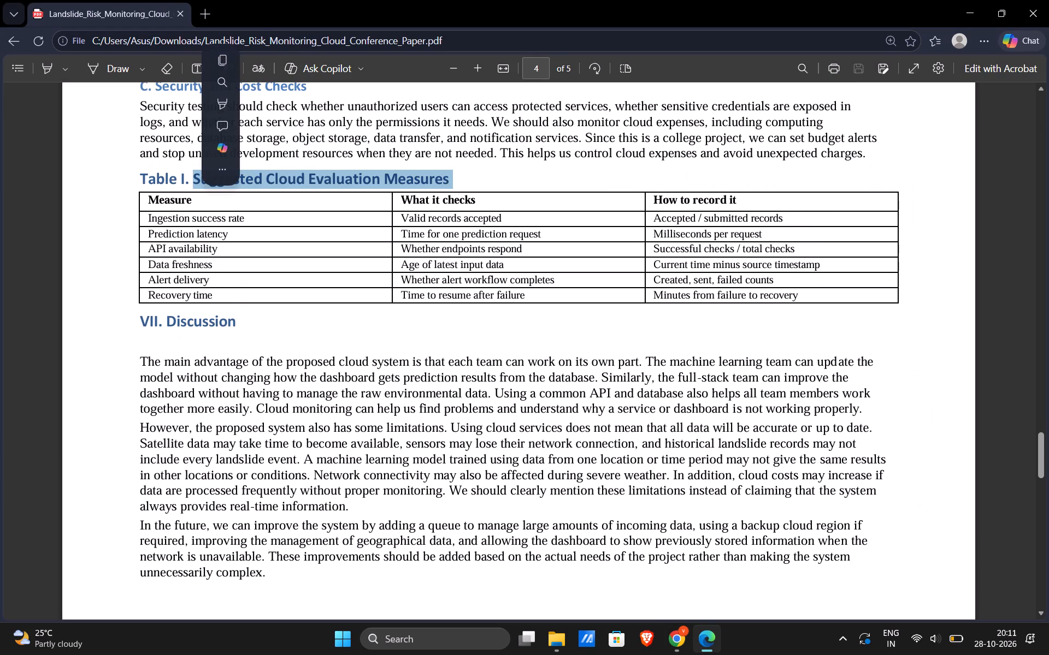
key("ctrl+c")
key("alt+Tab")
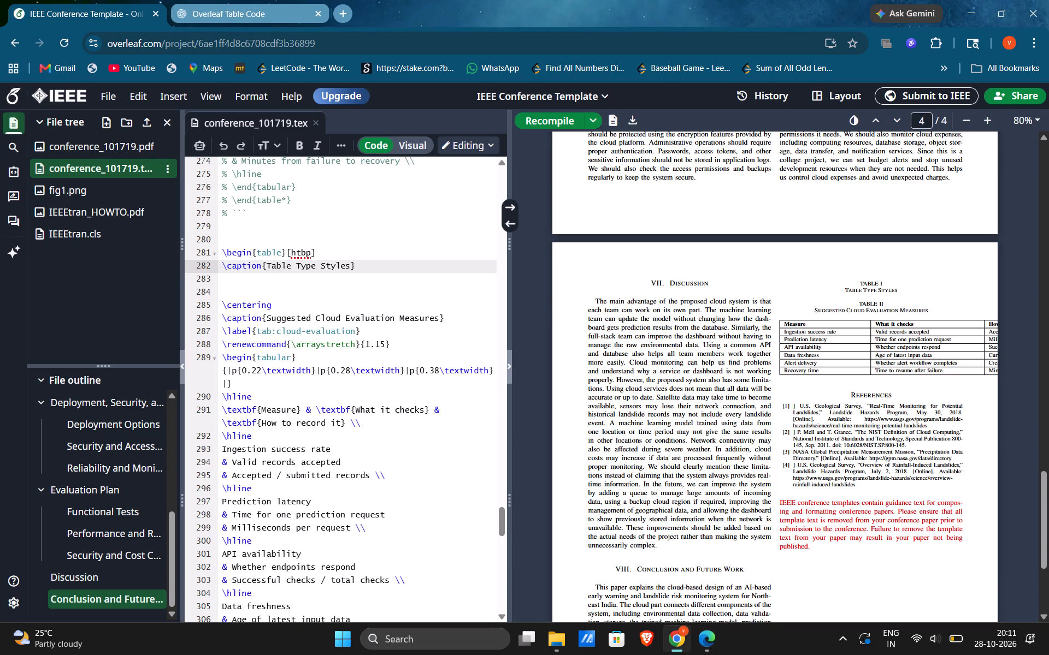
left_click(347, 265)
key("Right")
key("BackSpace")
key("BackSpace")
key("BackSpace")
key("BackSpace")
key("BackSpace")
key("BackSpace")
key("BackSpace")
key("BackSpace")
key("BackSpace")
key("BackSpace")
key("BackSpace")
key("BackSpace")
key("BackSpace")
key("BackSpace")
key("BackSpace")
key("BackSpace")
key("BackSpace")
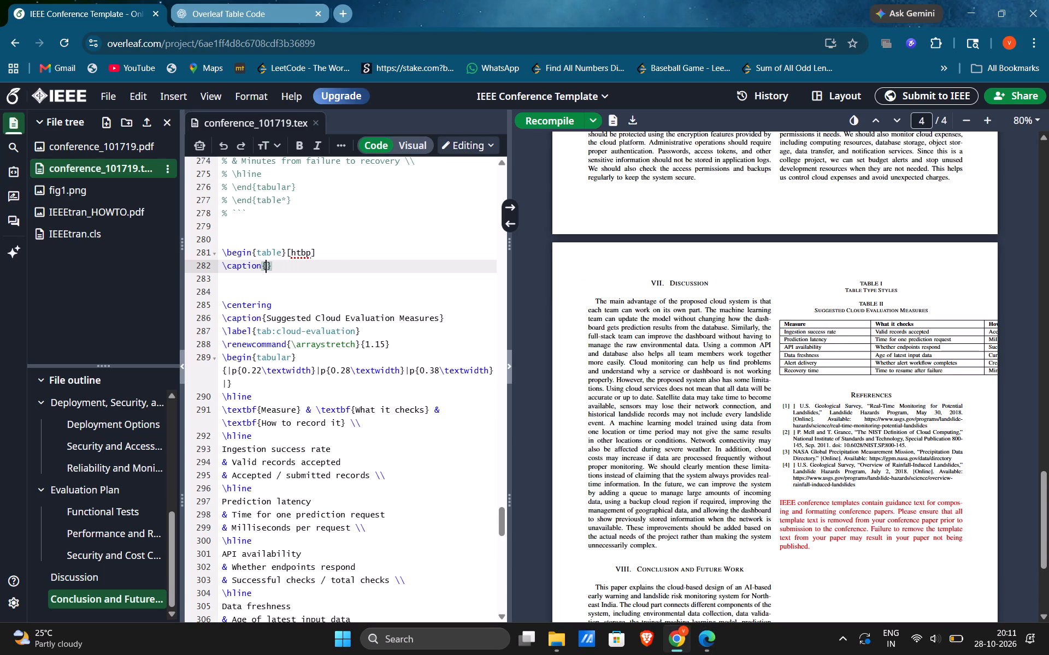
key("ctrl+v")
scroll(292, 288, "down", 1)
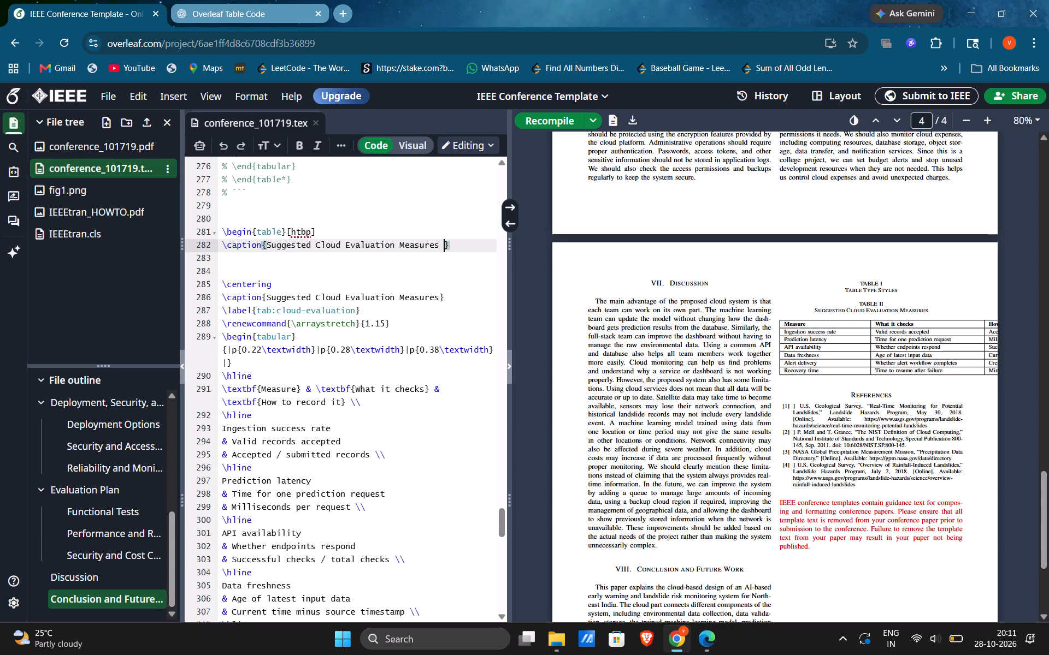
scroll(292, 288, "down", 2)
scroll(292, 288, "up", 2)
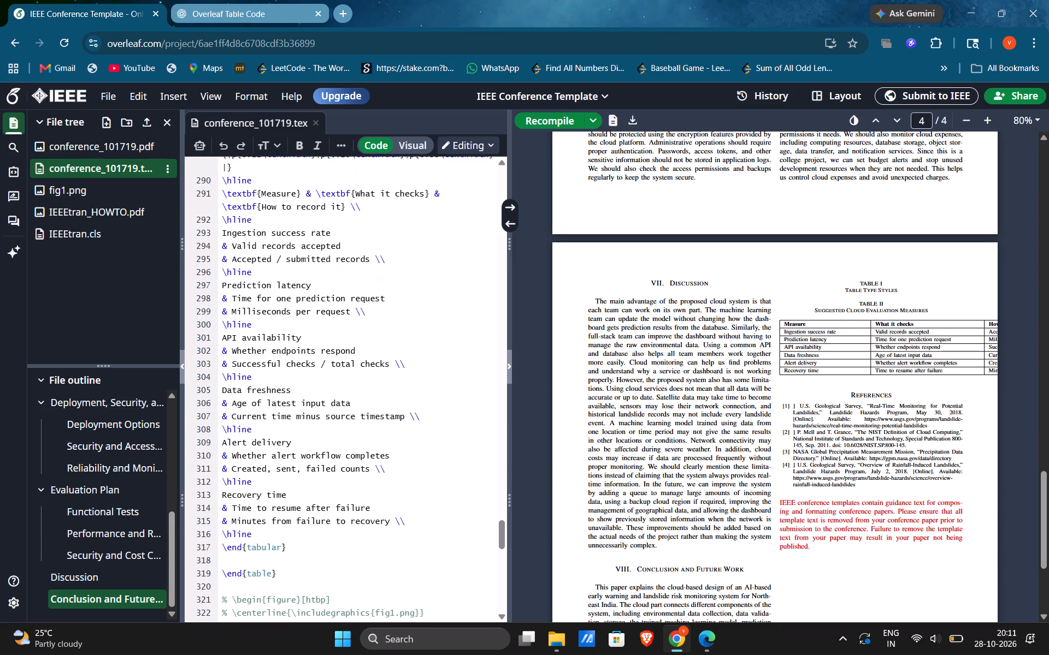
scroll(292, 288, "up", 1)
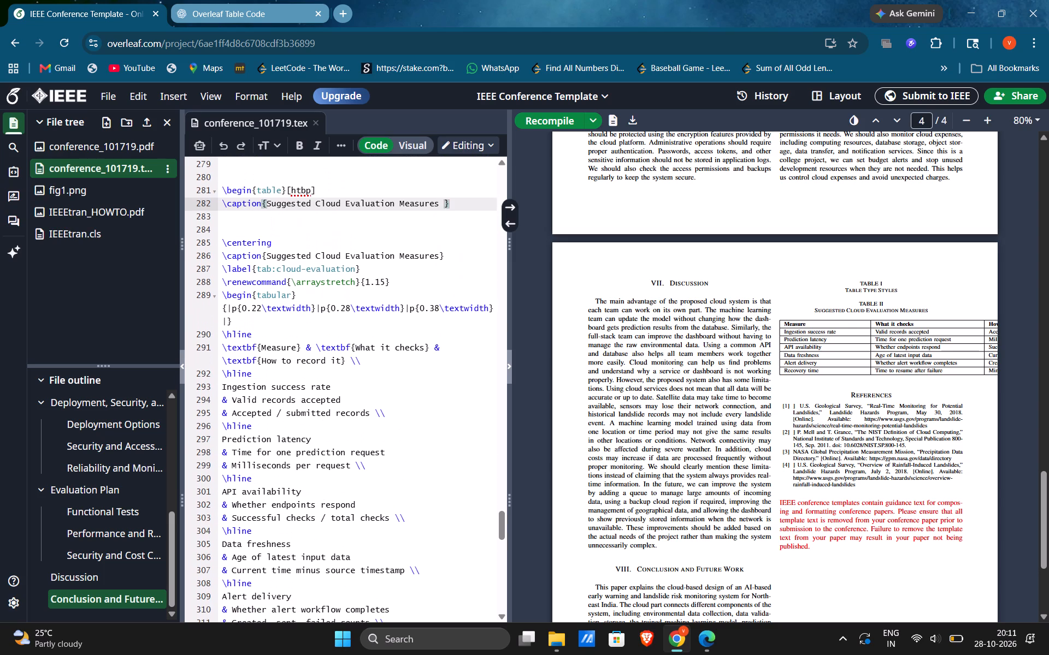
scroll(292, 288, "up", 1)
left_click_drag(231, 175, 300, 584)
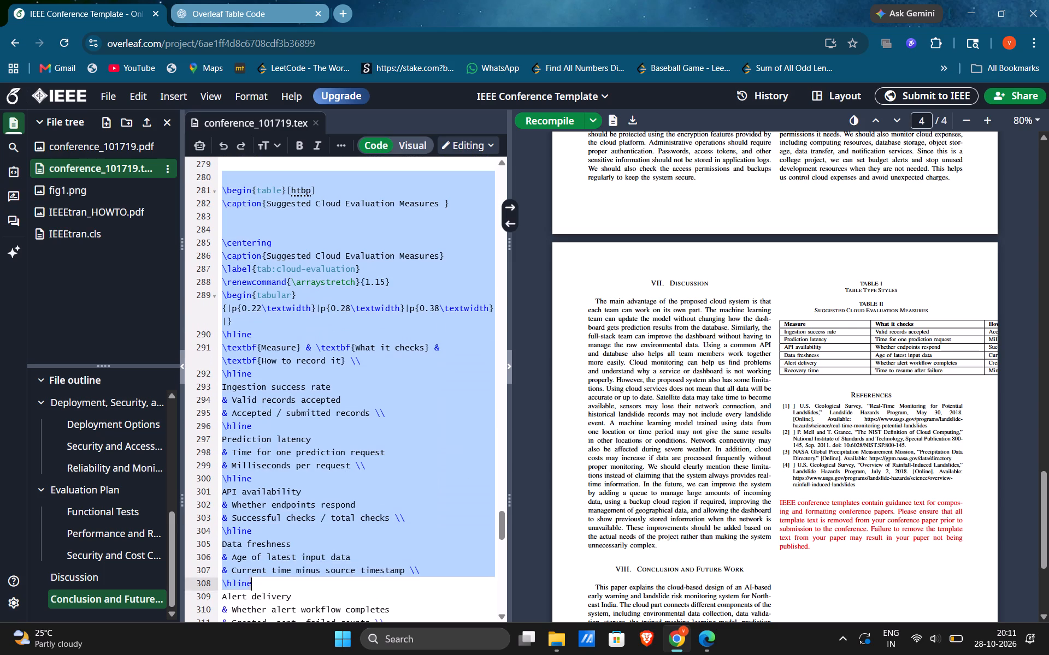
left_click_drag(300, 584, 348, 619)
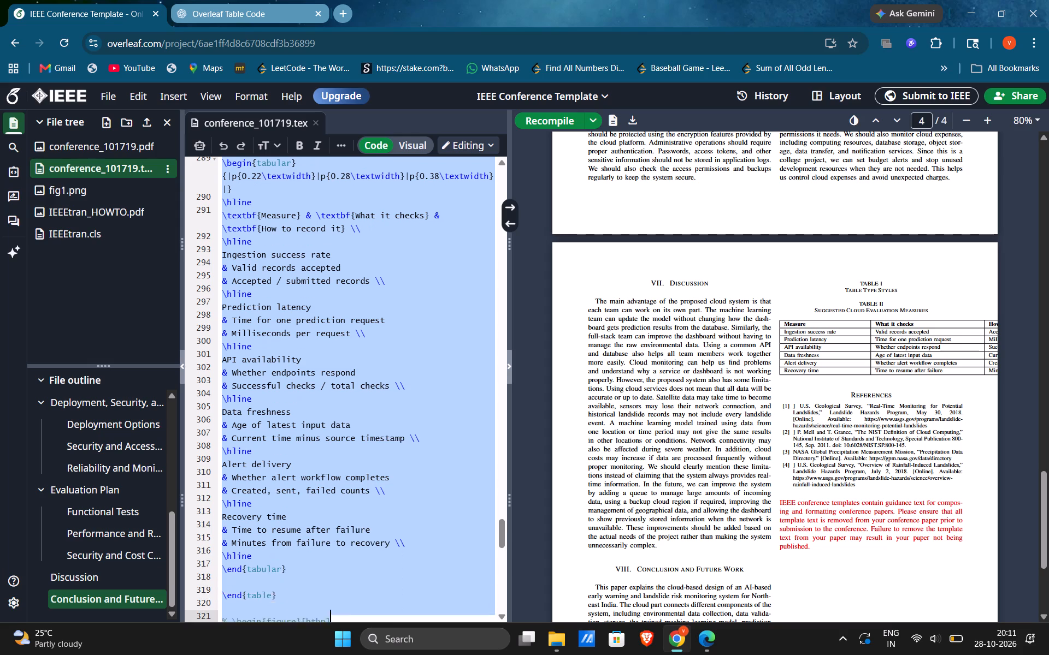
left_click_drag(348, 619, 328, 592)
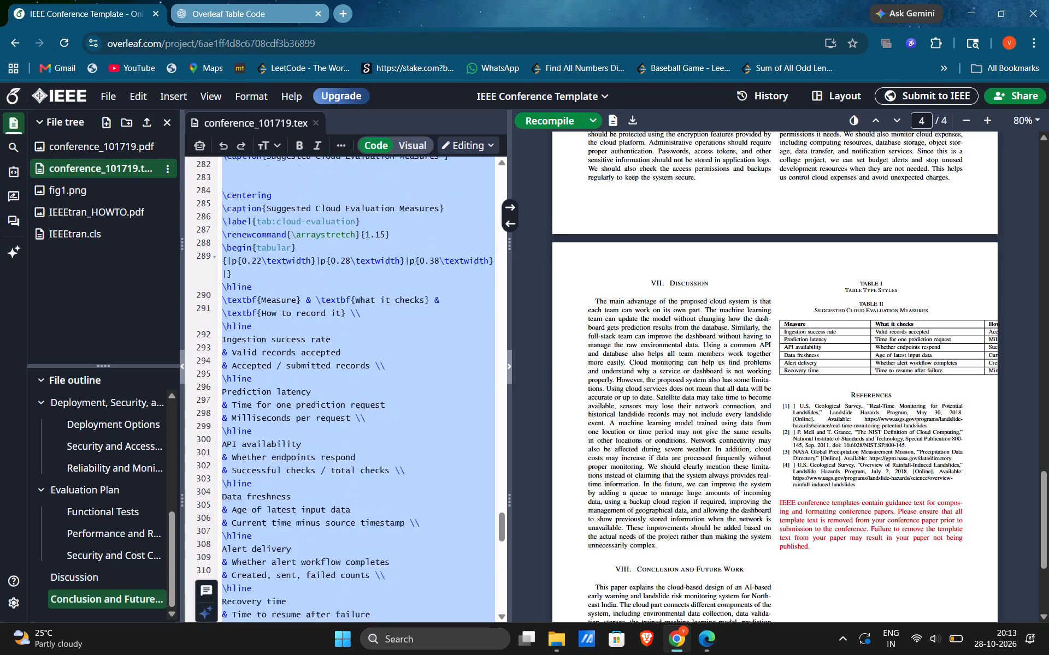
scroll(281, 396, "up", 1)
key("ctrl+slash")
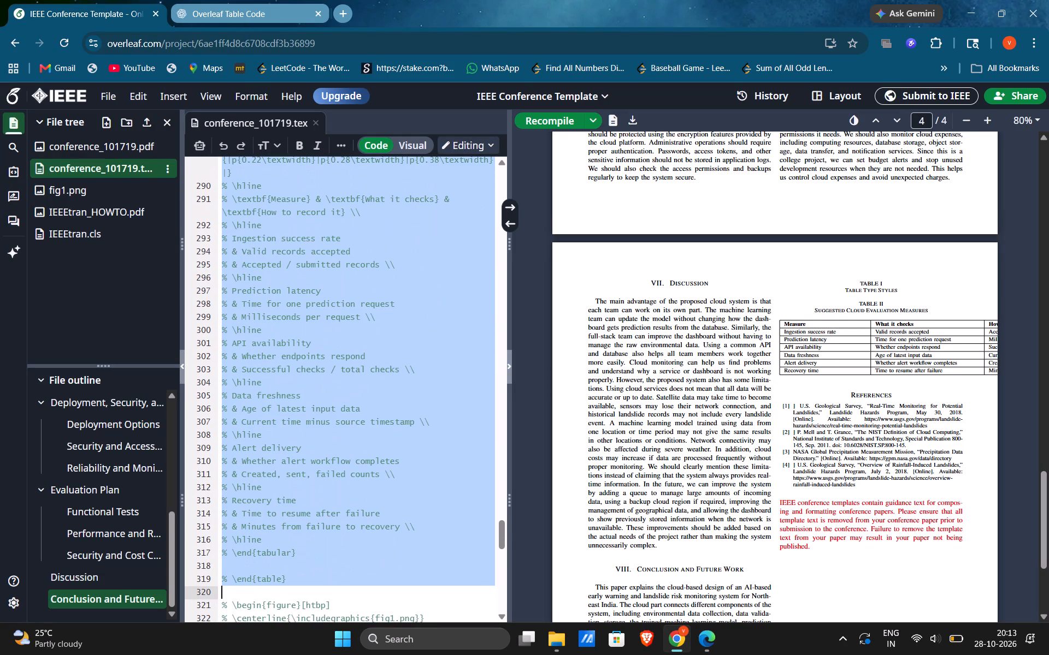
Delete the older commented-out table code from the ```latex line through \end{table*} and its closing backticks.
scroll(308, 589, "up", 2)
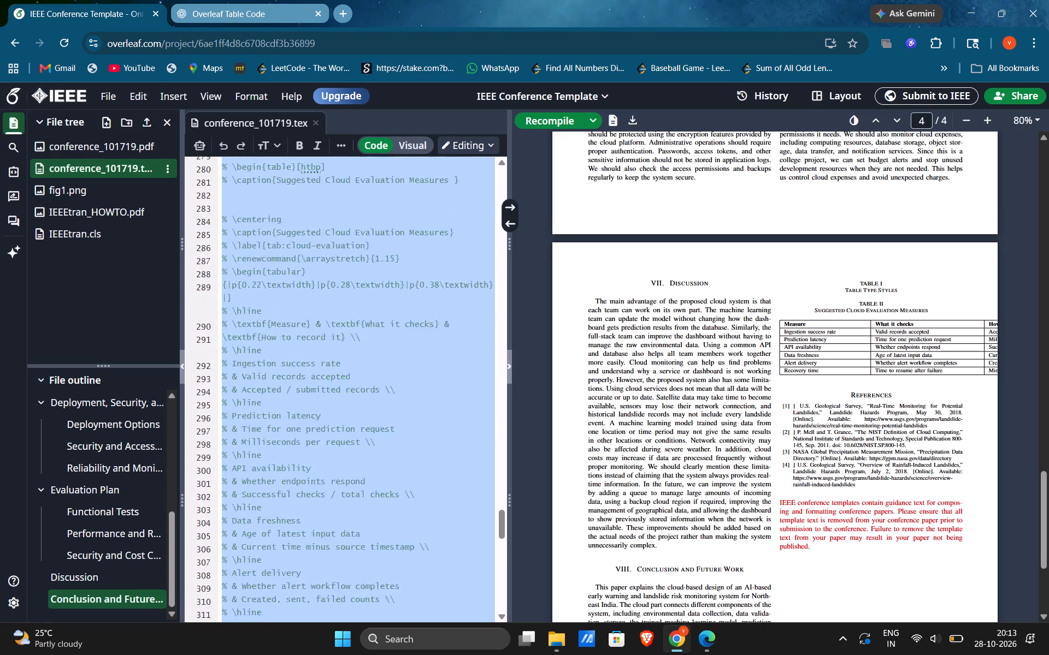
scroll(308, 589, "up", 3)
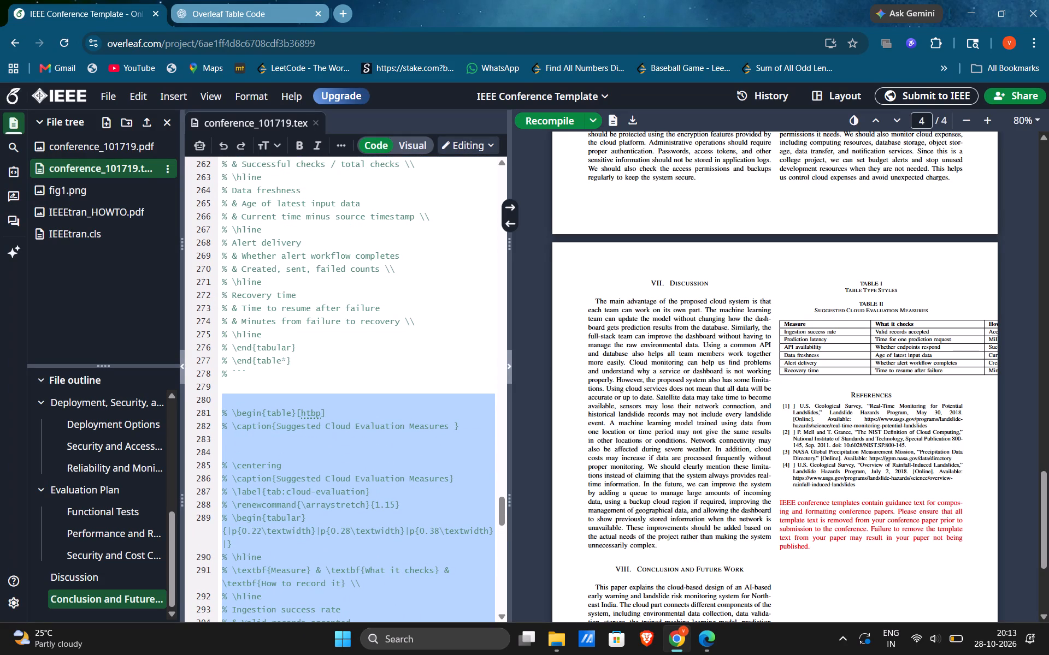
scroll(254, 393, "up", 6)
scroll(254, 393, "down", 1)
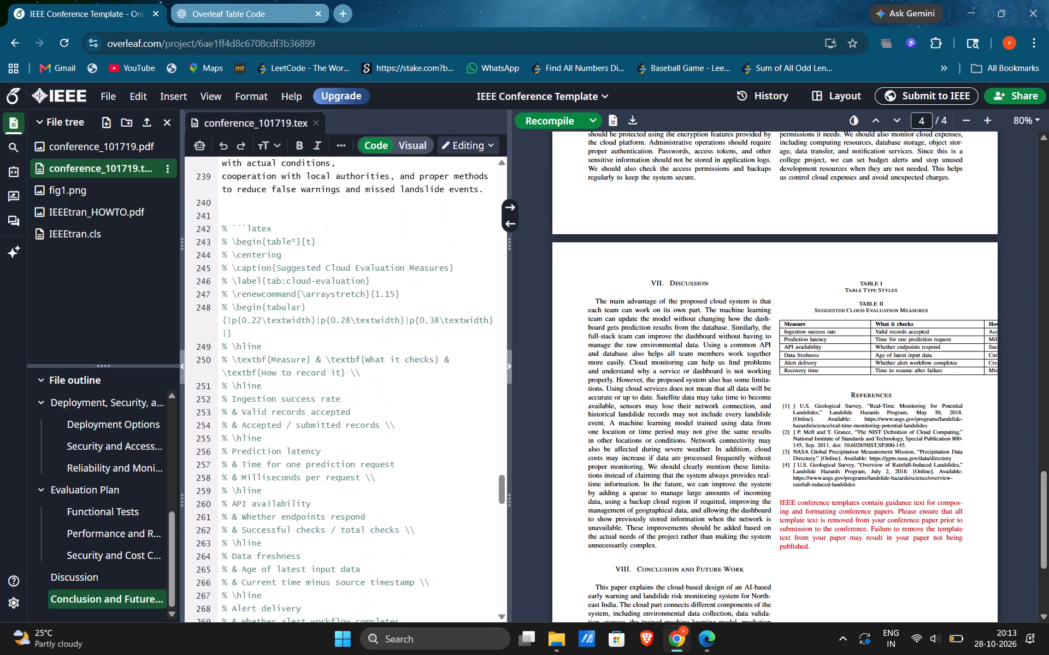
scroll(254, 393, "down", 1)
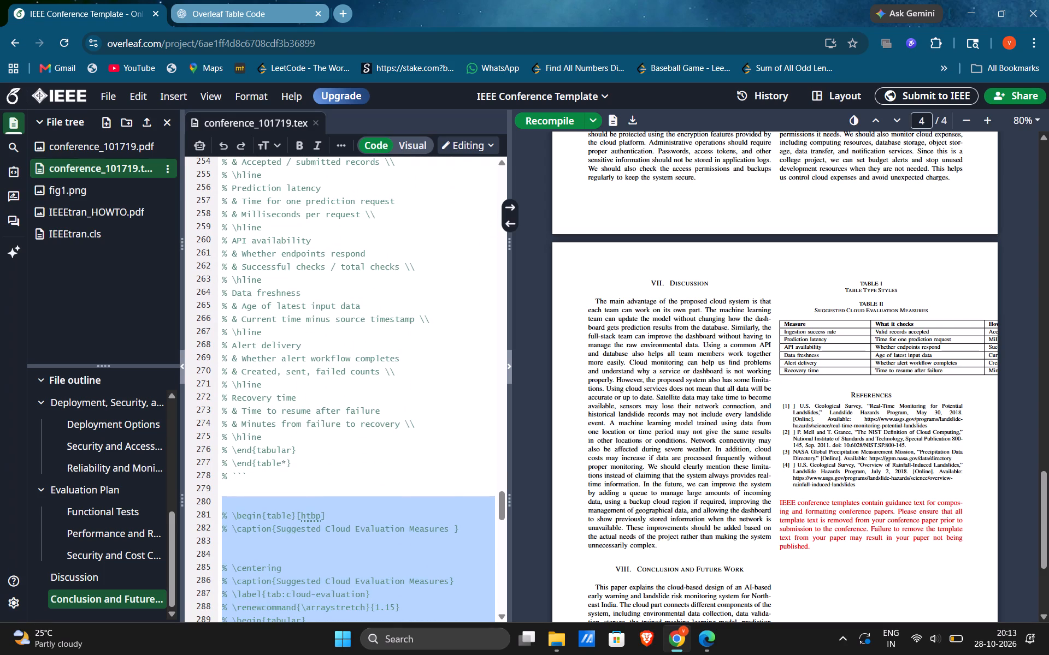
left_click_drag(251, 486, 227, 158)
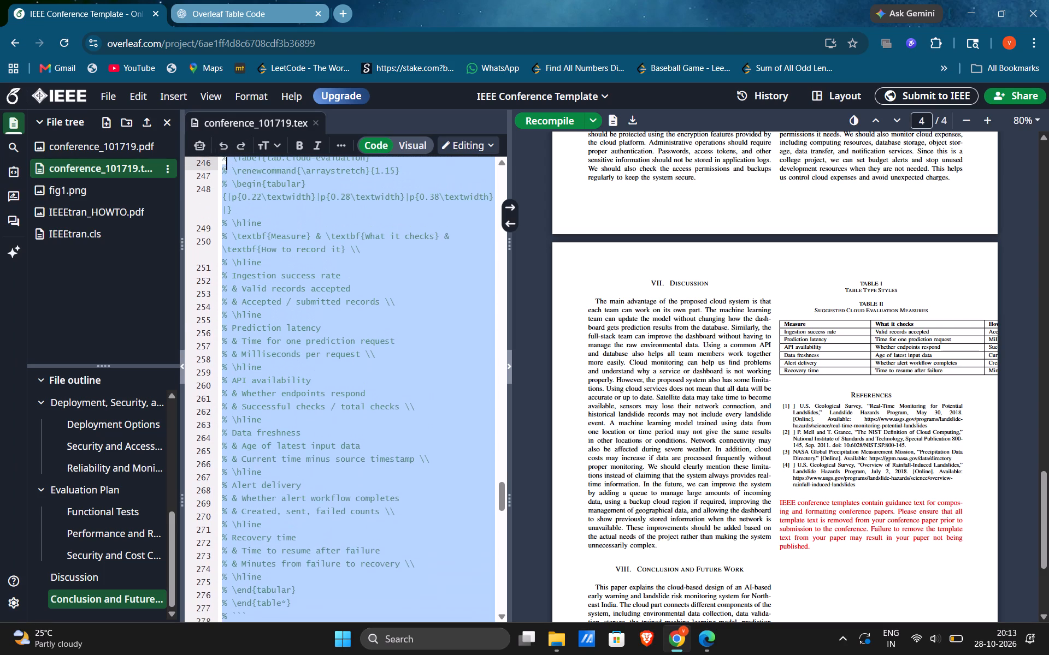
left_click_drag(227, 158, 222, 218)
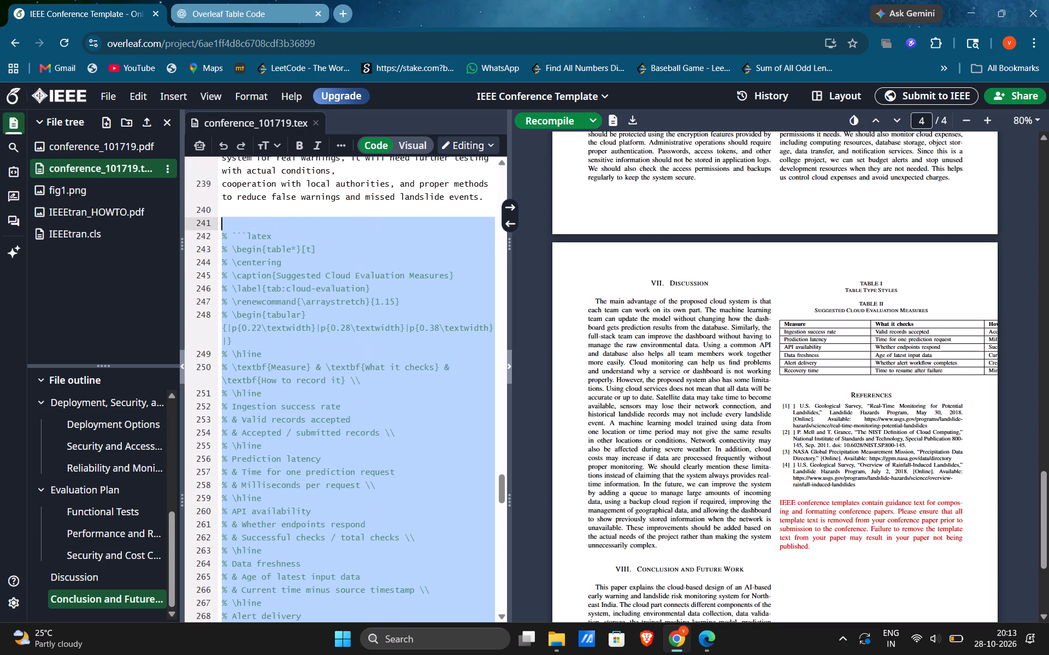
key("BackSpace")
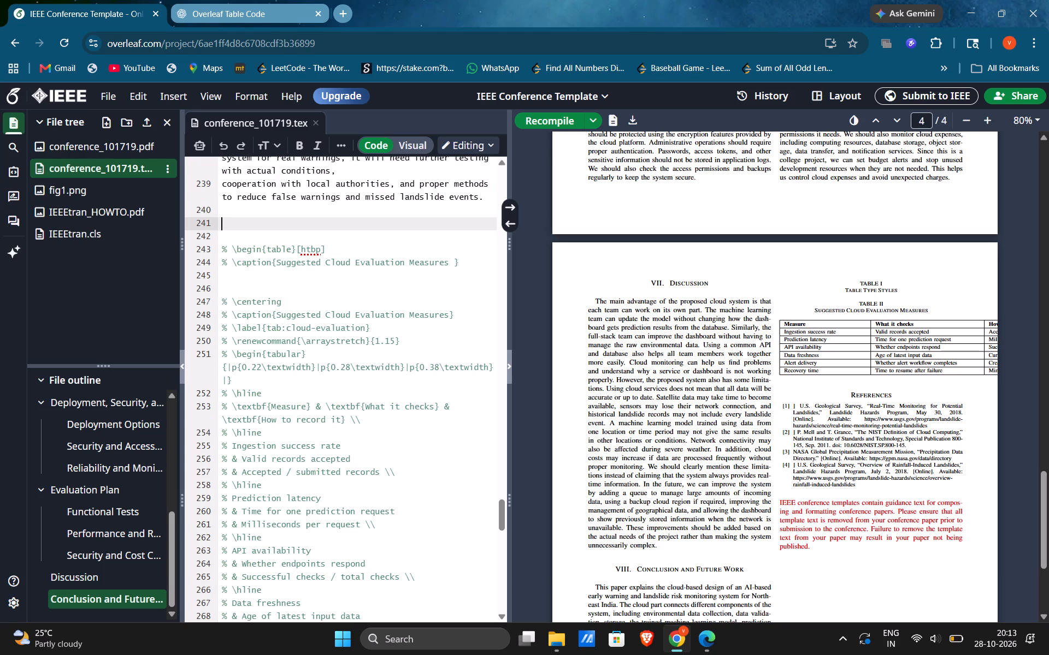
Add blank lines above the commented-out table and paste ChatGPT's revised evaluation table code there.
key("Return")
key("Return")
key("Return")
key("Return")
key("Return")
key("Return")
key("Return")
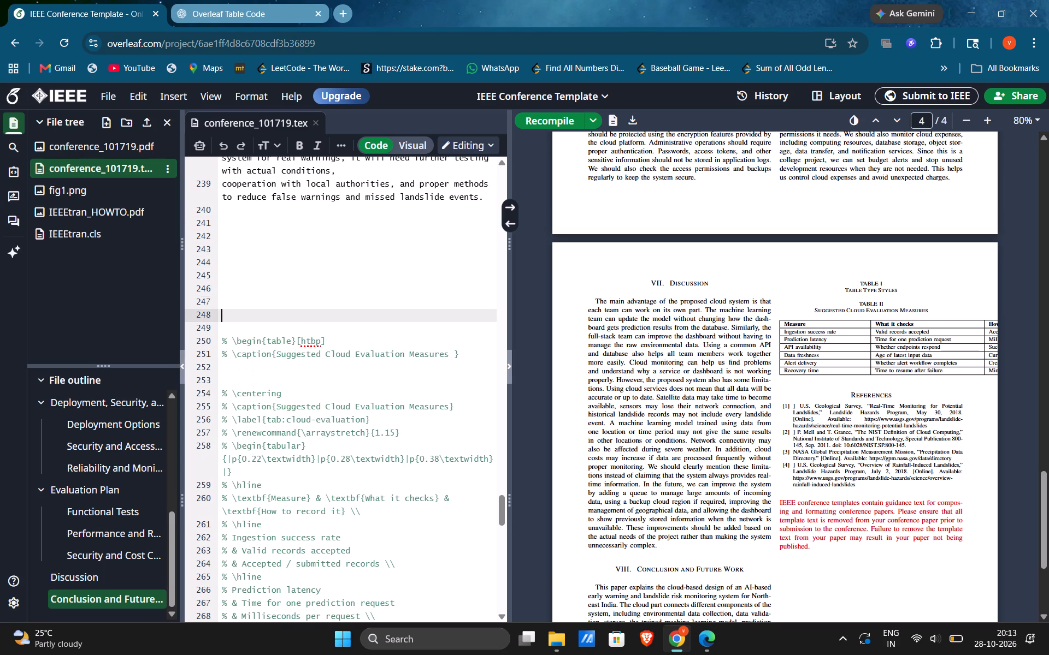
key("Up")
key("Up")
key("Up")
key("Up")
key("Up")
key("Up")
key("ctrl+v")
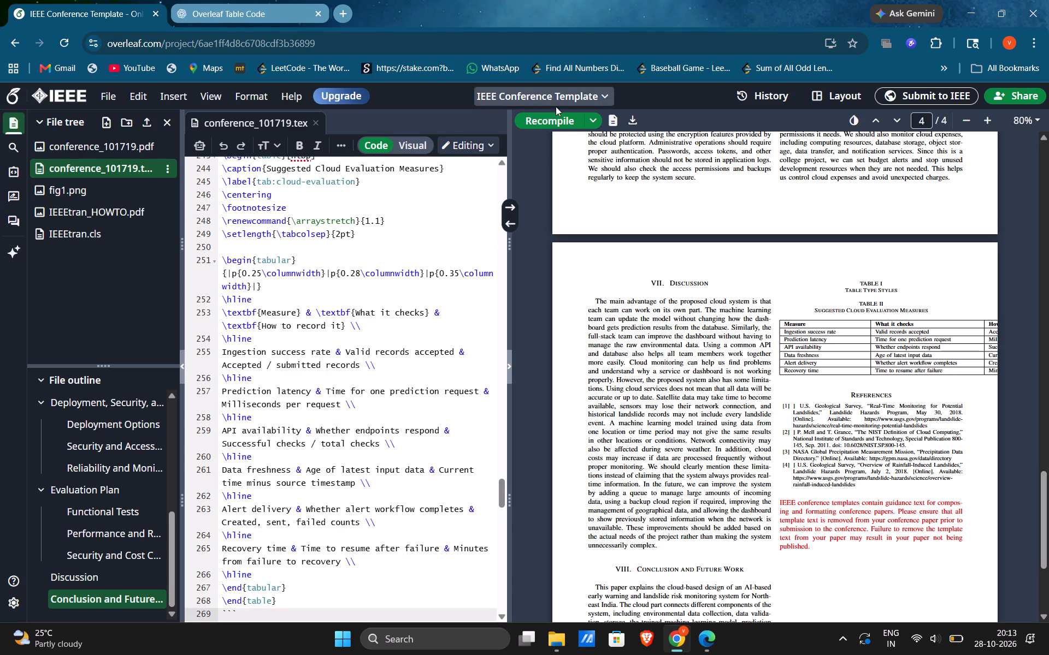
Recompile the paper and check the revised cloud evaluation table in the PDF against its source code.
left_click(558, 121)
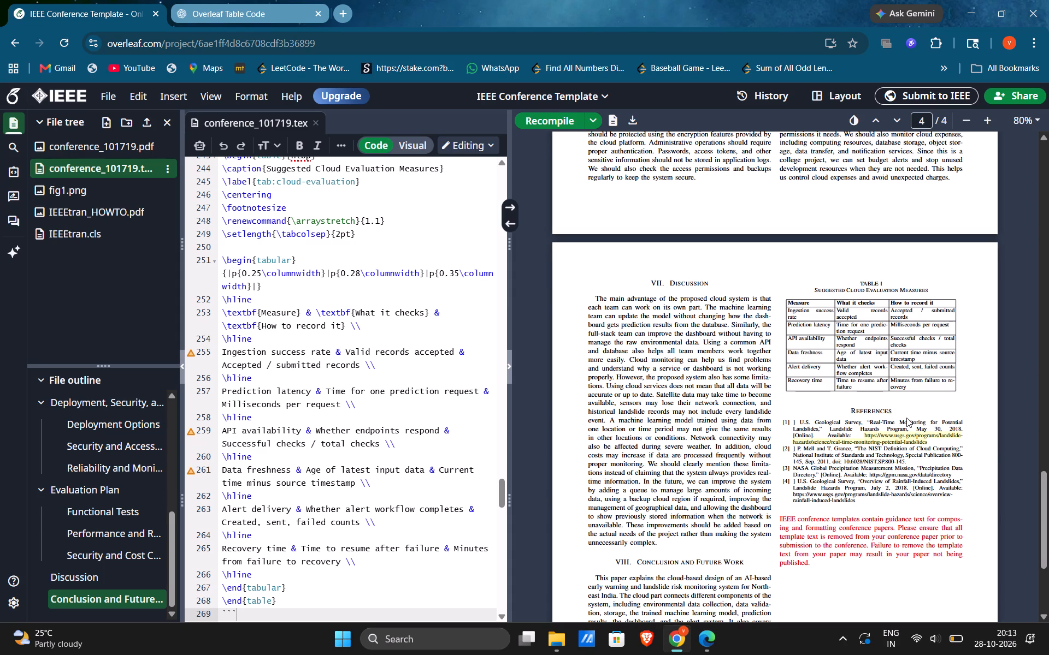
scroll(851, 406, "up", 1)
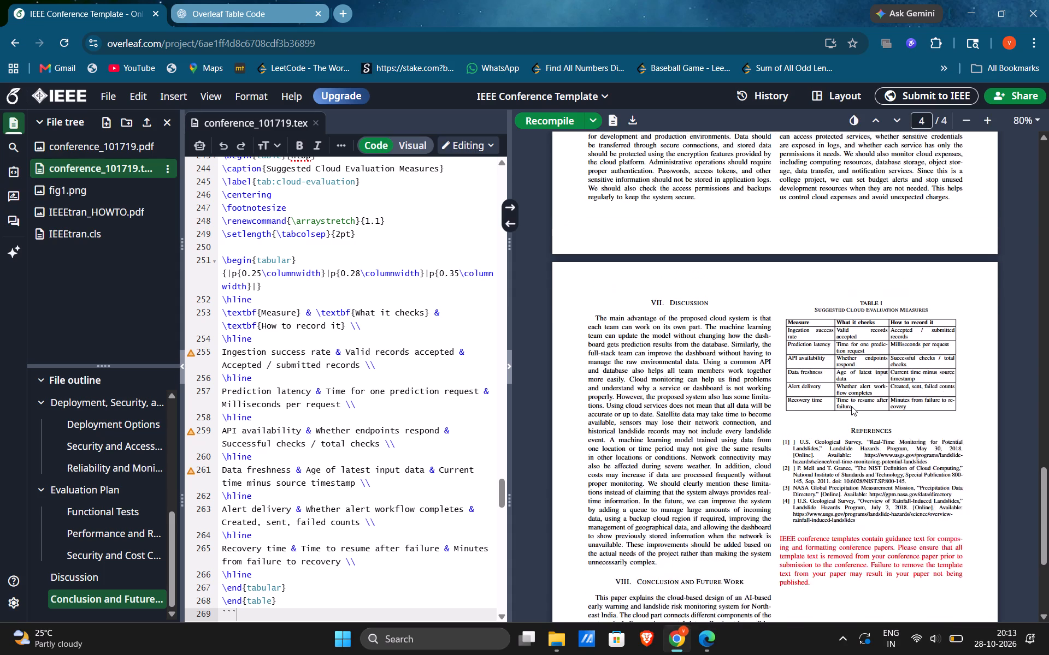
scroll(851, 406, "up", 1)
scroll(468, 293, "up", 4)
scroll(468, 293, "down", 1)
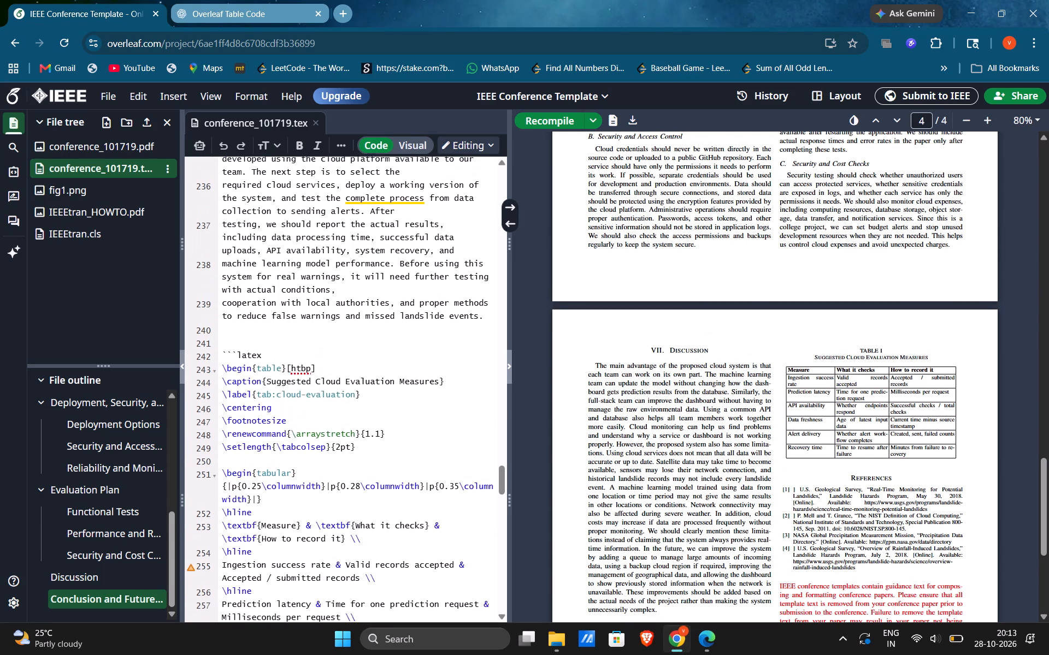
scroll(468, 293, "down", 1)
scroll(386, 486, "down", 1)
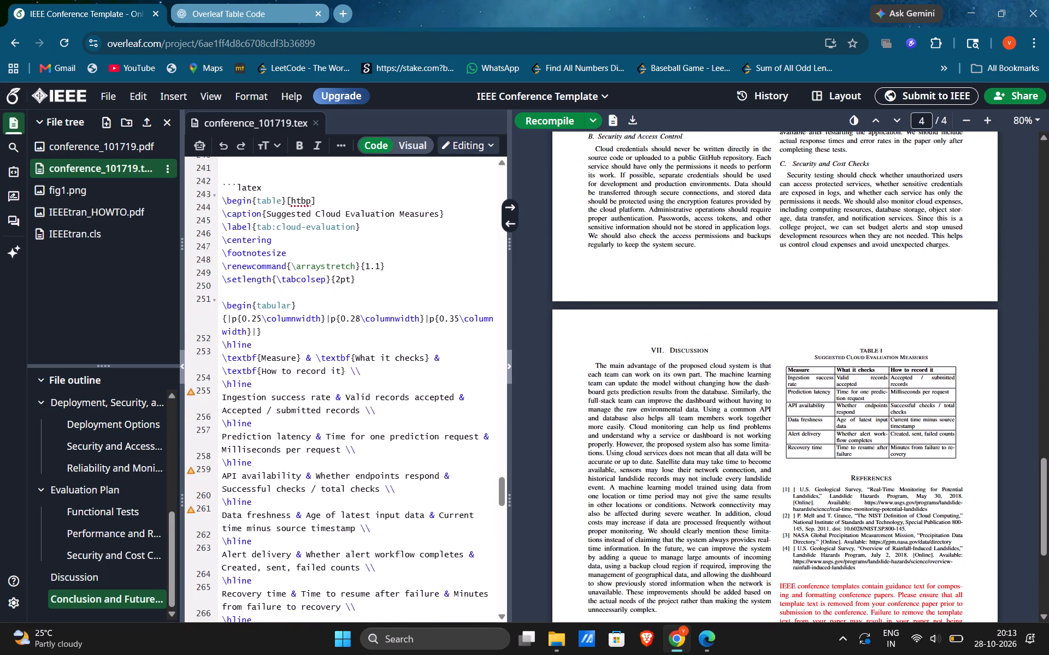
scroll(386, 486, "down", 3)
scroll(722, 538, "down", 5)
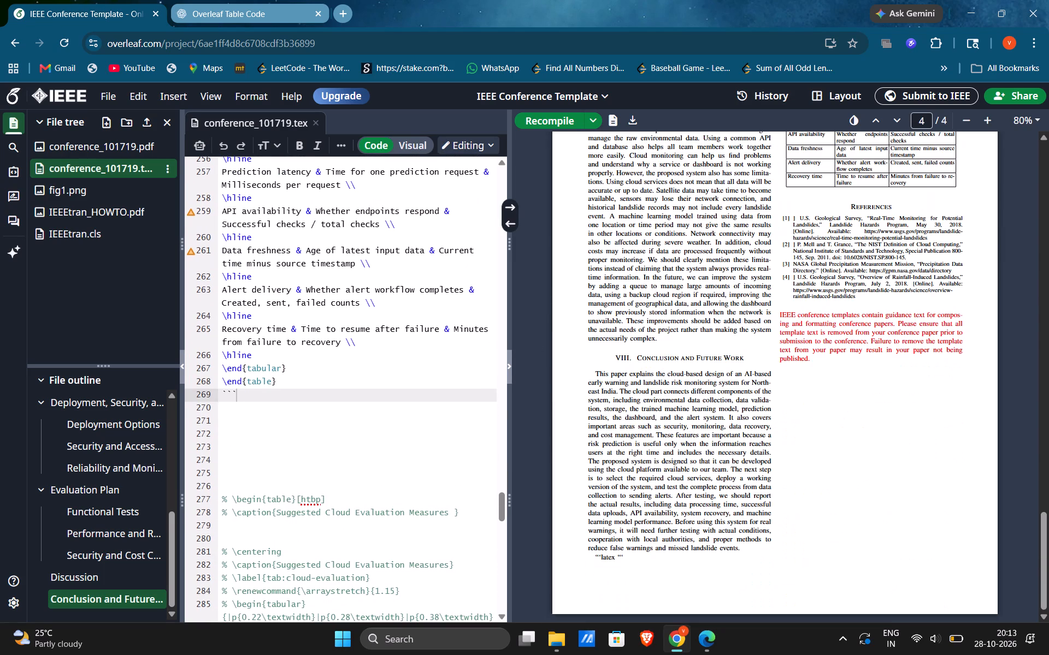
Delete the commented-out evaluation table and example figure code above the bibliography, along with the surplus blank lines.
scroll(722, 538, "down", 1)
scroll(344, 500, "down", 5)
scroll(344, 500, "up", 1)
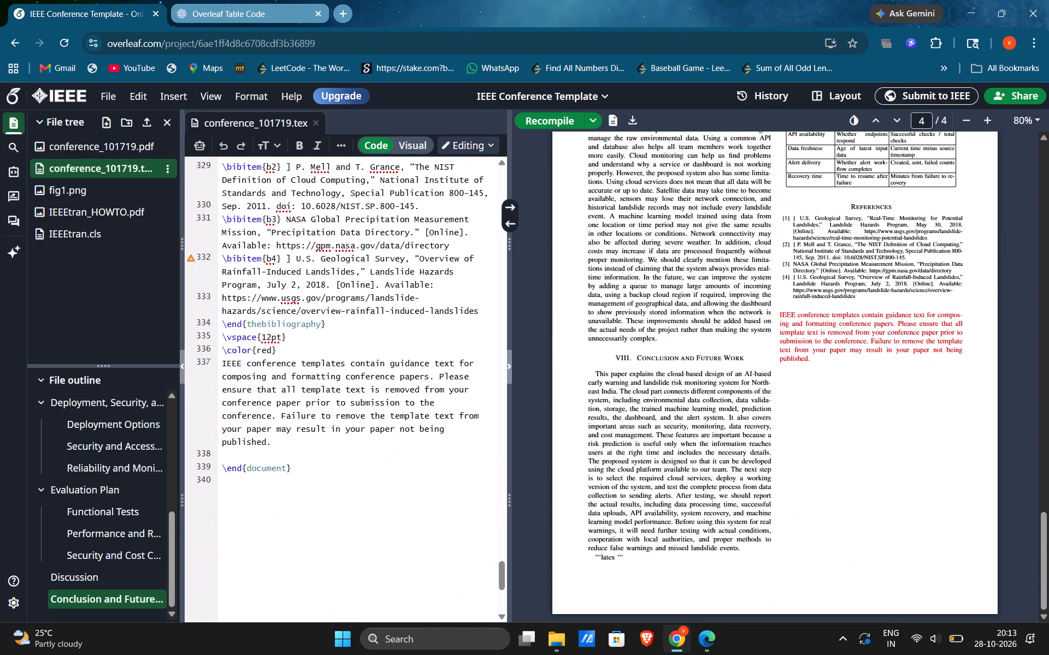
scroll(344, 500, "up", 1)
left_click_drag(295, 605, 254, 289)
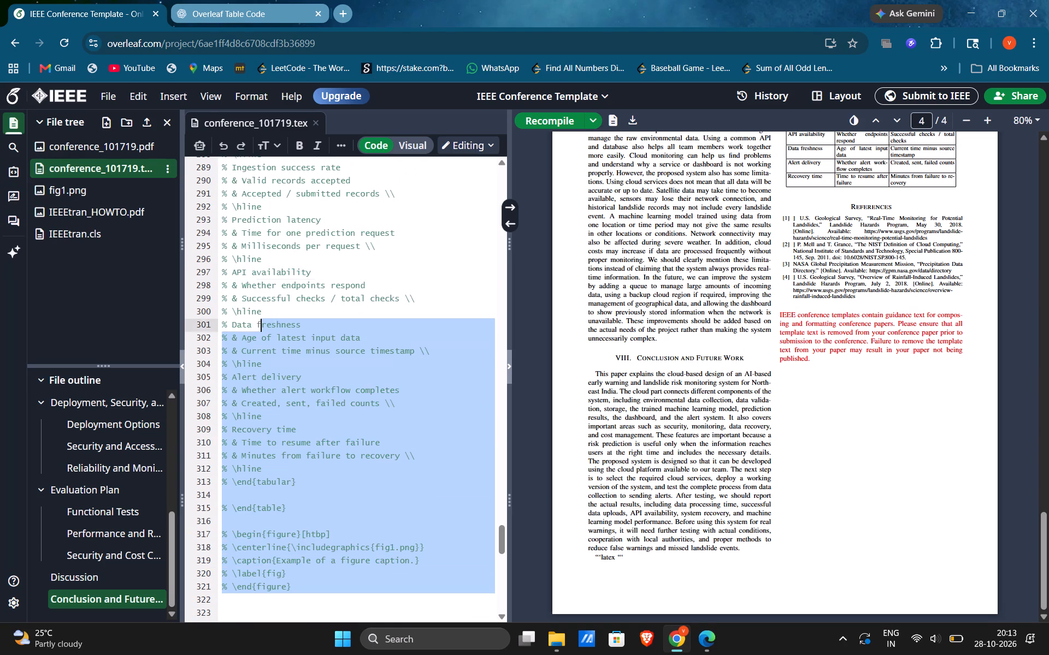
left_click_drag(254, 289, 202, 321)
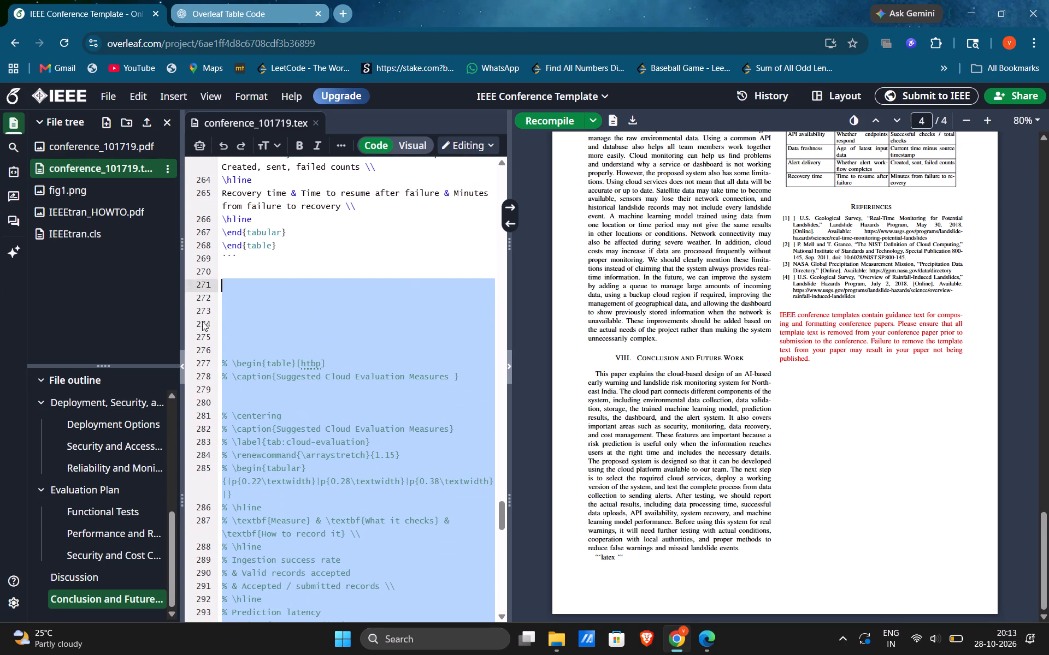
left_click_drag(202, 321, 204, 356)
key("BackSpace")
key("BackSpace")
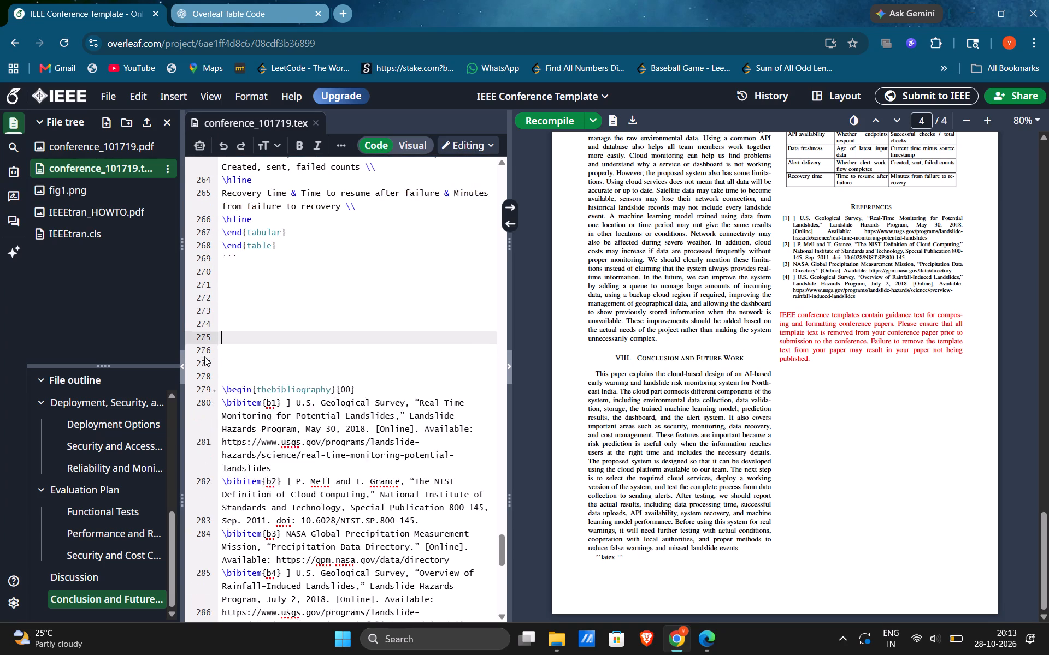
key("BackSpace")
key("BackSpace")
key("BackSpace")
key("BackSpace")
key("BackSpace")
key("BackSpace")
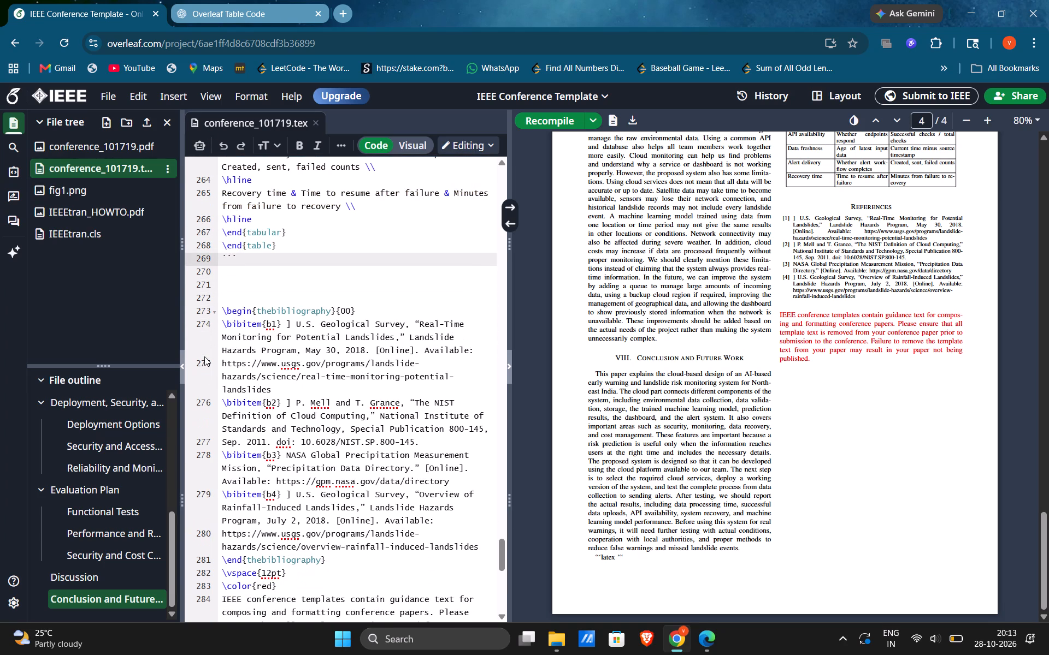
left_click(261, 295)
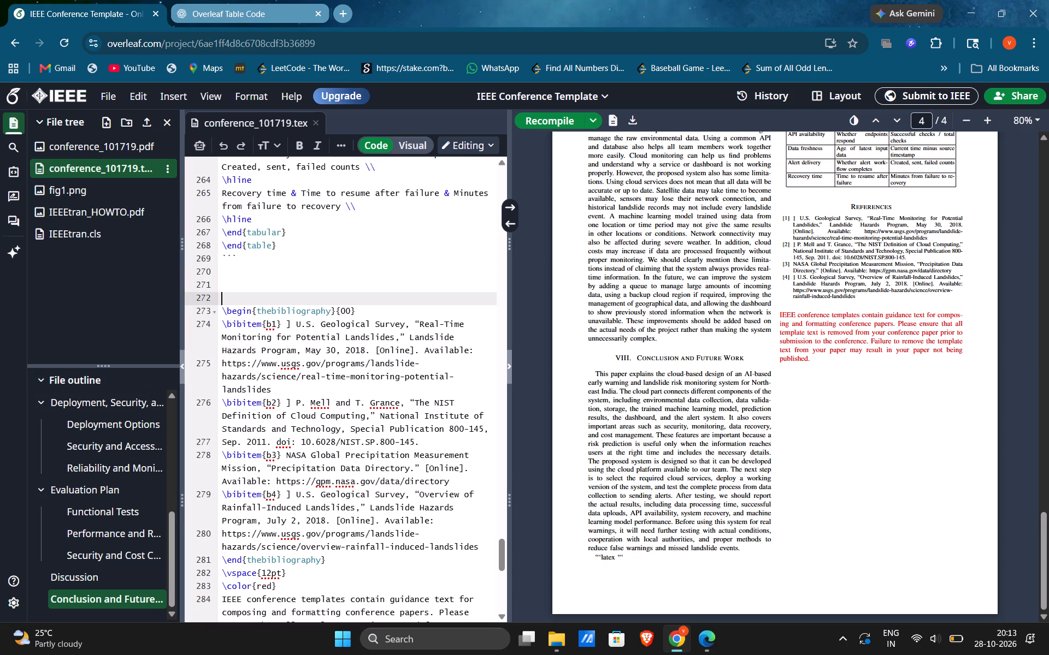
key("BackSpace")
key("BackSpace")
Delete the red IEEE template guidance paragraph after the bibliography, including its \vspace{12pt} and \color{red} lines.
scroll(261, 295, "down", 3)
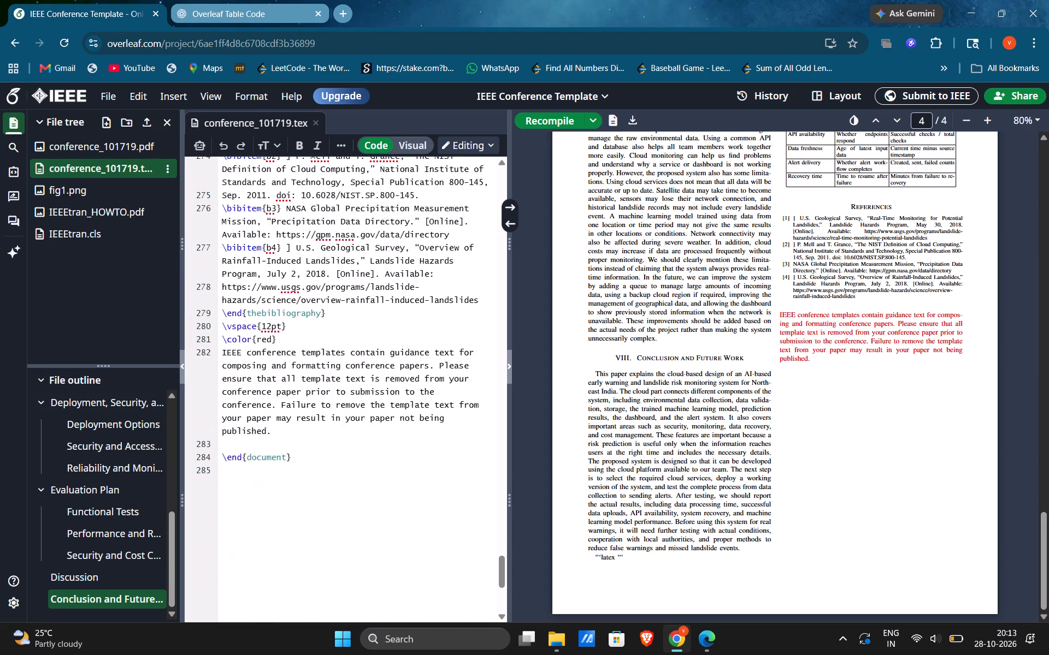
scroll(261, 295, "down", 2)
scroll(292, 361, "up", 1)
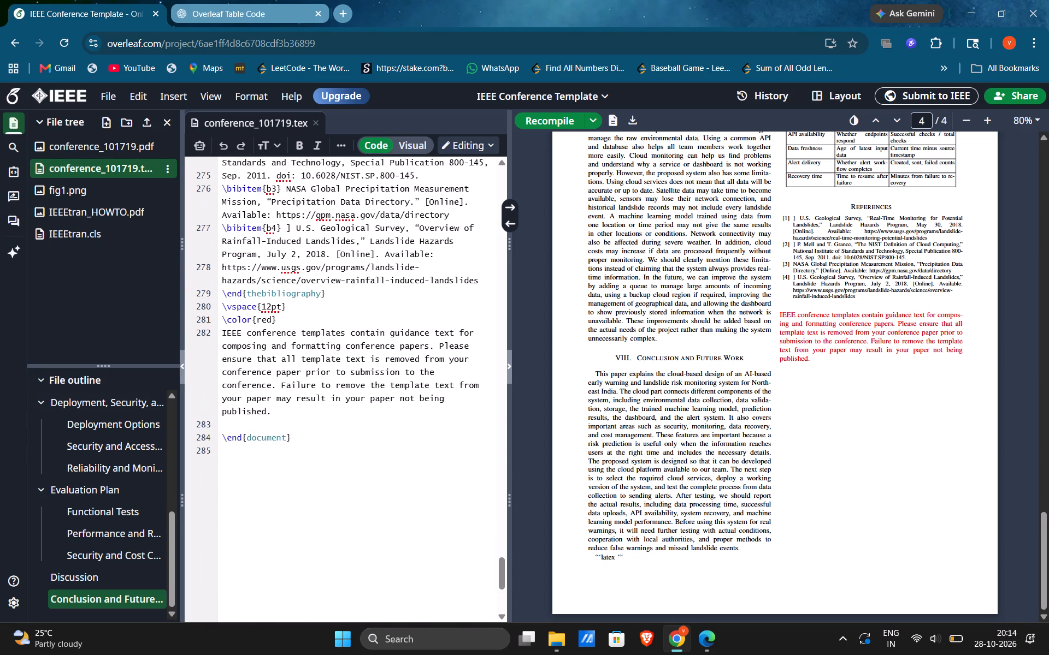
scroll(292, 361, "up", 1)
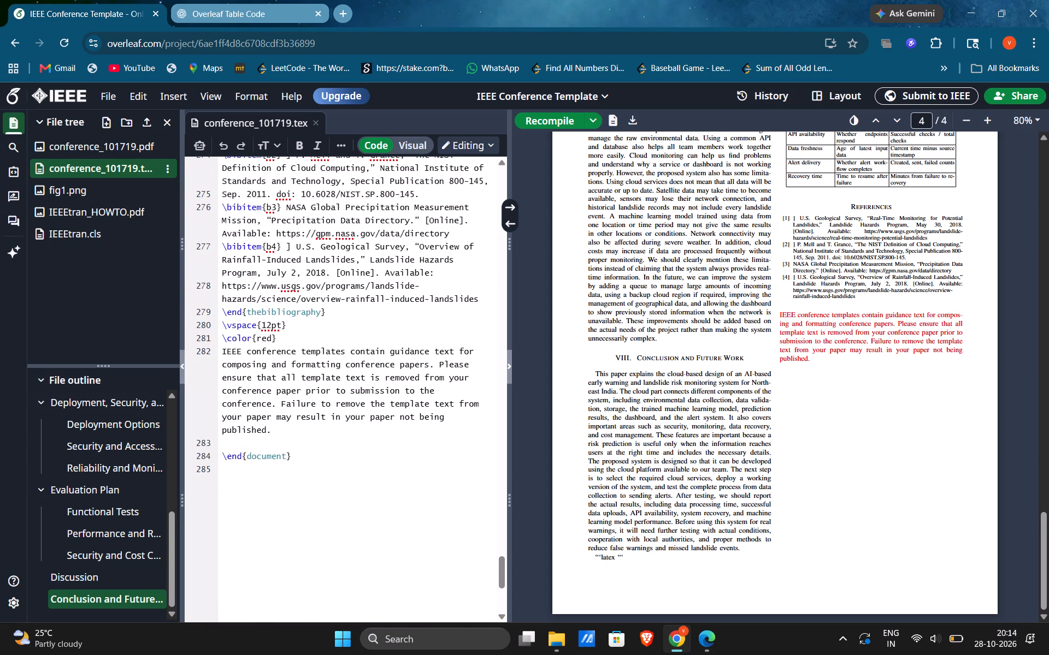
left_click_drag(288, 438, 226, 358)
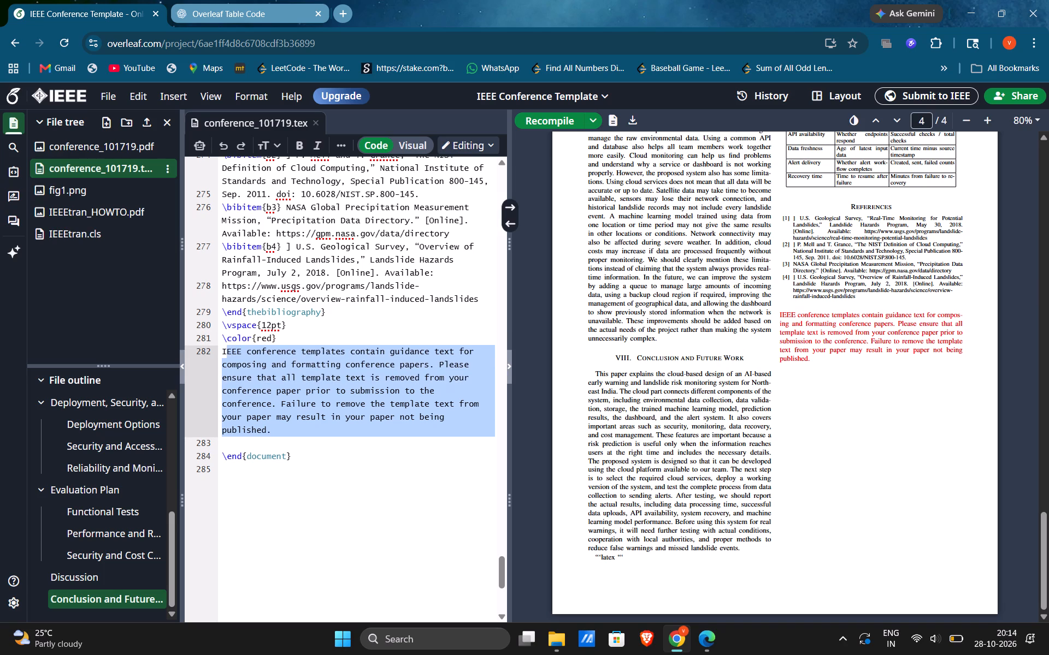
left_click_drag(226, 358, 217, 329)
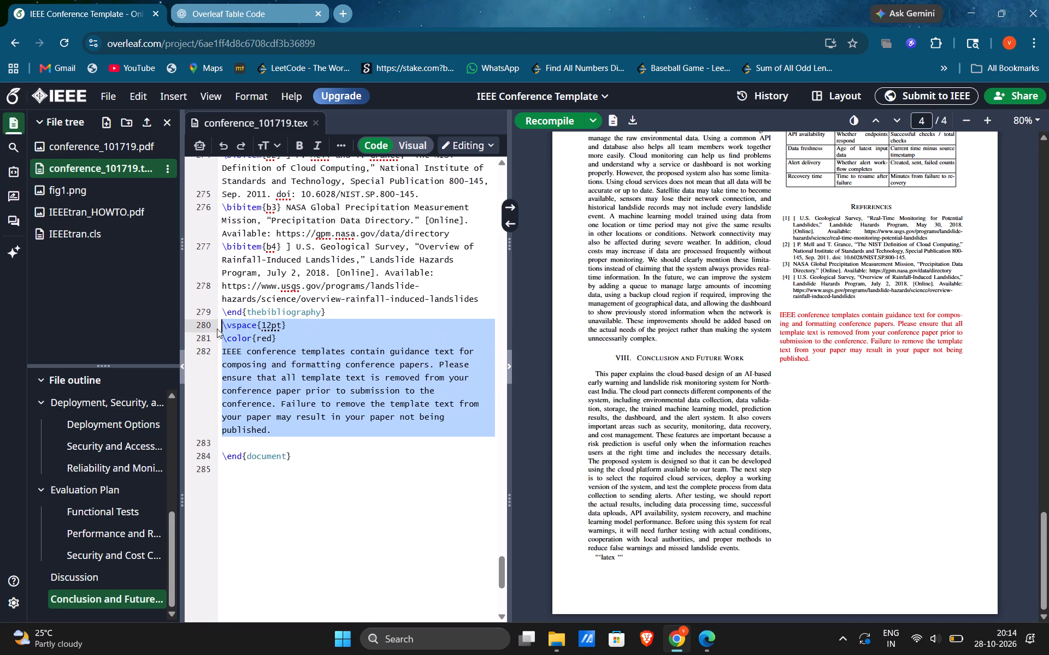
left_click_drag(217, 329, 215, 330)
key("BackSpace")
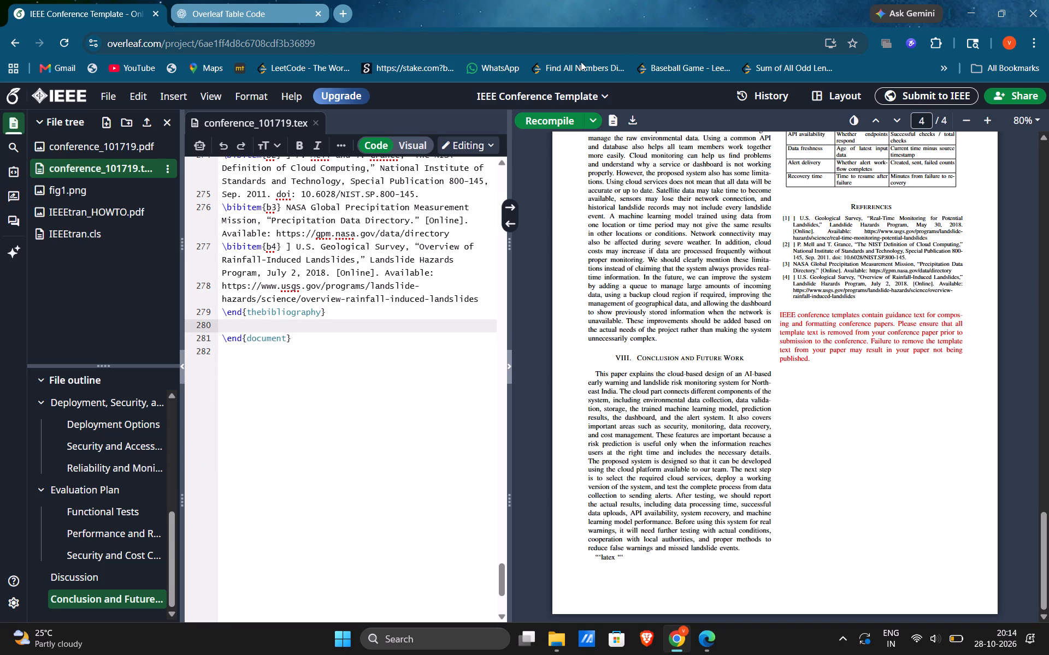
Recompile the paper and review the PDF from the references page back up to the enlarged title block.
left_click(551, 120)
scroll(871, 383, "up", 2)
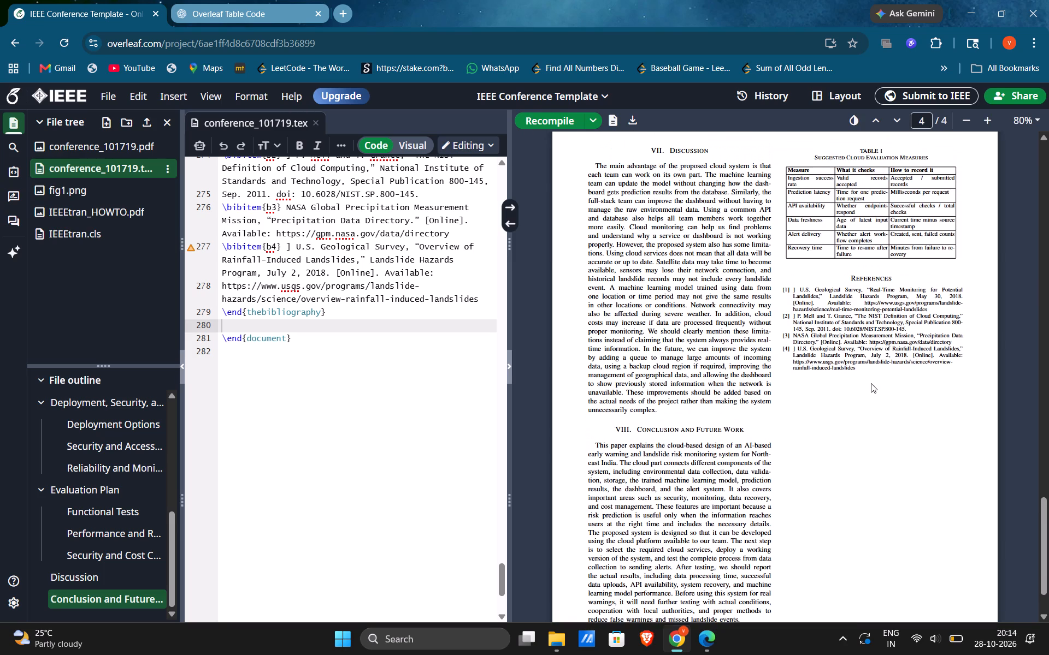
scroll(871, 383, "up", 15)
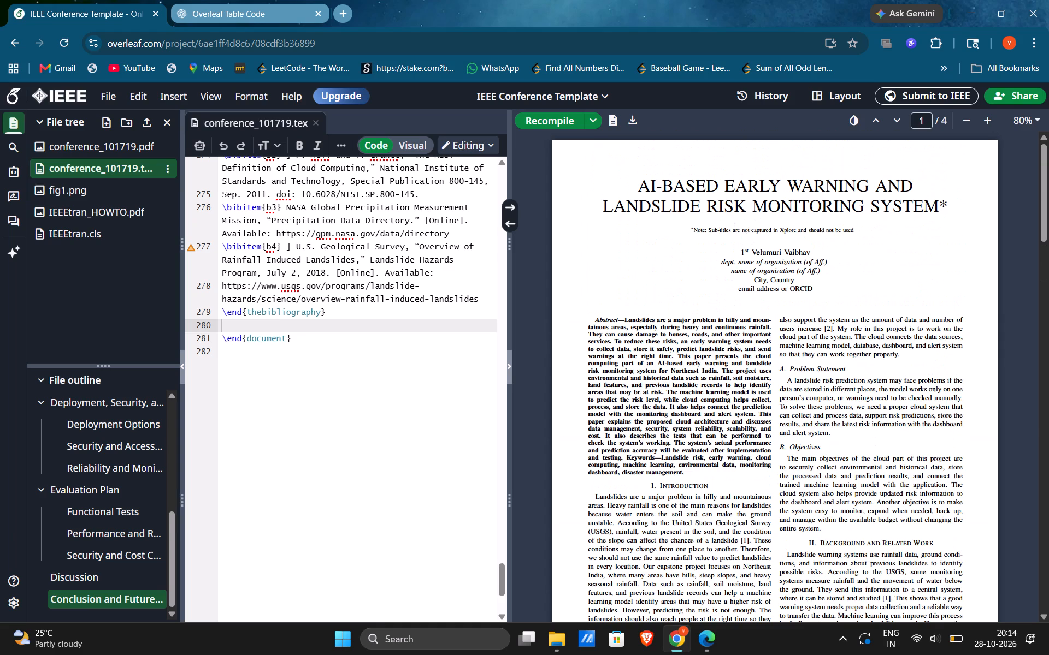
scroll(761, 261, "up", 4)
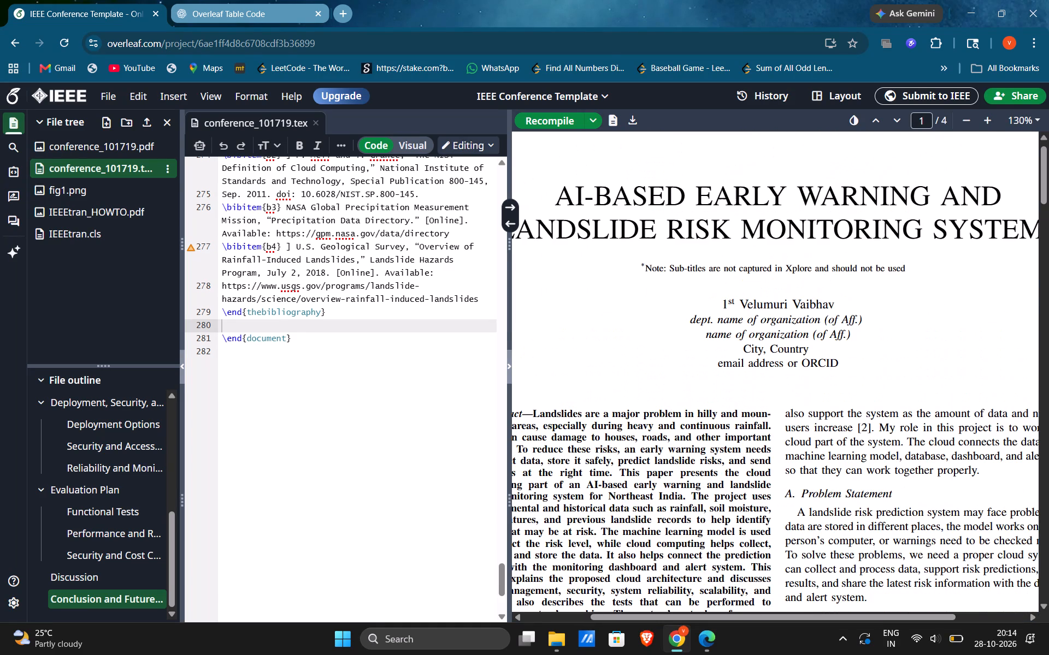
scroll(761, 261, "up", 1)
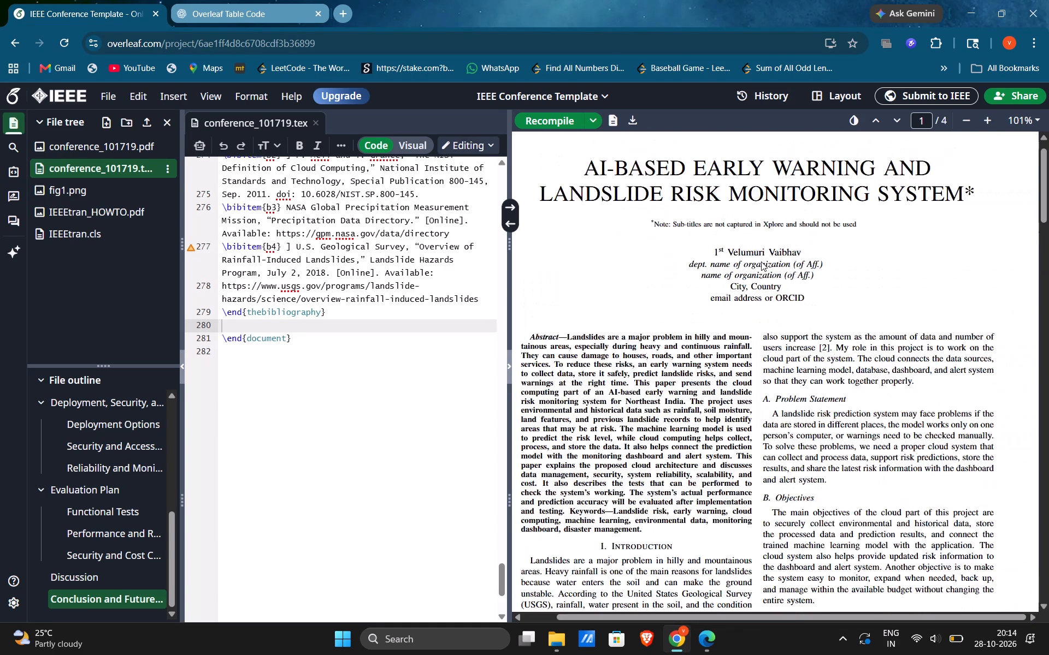
scroll(761, 261, "up", 1)
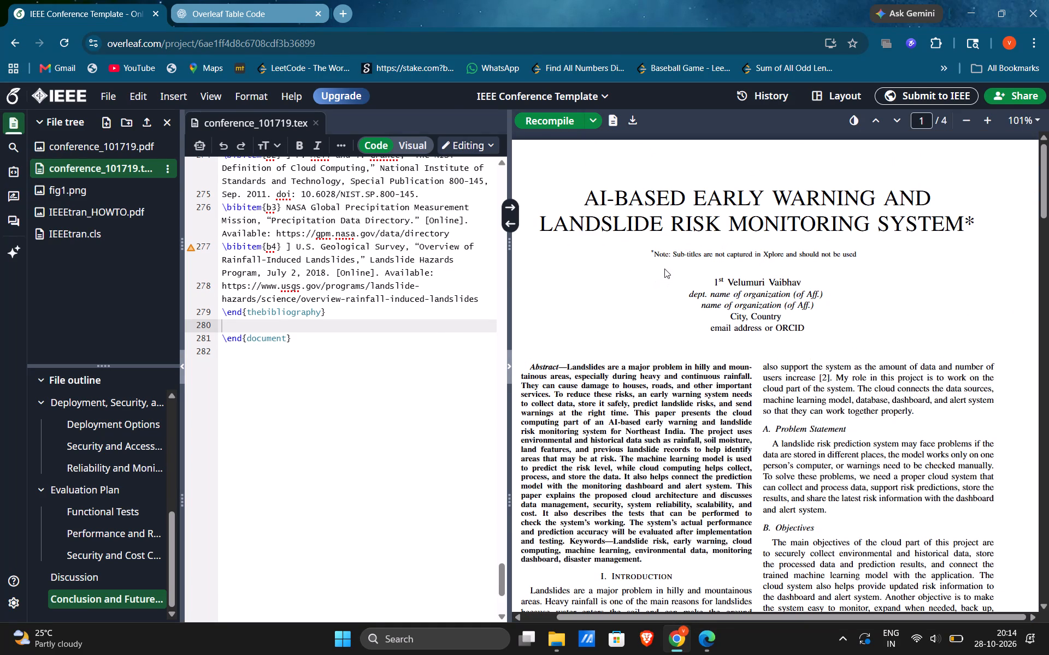
key("alt+Tab")
key("alt+Tab")
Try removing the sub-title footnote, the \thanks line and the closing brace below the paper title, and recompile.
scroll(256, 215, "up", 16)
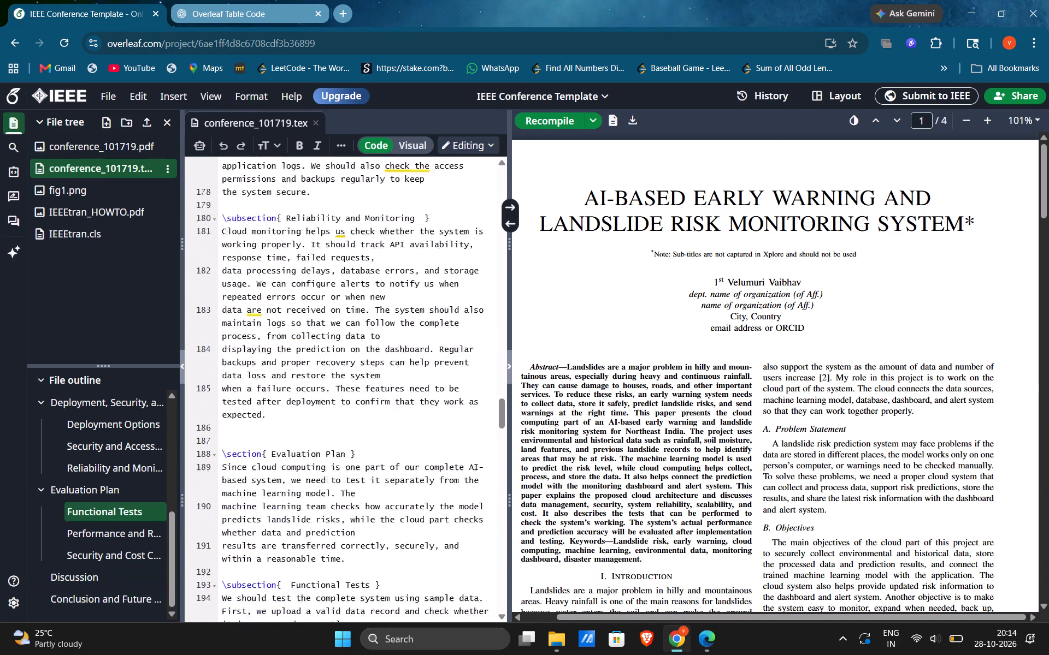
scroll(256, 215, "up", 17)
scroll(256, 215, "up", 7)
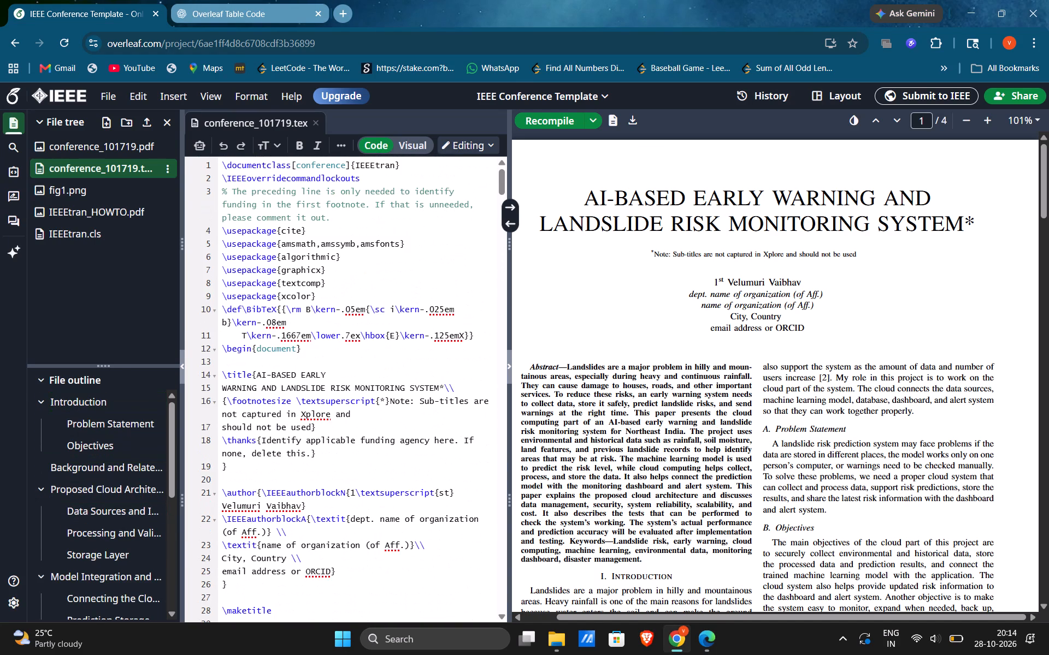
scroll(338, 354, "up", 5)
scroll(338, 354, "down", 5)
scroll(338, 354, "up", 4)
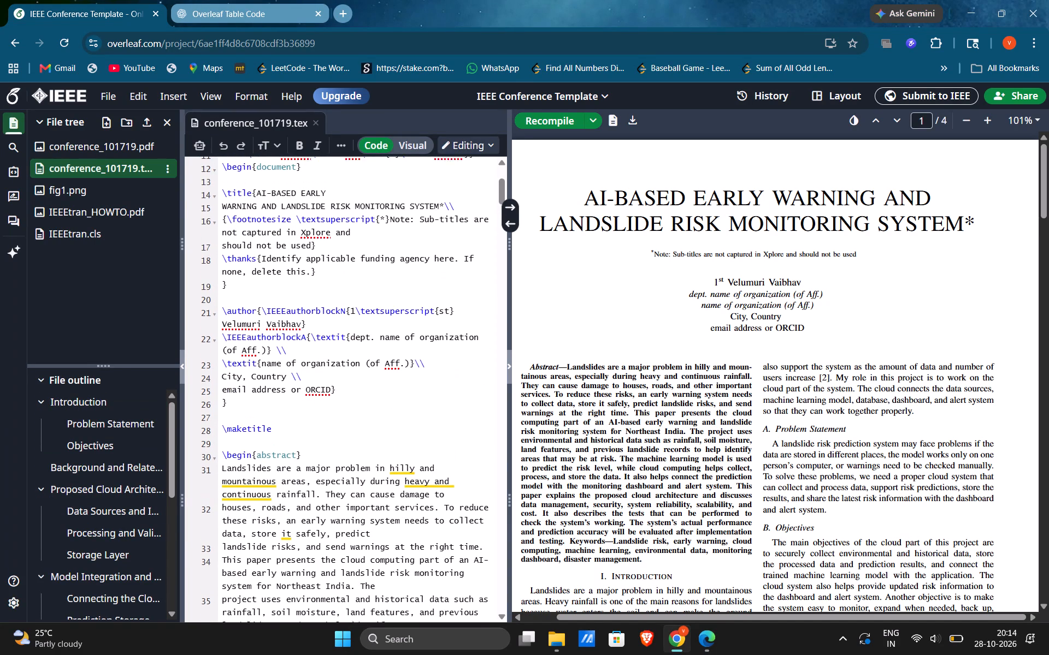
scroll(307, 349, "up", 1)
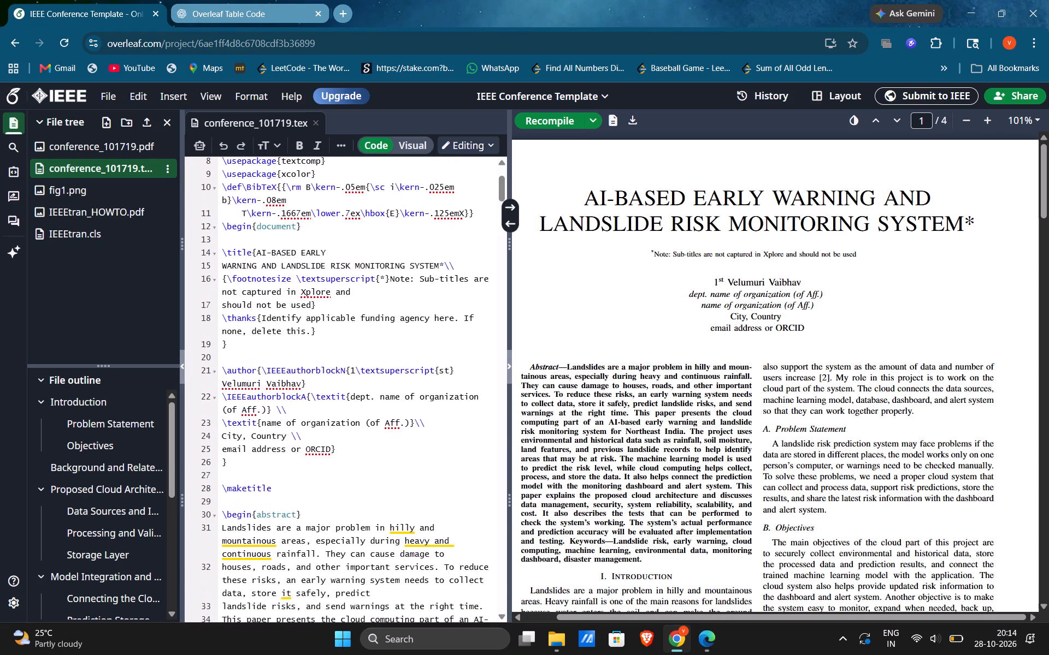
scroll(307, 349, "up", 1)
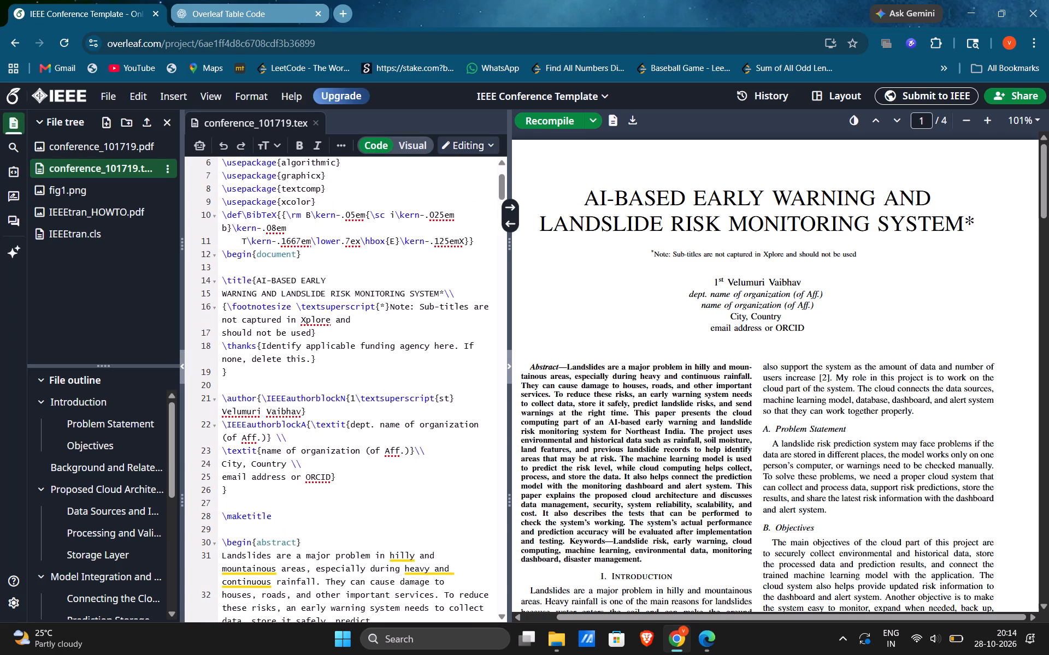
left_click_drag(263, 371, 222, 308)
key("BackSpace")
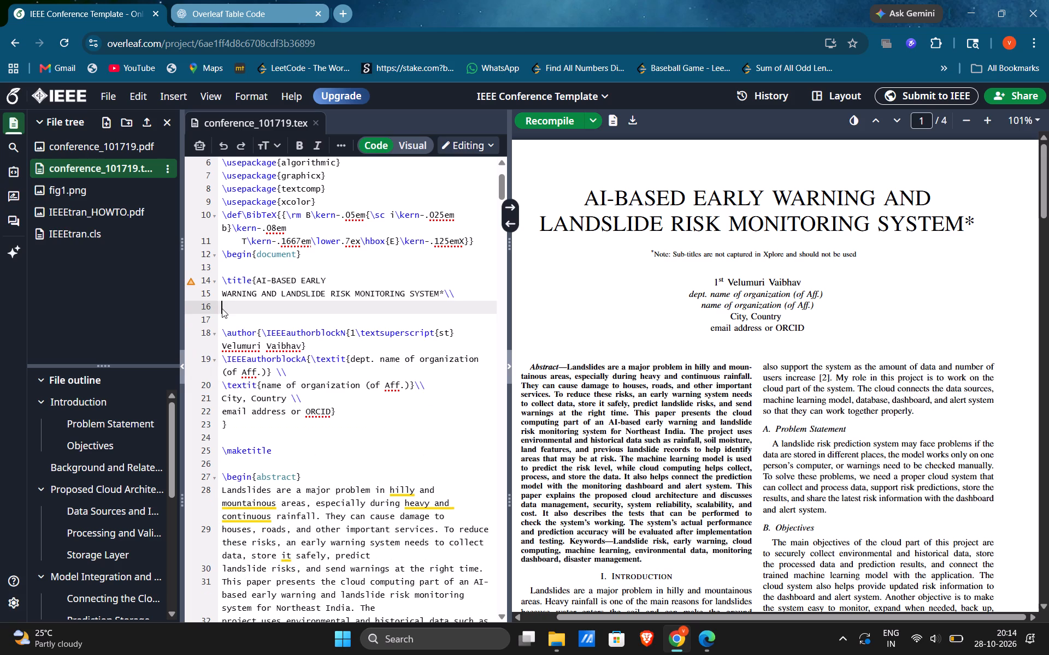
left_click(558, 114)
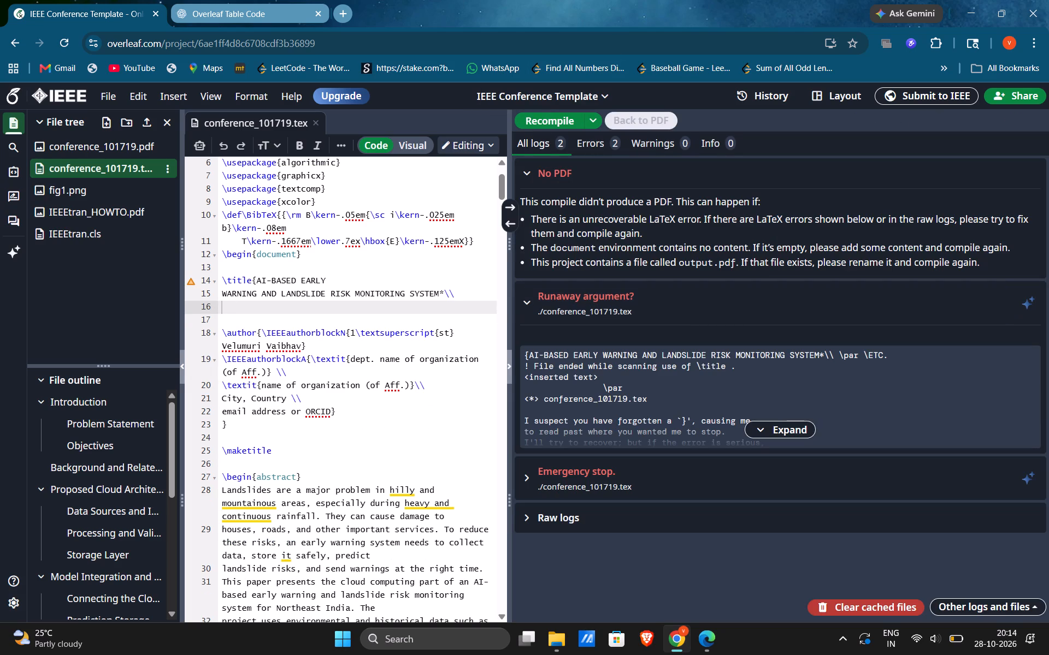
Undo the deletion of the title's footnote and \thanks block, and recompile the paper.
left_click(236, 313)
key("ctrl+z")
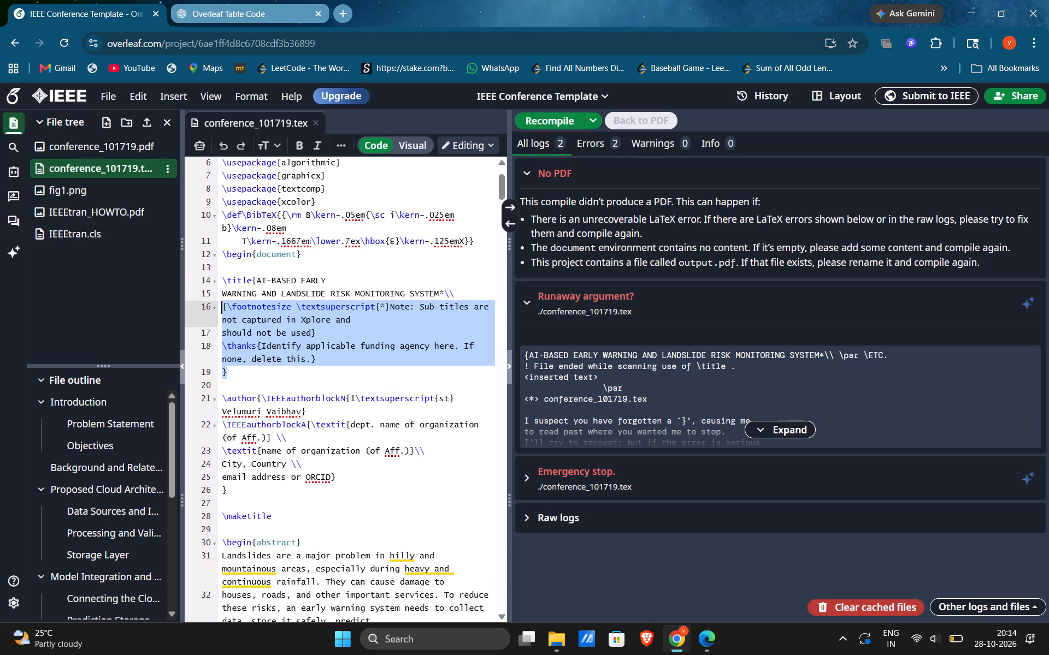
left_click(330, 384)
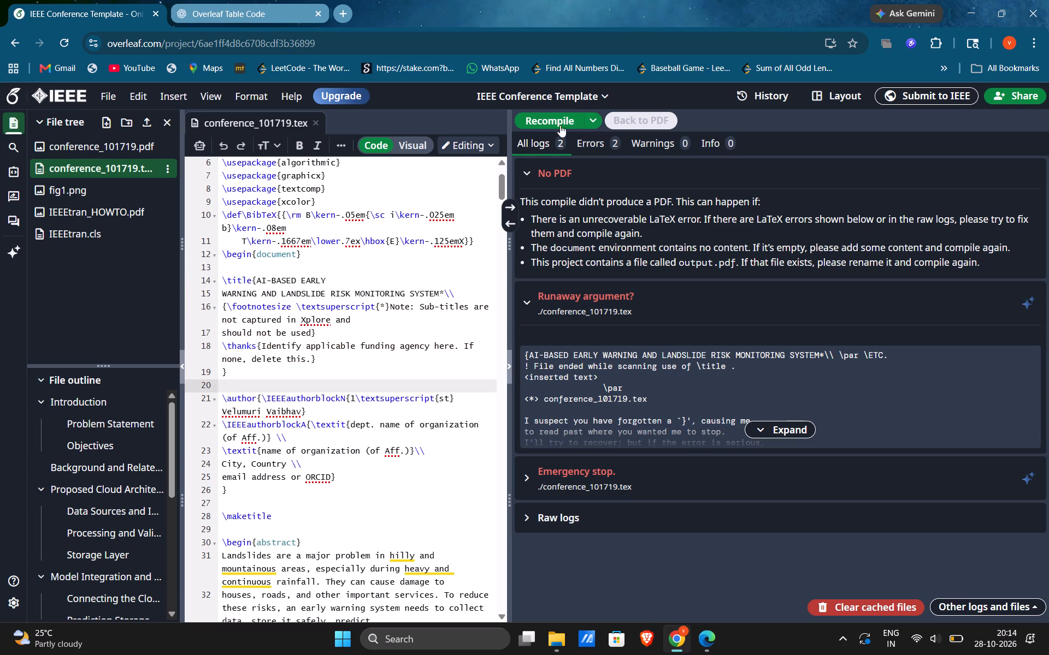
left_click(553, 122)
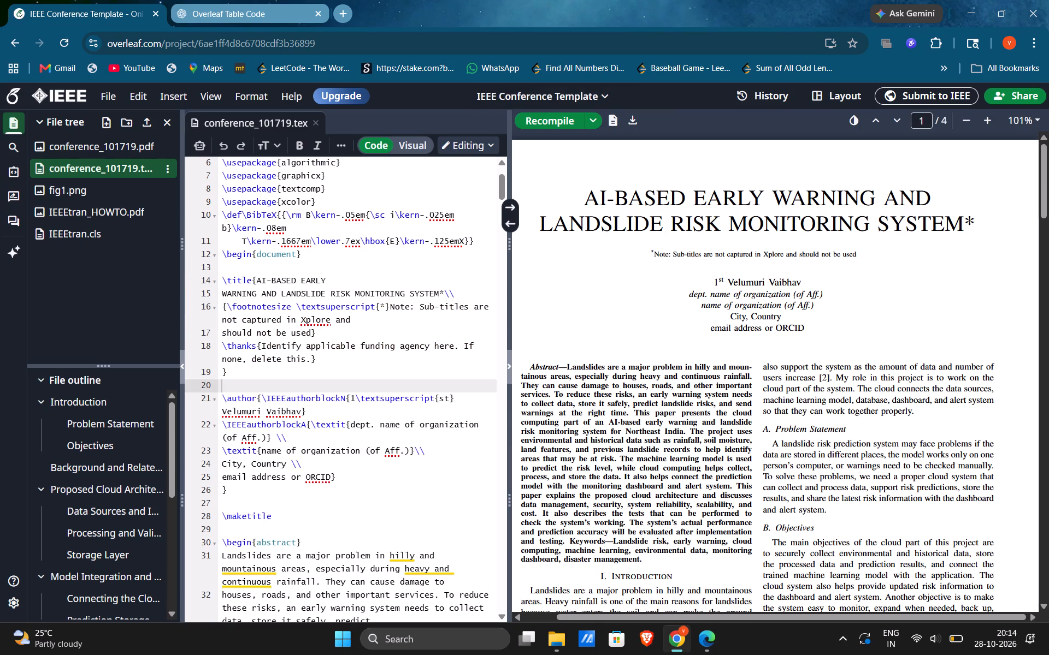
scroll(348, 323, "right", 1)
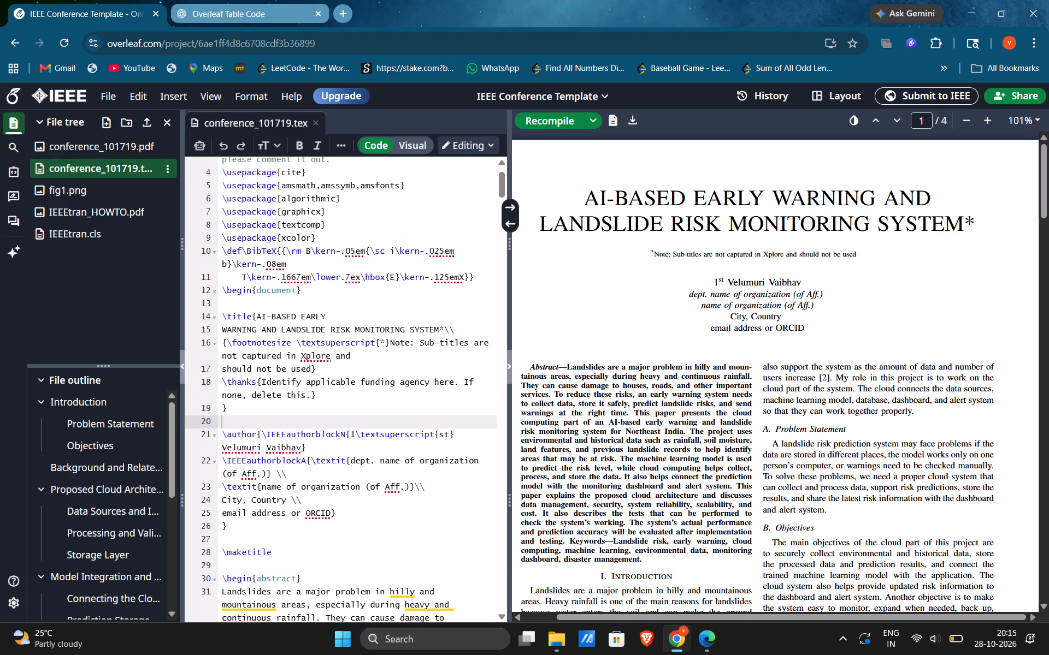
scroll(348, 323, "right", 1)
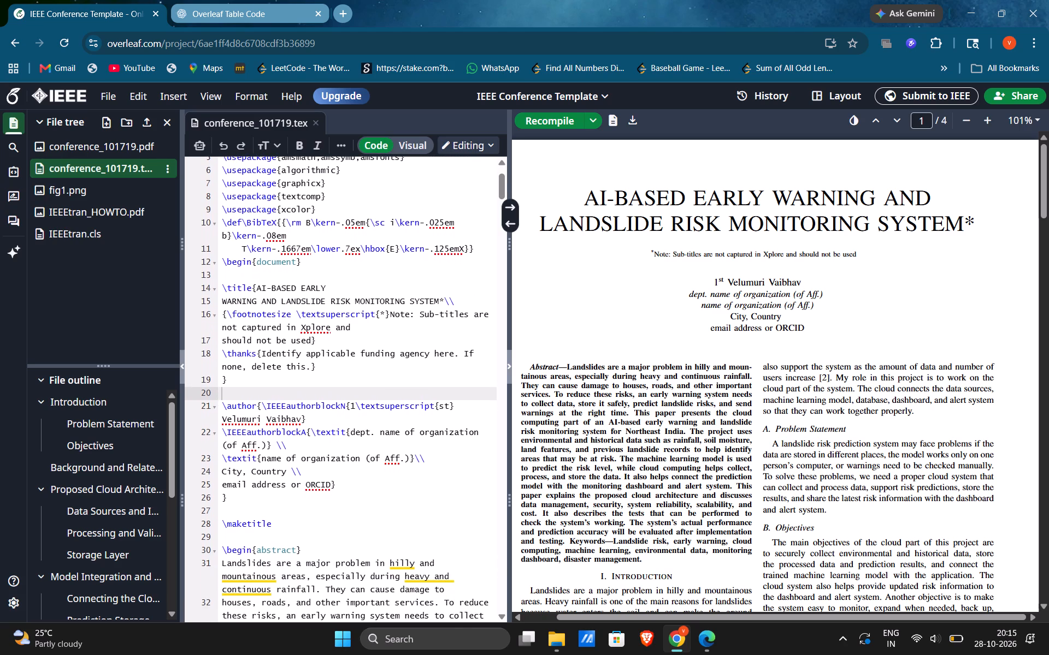
Replace the department placeholder in the author block with "Computer Science and Engineering", keeping the "dept." prefix.
left_click(239, 383)
left_click(245, 400)
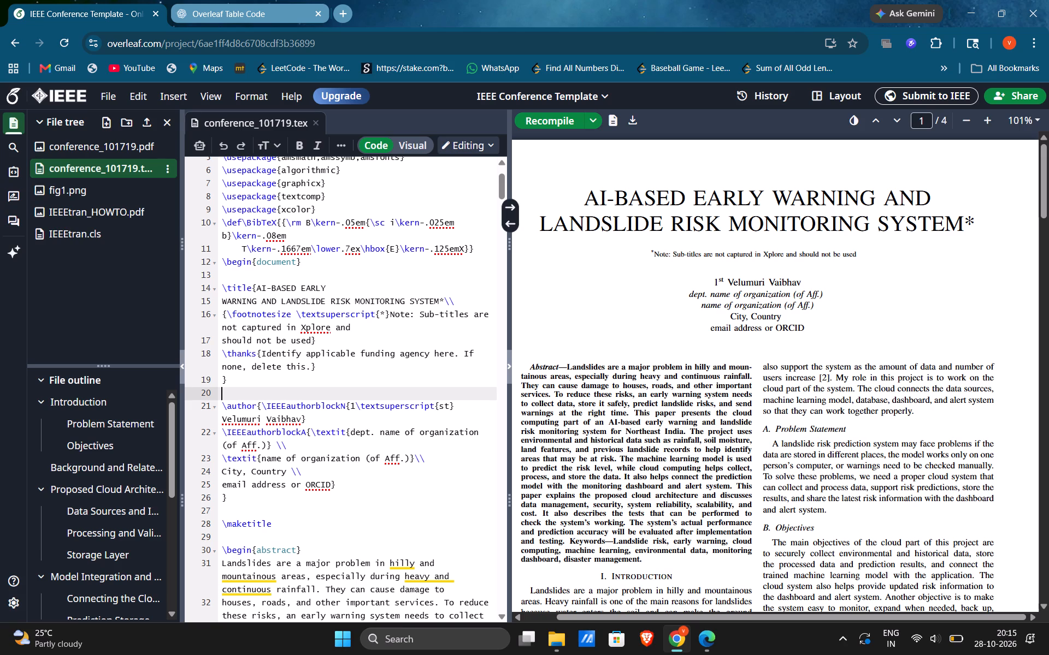
left_click(482, 430)
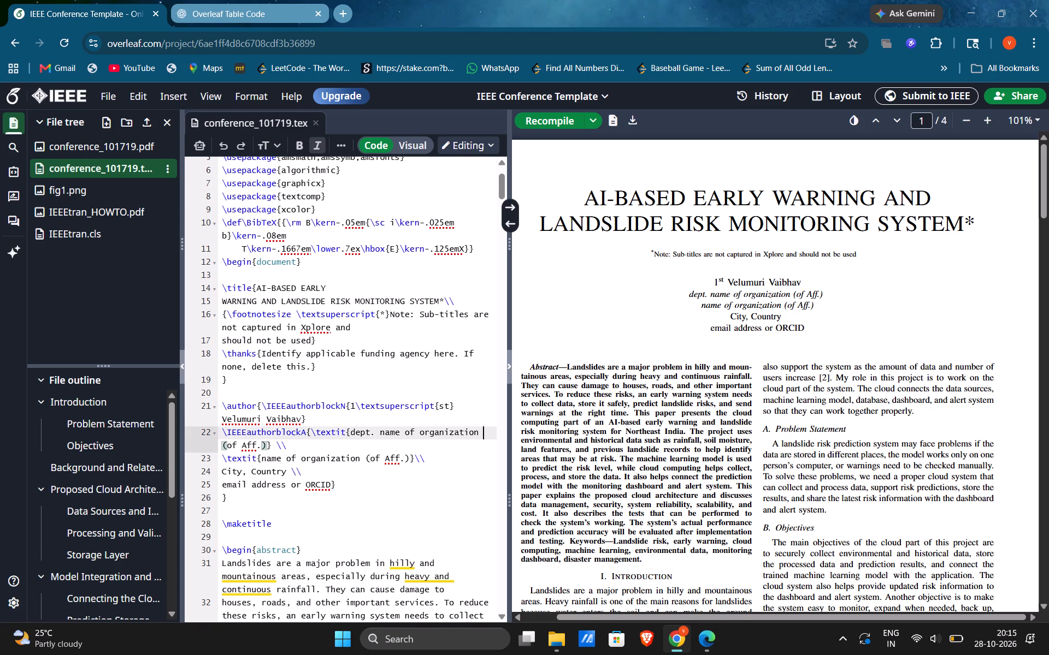
key("BackSpace")
key("BackSpace")
key("BackSpace")
key("BackSpace")
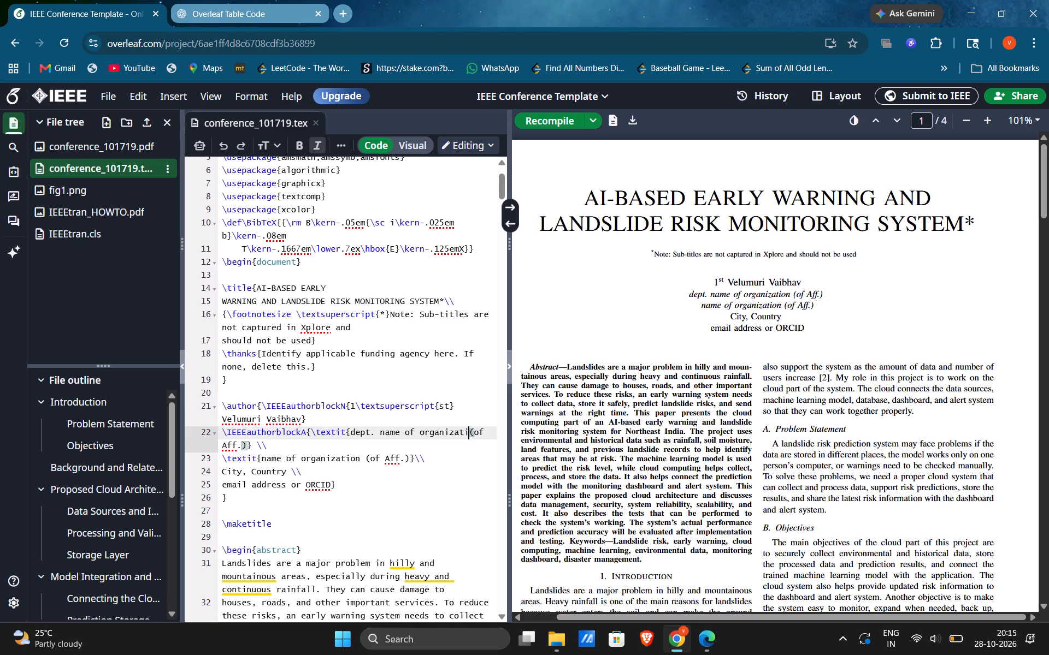
key("BackSpace")
key("BackSpace")
key("BackSpace")
key("BackSpace")
key("BackSpace")
key("BackSpace")
key("BackSpace")
key("BackSpace")
key("BackSpace")
key("BackSpace")
key("BackSpace")
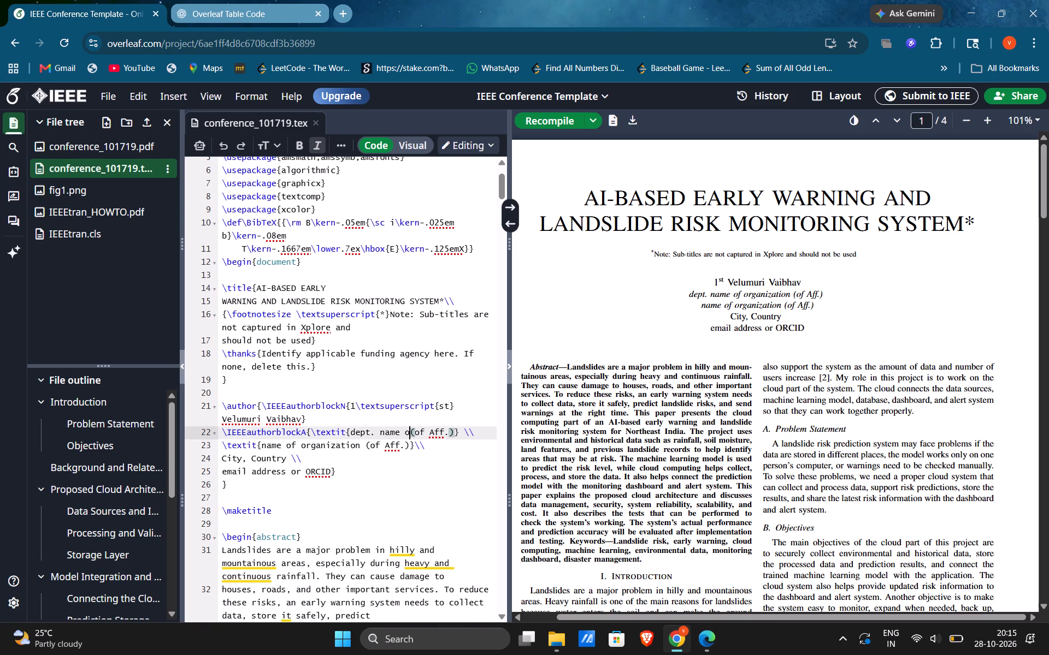
key("BackSpace")
key("BackSpace")
key("BackSpace")
key("BackSpace")
key("BackSpace")
key("BackSpace")
type("Computer Science and")
key("space")
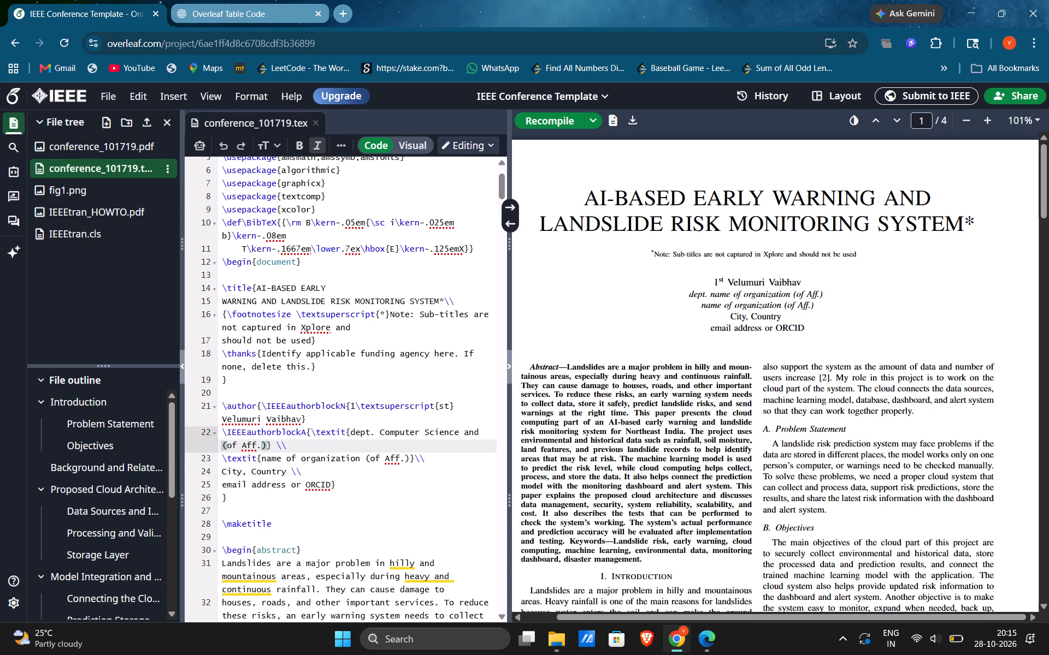
type("Engl")
key("BackSpace")
type("ineering")
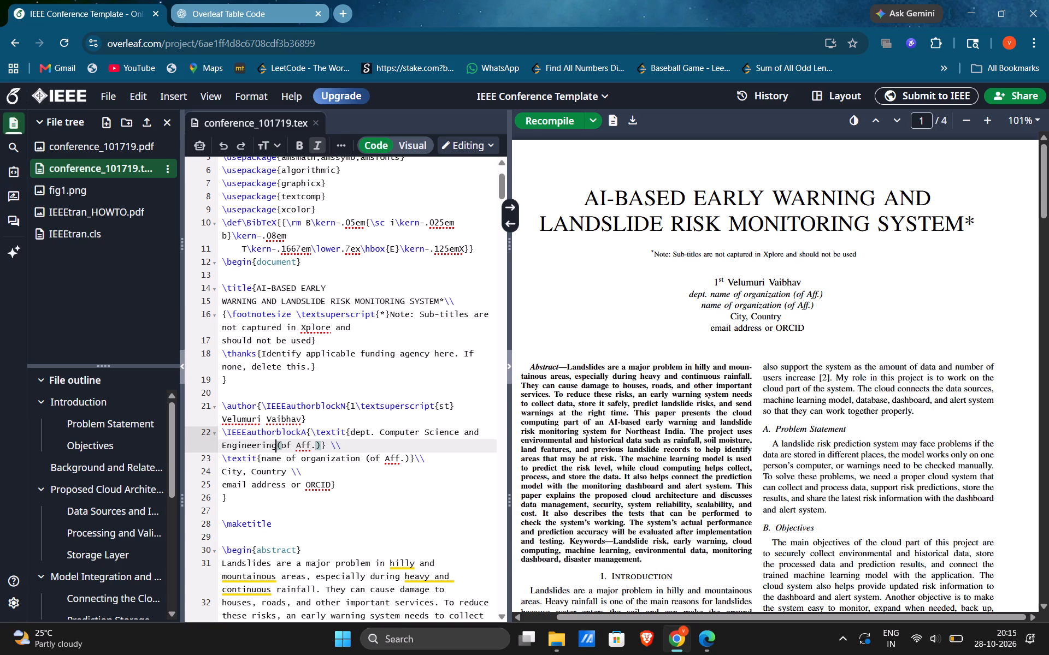
Remove the "(of Aff.)" text from the author's department line and recompile the paper.
key("Right")
key("Right")
key("Right")
key("Right")
key("Right")
key("Right")
key("Right")
key("Right")
key("Right")
key("BackSpace")
key("BackSpace")
key("BackSpace")
key("BackSpace")
key("BackSpace")
key("BackSpace")
key("BackSpace")
key("BackSpace")
key("BackSpace")
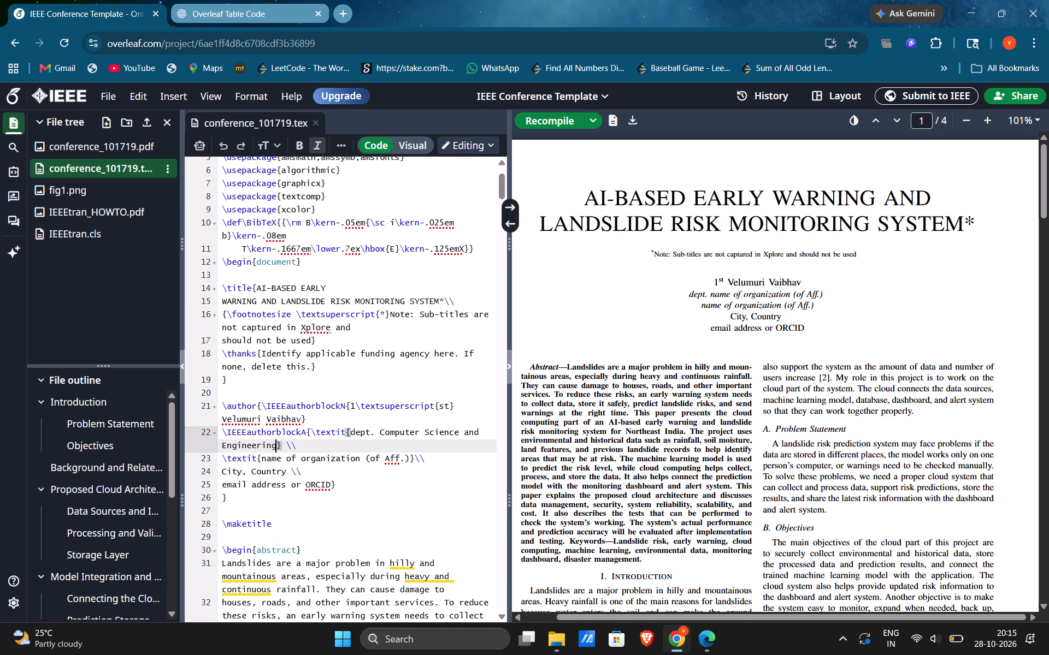
left_click(553, 124)
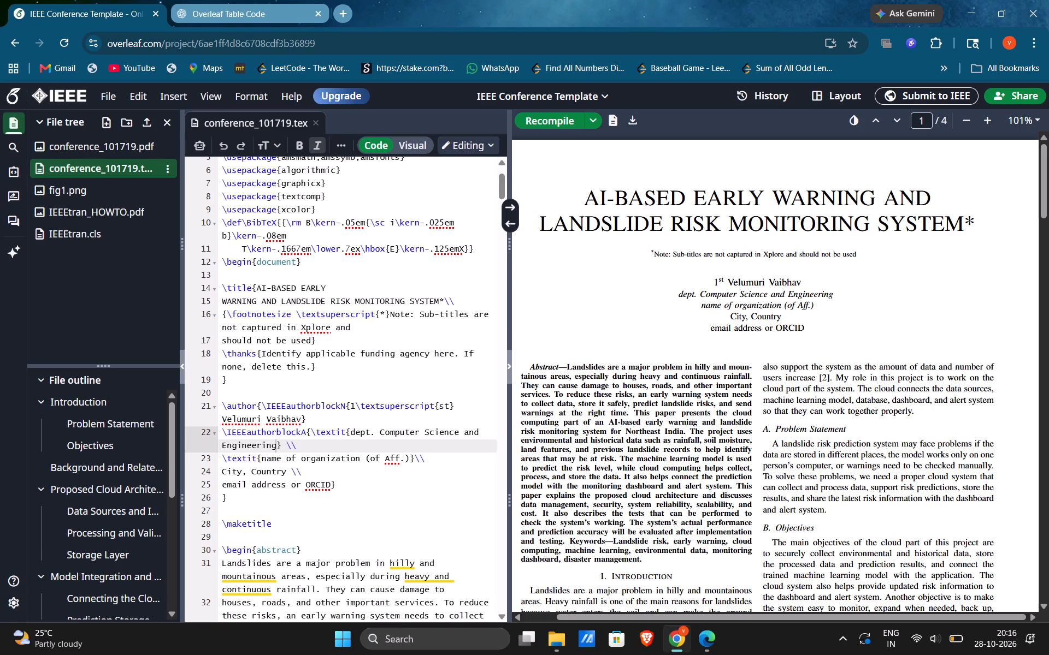
Replace the "name of organization (of Aff.)" placeholder in the author block with "Lovely Professional University".
left_click(393, 460)
key("Right")
key("Right")
key("Right")
key("BackSpace")
key("BackSpace")
key("BackSpace")
key("BackSpace")
key("BackSpace")
key("BackSpace")
key("BackSpace")
key("BackSpace")
key("BackSpace")
key("BackSpace")
key("BackSpace")
key("BackSpace")
key("BackSpace")
key("BackSpace")
key("BackSpace")
key("BackSpace")
key("BackSpace")
key("BackSpace")
key("BackSpace")
key("BackSpace")
key("BackSpace")
key("BackSpace")
key("BackSpace")
key("BackSpace")
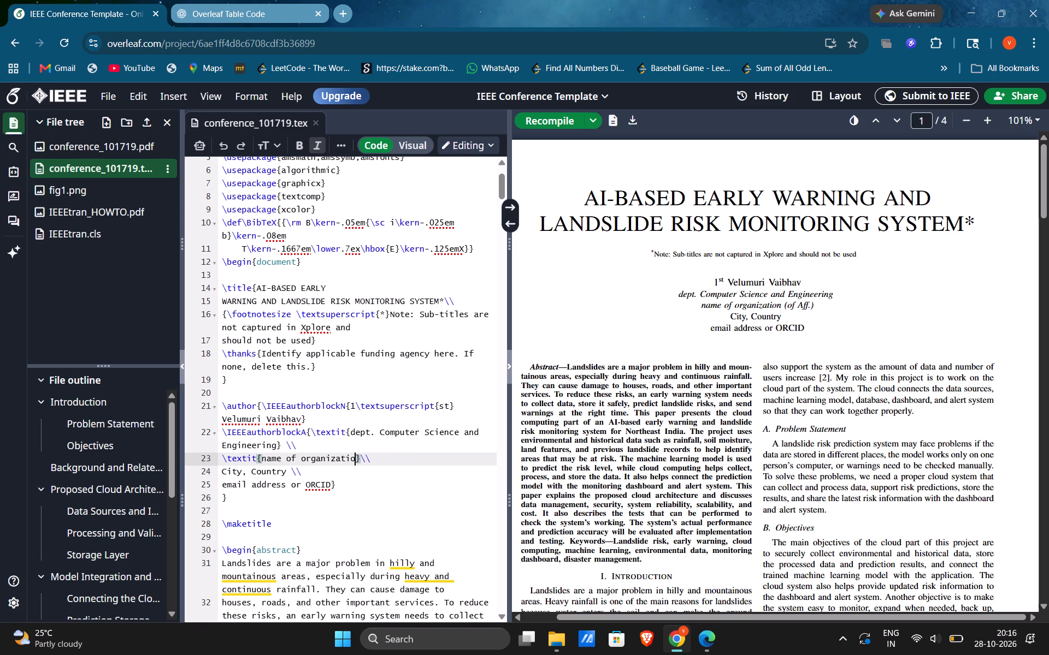
key("BackSpace")
key("BackSpace")
key("BackSpace")
key("BackSpace")
key("BackSpace")
key("BackSpace")
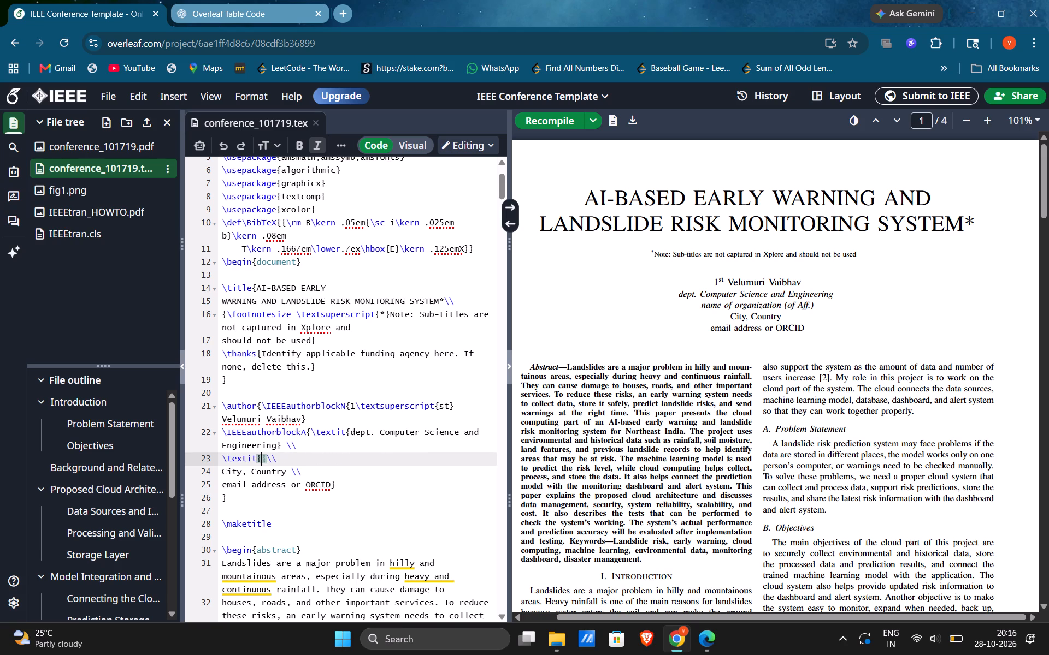
type("Lovely Professional University")
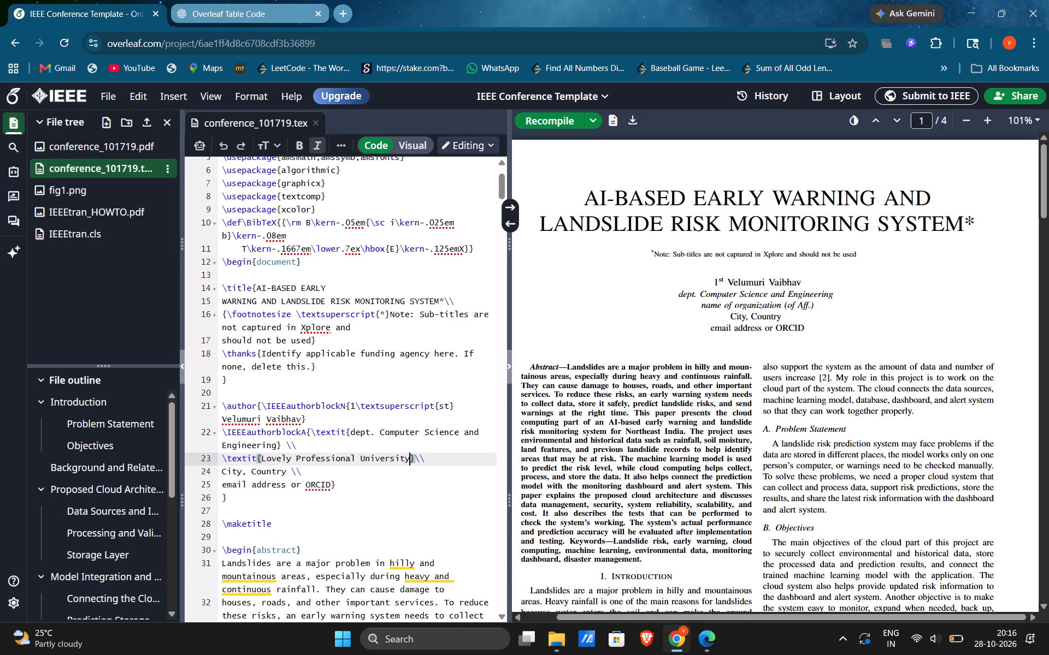
Replace the "City" placeholder in the author block with "Jalandhar".
left_click(271, 475)
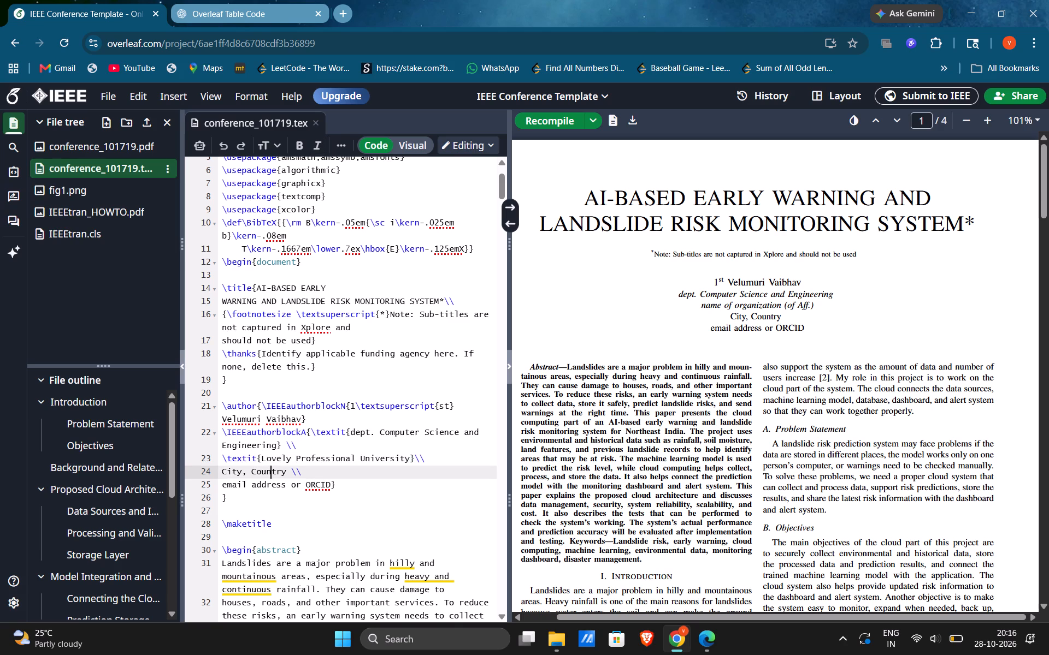
key("Left")
key("Left")
key("Left")
key("Left")
key("Left")
key("Left")
key("BackSpace")
key("BackSpace")
key("BackSpace")
key("BackSpace")
key("shift+p")
key("BackSpace")
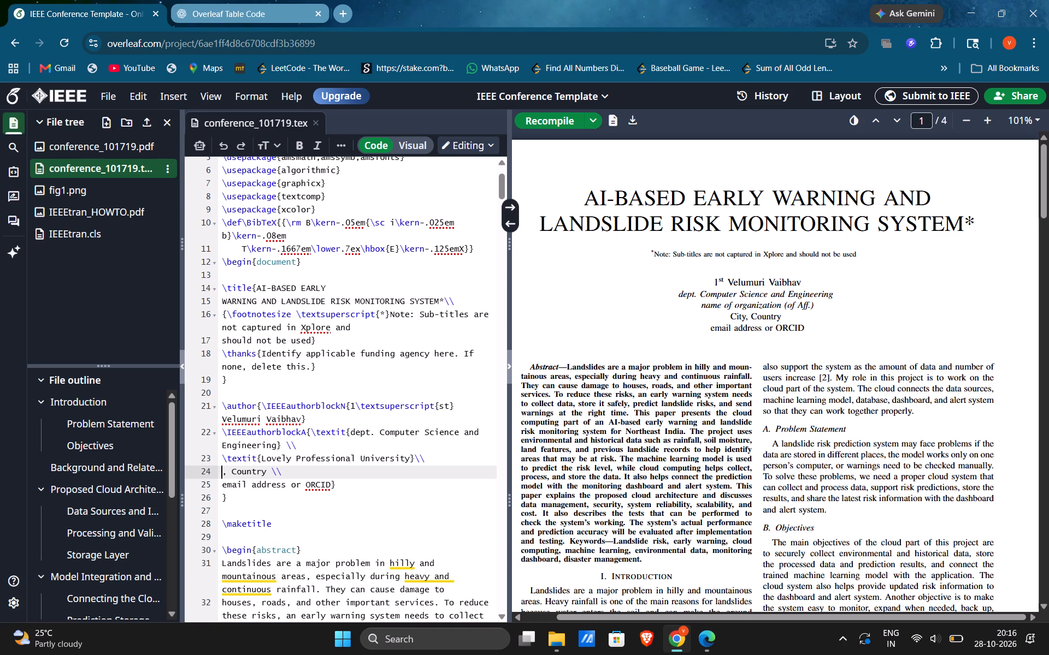
type("Phagwara")
key("Right")
key("Left")
key("BackSpace")
key("BackSpace")
key("BackSpace")
key("BackSpace")
key("BackSpace")
key("BackSpace")
key("BackSpace")
key("BackSpace")
type("Jalan")
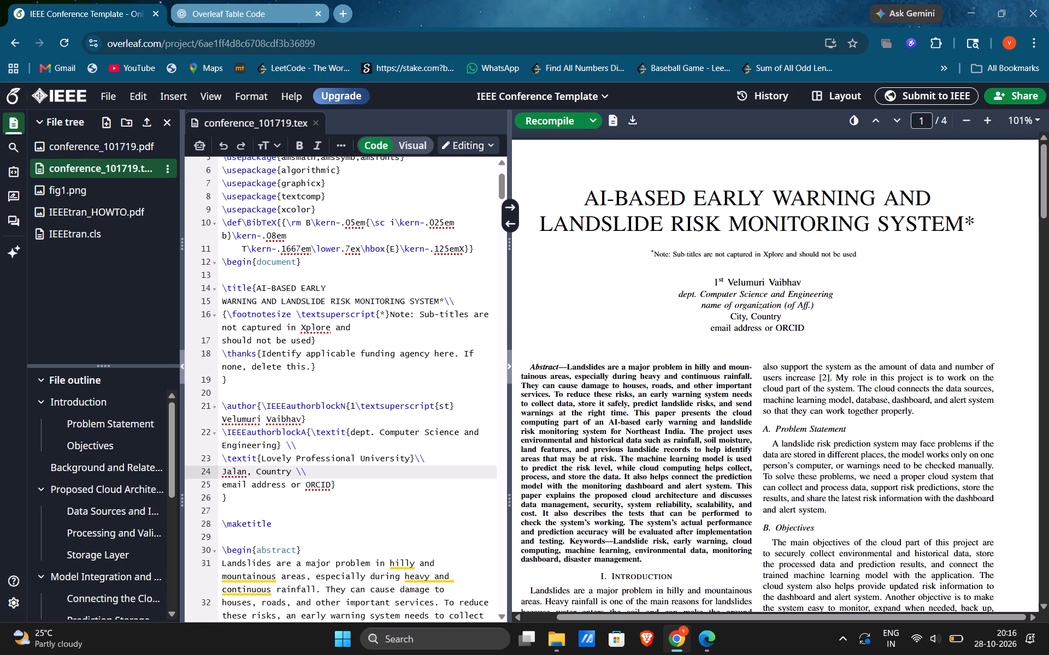
type("dhar")
Replace the "Country" placeholder after the city in the author block with "India".
key("Right")
key("Right")
key("Right")
key("Right")
key("Right")
key("Right")
key("Right")
key("Right")
key("Right")
key("BackSpace")
key("BackSpace")
key("BackSpace")
key("BackSpace")
key("BackSpace")
key("BackSpace")
key("BackSpace")
key("BackSpace")
key("space")
type("India")
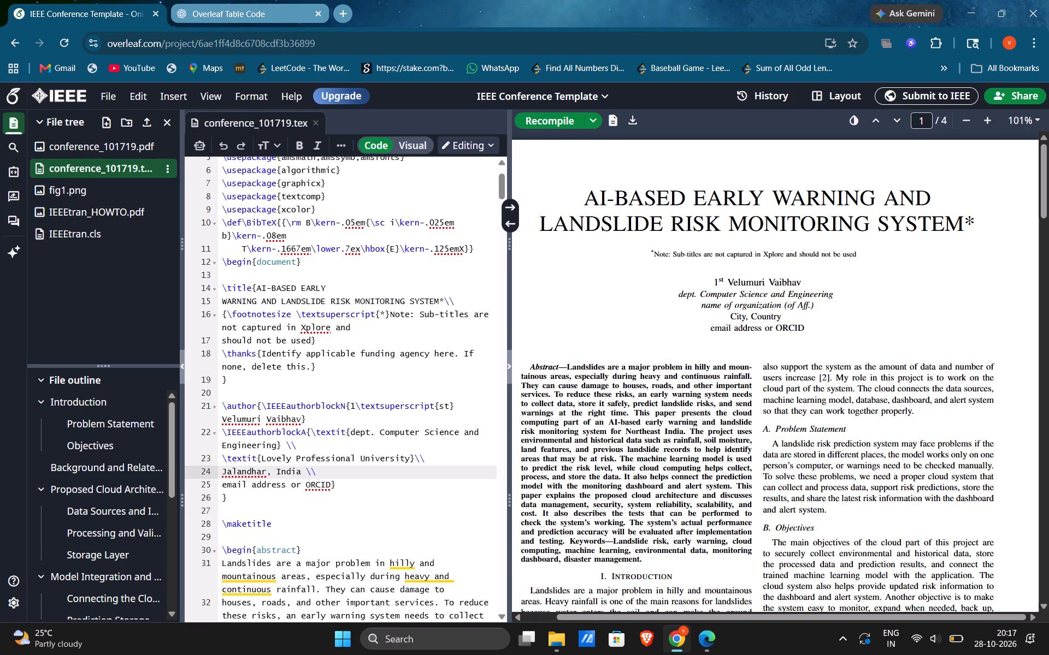
Clear the "email address or ORCID" placeholder from the author block, keeping its closing brace.
left_click(329, 485)
key("BackSpace")
key("BackSpace")
key("BackSpace")
key("BackSpace")
key("BackSpace")
key("BackSpace")
key("BackSpace")
key("BackSpace")
key("BackSpace")
key("BackSpace")
key("BackSpace")
key("BackSpace")
key("BackSpace")
key("BackSpace")
key("BackSpace")
key("BackSpace")
key("BackSpace")
key("BackSpace")
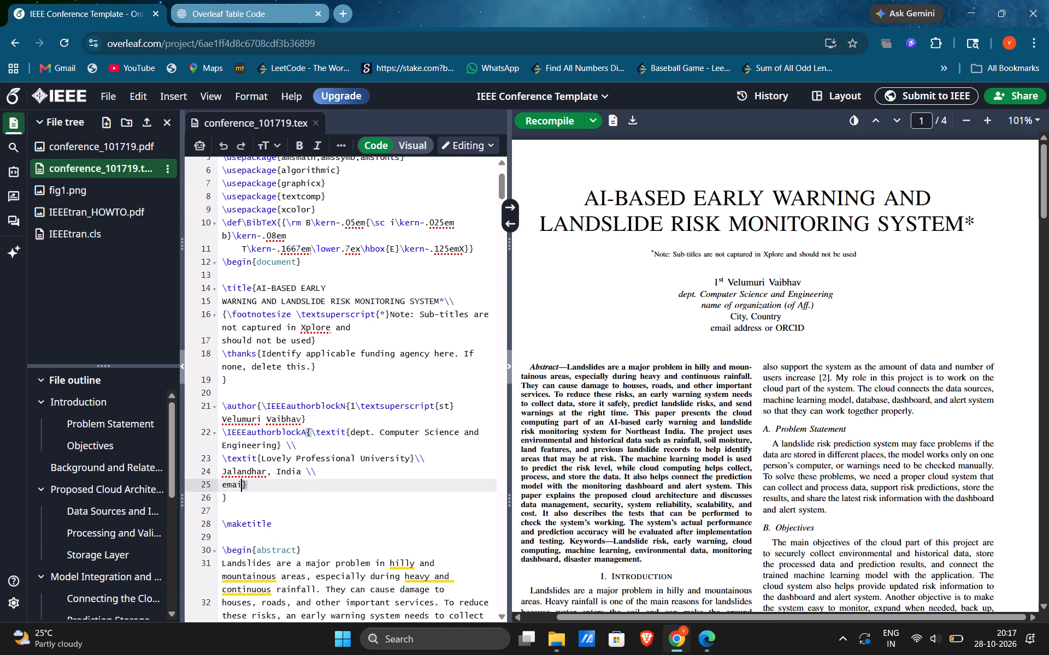
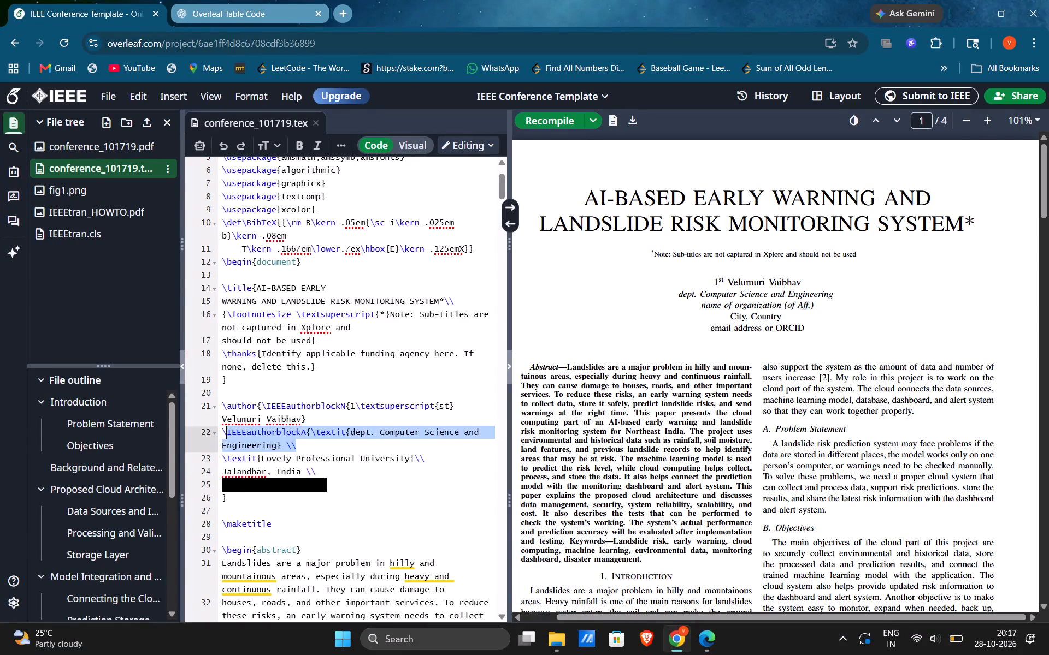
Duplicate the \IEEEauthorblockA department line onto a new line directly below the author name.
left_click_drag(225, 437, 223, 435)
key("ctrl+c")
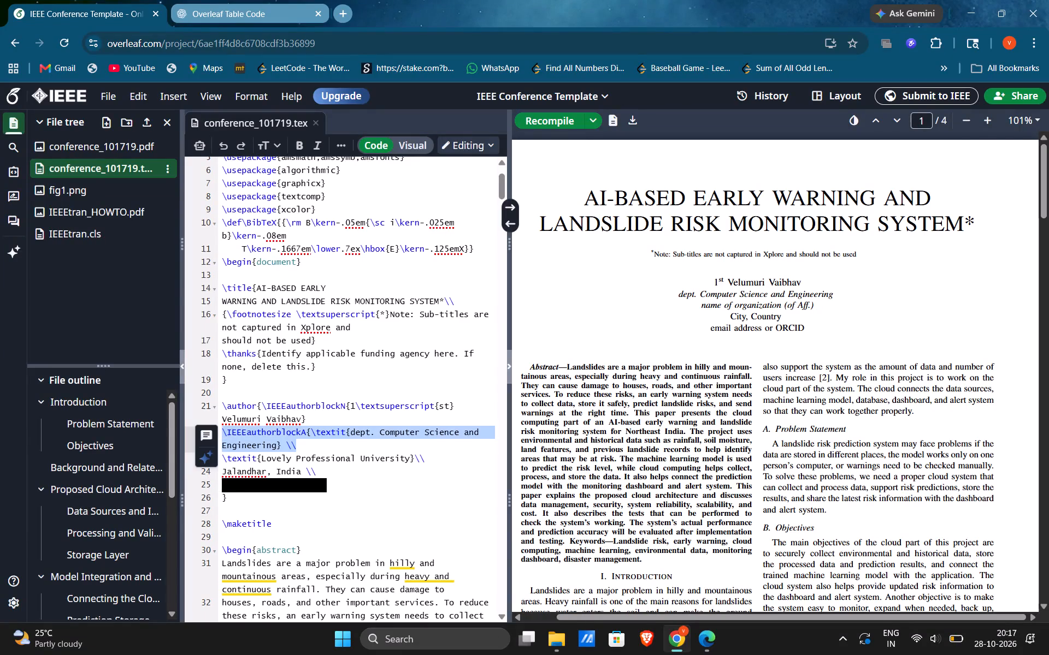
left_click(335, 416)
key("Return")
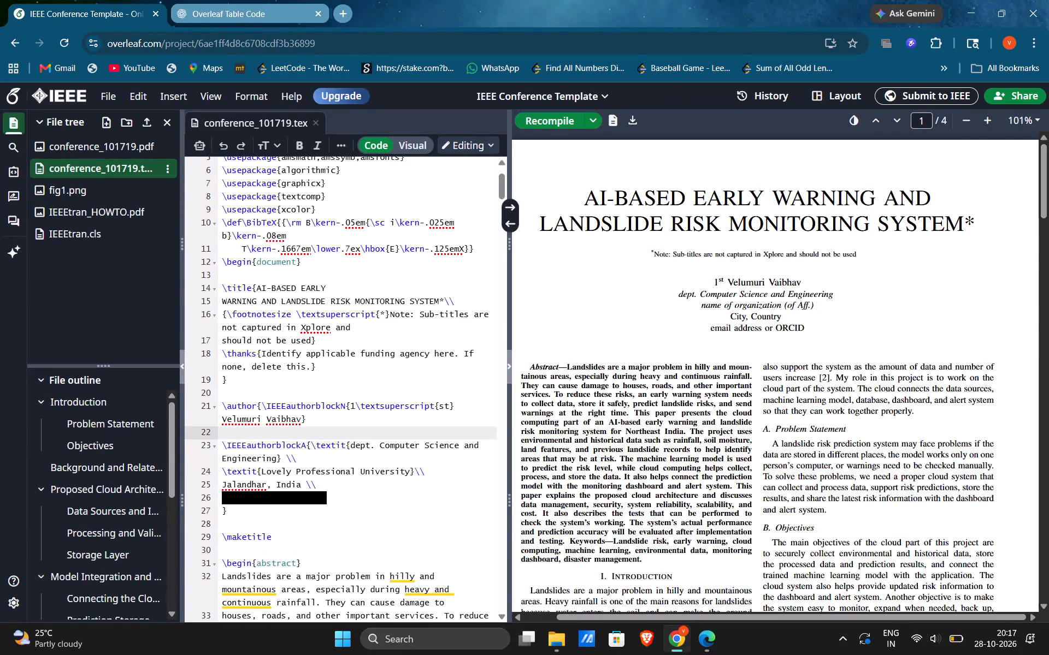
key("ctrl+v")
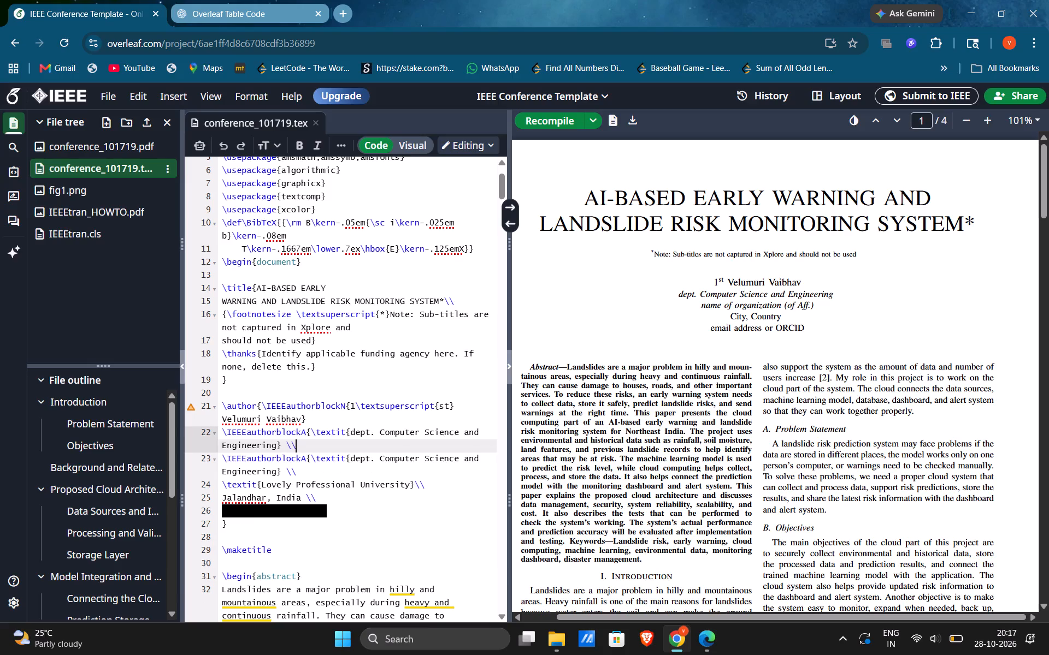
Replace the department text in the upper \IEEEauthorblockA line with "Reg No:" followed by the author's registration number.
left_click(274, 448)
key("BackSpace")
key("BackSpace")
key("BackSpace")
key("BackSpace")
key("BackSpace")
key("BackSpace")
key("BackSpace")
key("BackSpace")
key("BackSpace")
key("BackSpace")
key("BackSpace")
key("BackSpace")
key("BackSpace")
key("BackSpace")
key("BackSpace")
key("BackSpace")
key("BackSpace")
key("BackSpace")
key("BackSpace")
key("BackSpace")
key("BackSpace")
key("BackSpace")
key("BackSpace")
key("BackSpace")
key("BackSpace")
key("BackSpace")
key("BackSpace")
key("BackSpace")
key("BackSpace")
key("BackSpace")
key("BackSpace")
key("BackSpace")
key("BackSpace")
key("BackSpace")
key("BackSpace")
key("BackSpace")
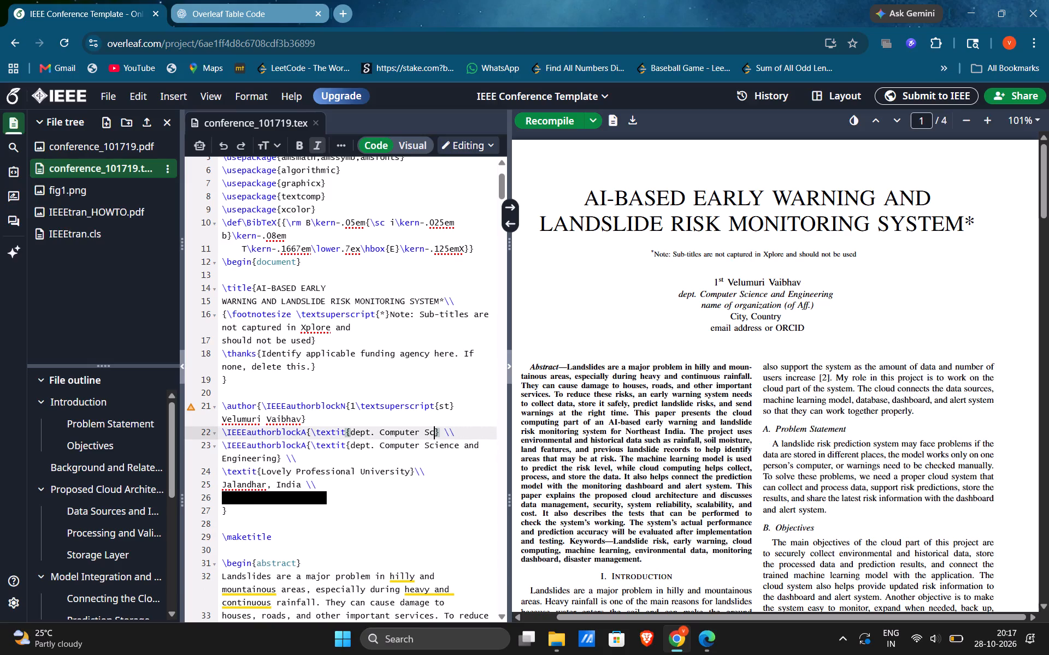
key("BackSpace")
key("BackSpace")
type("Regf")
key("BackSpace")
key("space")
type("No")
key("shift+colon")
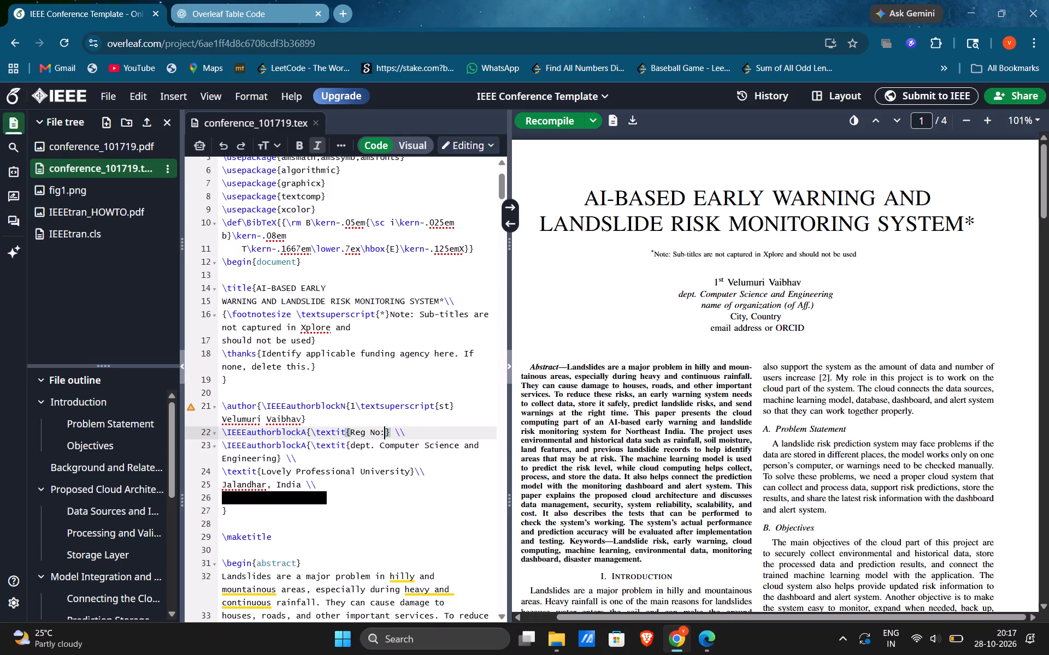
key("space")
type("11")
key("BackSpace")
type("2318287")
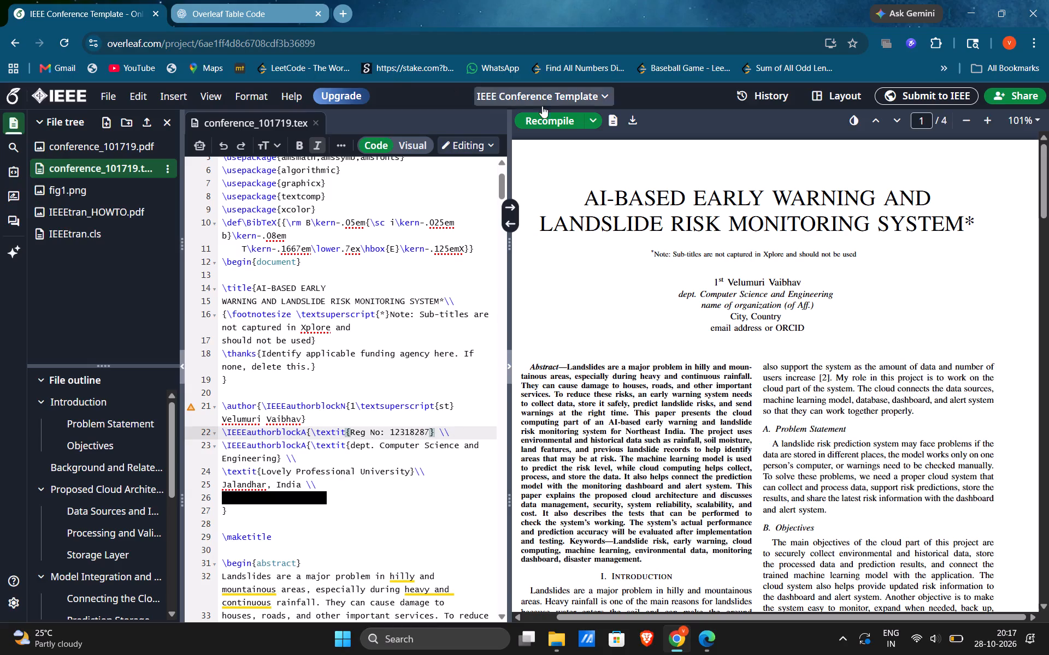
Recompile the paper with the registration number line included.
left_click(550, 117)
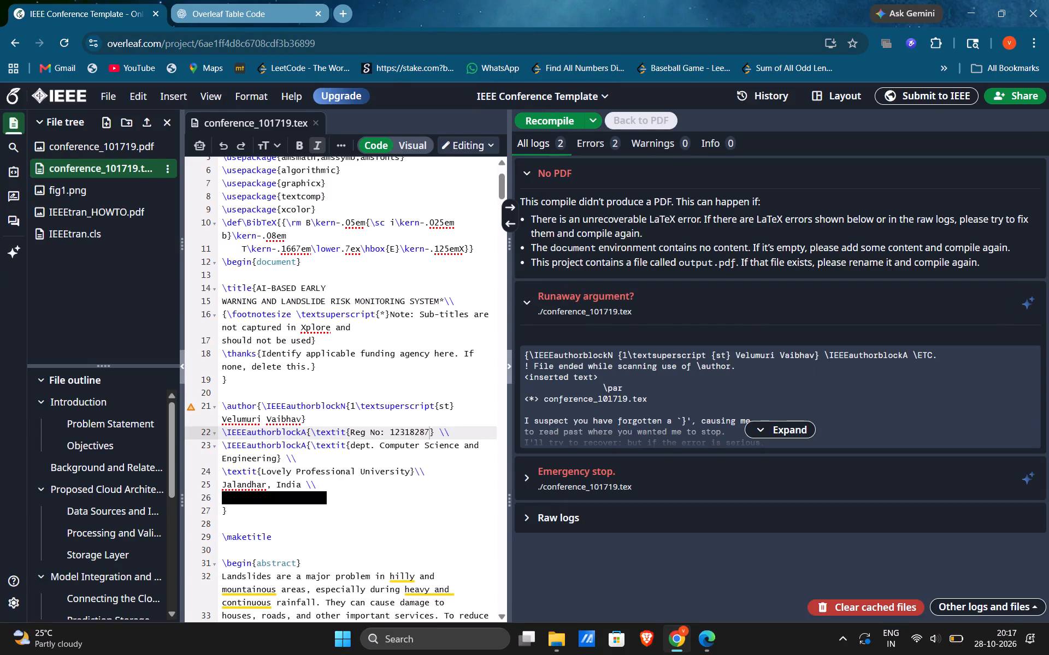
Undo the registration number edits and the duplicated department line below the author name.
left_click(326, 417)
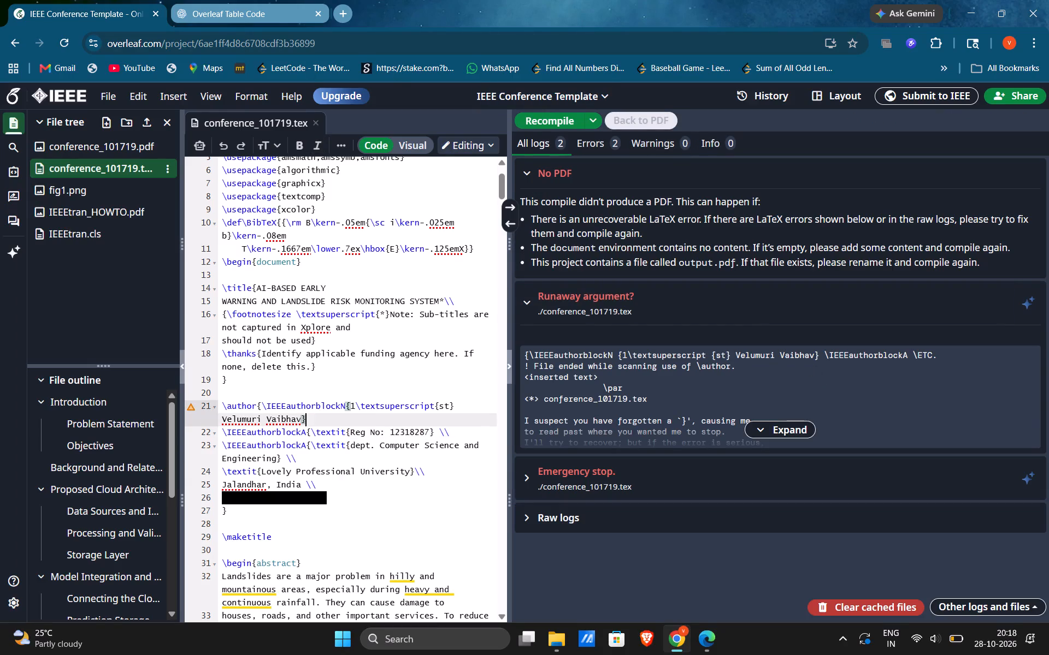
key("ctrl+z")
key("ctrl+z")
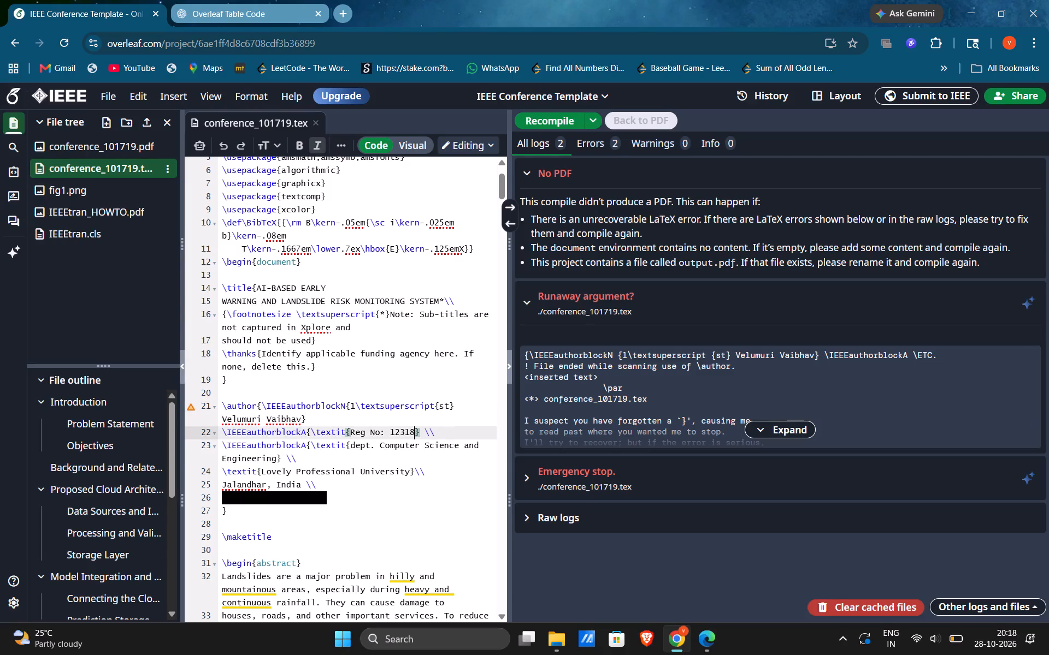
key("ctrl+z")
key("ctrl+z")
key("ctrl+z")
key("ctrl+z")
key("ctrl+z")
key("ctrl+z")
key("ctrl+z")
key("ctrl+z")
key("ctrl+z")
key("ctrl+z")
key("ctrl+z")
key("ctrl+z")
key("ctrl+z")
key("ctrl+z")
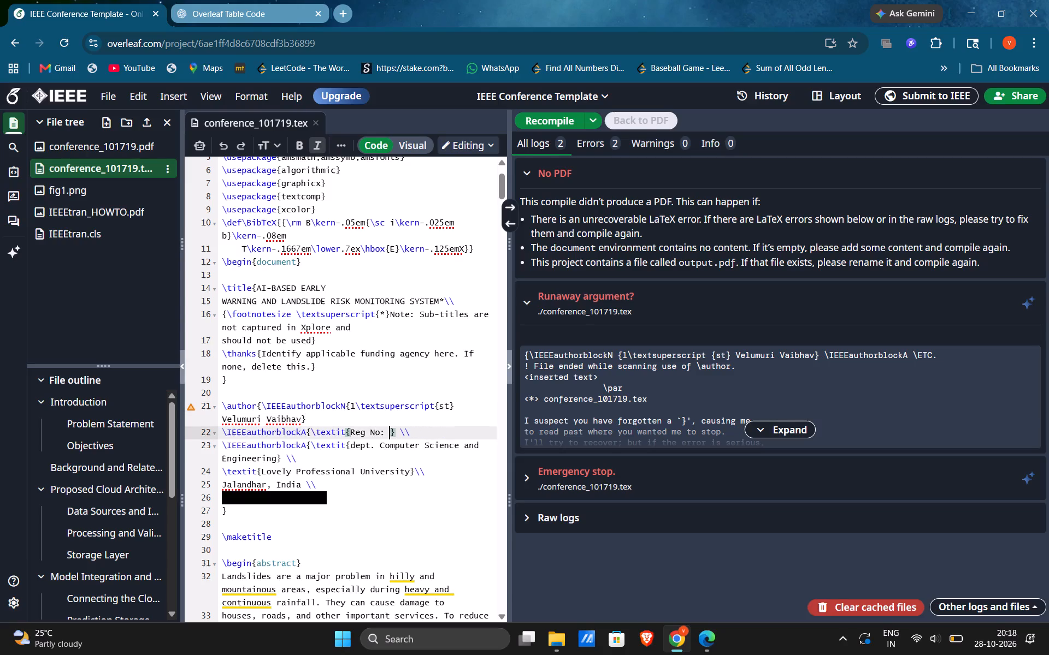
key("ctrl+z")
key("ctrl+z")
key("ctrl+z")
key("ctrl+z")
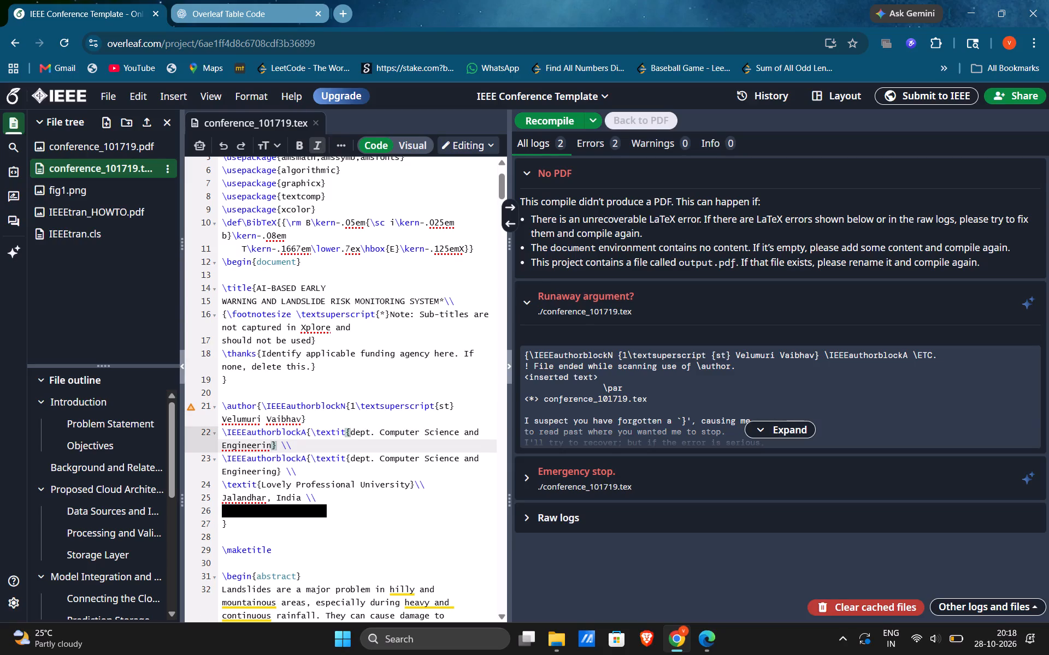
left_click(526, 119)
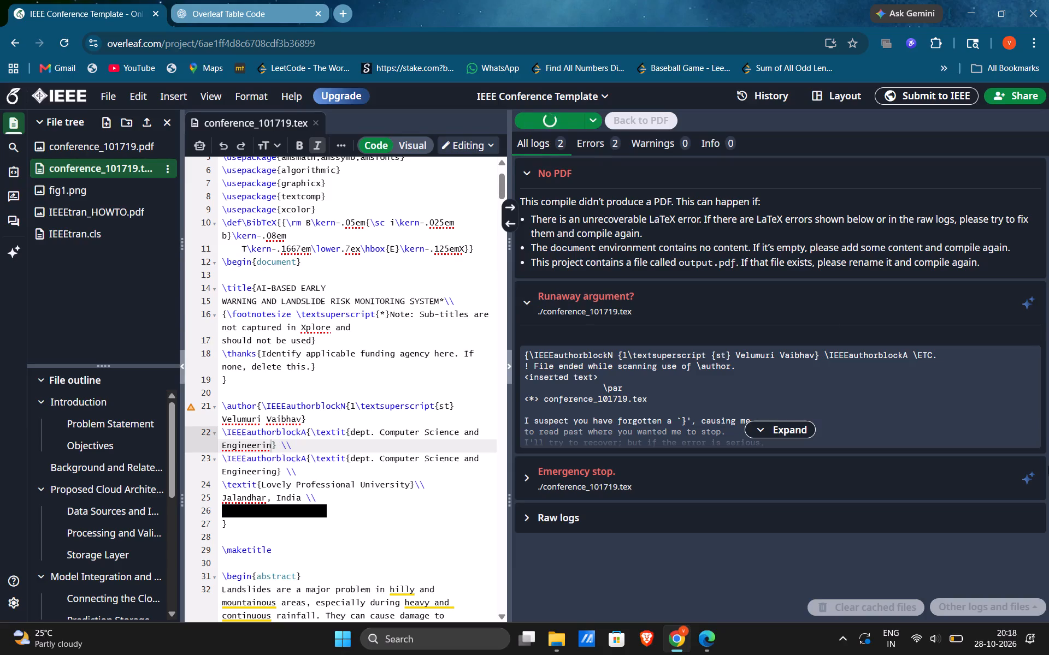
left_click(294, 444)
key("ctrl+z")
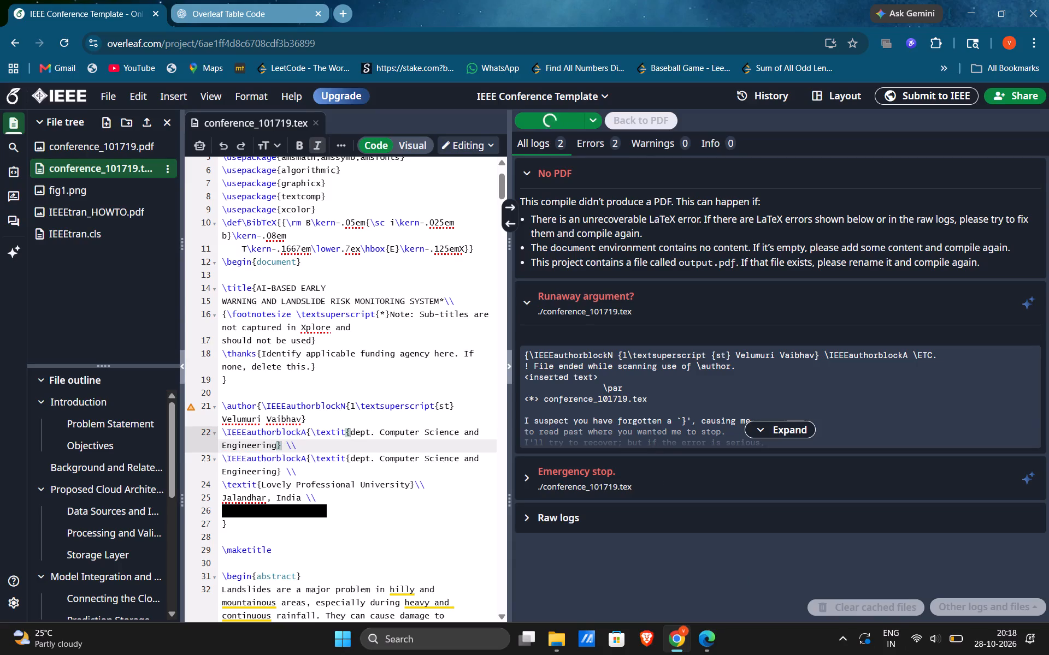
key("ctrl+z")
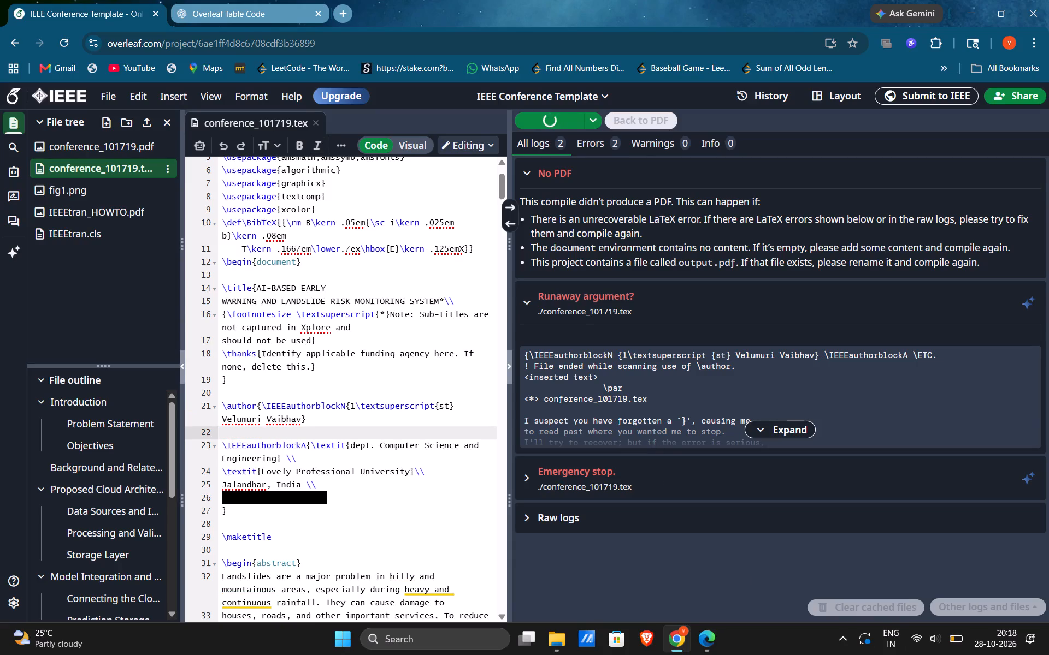
Stop the running compilation and recompile the paper.
left_click(534, 123)
left_click(594, 124)
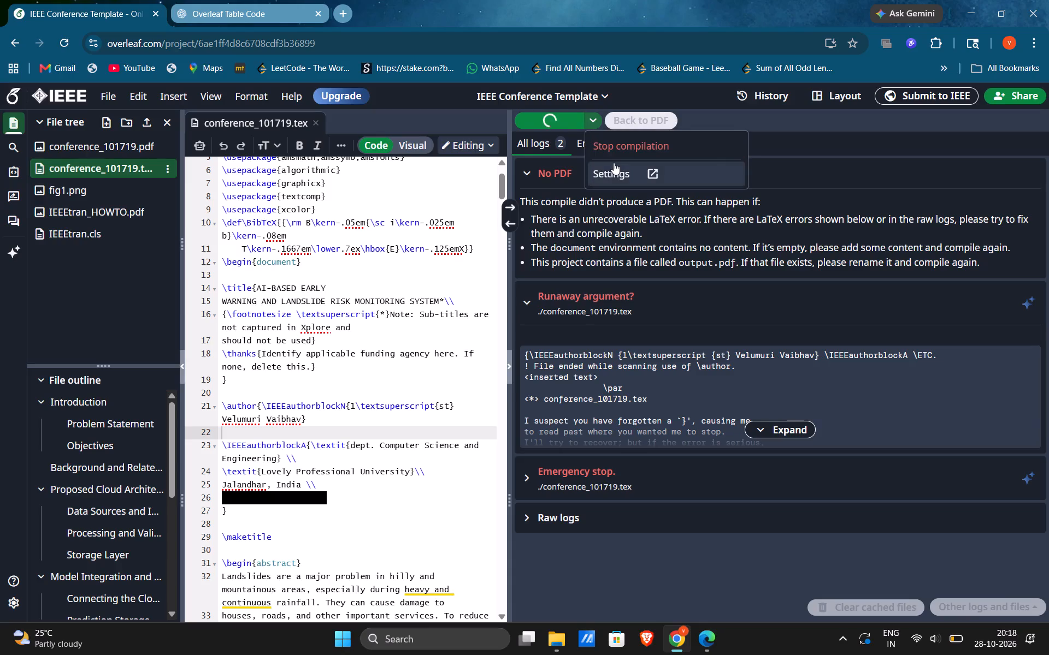
left_click(613, 150)
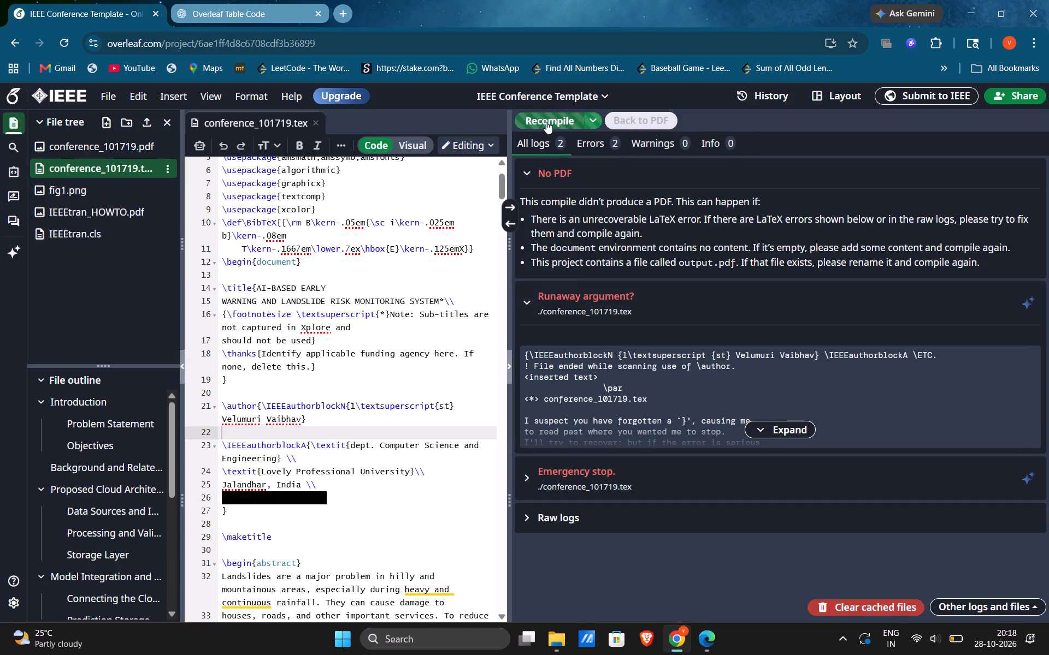
left_click(546, 122)
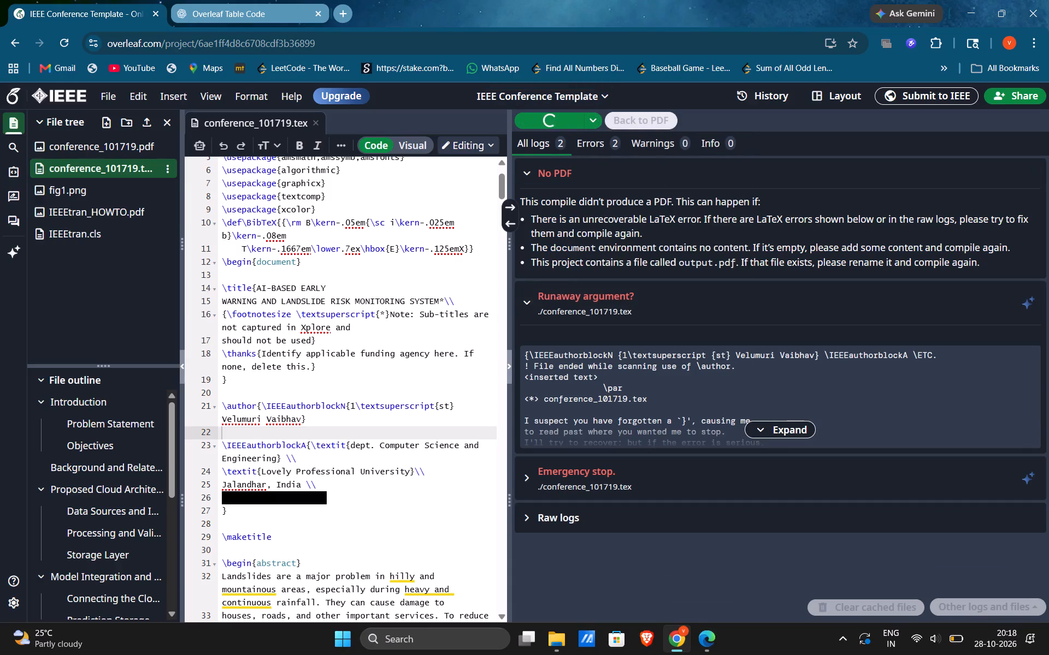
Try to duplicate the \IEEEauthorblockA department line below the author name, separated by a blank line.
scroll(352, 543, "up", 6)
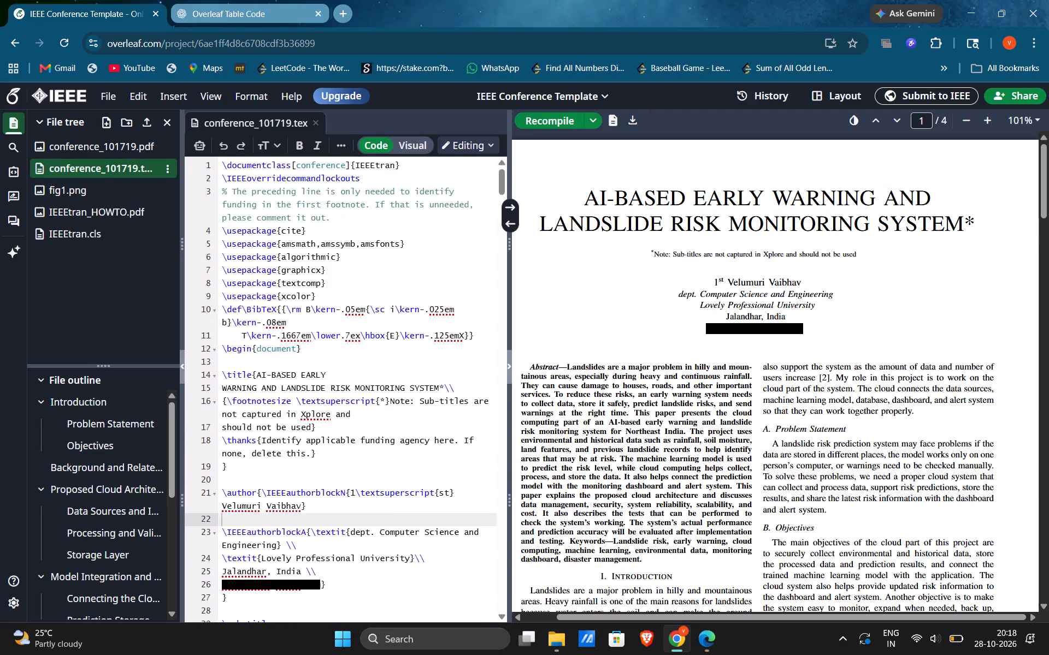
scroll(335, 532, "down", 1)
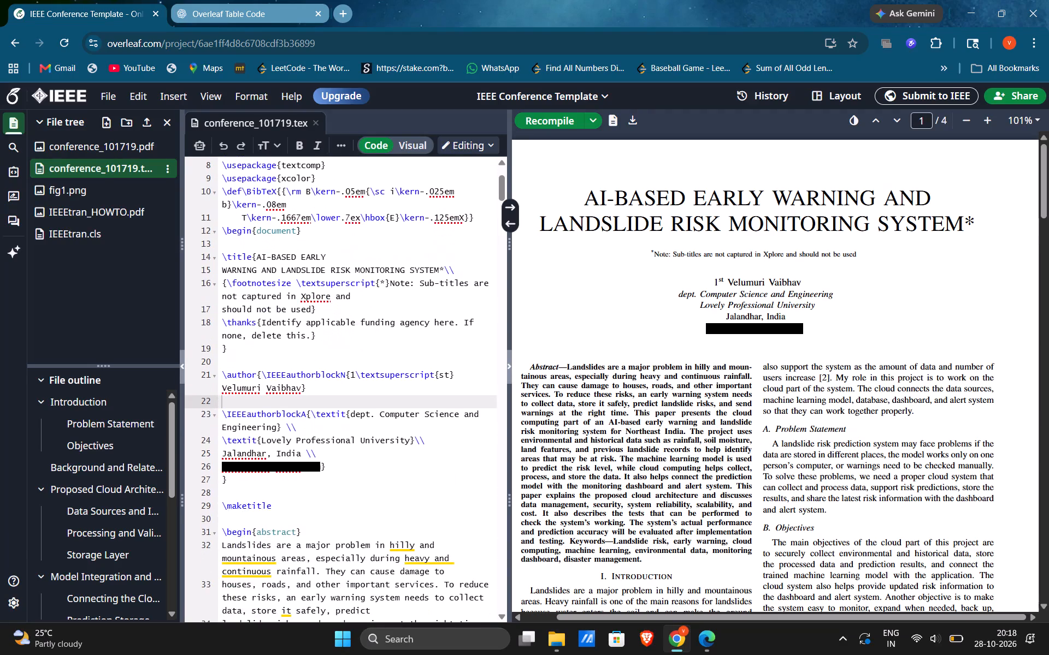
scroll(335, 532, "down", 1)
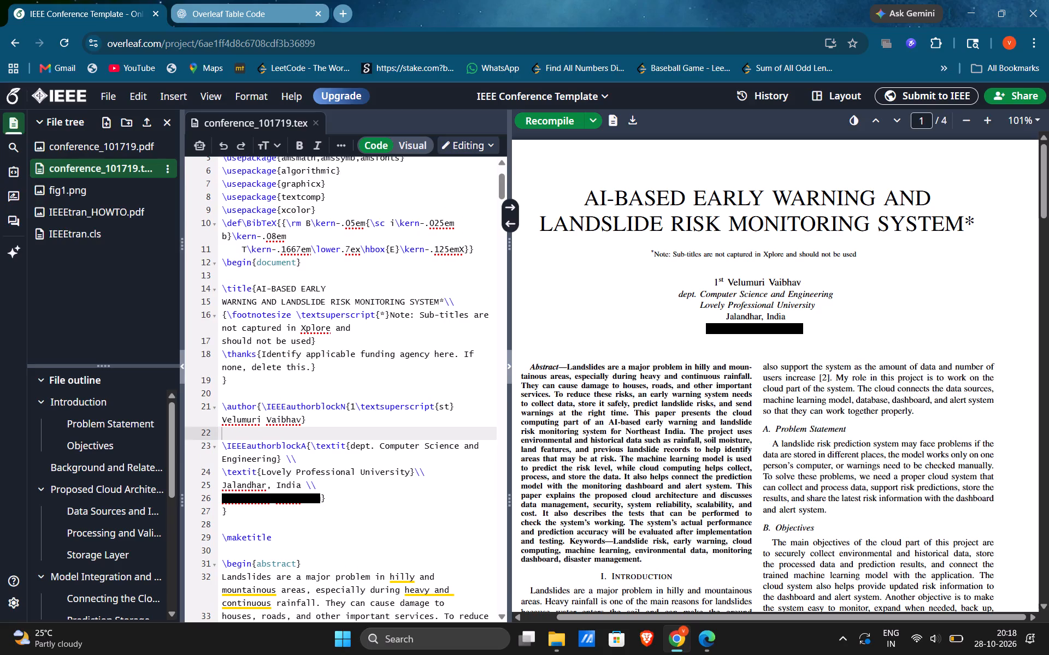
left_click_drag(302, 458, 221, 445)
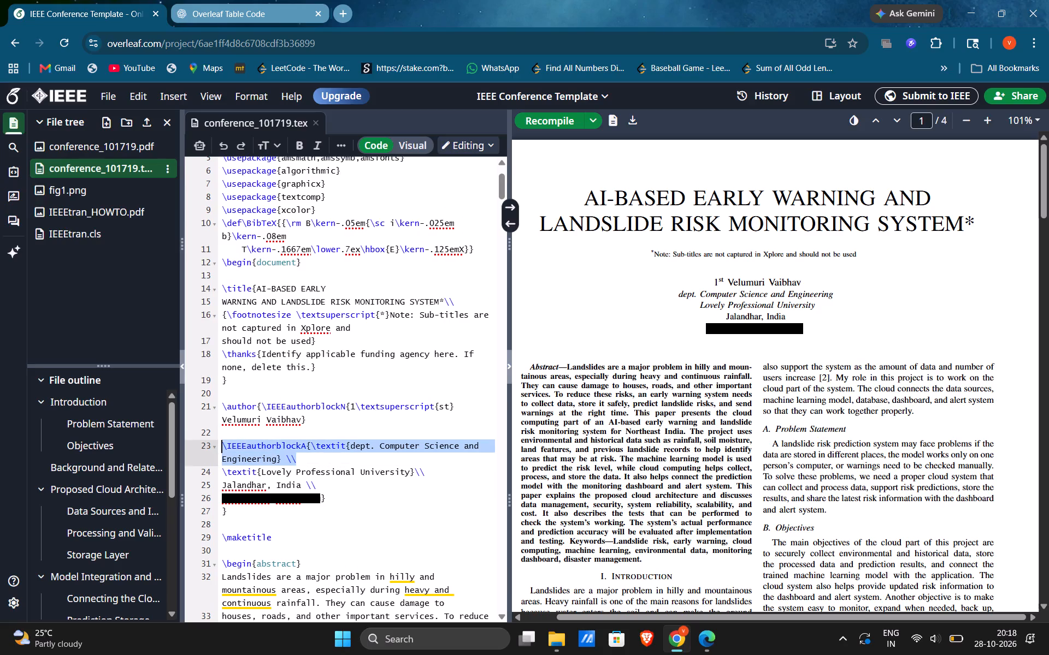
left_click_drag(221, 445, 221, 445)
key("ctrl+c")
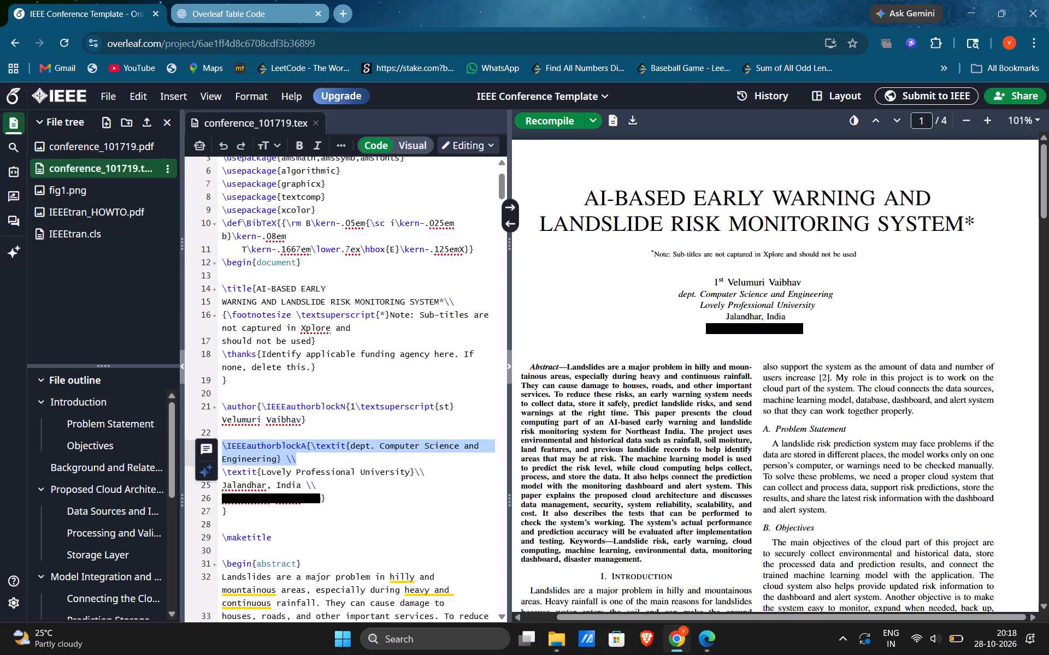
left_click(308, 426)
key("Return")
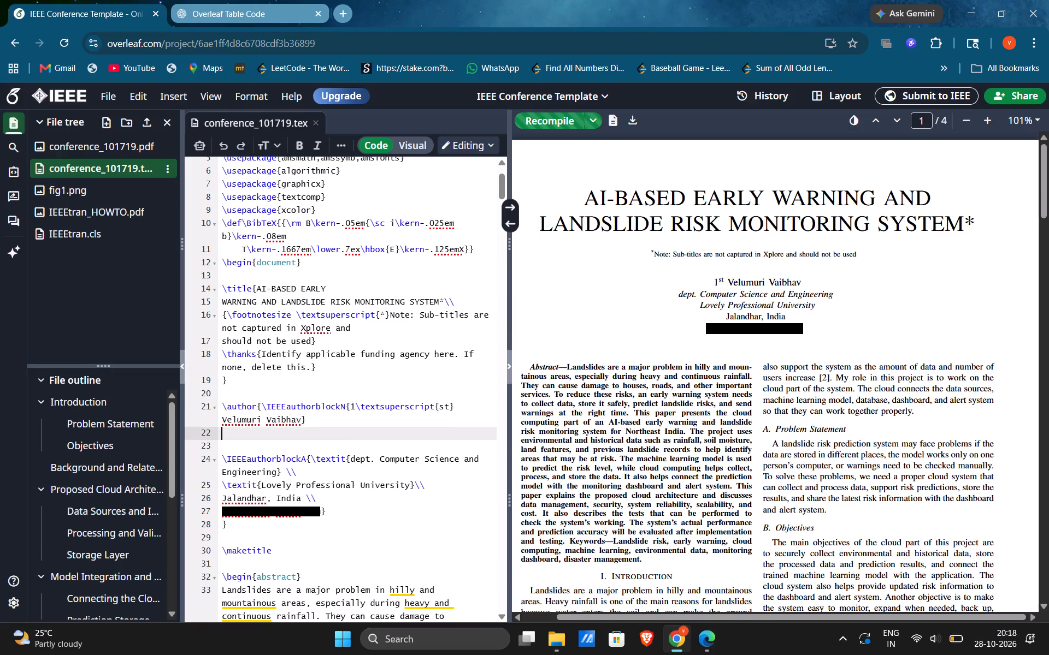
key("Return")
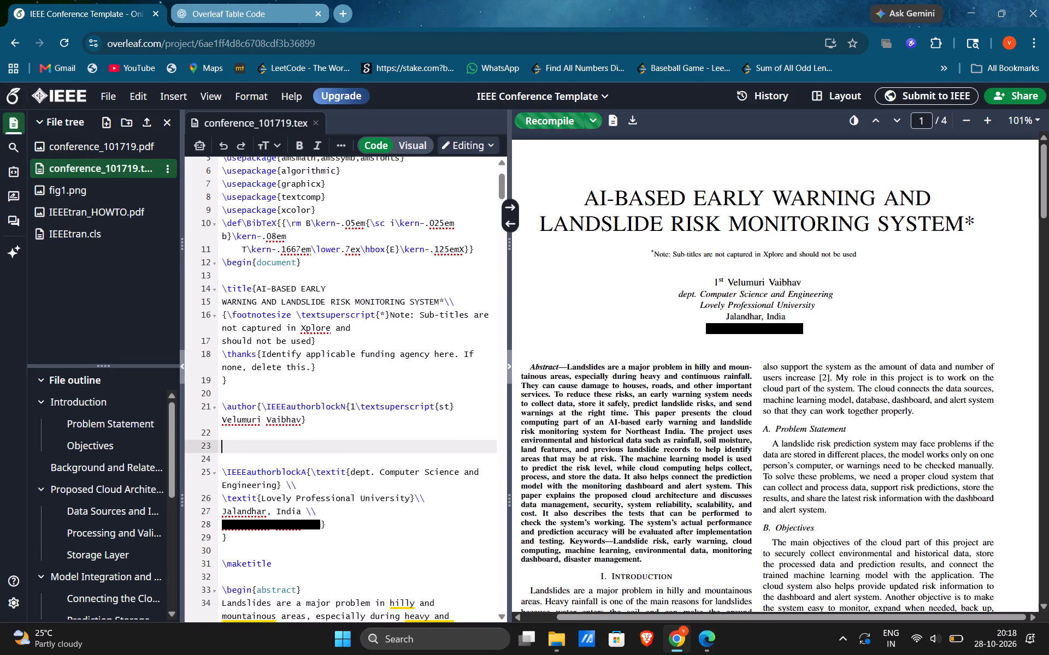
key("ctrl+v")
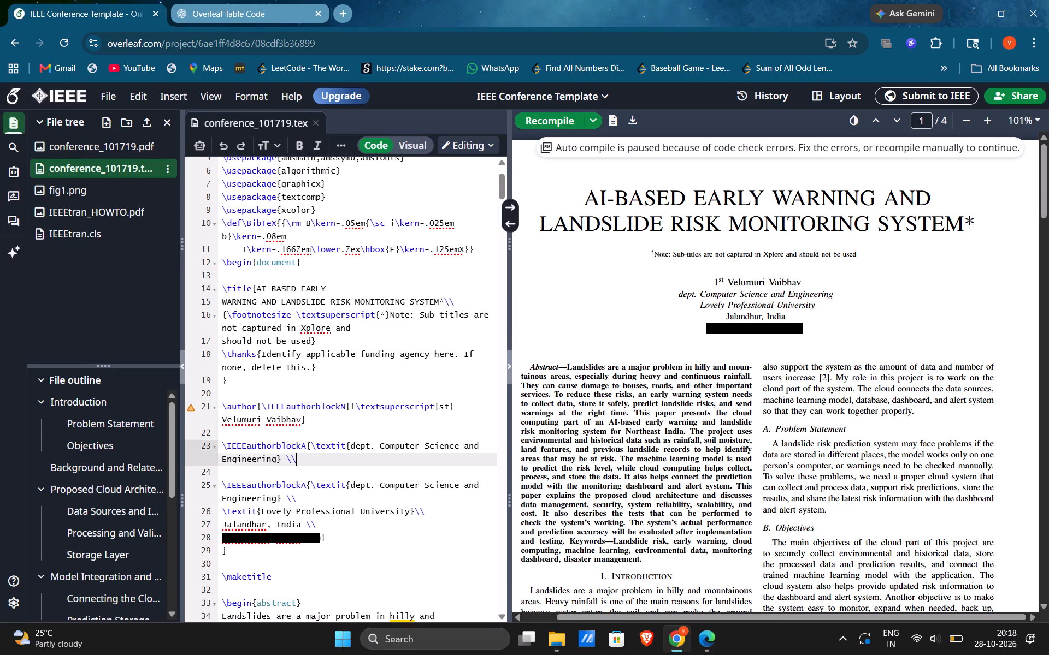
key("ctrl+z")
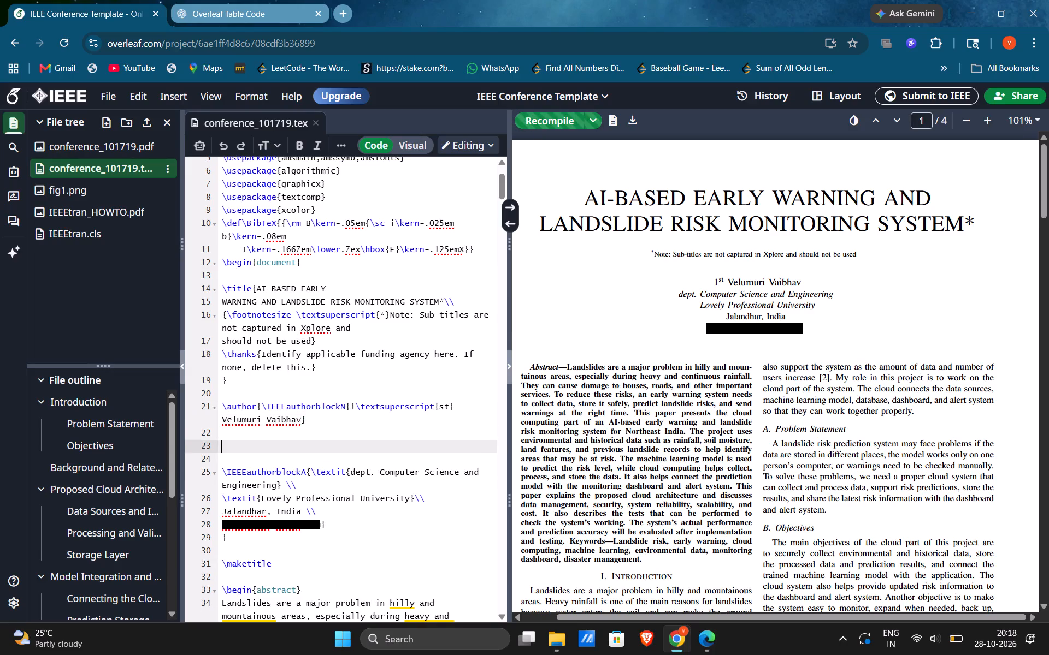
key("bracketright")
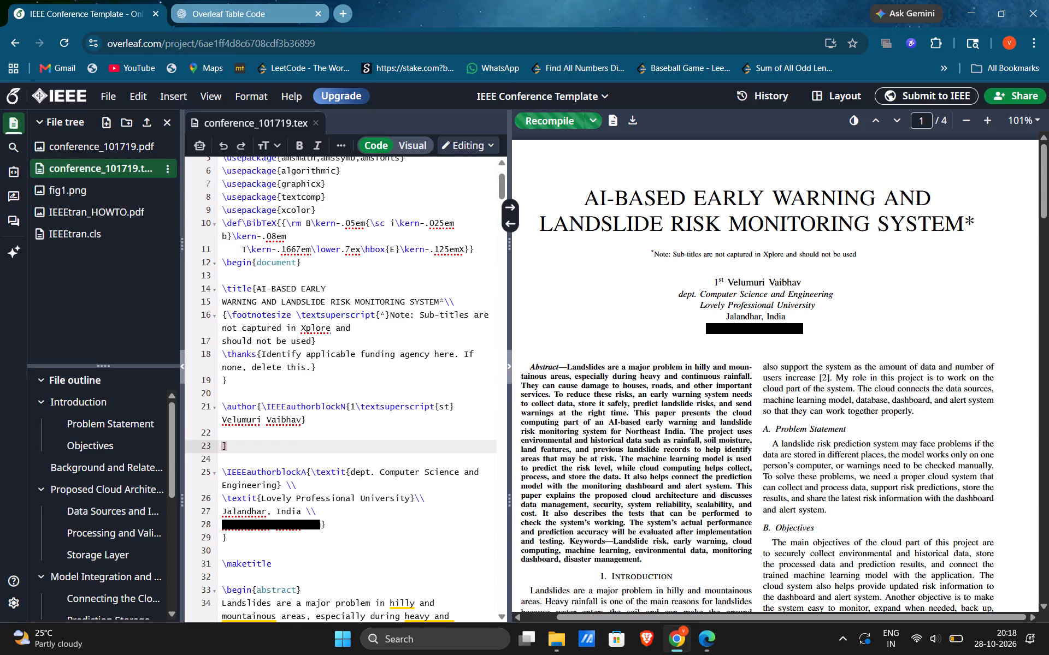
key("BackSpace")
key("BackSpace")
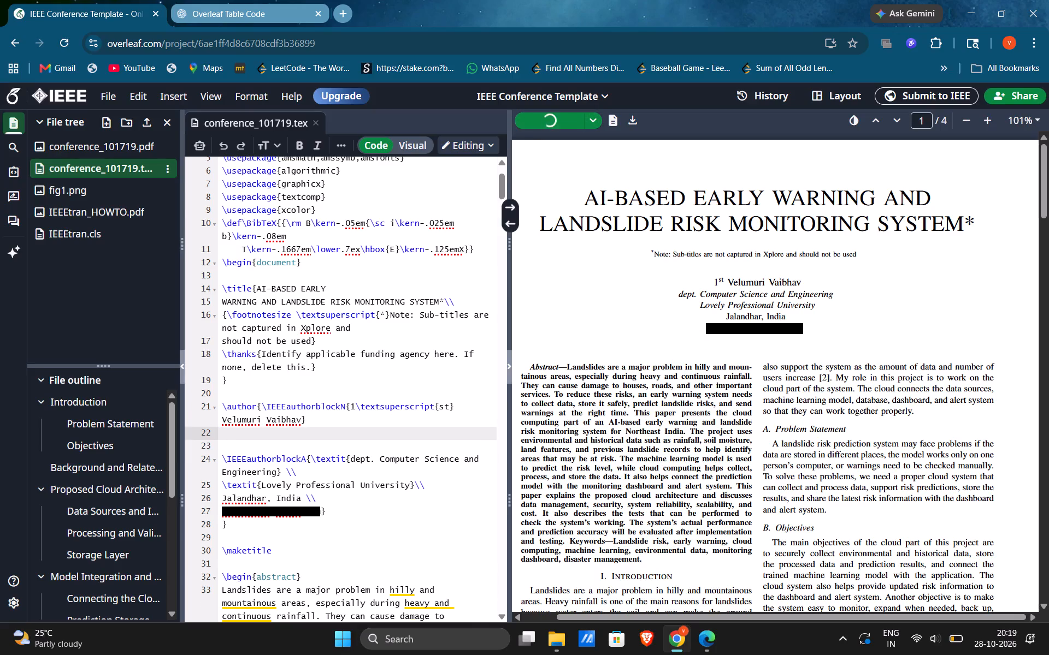
Copy the \textit{Lovely Professional University}\\ line into the blank line directly below the author name.
triple_click(315, 484)
key("ctrl+c")
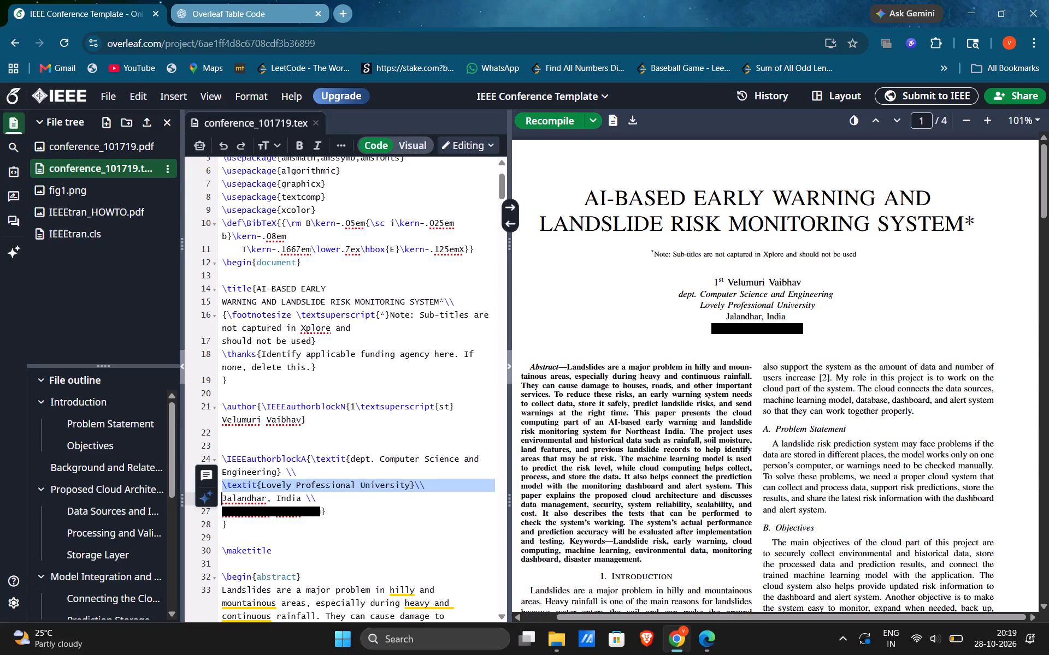
left_click(282, 436)
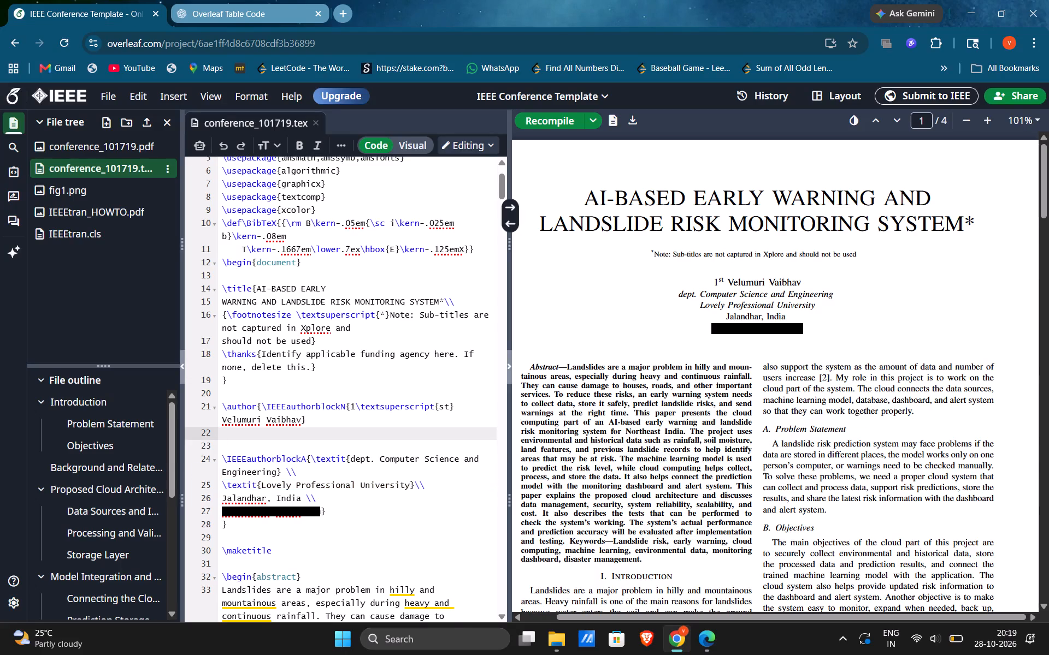
key("ctrl+v")
Replace the text inside the copied \textit line below the author name with "Reg No:" followed by the author's registration number.
key("Left")
key("Left")
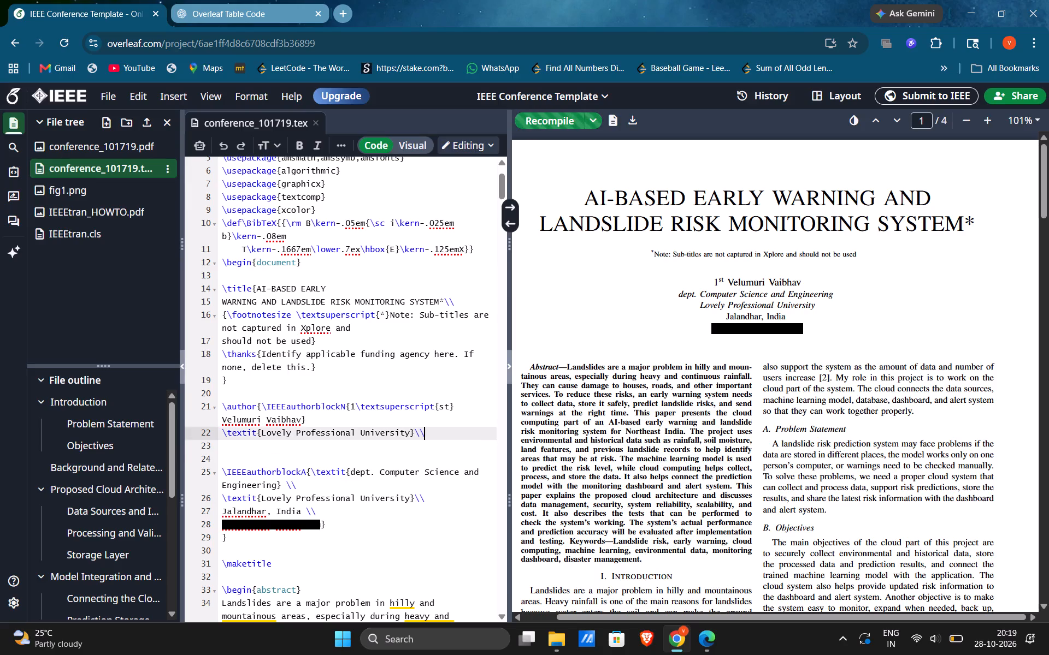
key("Left")
key("Left")
key("BackSpace")
key("BackSpace")
key("BackSpace")
key("BackSpace")
key("BackSpace")
key("BackSpace")
key("BackSpace")
key("BackSpace")
key("BackSpace")
key("BackSpace")
key("BackSpace")
key("BackSpace")
key("BackSpace")
key("BackSpace")
key("BackSpace")
key("BackSpace")
key("BackSpace")
key("BackSpace")
key("BackSpace")
key("BackSpace")
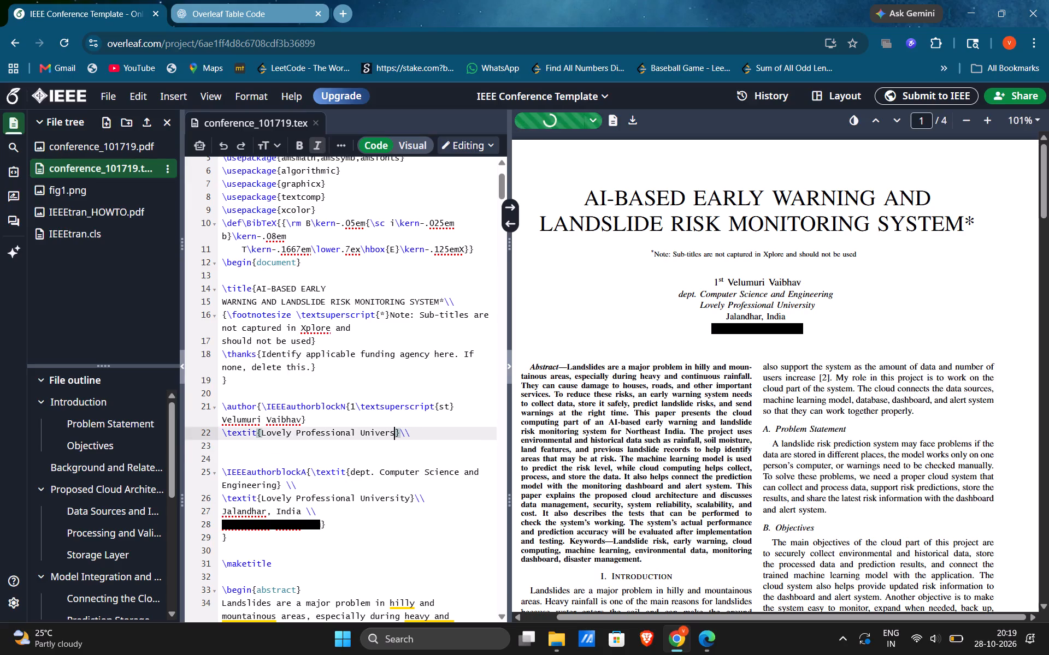
key("BackSpace")
key("BackSpace")
key("BackSpace")
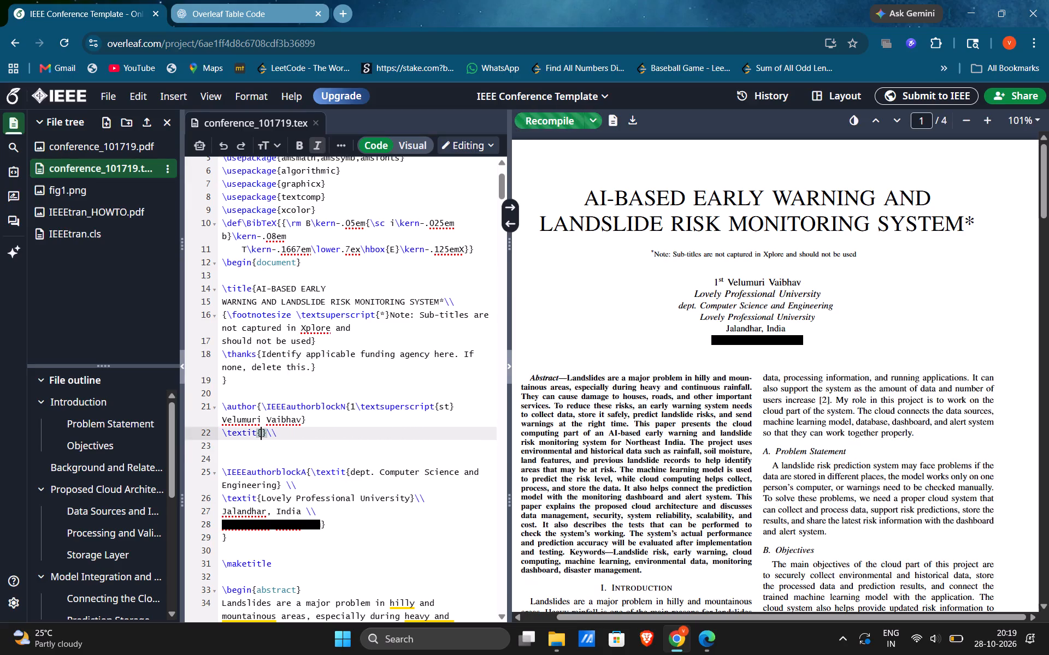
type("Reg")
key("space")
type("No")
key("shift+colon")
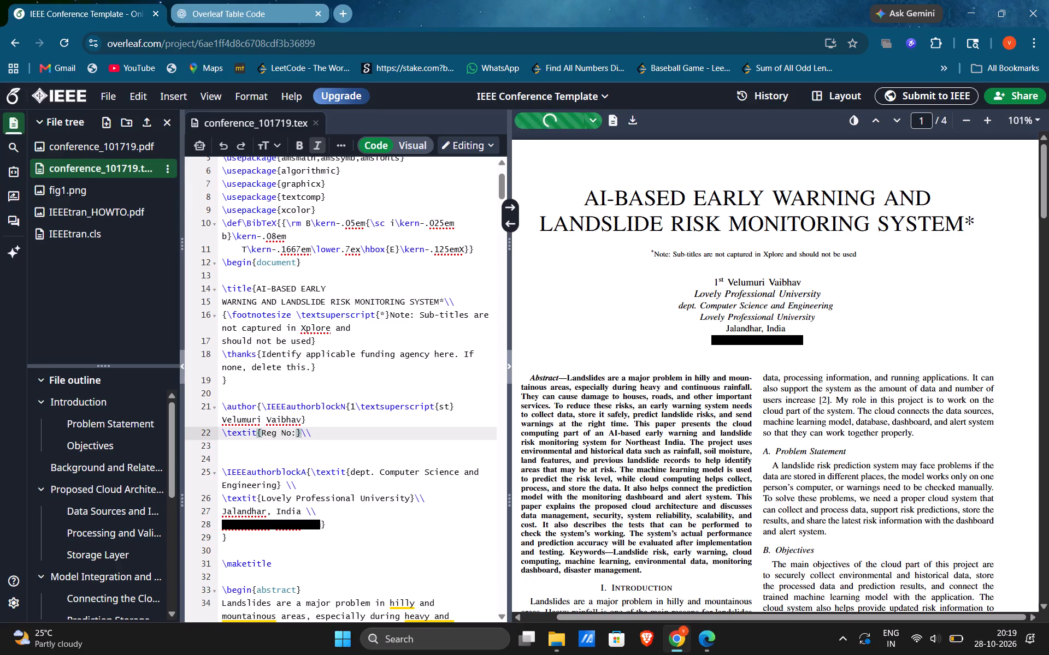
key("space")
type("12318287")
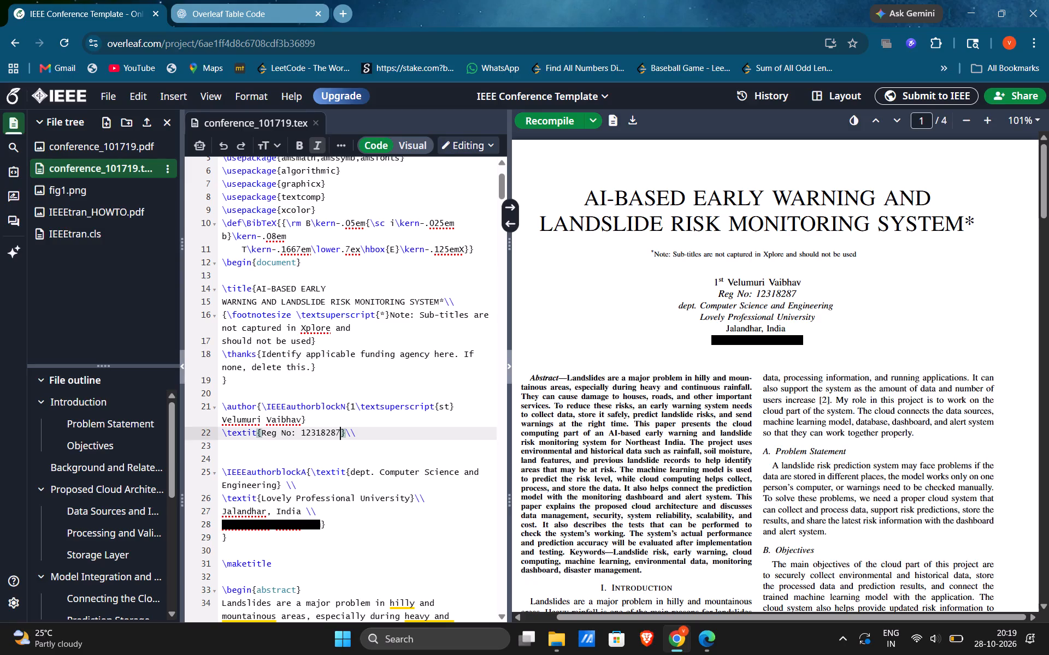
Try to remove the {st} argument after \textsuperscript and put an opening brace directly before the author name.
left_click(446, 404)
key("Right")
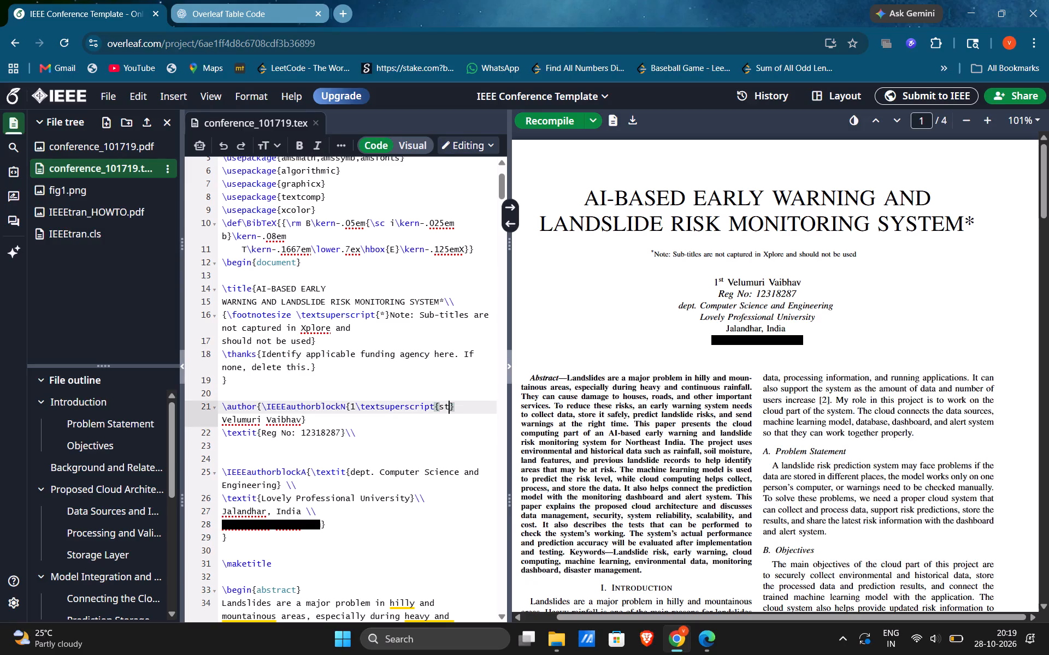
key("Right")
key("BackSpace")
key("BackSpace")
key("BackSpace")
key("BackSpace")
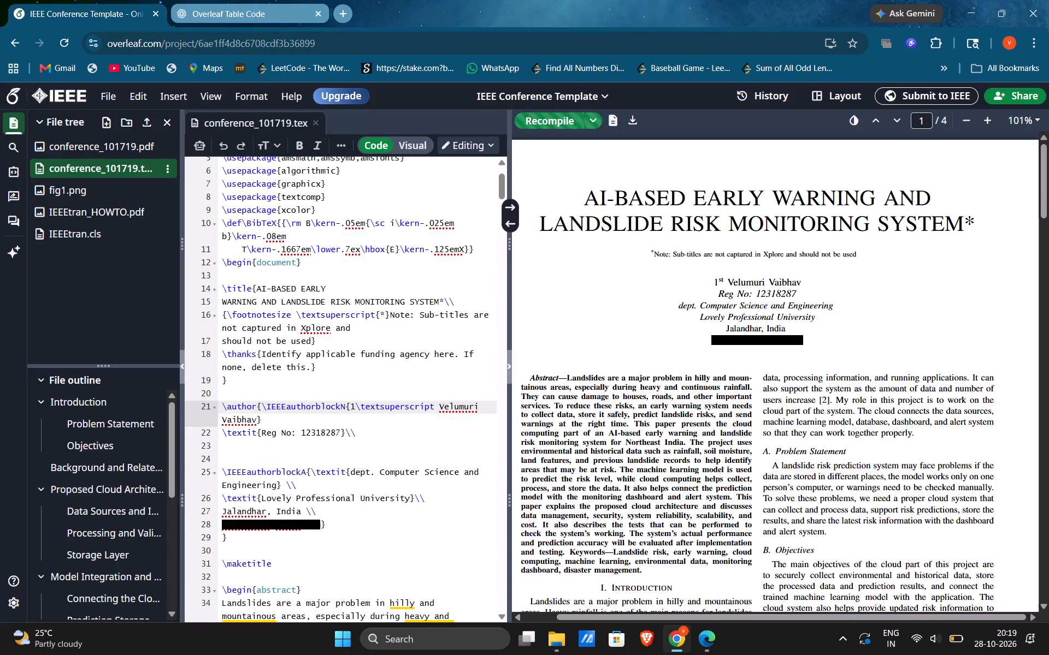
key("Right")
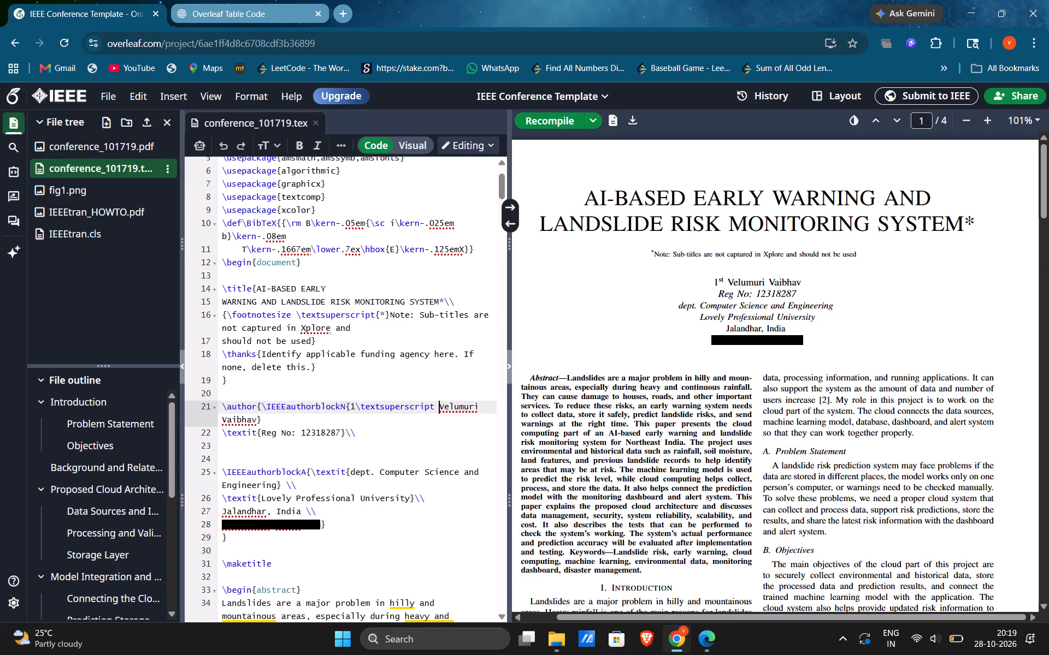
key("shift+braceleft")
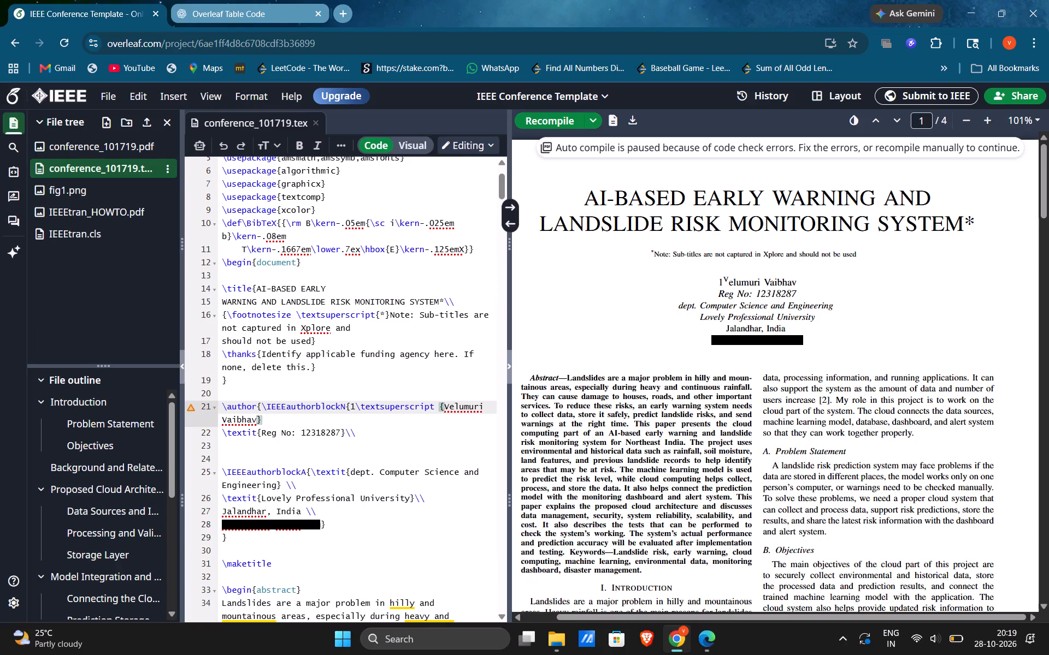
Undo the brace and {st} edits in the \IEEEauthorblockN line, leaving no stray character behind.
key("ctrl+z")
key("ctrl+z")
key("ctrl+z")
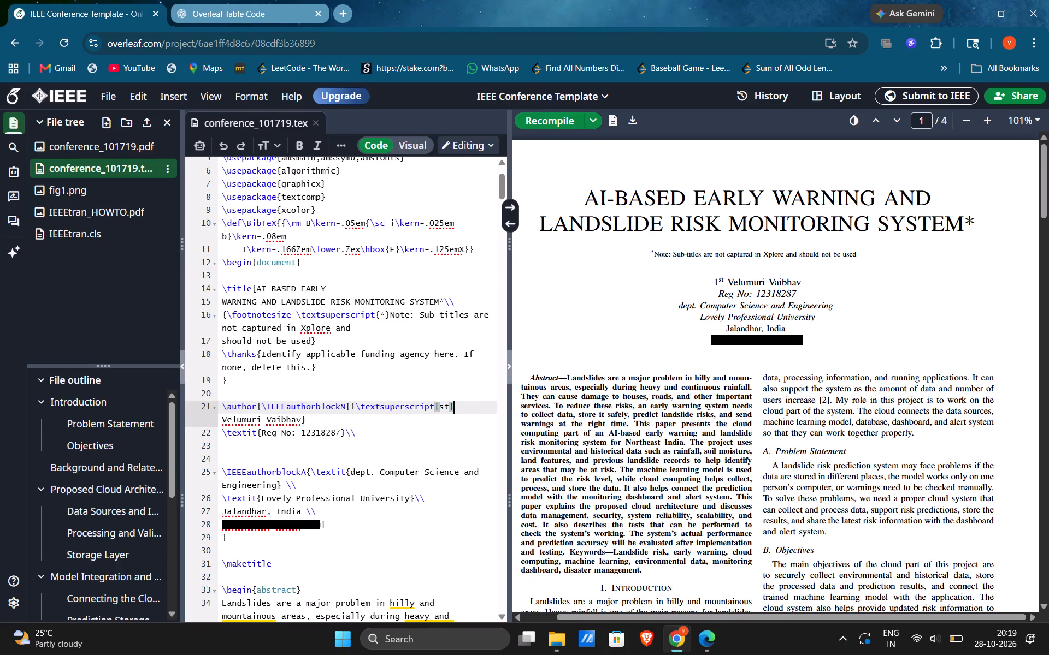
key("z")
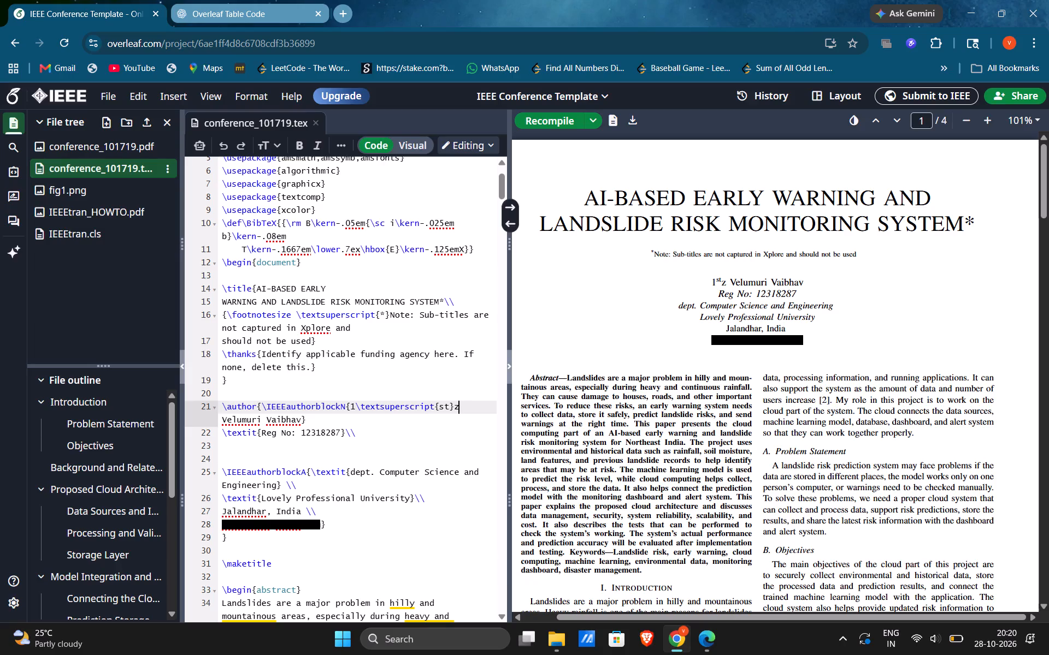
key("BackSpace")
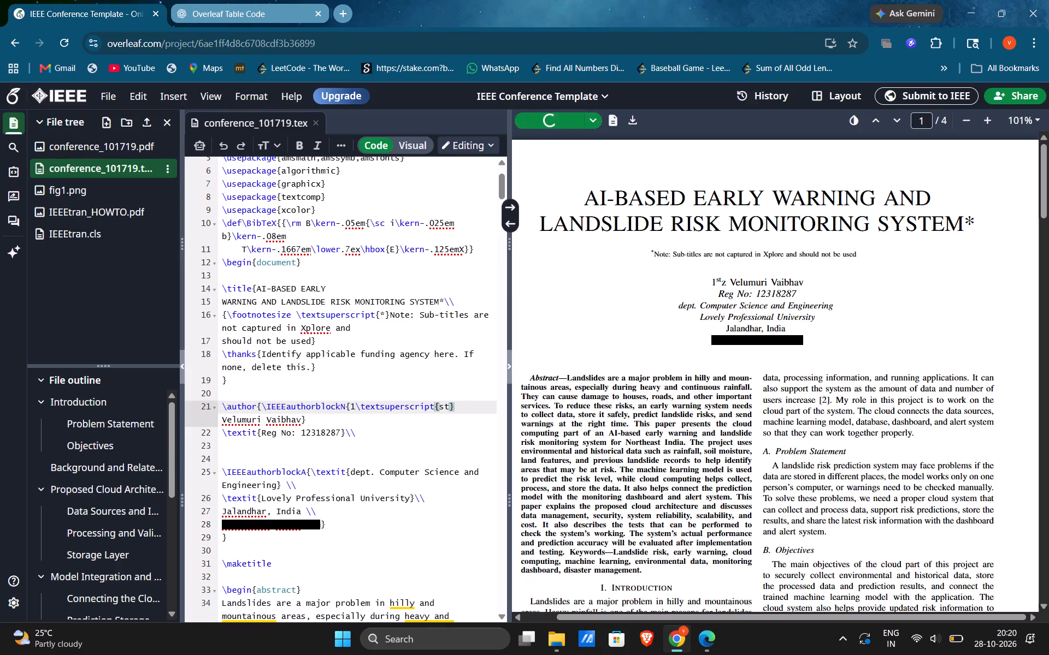
Delete the 1\textsuperscript{st} prefix before the author name in the \IEEEauthorblockN line.
left_click_drag(465, 407, 352, 410)
key("BackSpace")
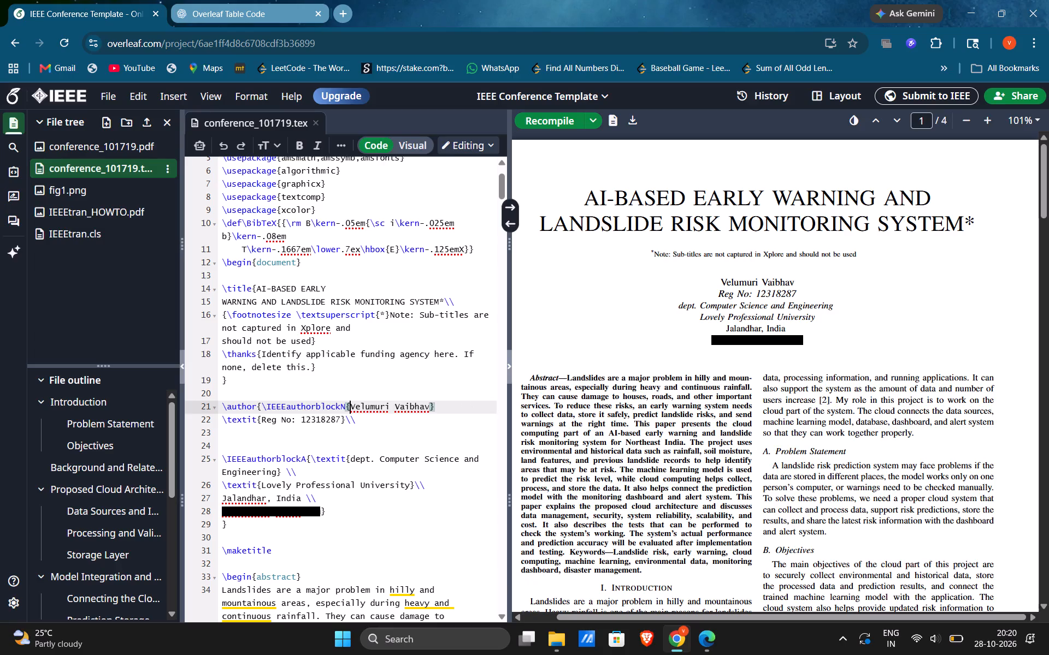
Insert "Punjab," between Jalandhar and India in the author's location line.
scroll(235, 475, "down", 3)
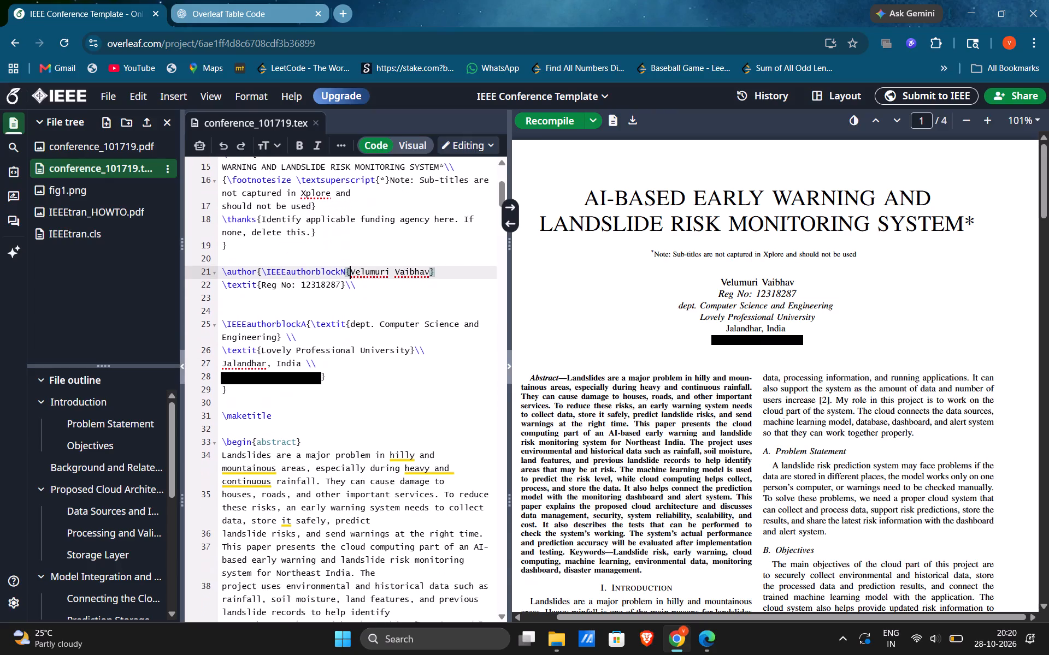
scroll(235, 475, "down", 1)
left_click(273, 353)
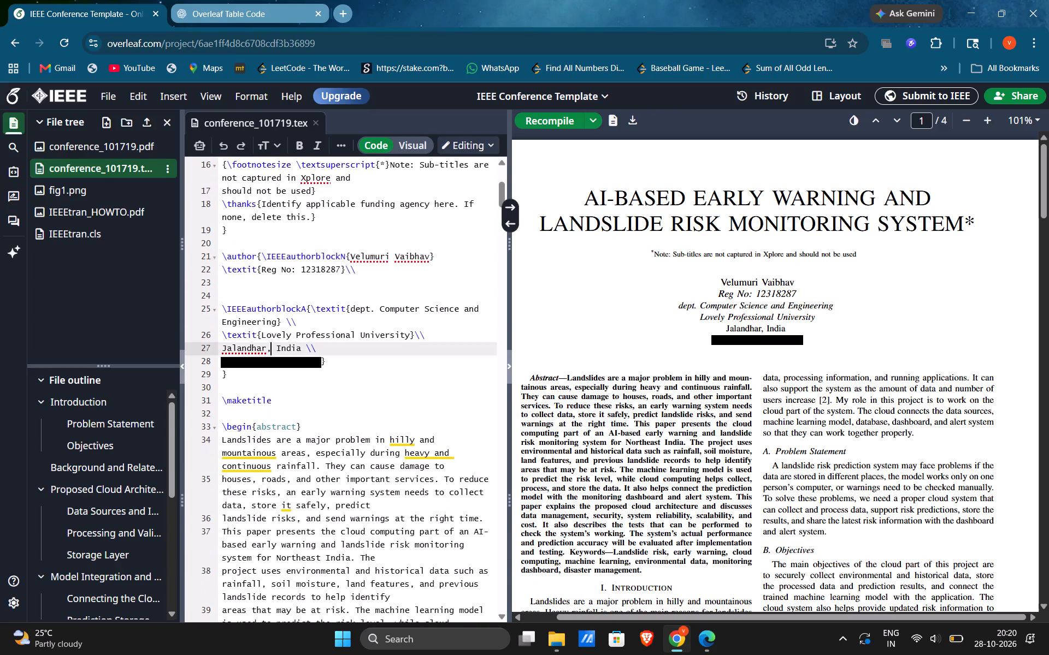
key("Right")
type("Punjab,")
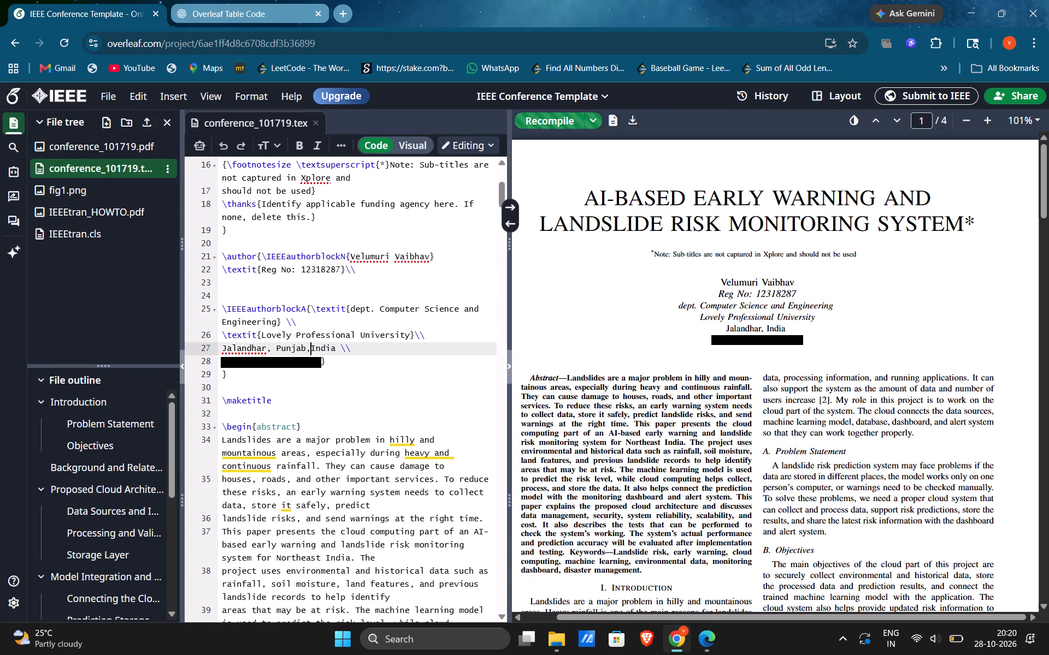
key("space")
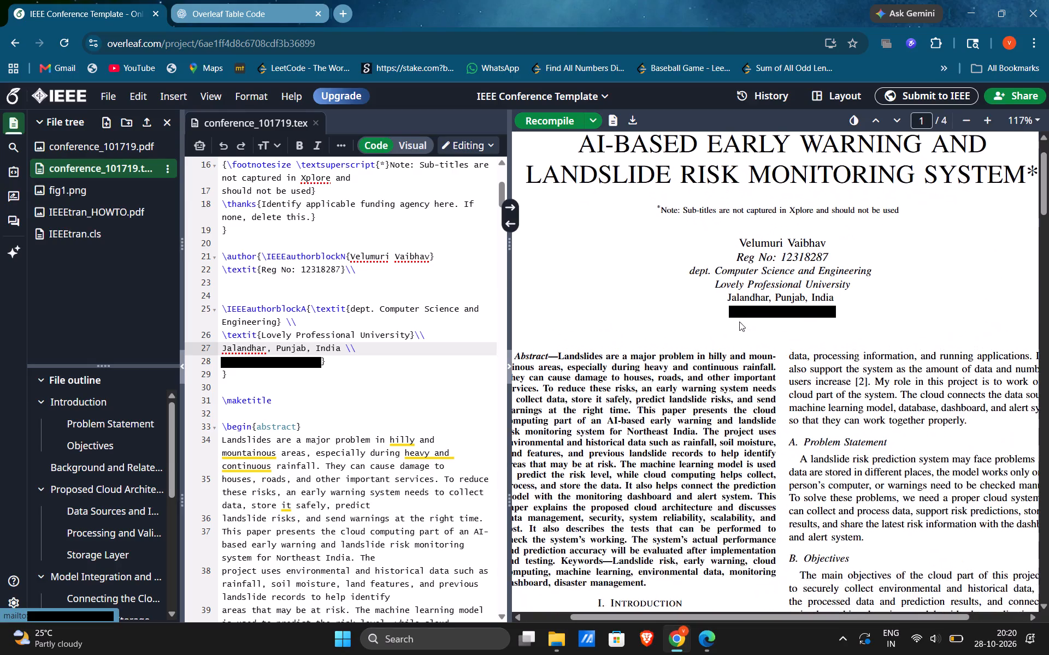
Delete the sub-titles note in the title's \footnotesize line, including the asterisk inside \textsuperscript, leaving its braces empty.
scroll(739, 321, "up", 2)
scroll(311, 323, "up", 2)
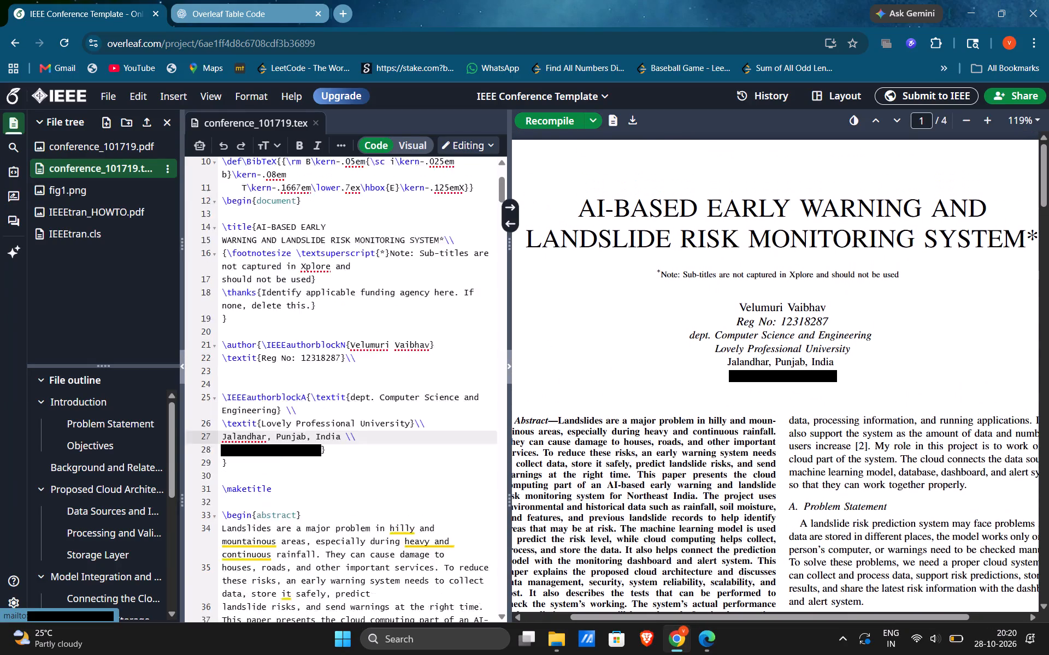
scroll(311, 323, "up", 7)
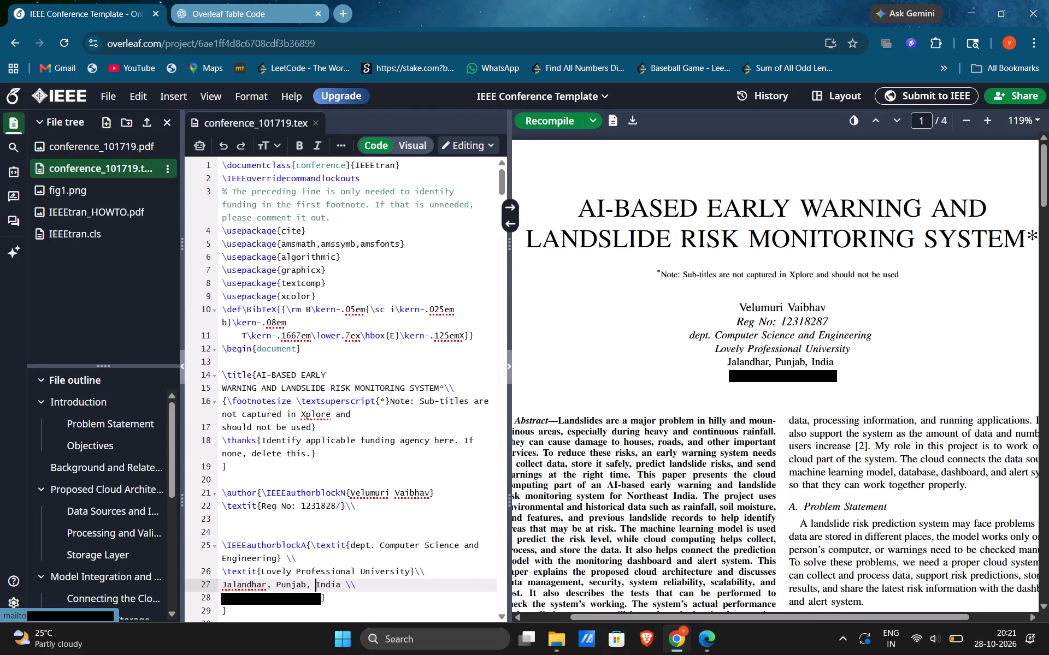
scroll(792, 368, "down", 2)
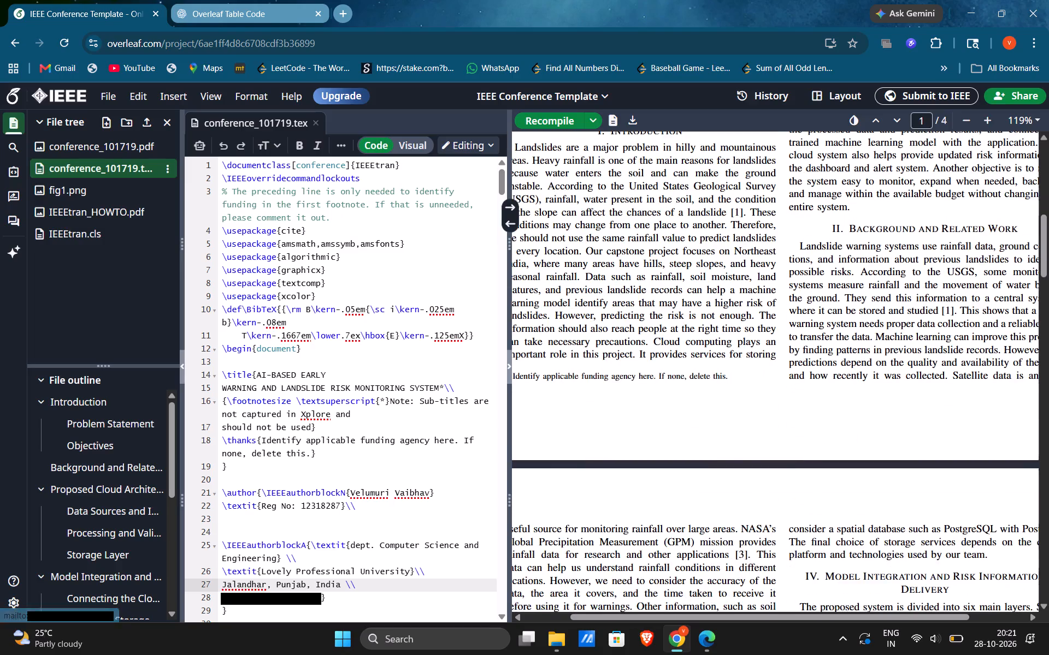
scroll(792, 368, "down", 2)
scroll(792, 368, "right", 1)
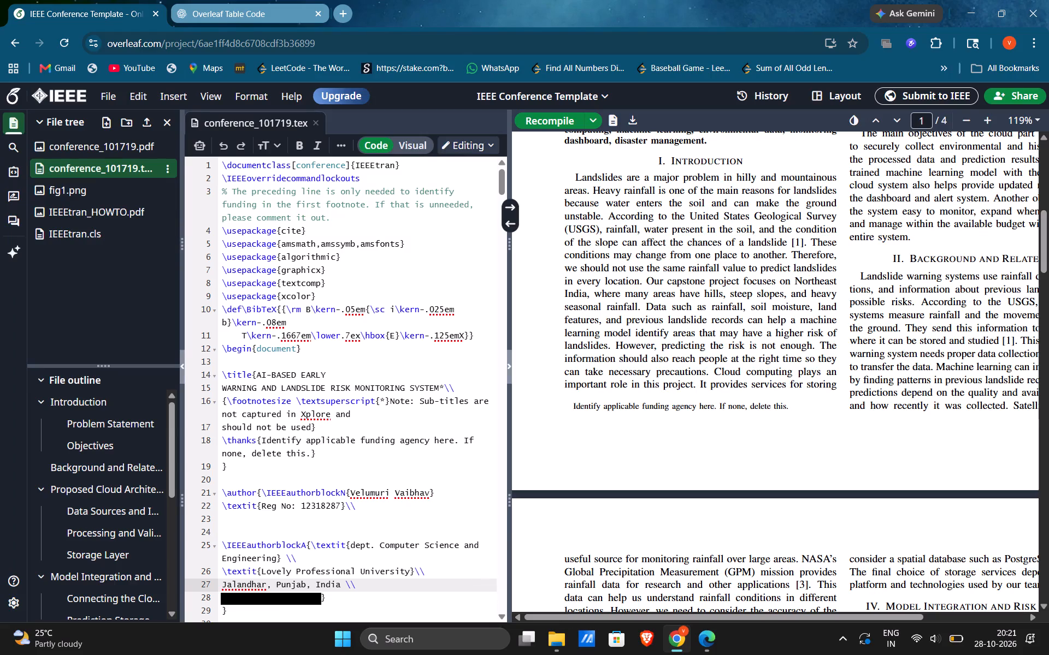
left_click(310, 429)
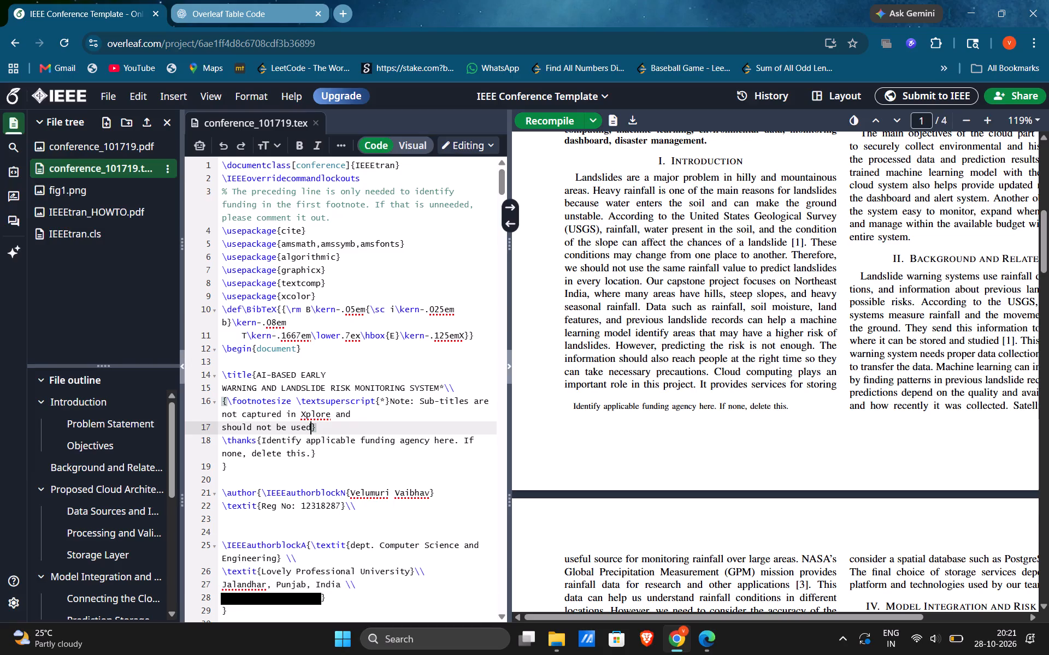
key("BackSpace")
key("BackSpace")
key("BackSpace")
key("BackSpace")
key("BackSpace")
key("BackSpace")
key("BackSpace")
key("BackSpace")
key("BackSpace")
key("BackSpace")
key("BackSpace")
key("BackSpace")
key("BackSpace")
key("BackSpace")
key("BackSpace")
key("BackSpace")
key("BackSpace")
key("BackSpace")
key("BackSpace")
key("BackSpace")
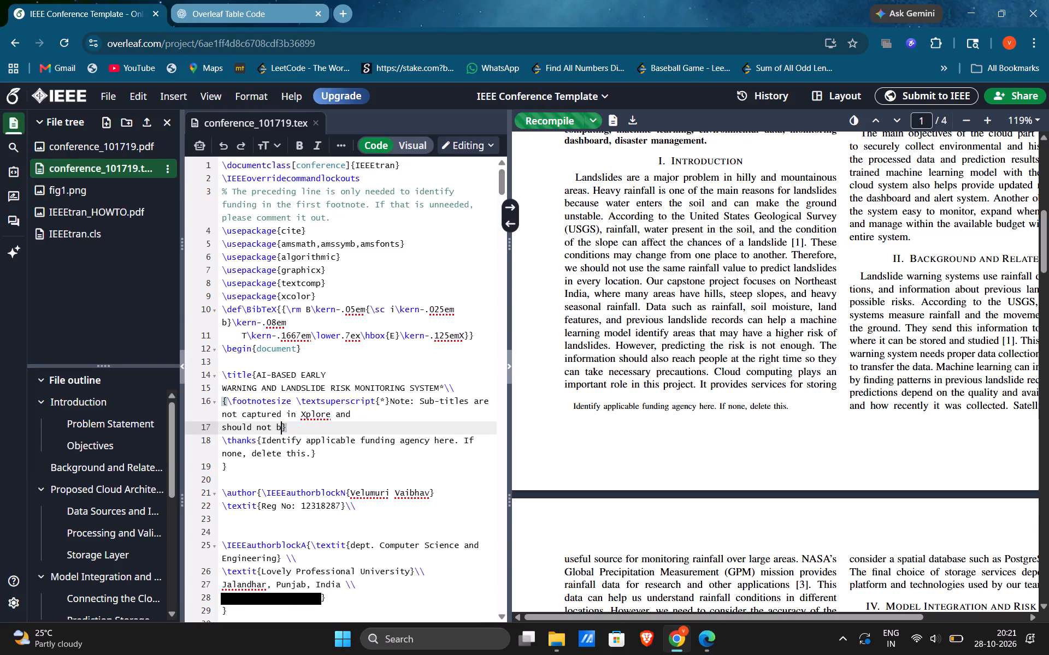
key("BackSpace")
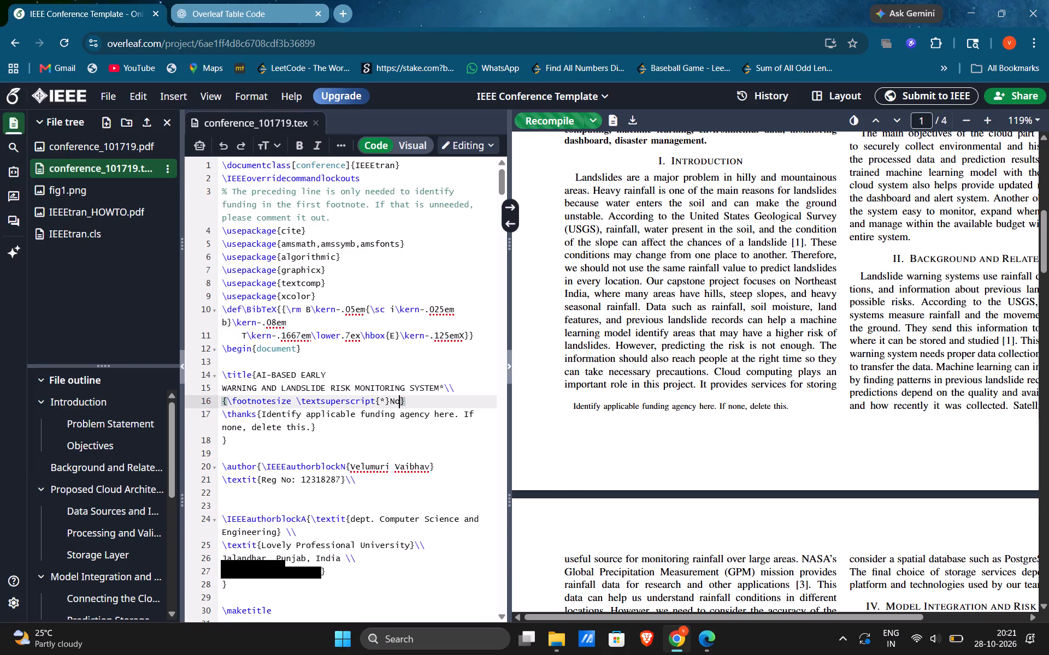
key("BackSpace")
key("BackSpace")
key("Left")
key("BackSpace")
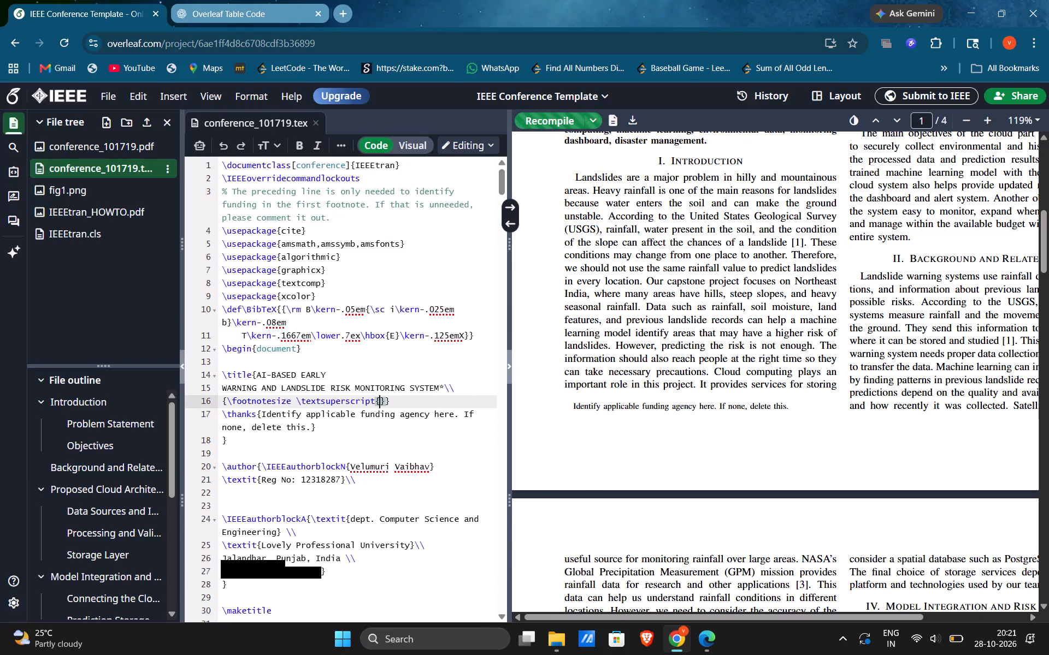
Delete the funding agency placeholder text inside \thanks, leaving its braces empty.
left_click(309, 426)
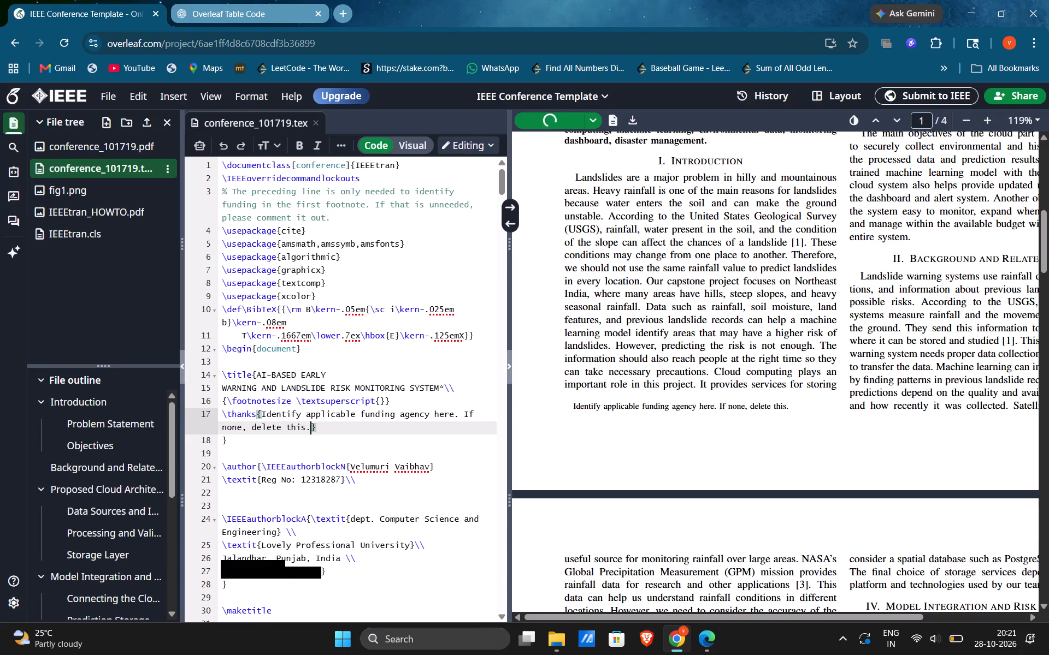
key("BackSpace")
key("BackSpace")
key("BackSpace")
key("BackSpace")
key("BackSpace")
key("BackSpace")
key("BackSpace")
key("BackSpace")
key("BackSpace")
key("BackSpace")
key("BackSpace")
key("BackSpace")
key("BackSpace")
key("BackSpace")
key("BackSpace")
key("BackSpace")
key("BackSpace")
key("BackSpace")
key("BackSpace")
key("BackSpace")
key("BackSpace")
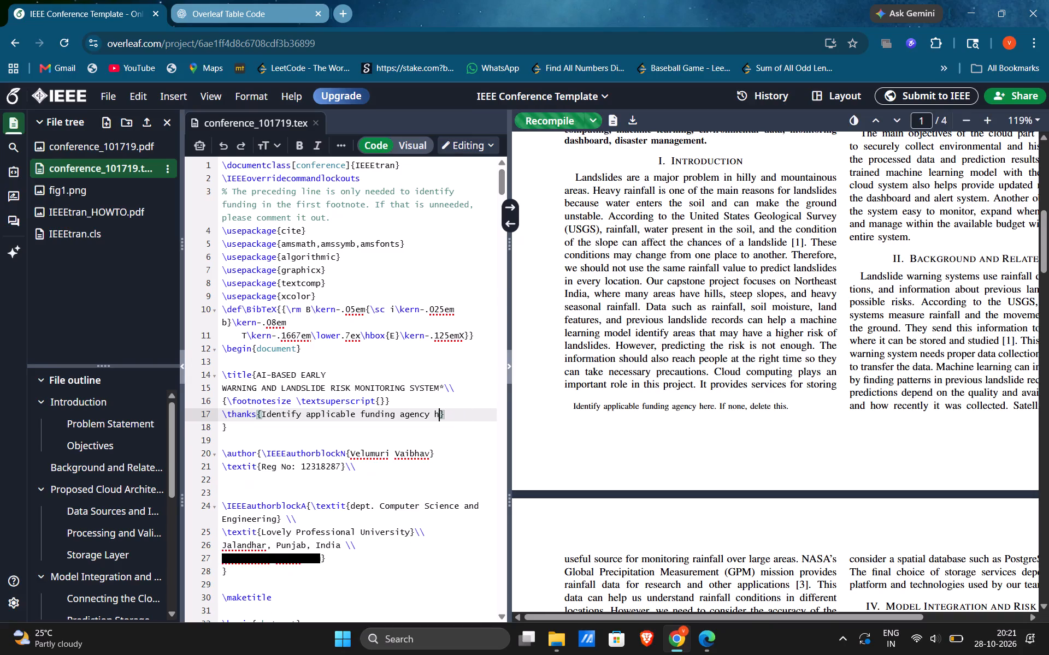
key("BackSpace")
key("BackSpace")
key("BackSpace")
key("BackSpace")
key("BackSpace")
key("BackSpace")
key("BackSpace")
key("BackSpace")
key("BackSpace")
key("BackSpace")
key("BackSpace")
key("BackSpace")
key("BackSpace")
key("BackSpace")
key("BackSpace")
key("BackSpace")
key("BackSpace")
key("BackSpace")
key("BackSpace")
key("BackSpace")
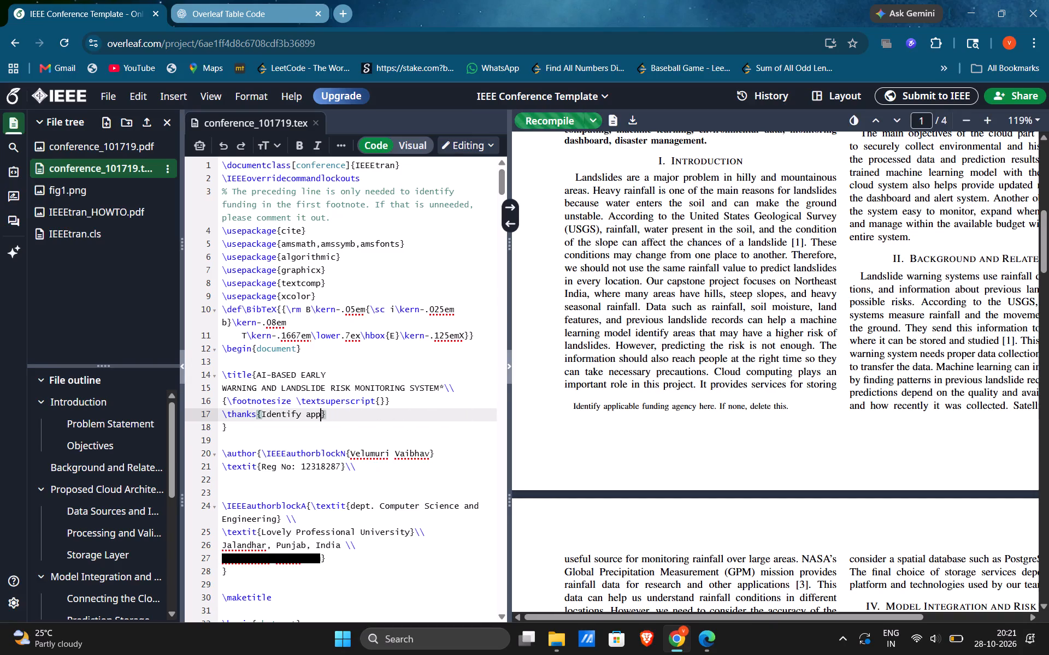
key("BackSpace")
key("BackSpace")
key("BackSpace")
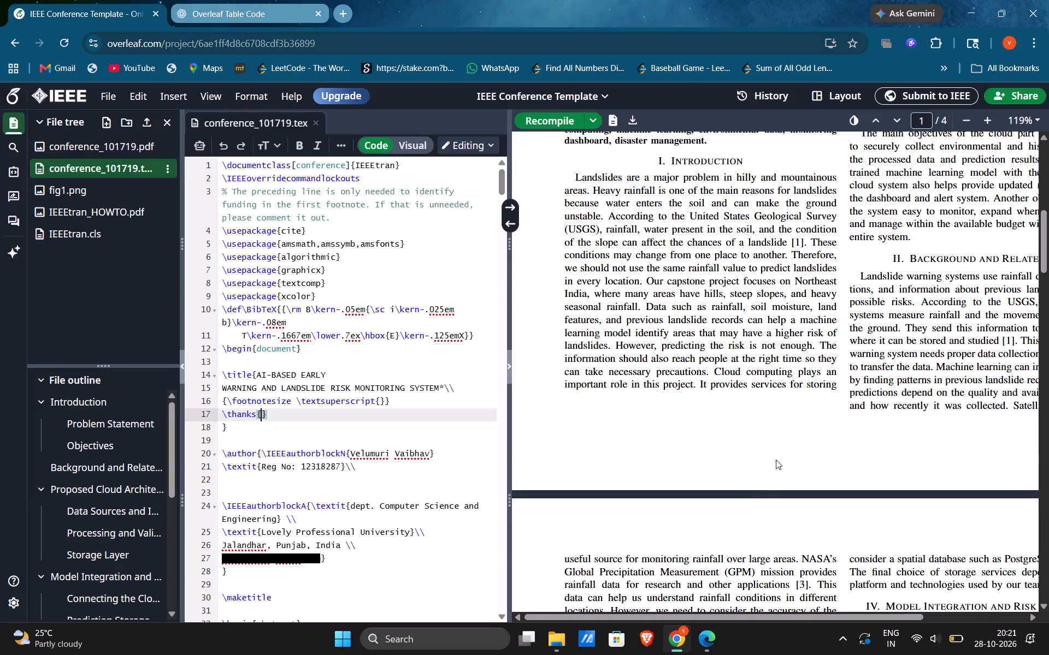
Review the compiled paper's title and author block and its pages through to the references.
scroll(776, 460, "up", 6)
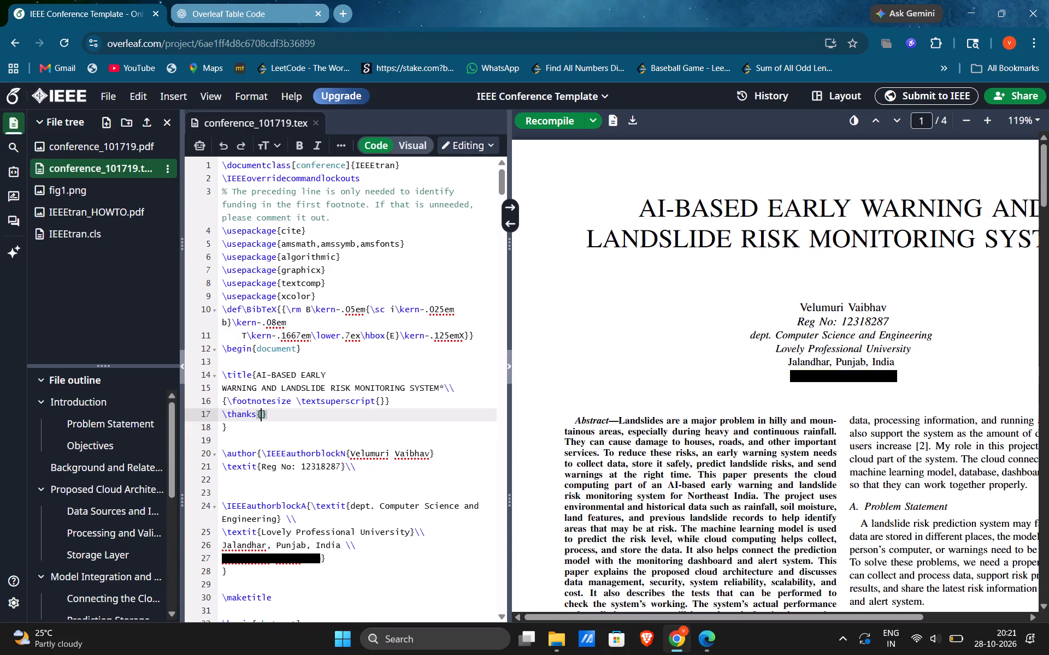
scroll(755, 452, "down", 19)
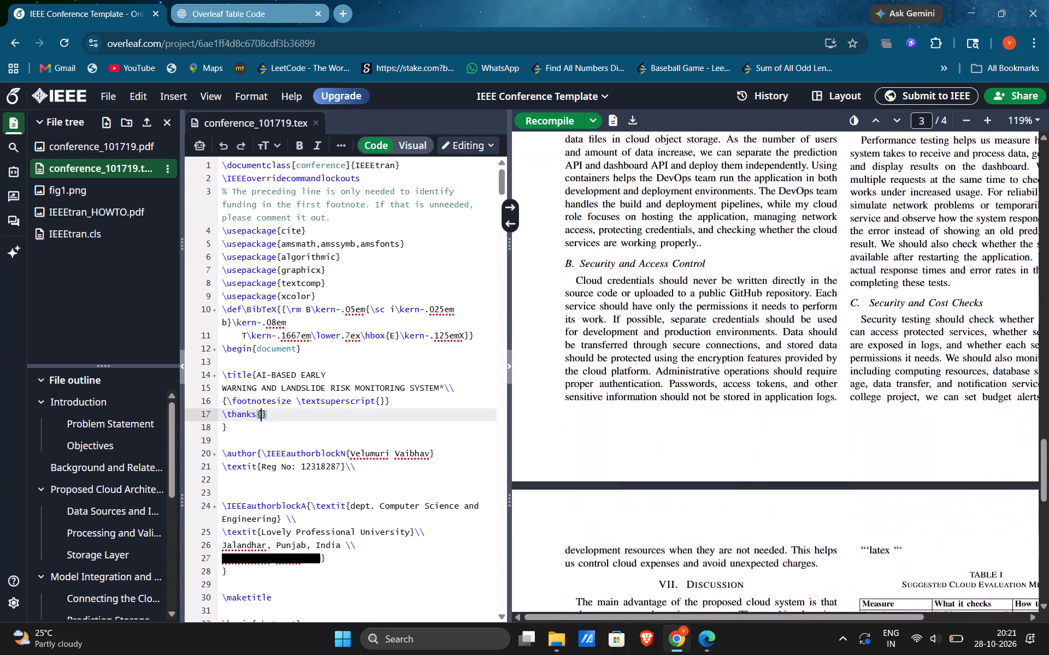
scroll(755, 452, "down", 4)
scroll(755, 452, "up", 5)
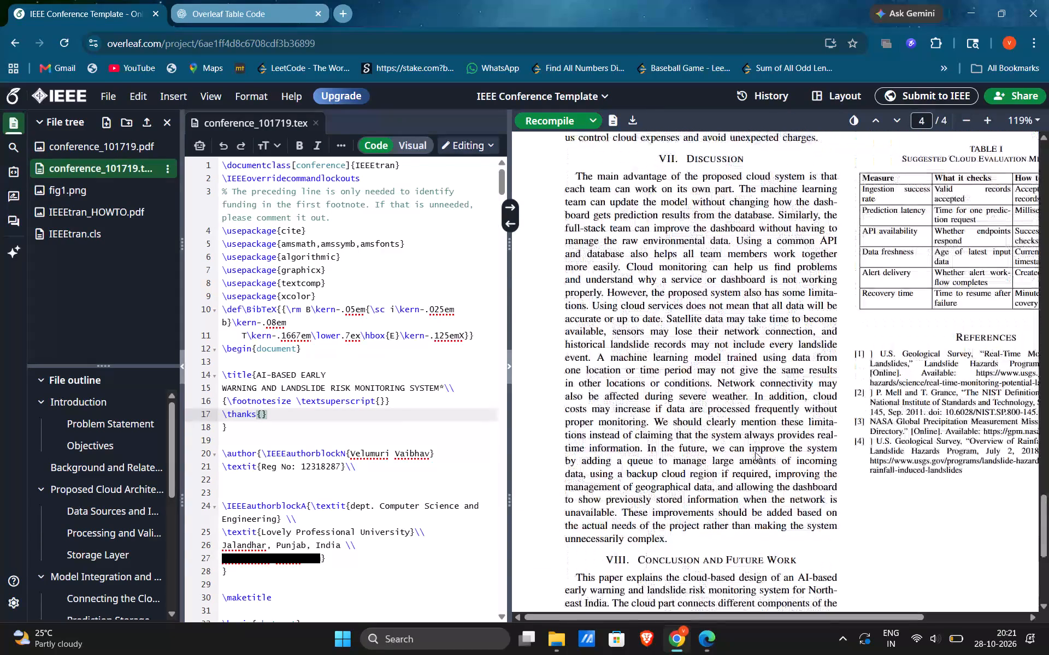
scroll(755, 452, "up", 7)
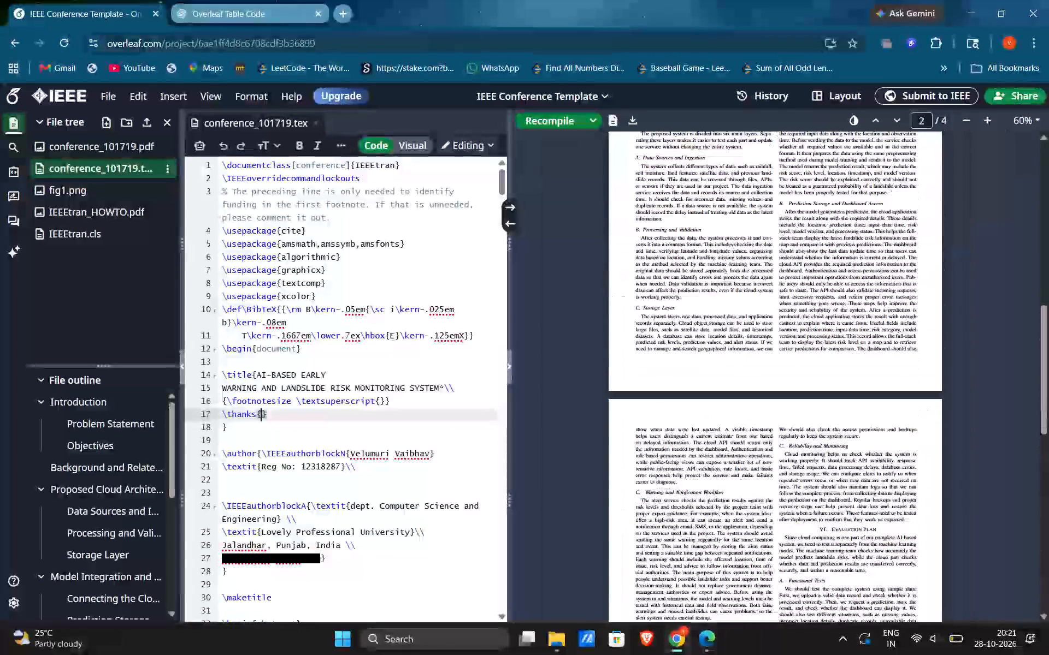
scroll(755, 452, "up", 8)
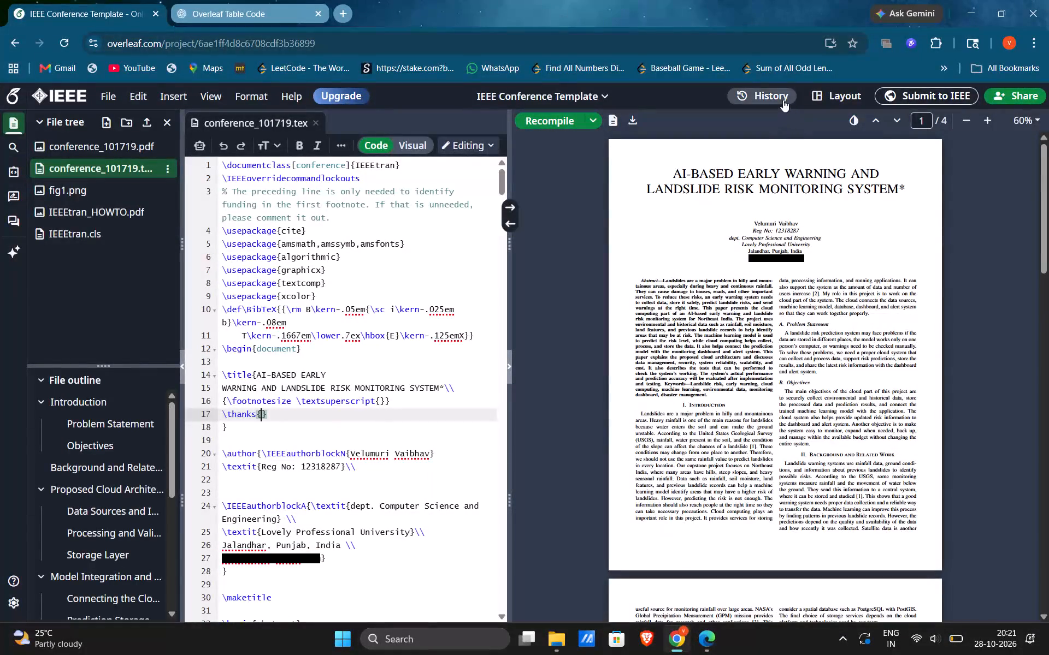
Download the compiled paper as a PDF.
left_click(640, 122)
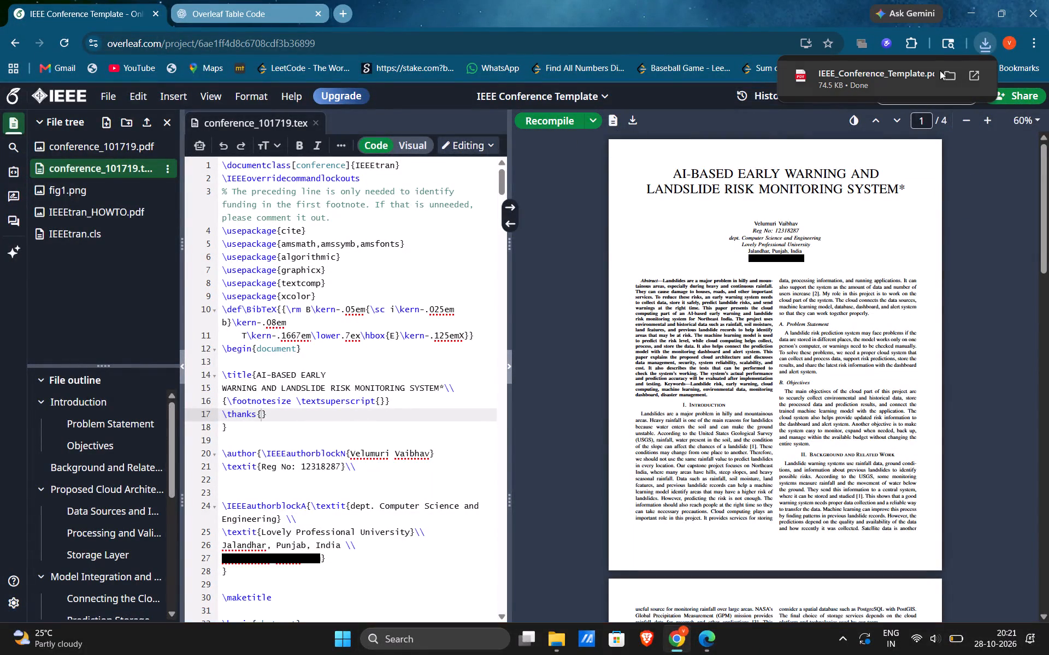
Open the downloaded IEEE_Conference_Template PDF from its folder and review its pages from the title through to the table and references.
left_click(944, 75)
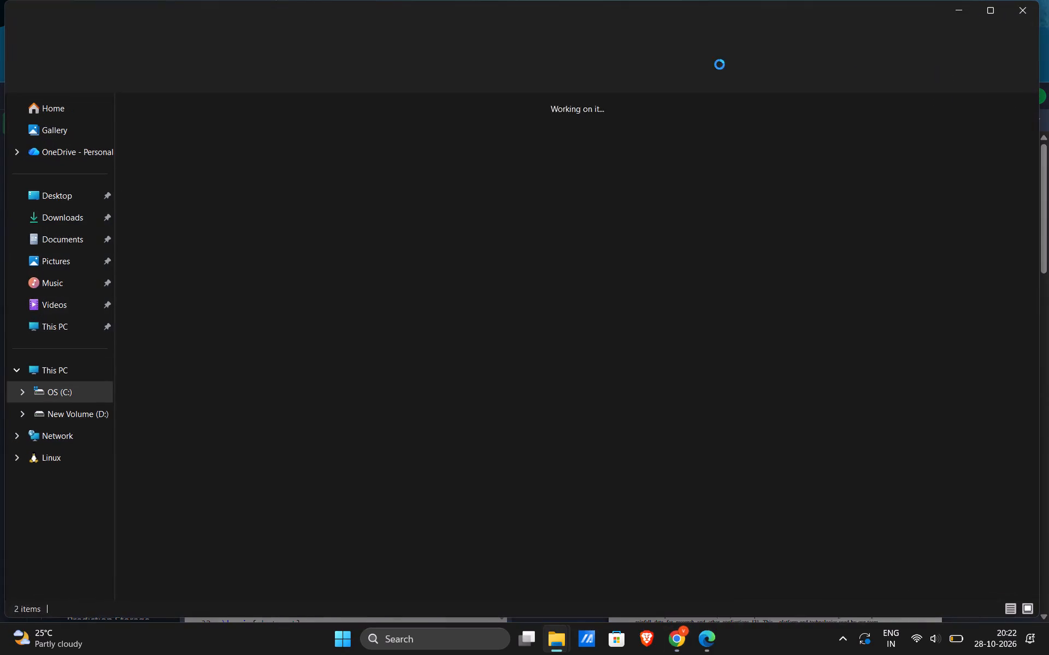
double_click(173, 154)
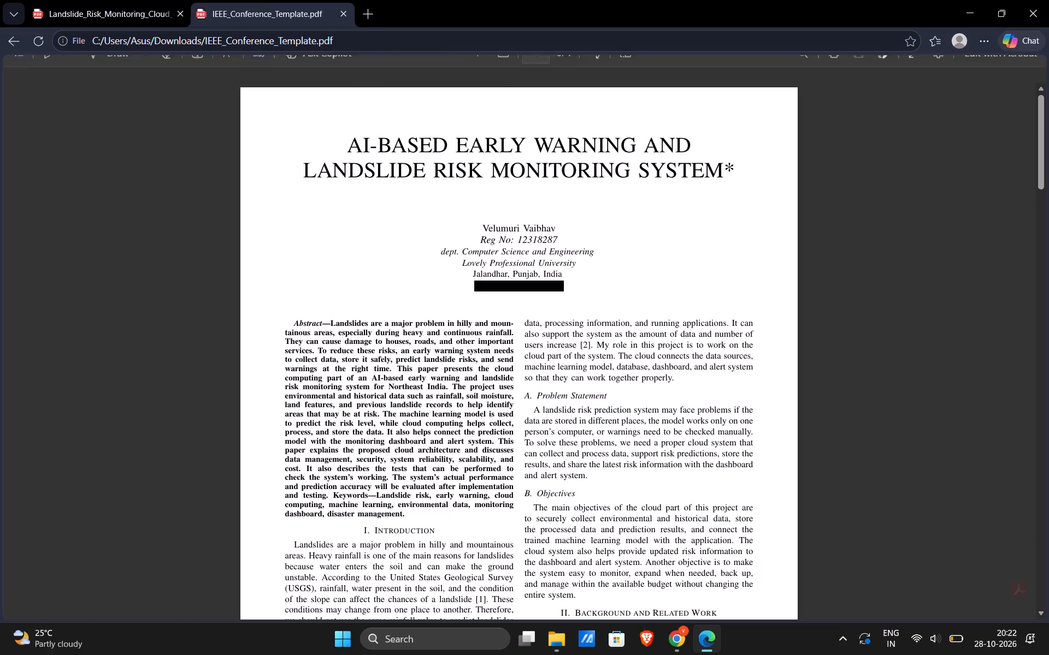
scroll(386, 435, "up", 1)
scroll(386, 435, "down", 2)
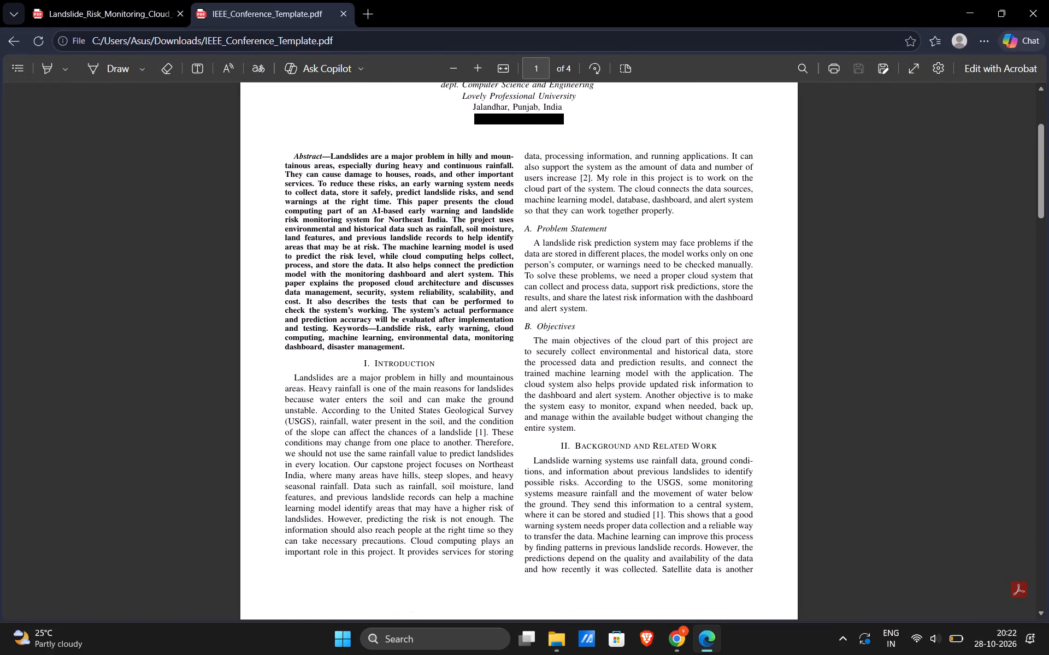
scroll(386, 435, "down", 5)
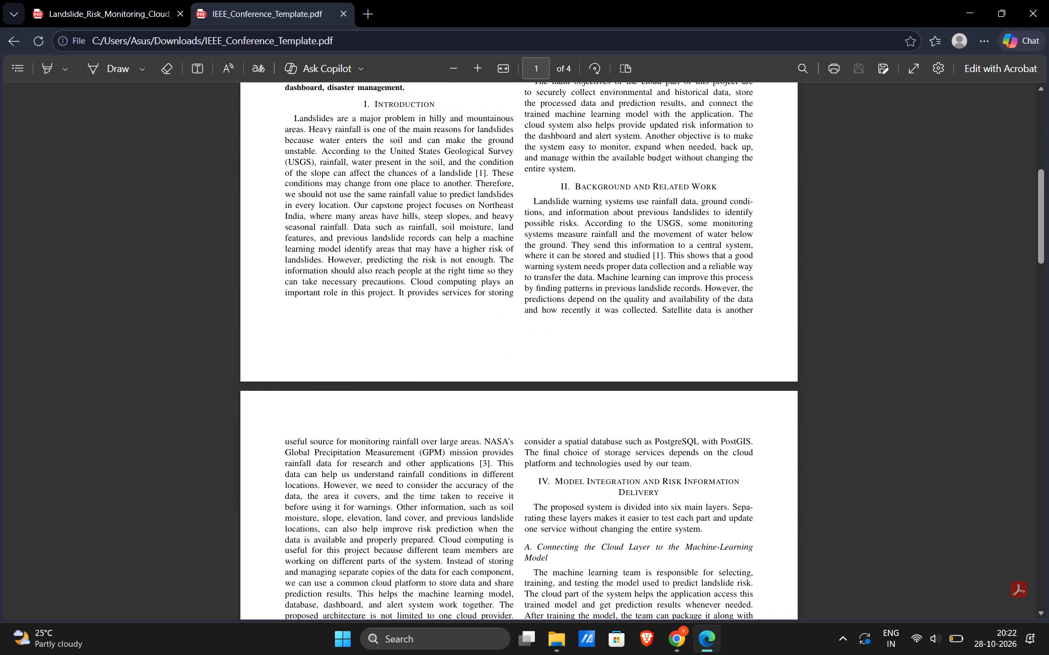
scroll(386, 435, "down", 3)
scroll(386, 435, "up", 1)
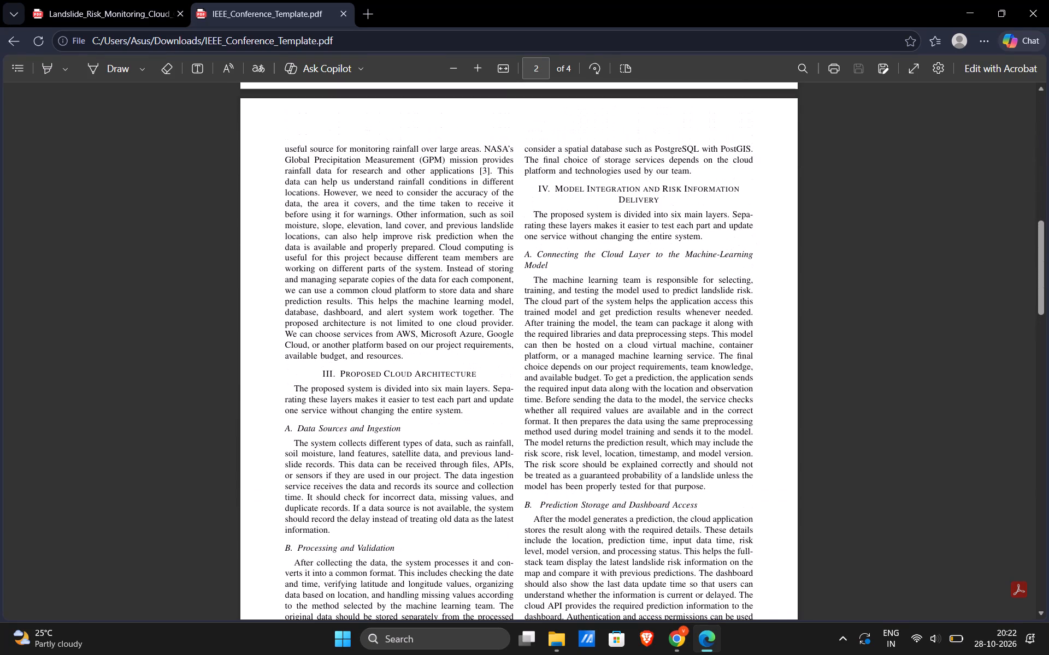
scroll(386, 435, "up", 1)
scroll(386, 435, "down", 9)
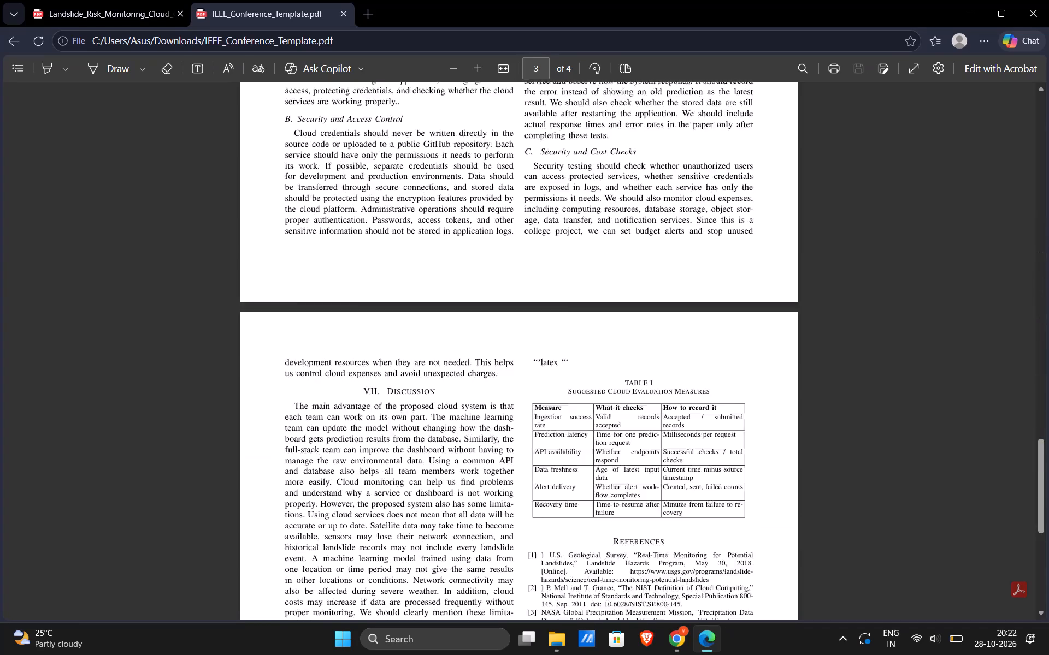
scroll(386, 435, "down", 2)
scroll(386, 435, "up", 8)
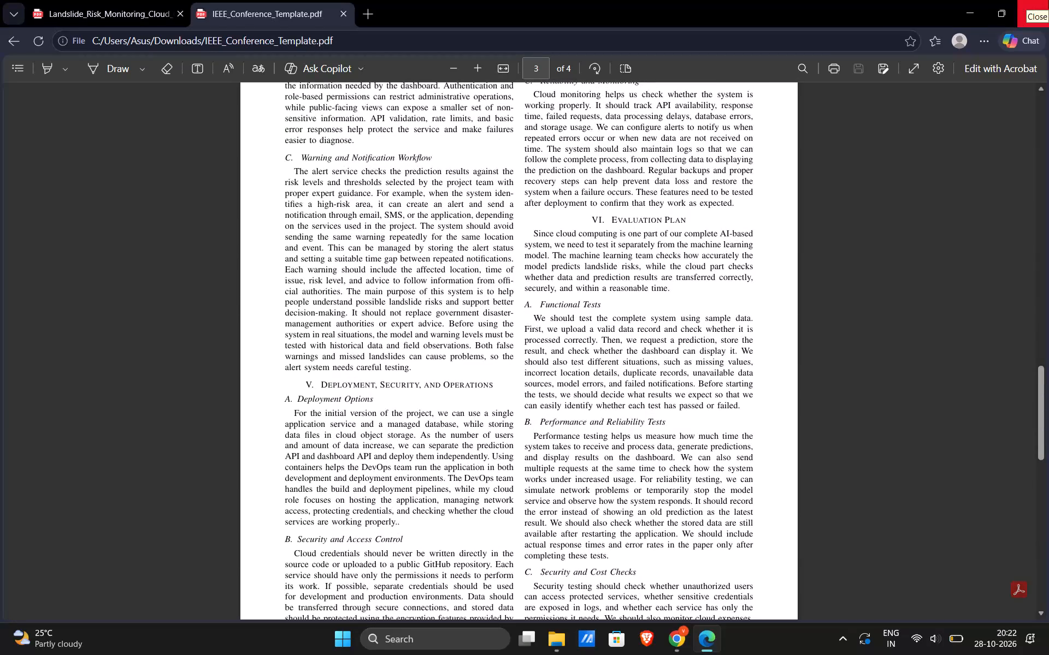
Close the PDF viewer, the browser with the Overleaf project, and the open File Explorer windows.
left_click(1048, 0)
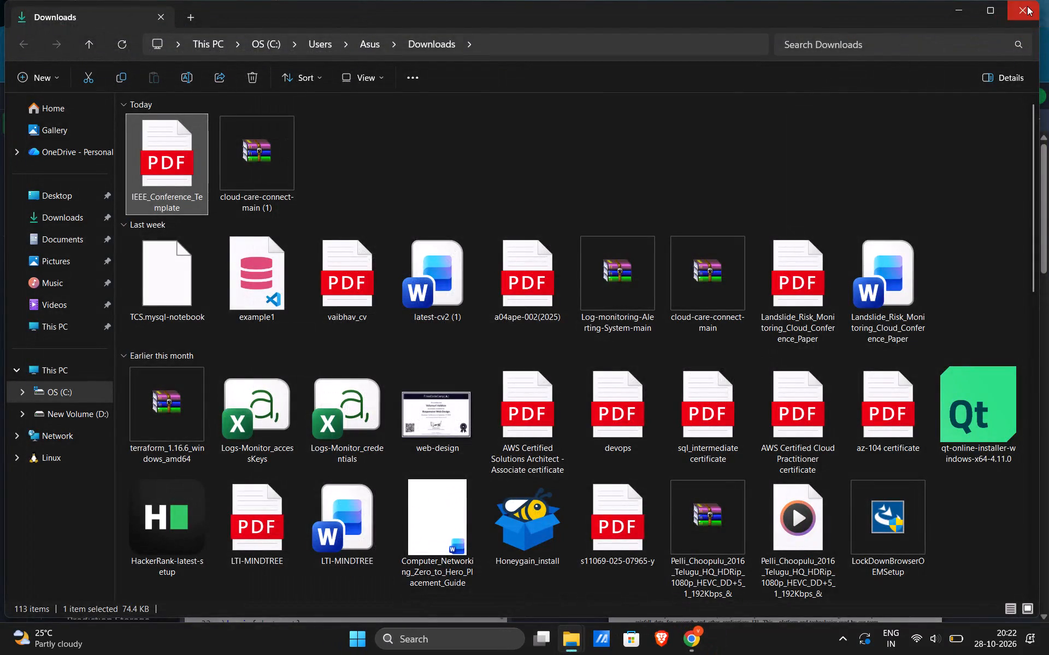
left_click(1026, 7)
left_click(1026, 7)
left_click(1026, 7)
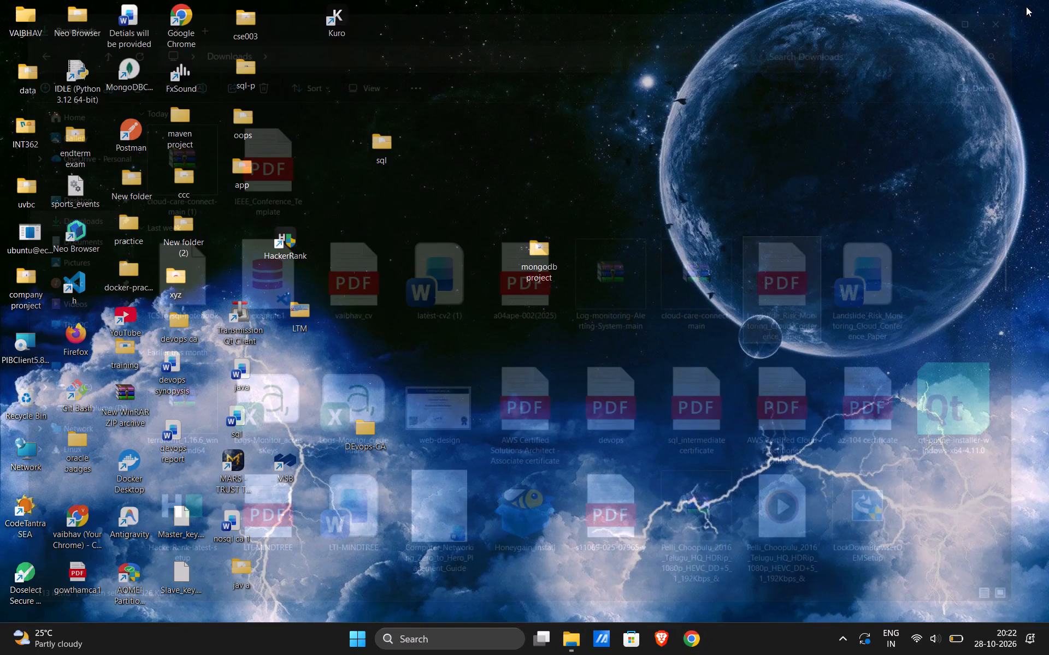
Open the Downloads folder in File Explorer and bring up the file actions for the IEEE_Conference_Template PDF.
left_click(572, 651)
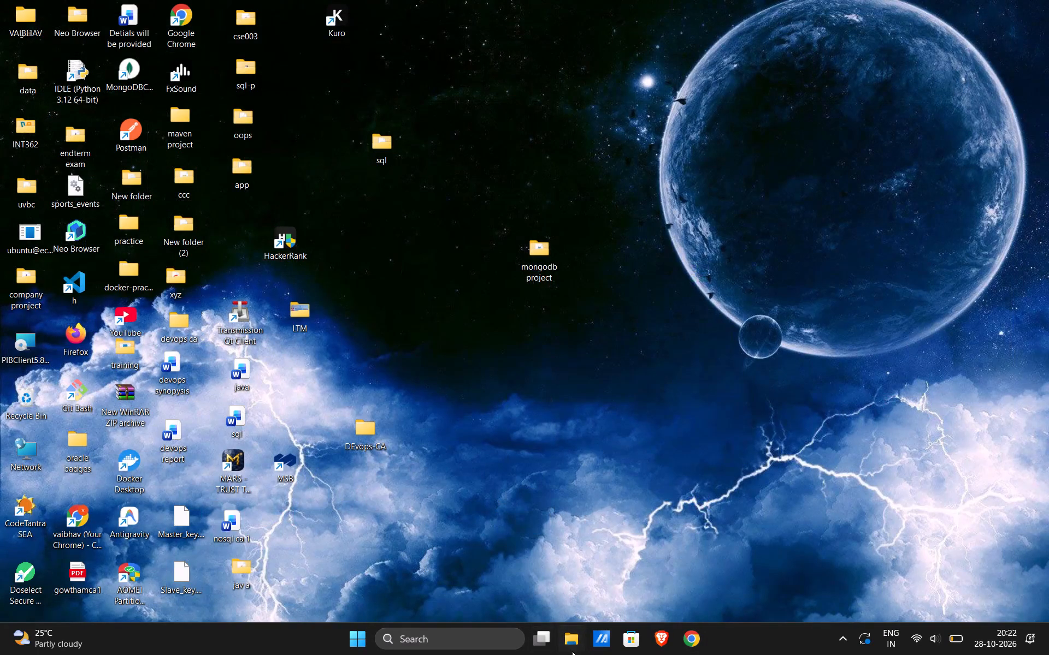
left_click(72, 218)
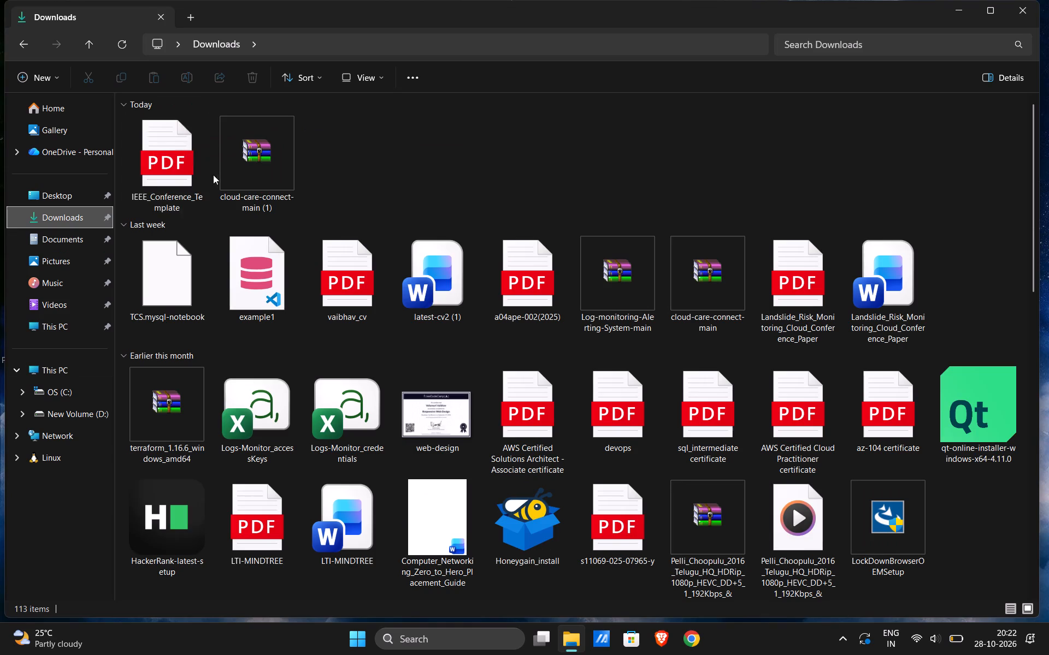
right_click(168, 166)
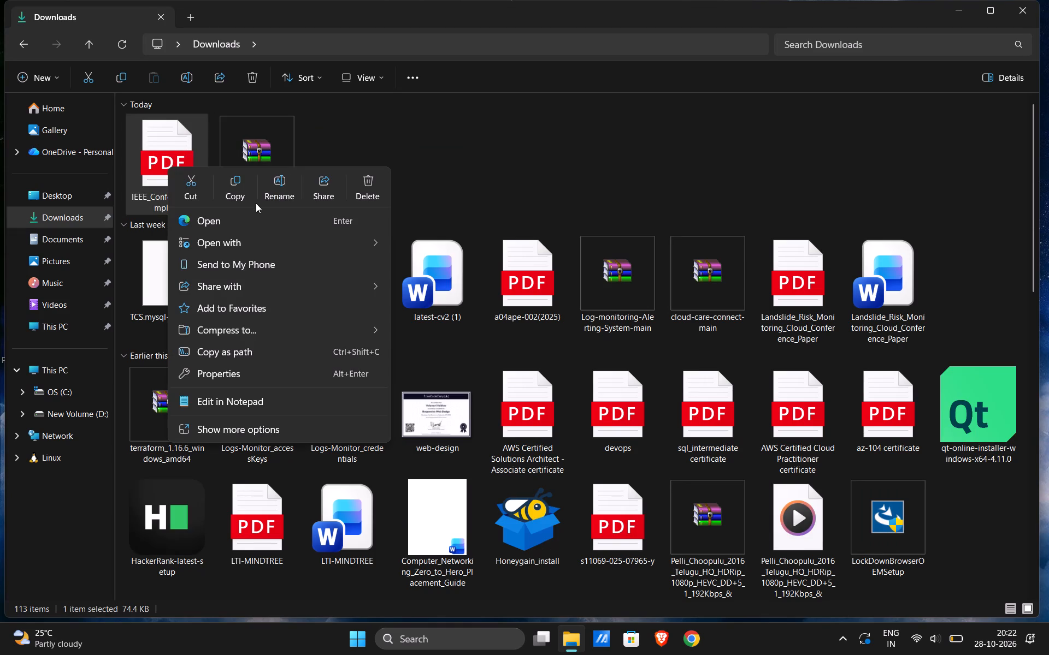